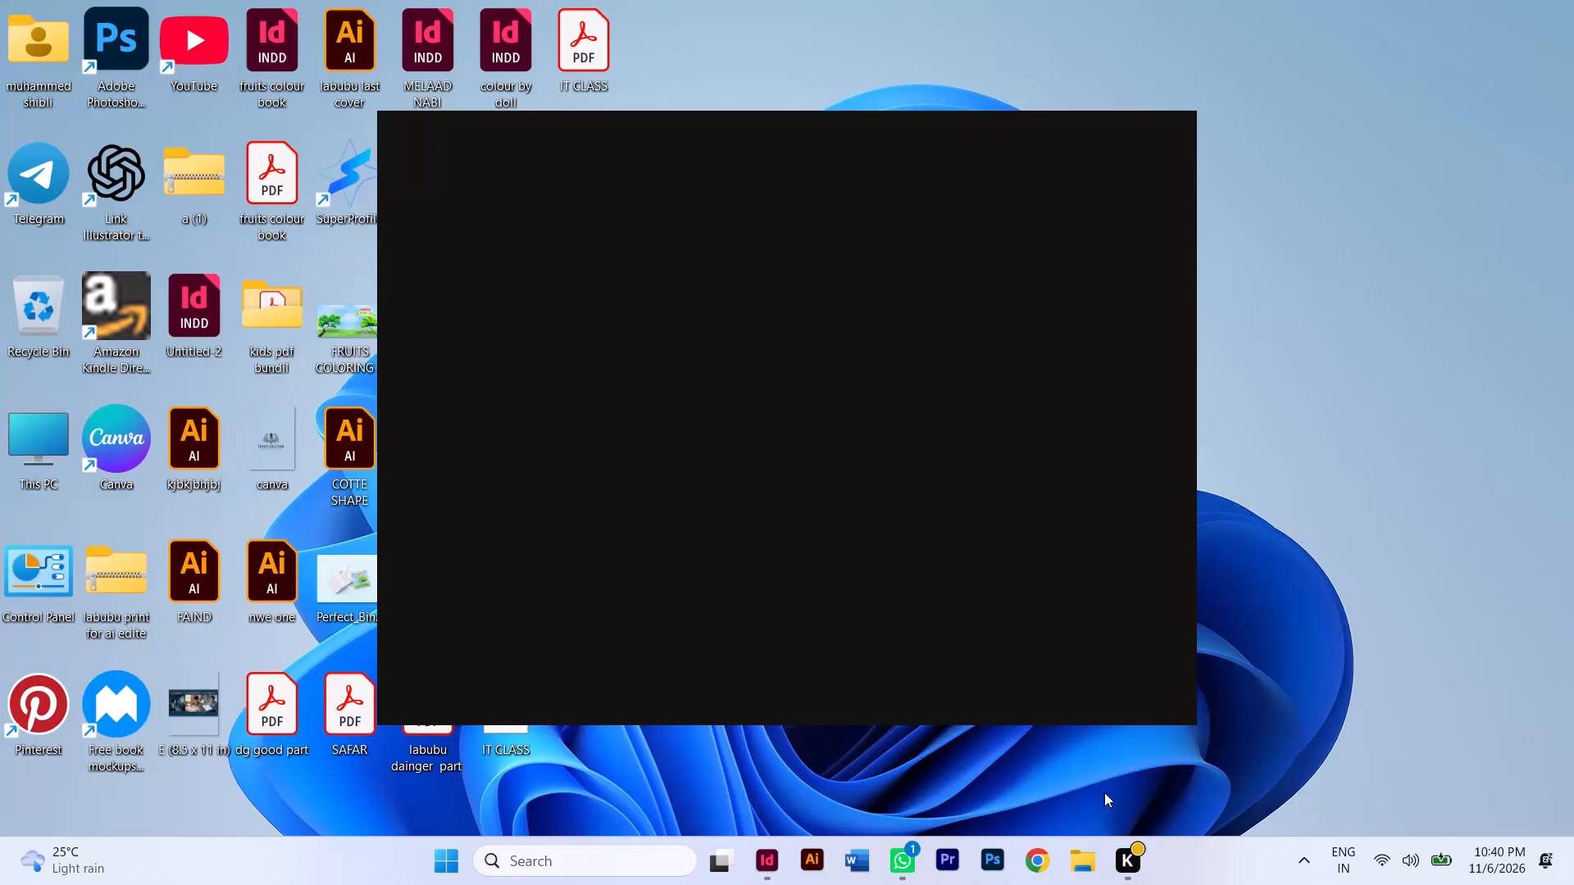
Switch to InDesign and browse through jamadul.indd to the two-poem page 42 with the blank page 43 beside it.
left_click(760, 848)
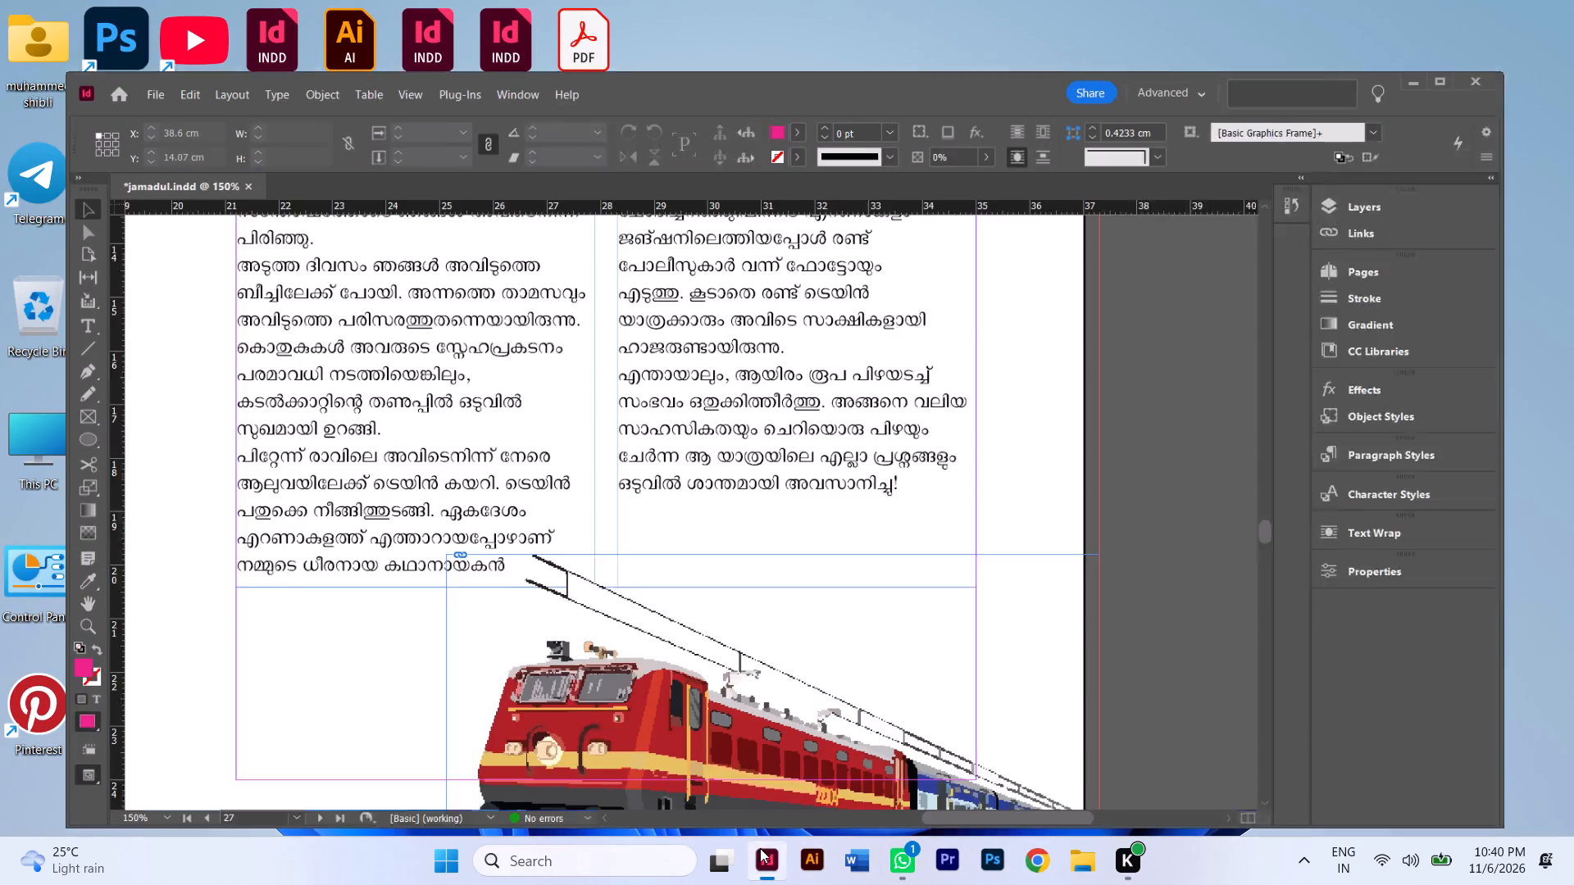
scroll(703, 501, "up", 10)
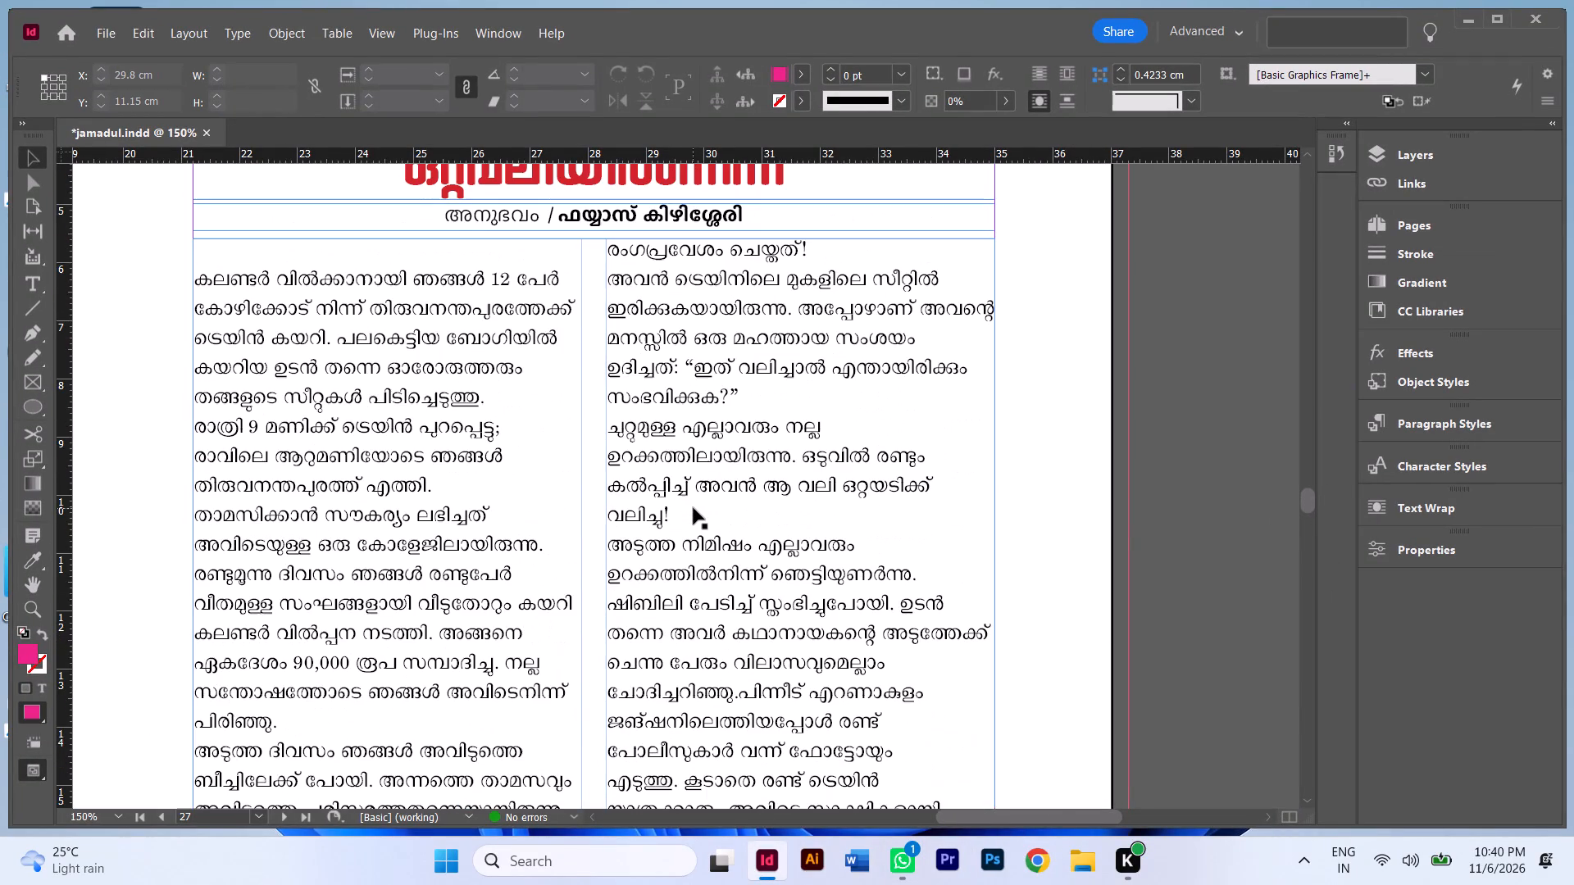
scroll(696, 515, "down", 2)
scroll(696, 515, "down", 1, "alt")
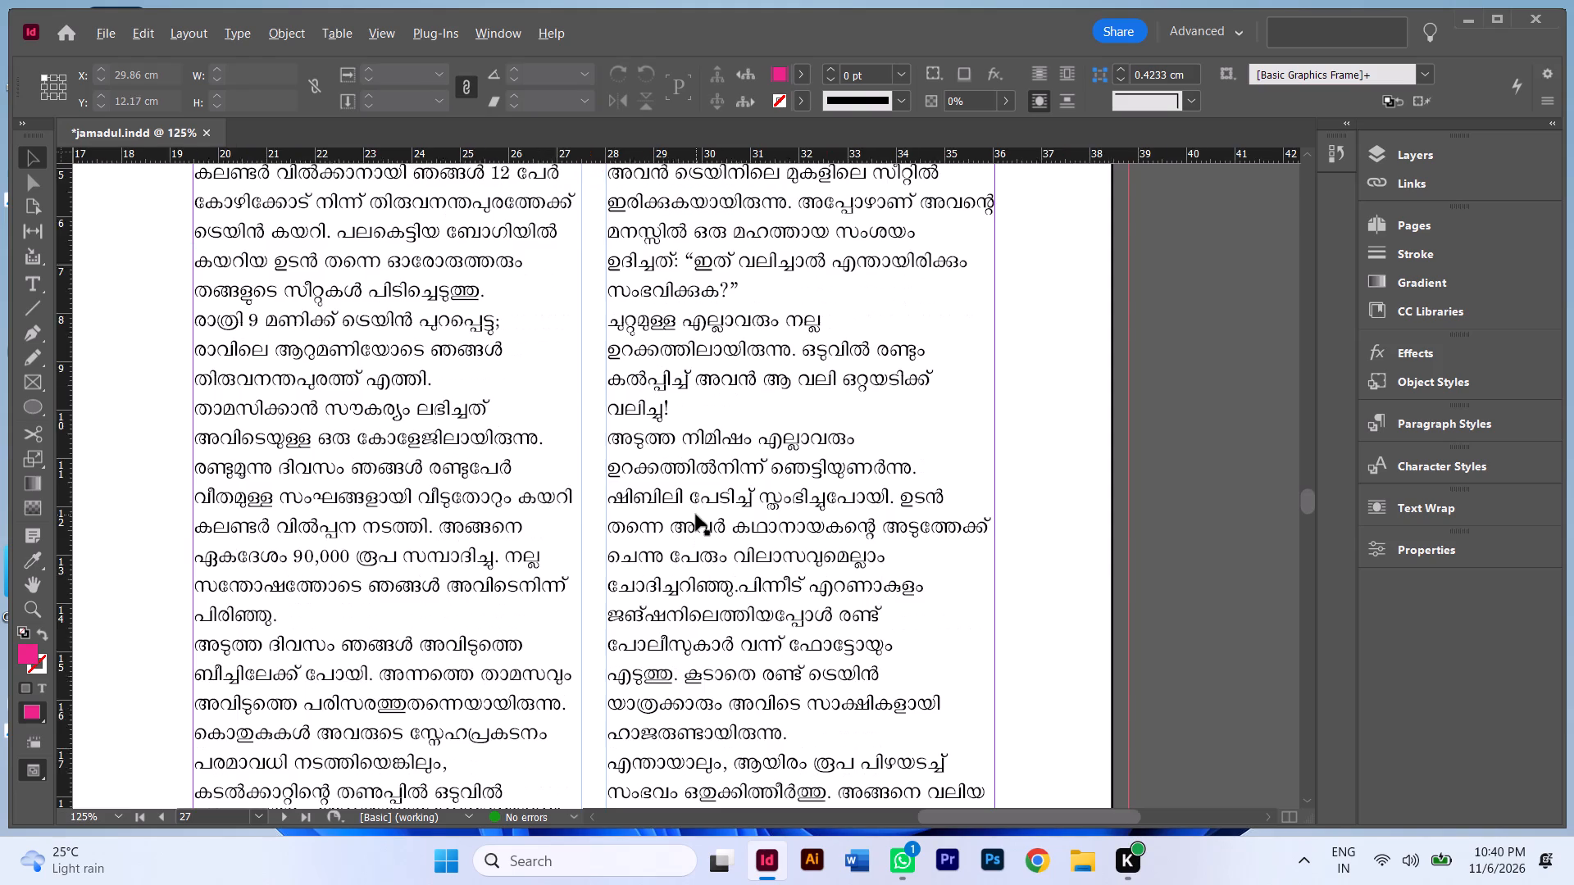
scroll(696, 515, "down", 1, "alt")
scroll(696, 512, "down", 20)
scroll(696, 512, "down", 7)
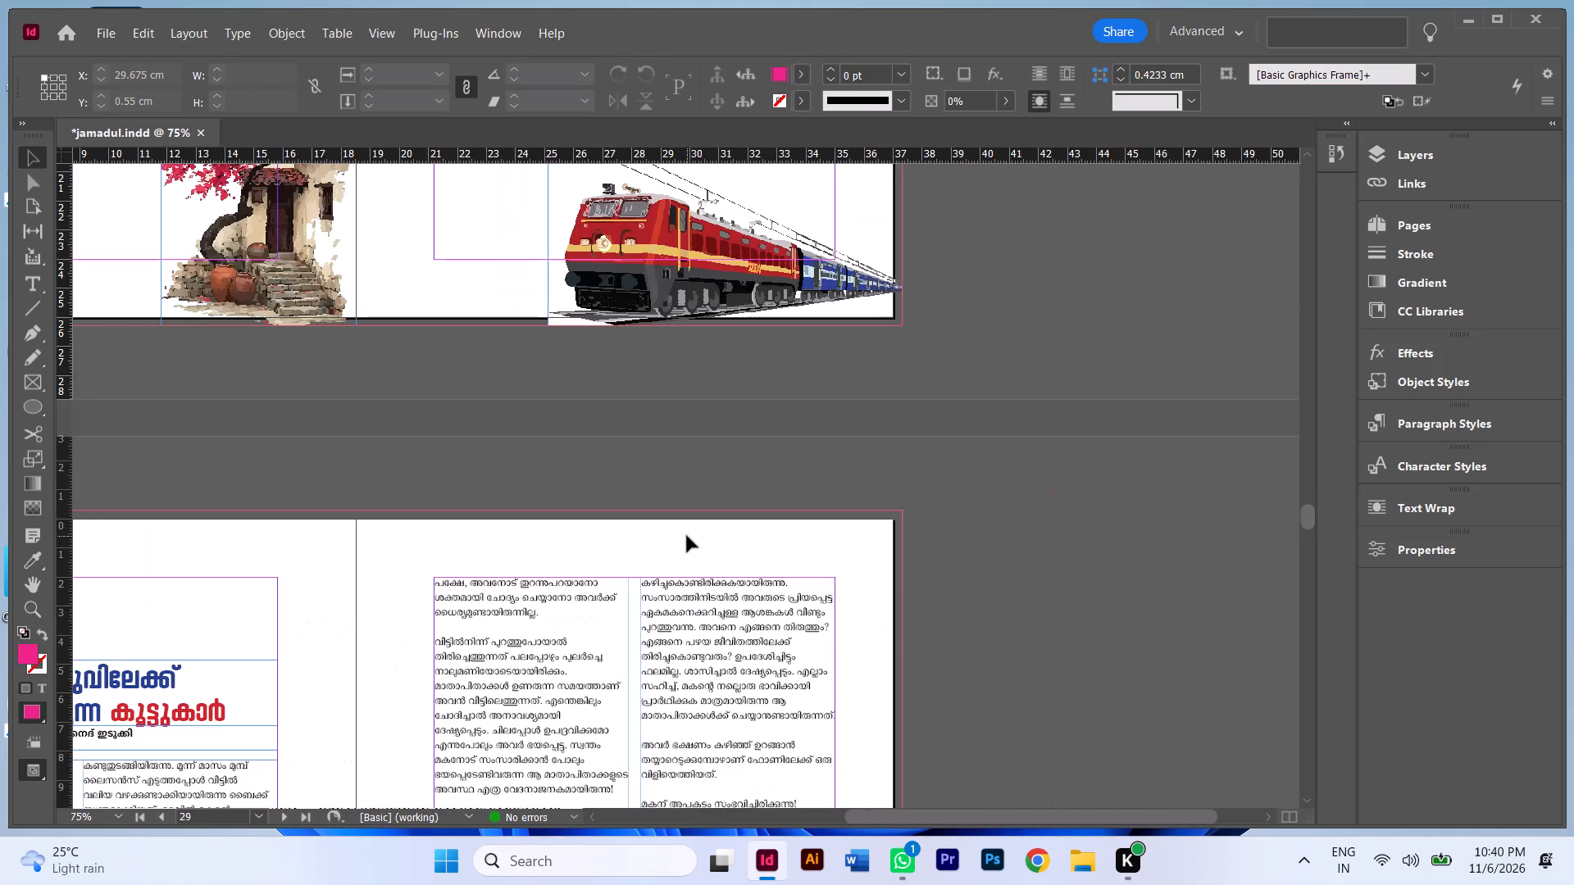
scroll(687, 536, "down", 6, "alt")
scroll(690, 623, "down", 6)
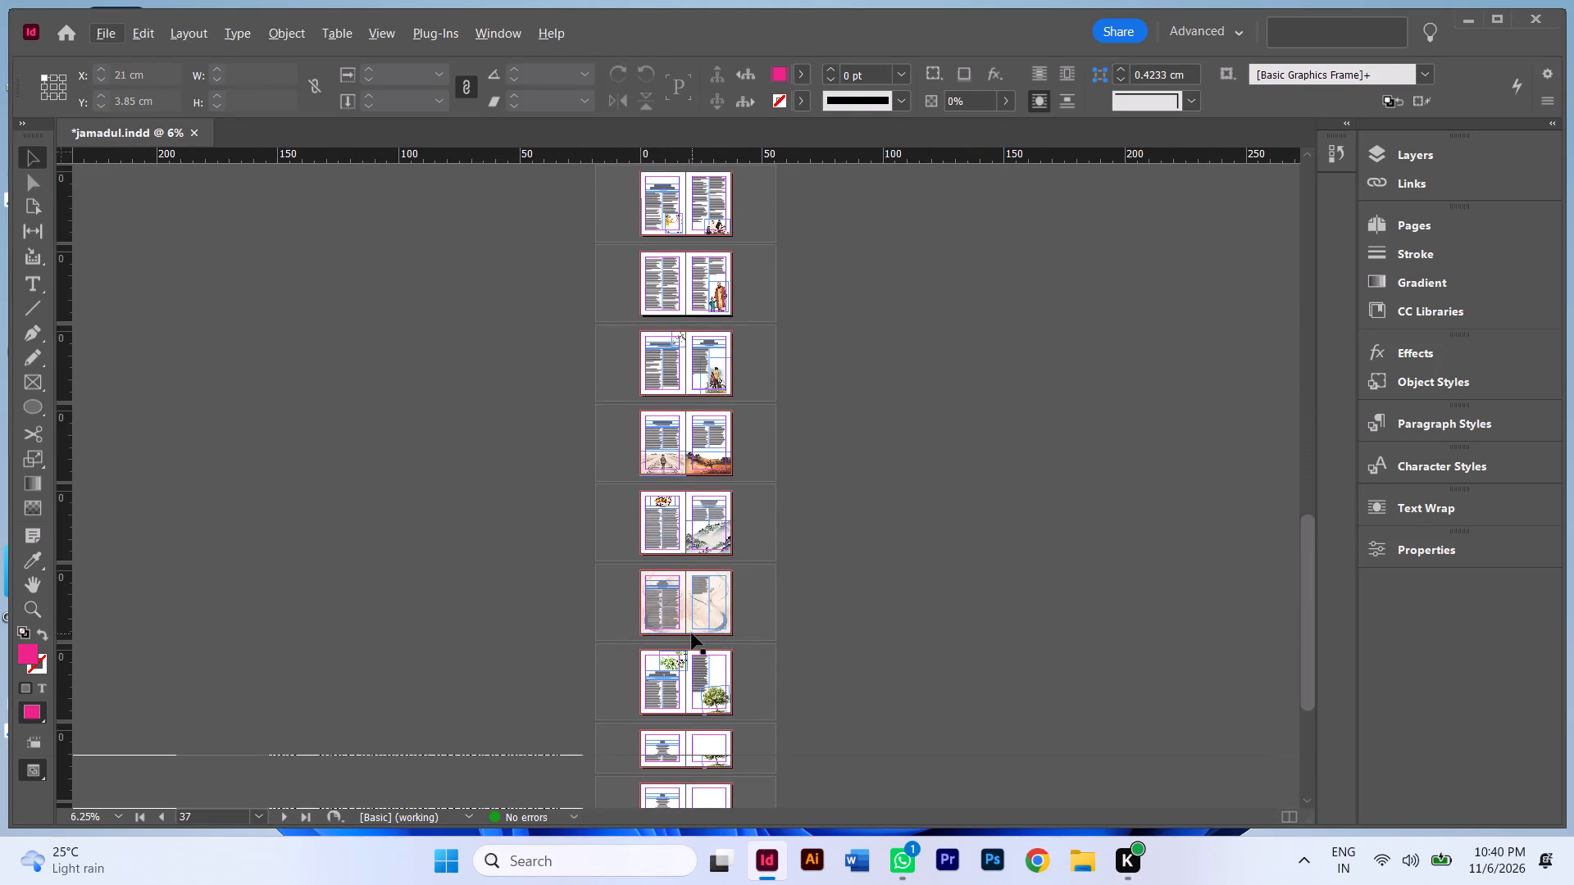
scroll(692, 634, "down", 7)
scroll(668, 527, "up", 4, "alt")
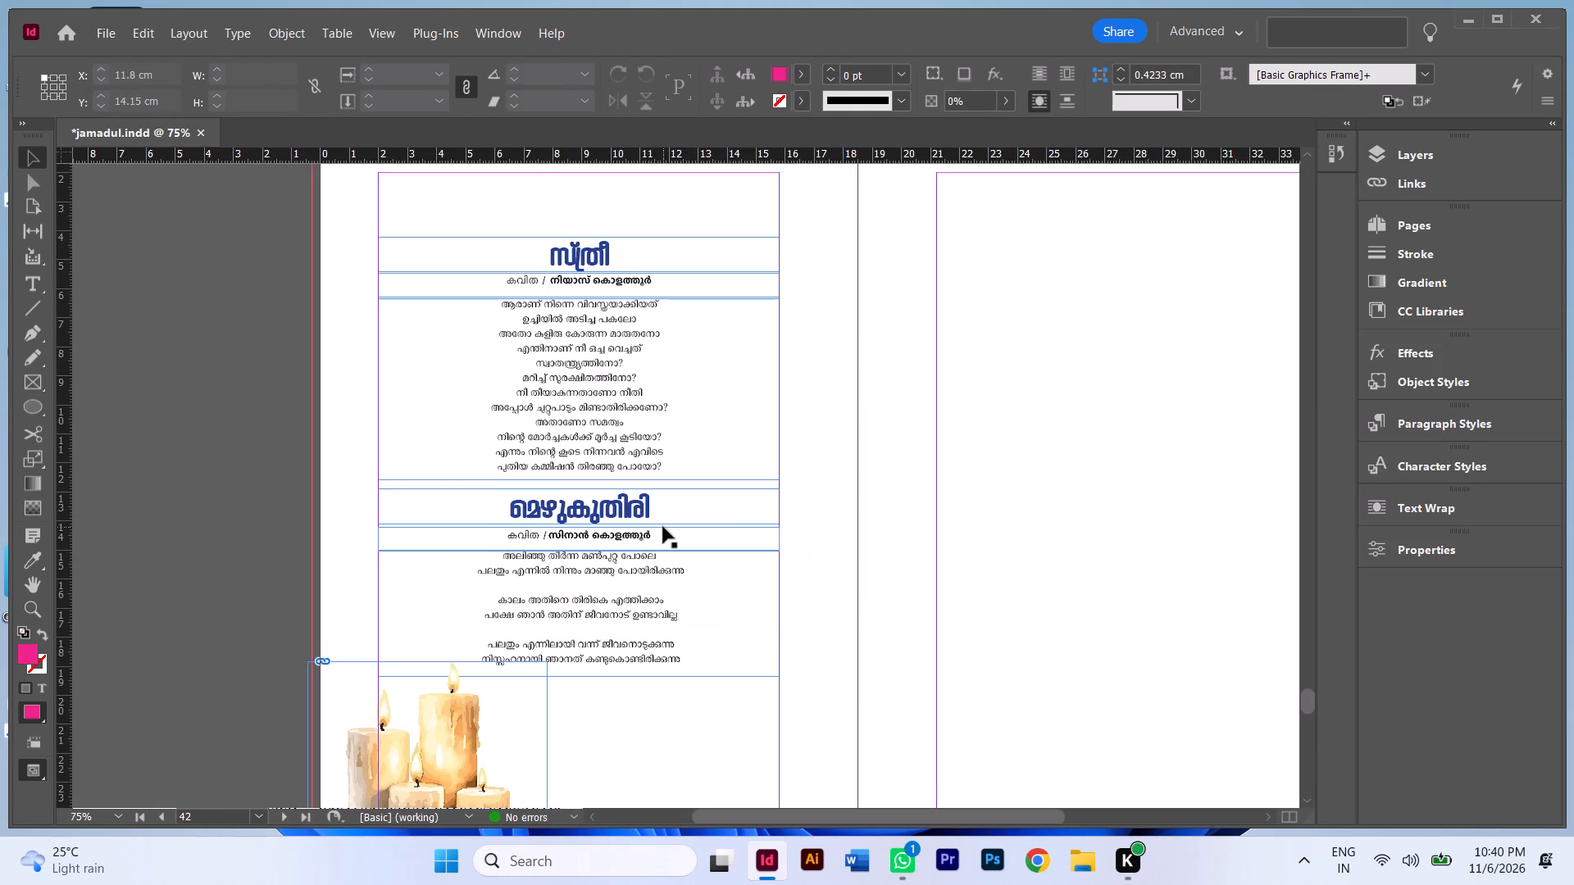
scroll(764, 506, "up", 3)
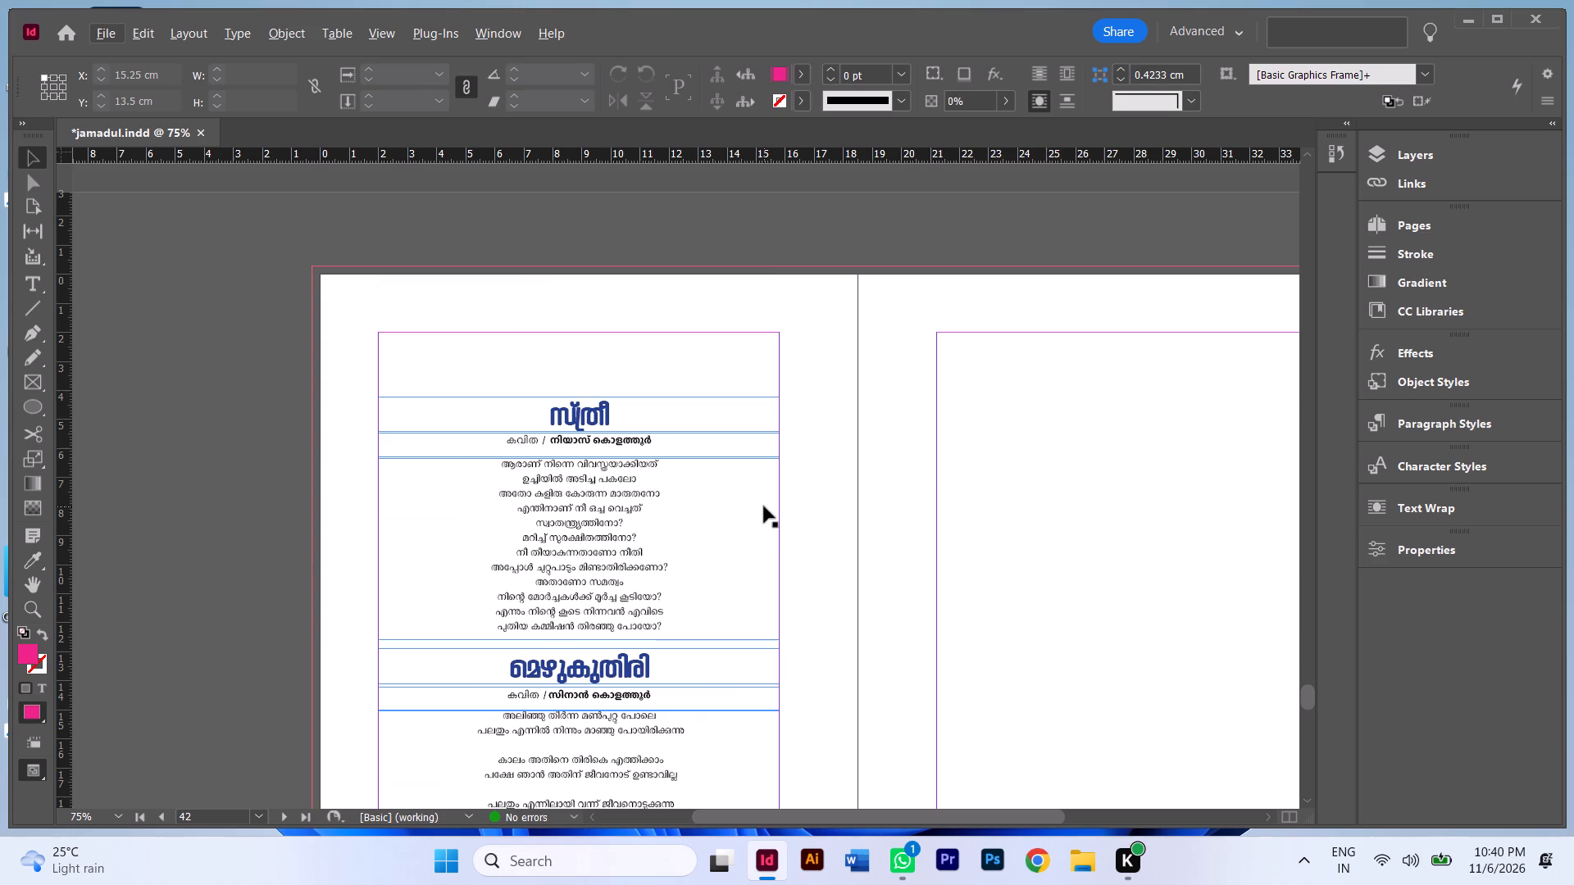
Copy the സ്ത്രീ title, byline and poem frames plus the മെഴുകുതിരി title frame onto blank page 43, aligned at about X 20.85 cm.
left_click(917, 465)
left_click_drag(1164, 361, 569, 675)
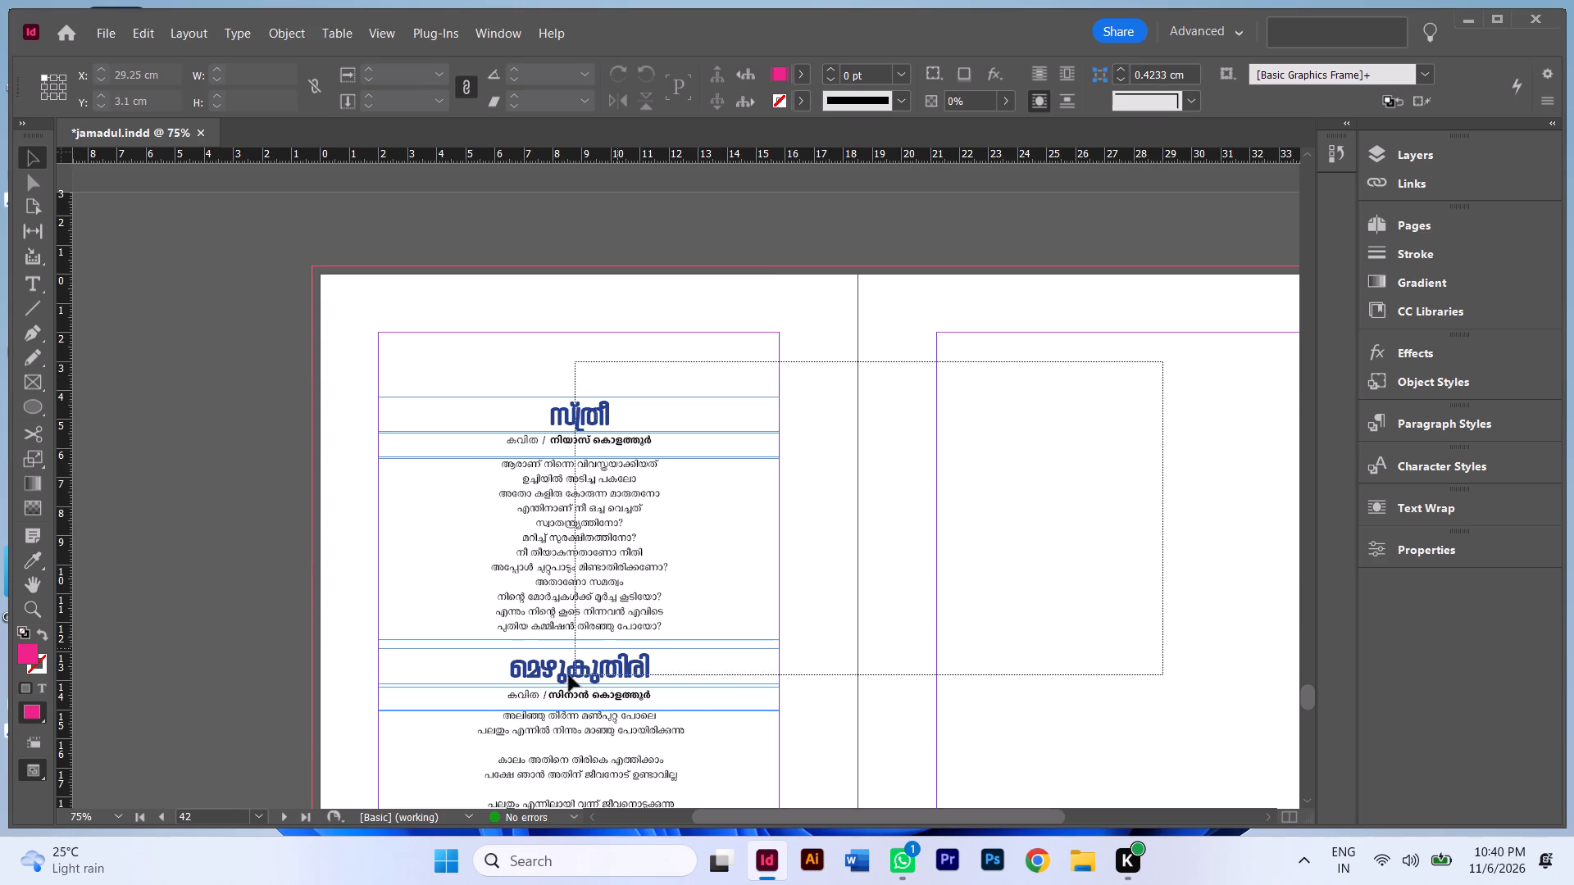
left_click_drag(569, 675, 560, 680)
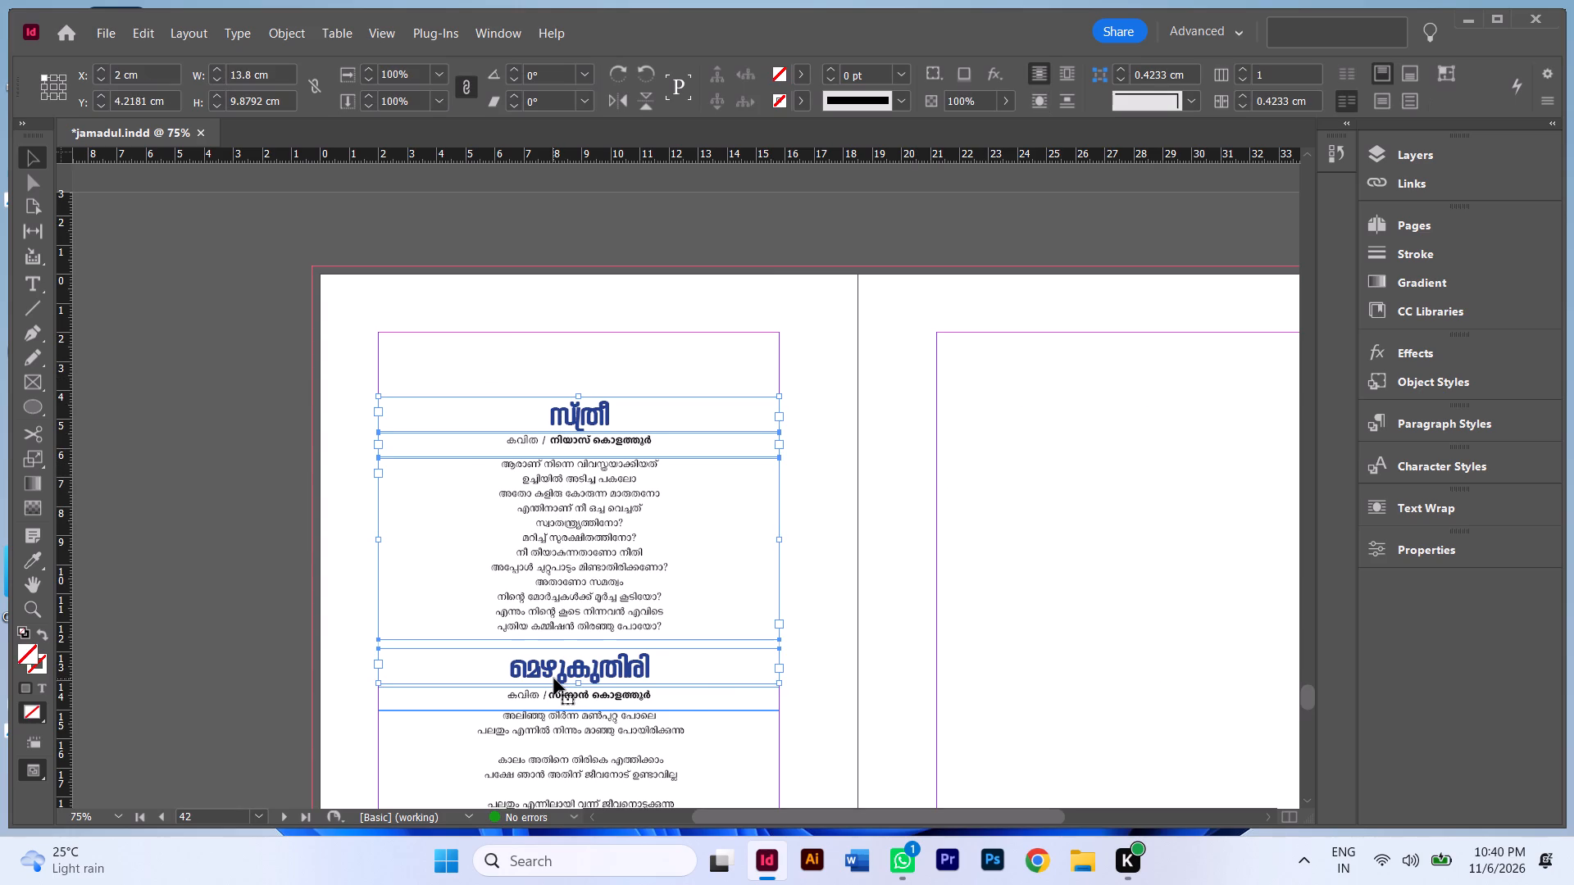
key("ctrl+c")
scroll(904, 553, "down", 2)
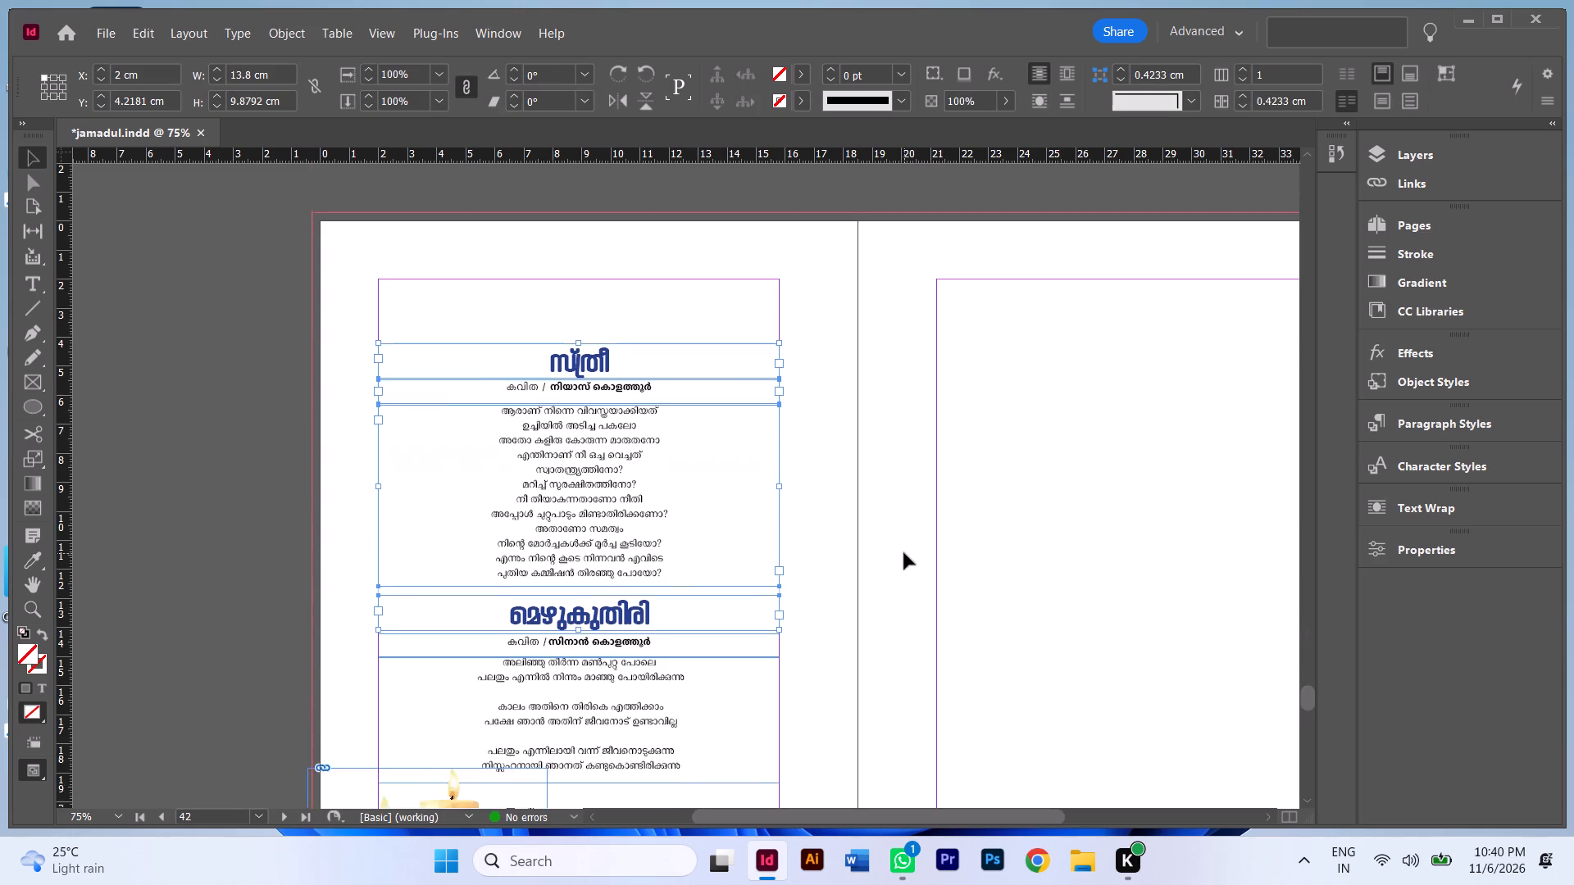
scroll(904, 553, "down", 2)
scroll(874, 547, "down", 3, "ctrl")
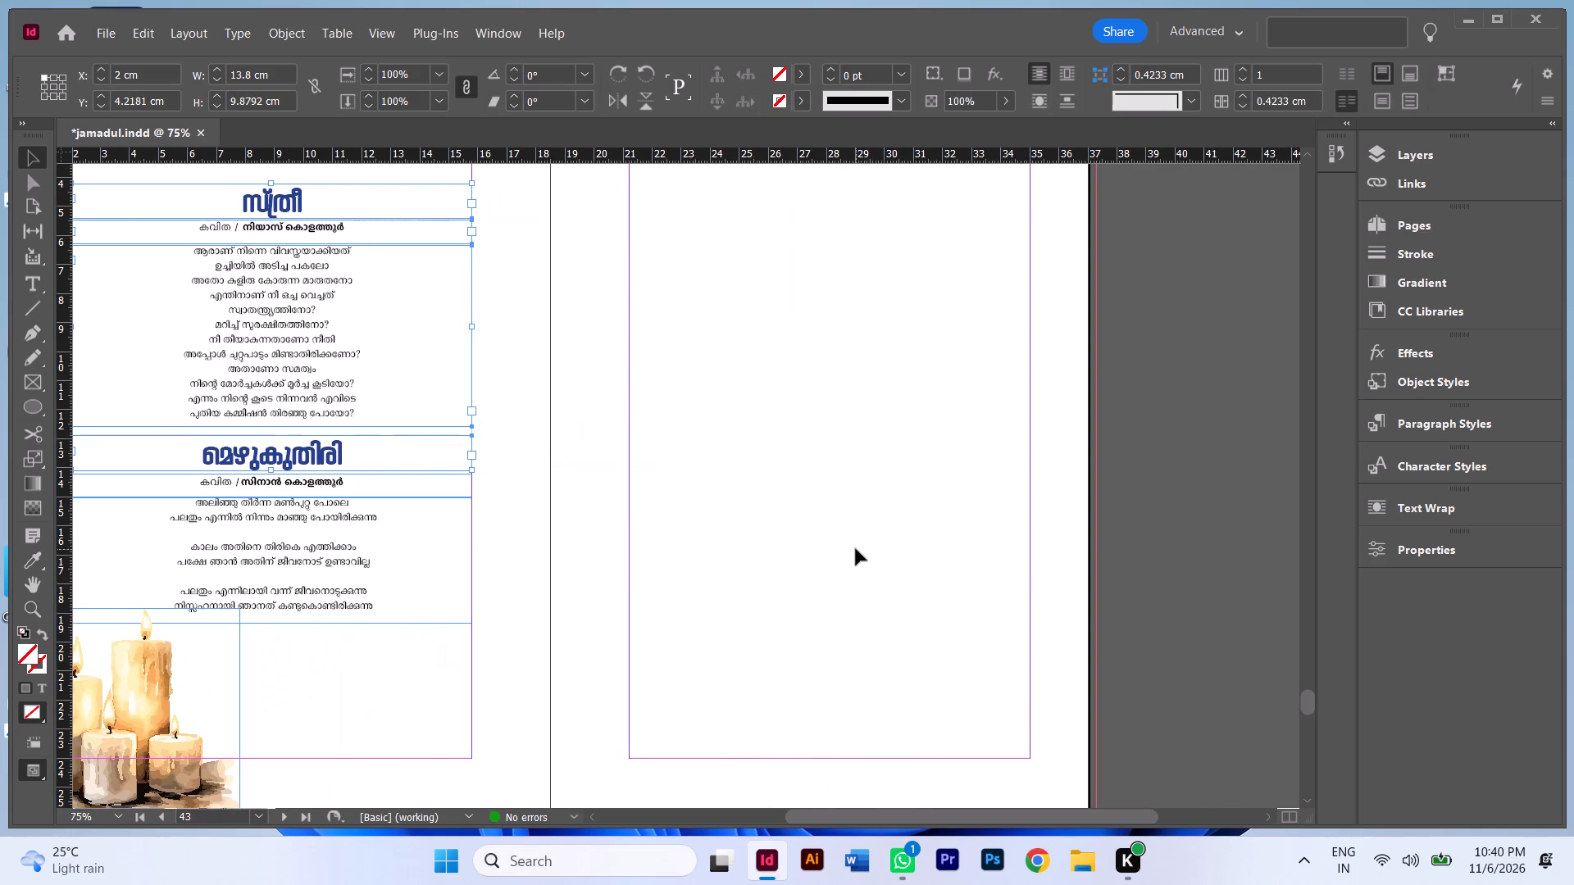
scroll(844, 548, "up", 5)
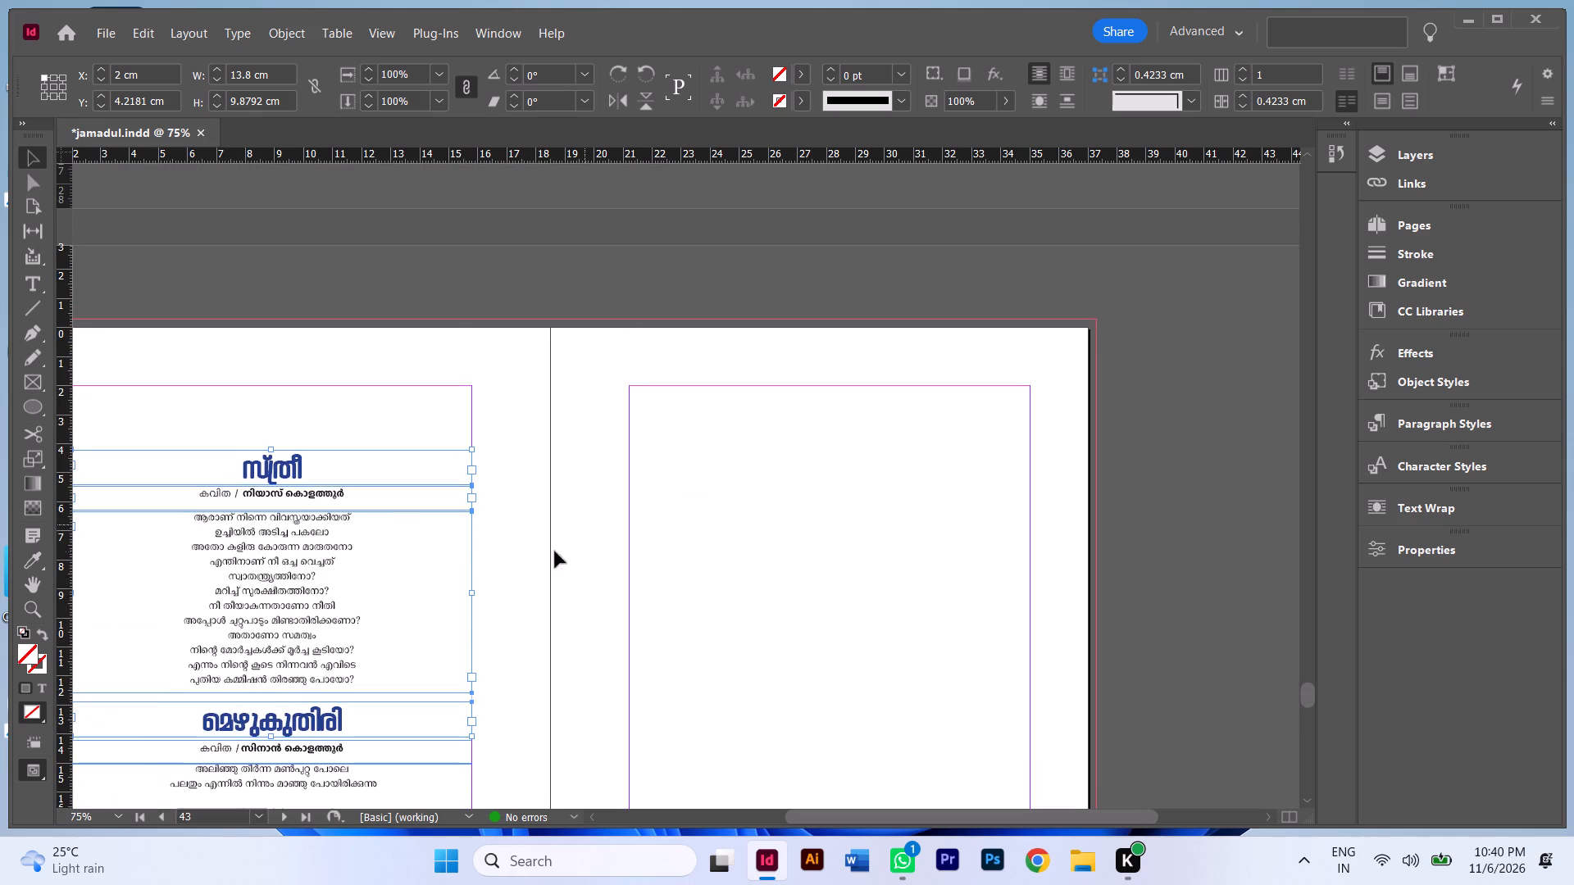
key("ctrl+v")
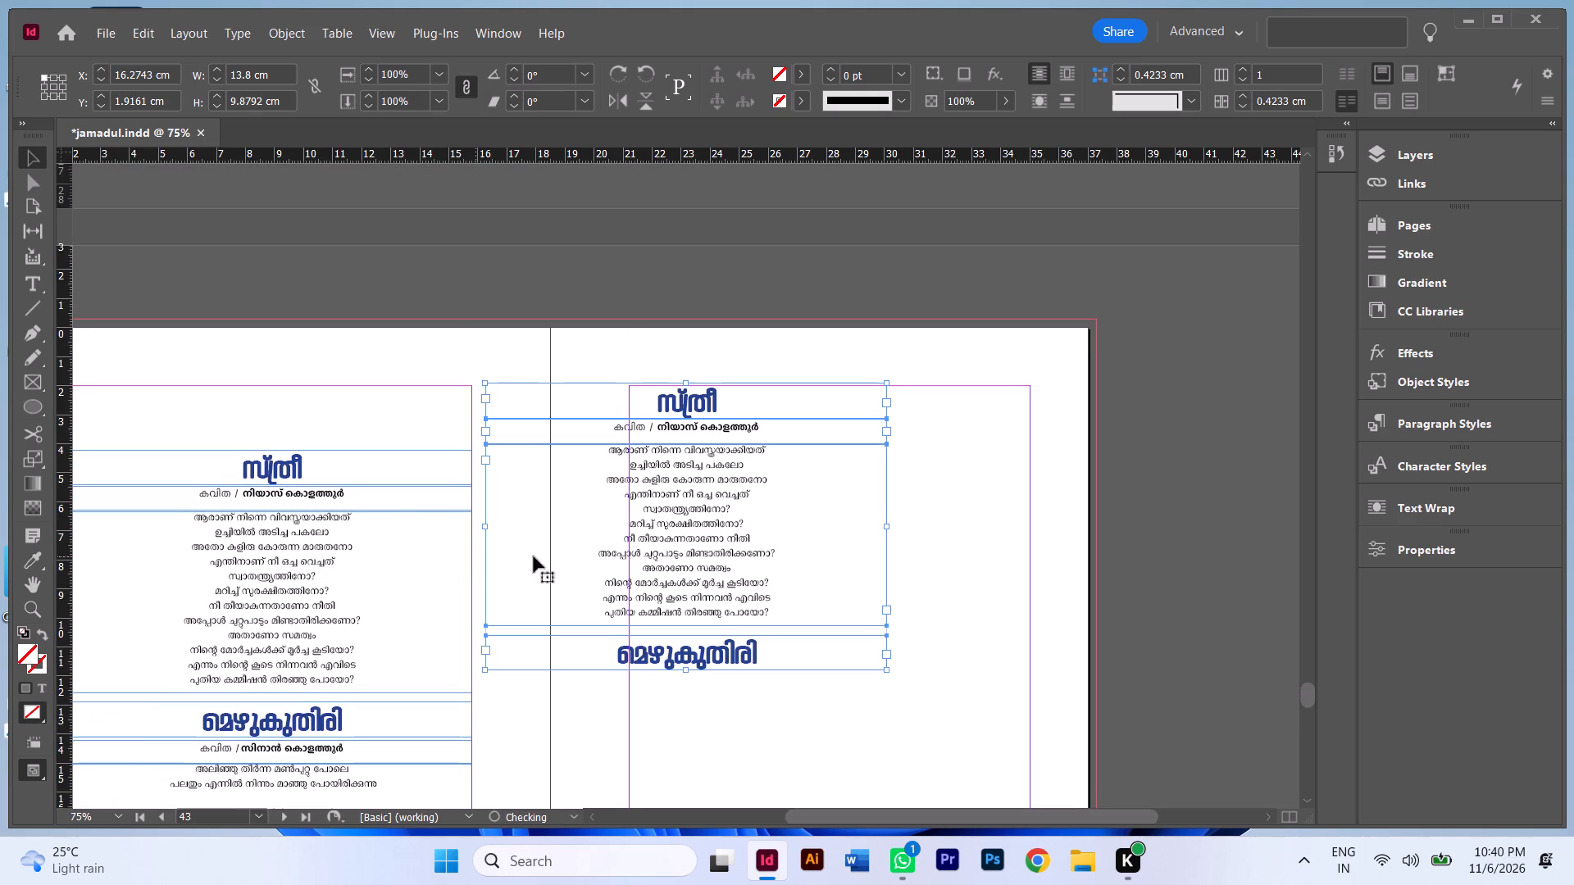
left_click_drag(721, 561, 852, 612)
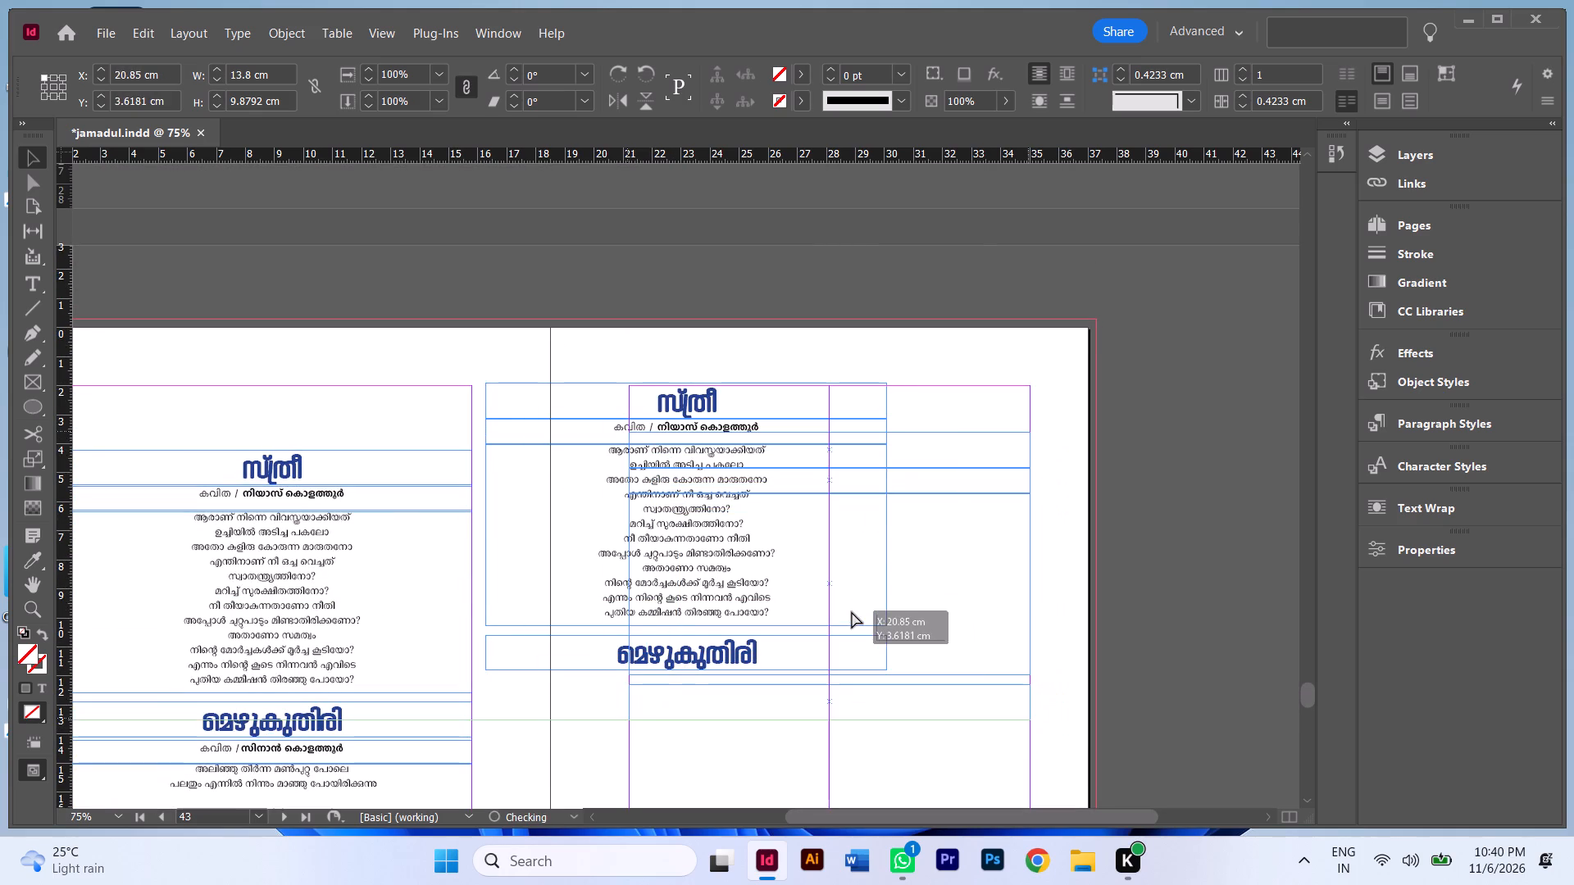
Move the copied frames on page 43 into the margin area, at about X 21.2 cm and Y 4.2 cm, level with page 42's originals.
left_click_drag(852, 612, 866, 625)
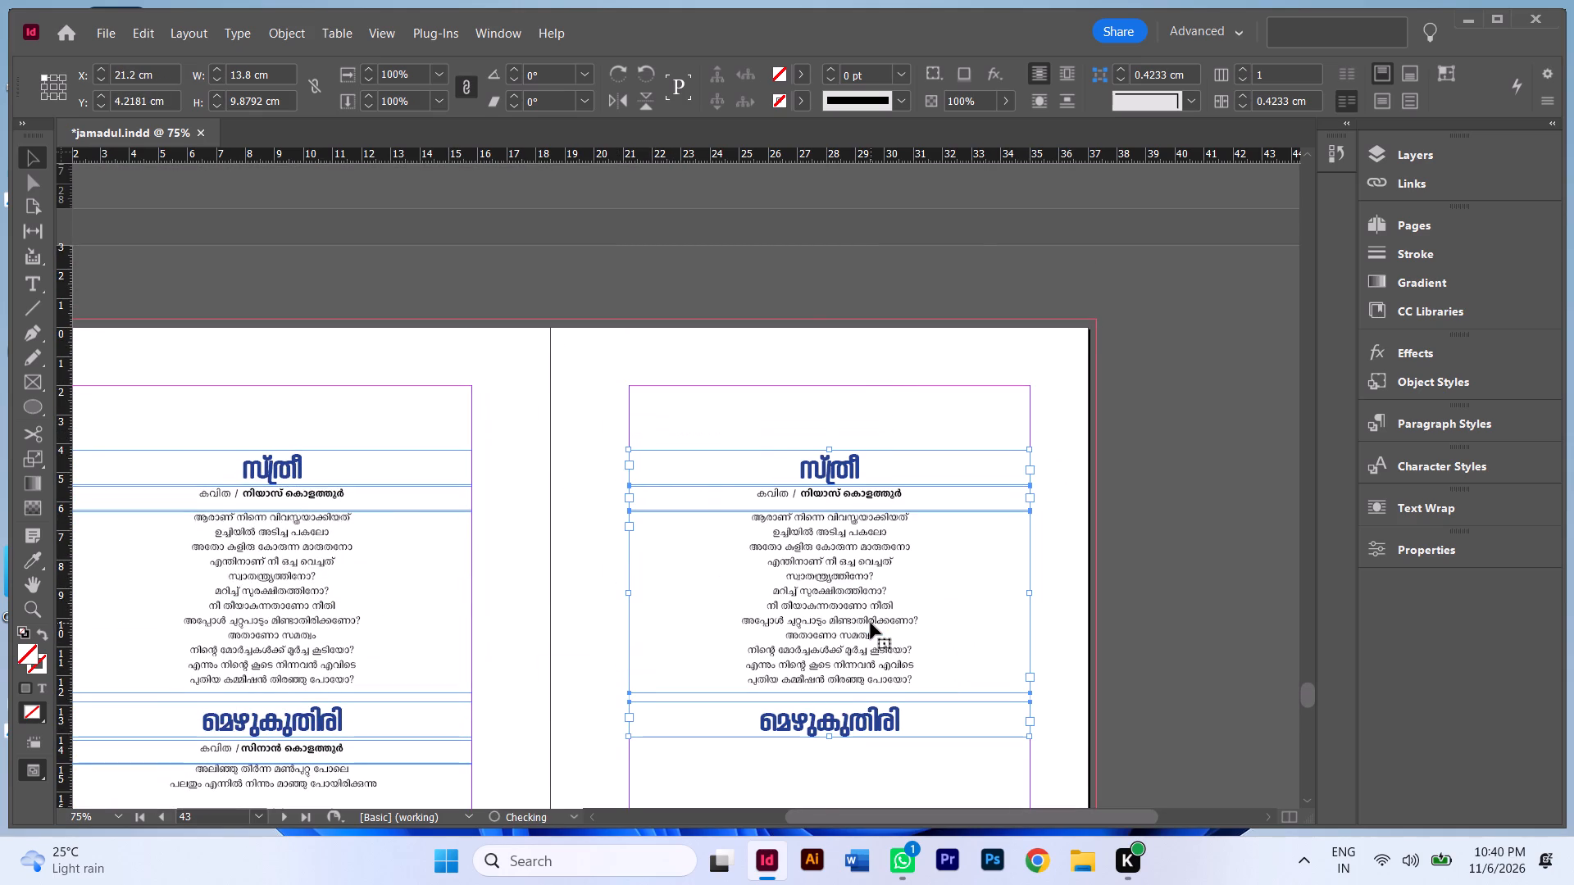
left_click(829, 602)
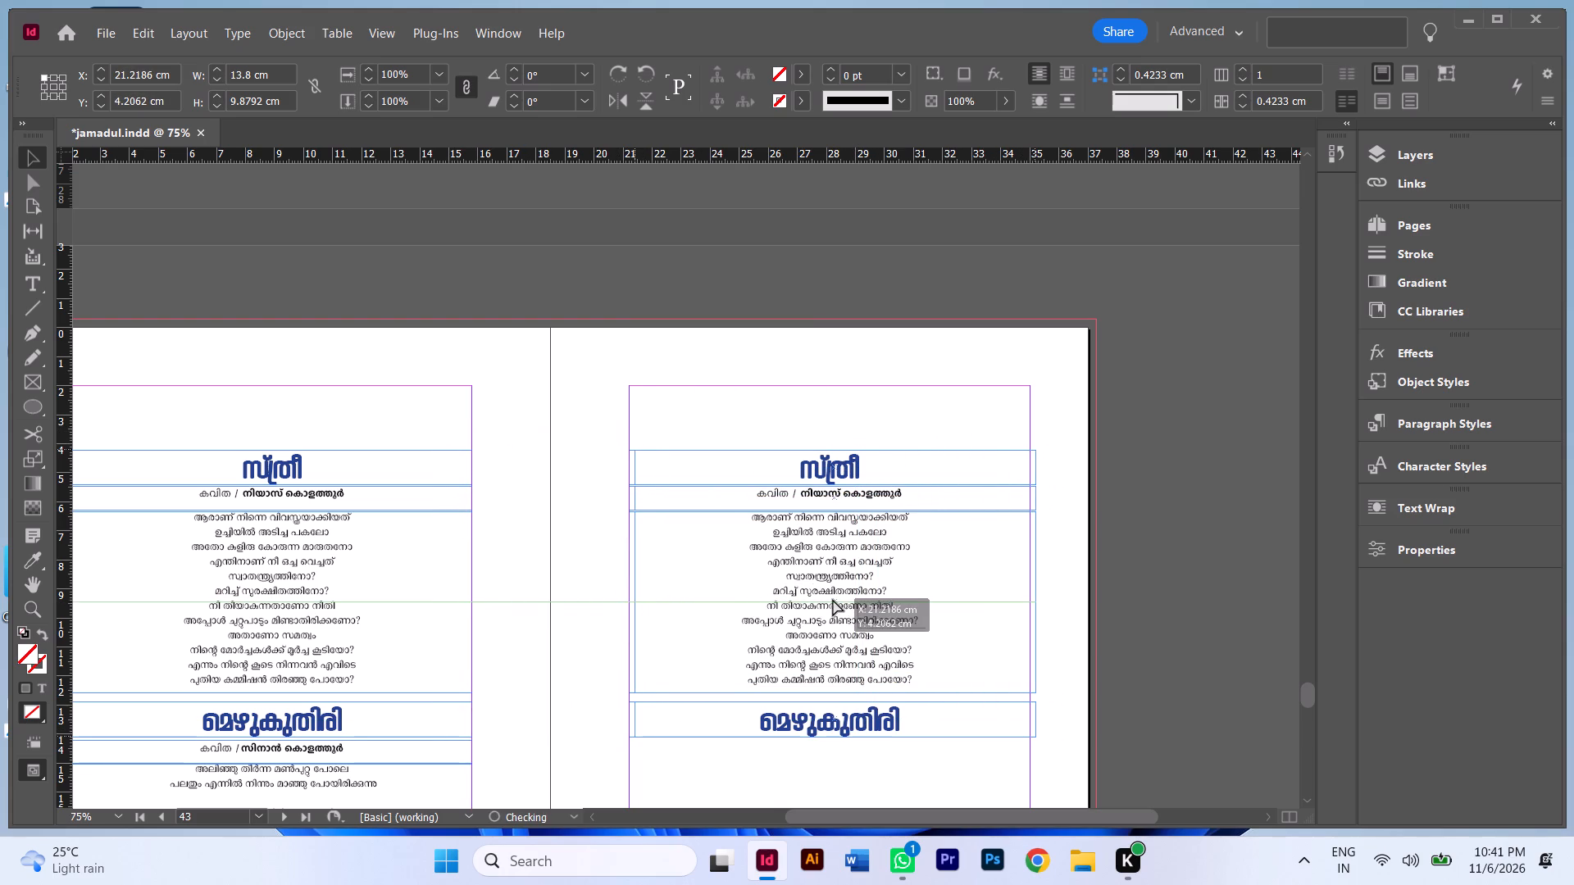
left_click(1101, 533)
Copy the മെഴുകുതിരി byline and poem frames from page 42 beneath the matching title on page 43, at about X 21.2 cm, Y 14.2 cm.
scroll(973, 601, "down", 3)
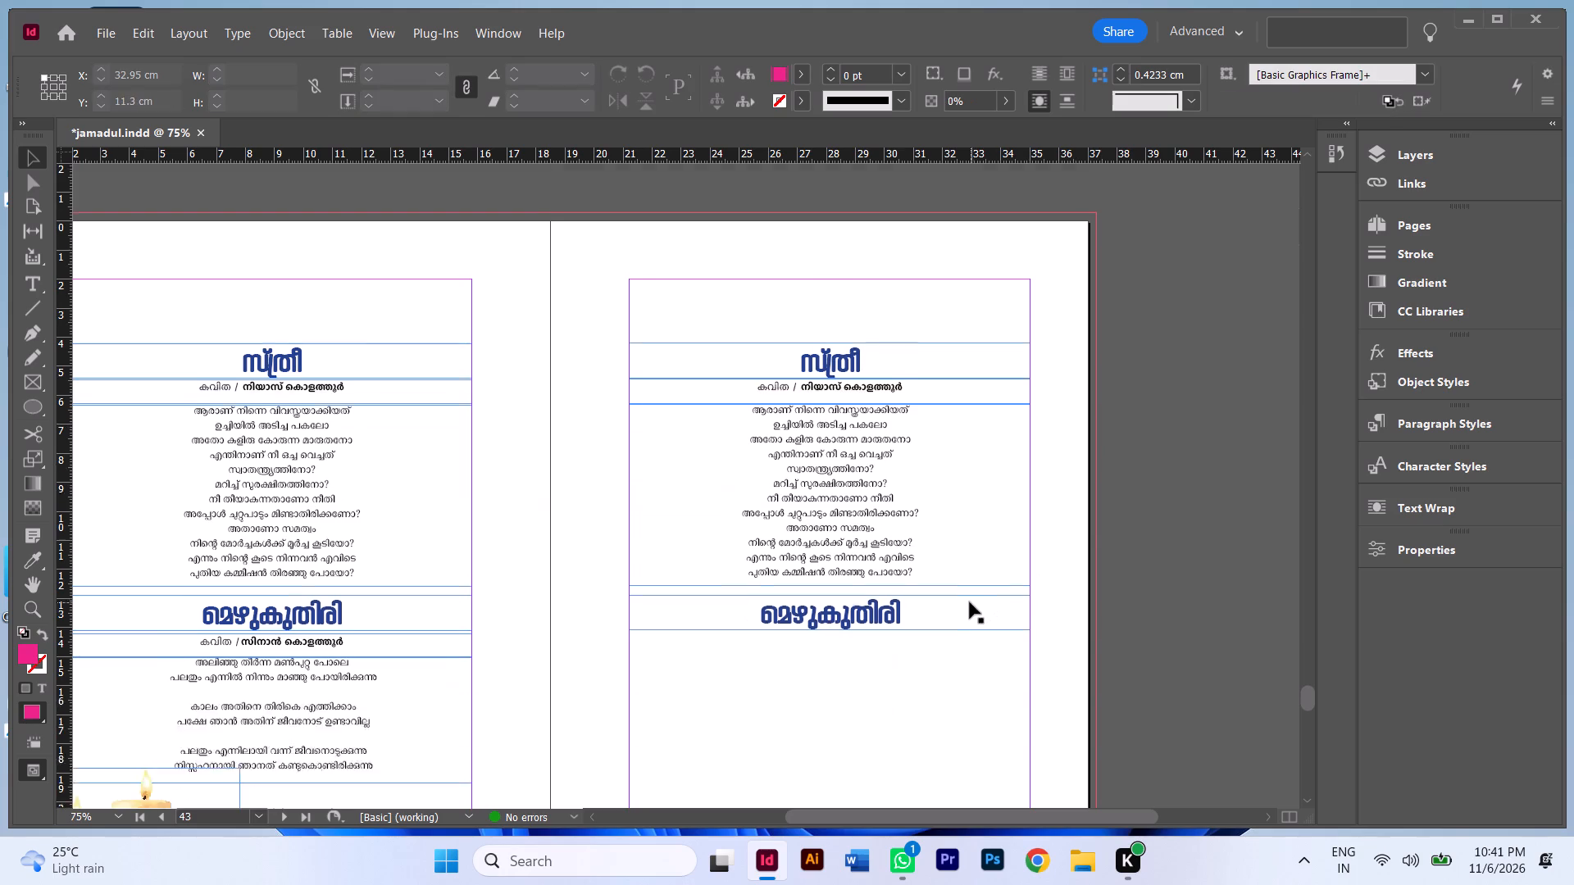
scroll(756, 597, "up", 1, "alt")
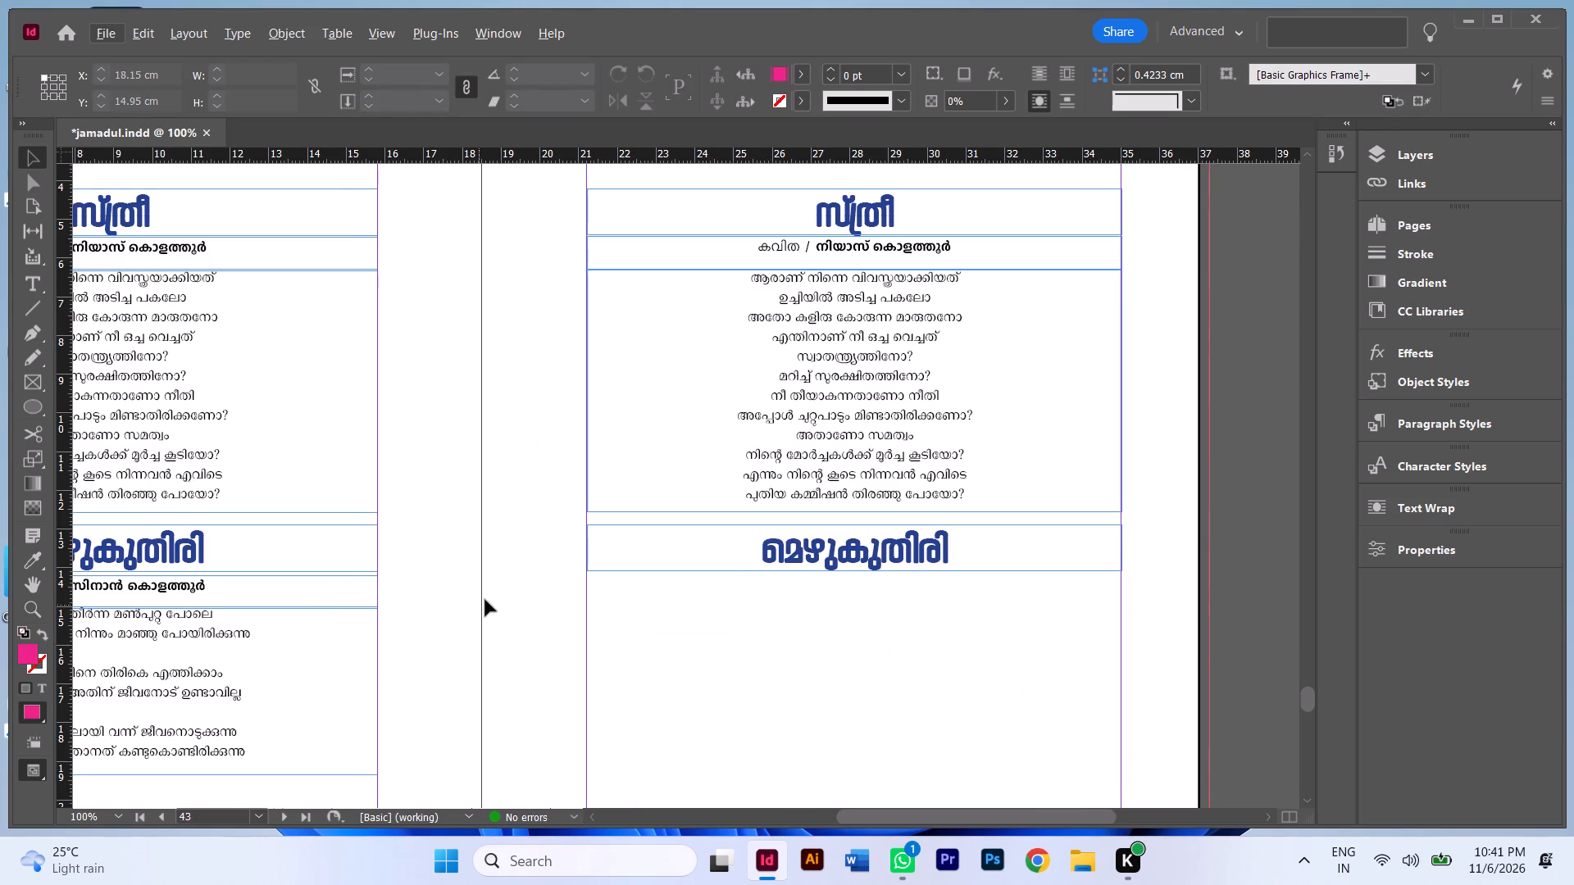
left_click_drag(488, 585, 299, 692)
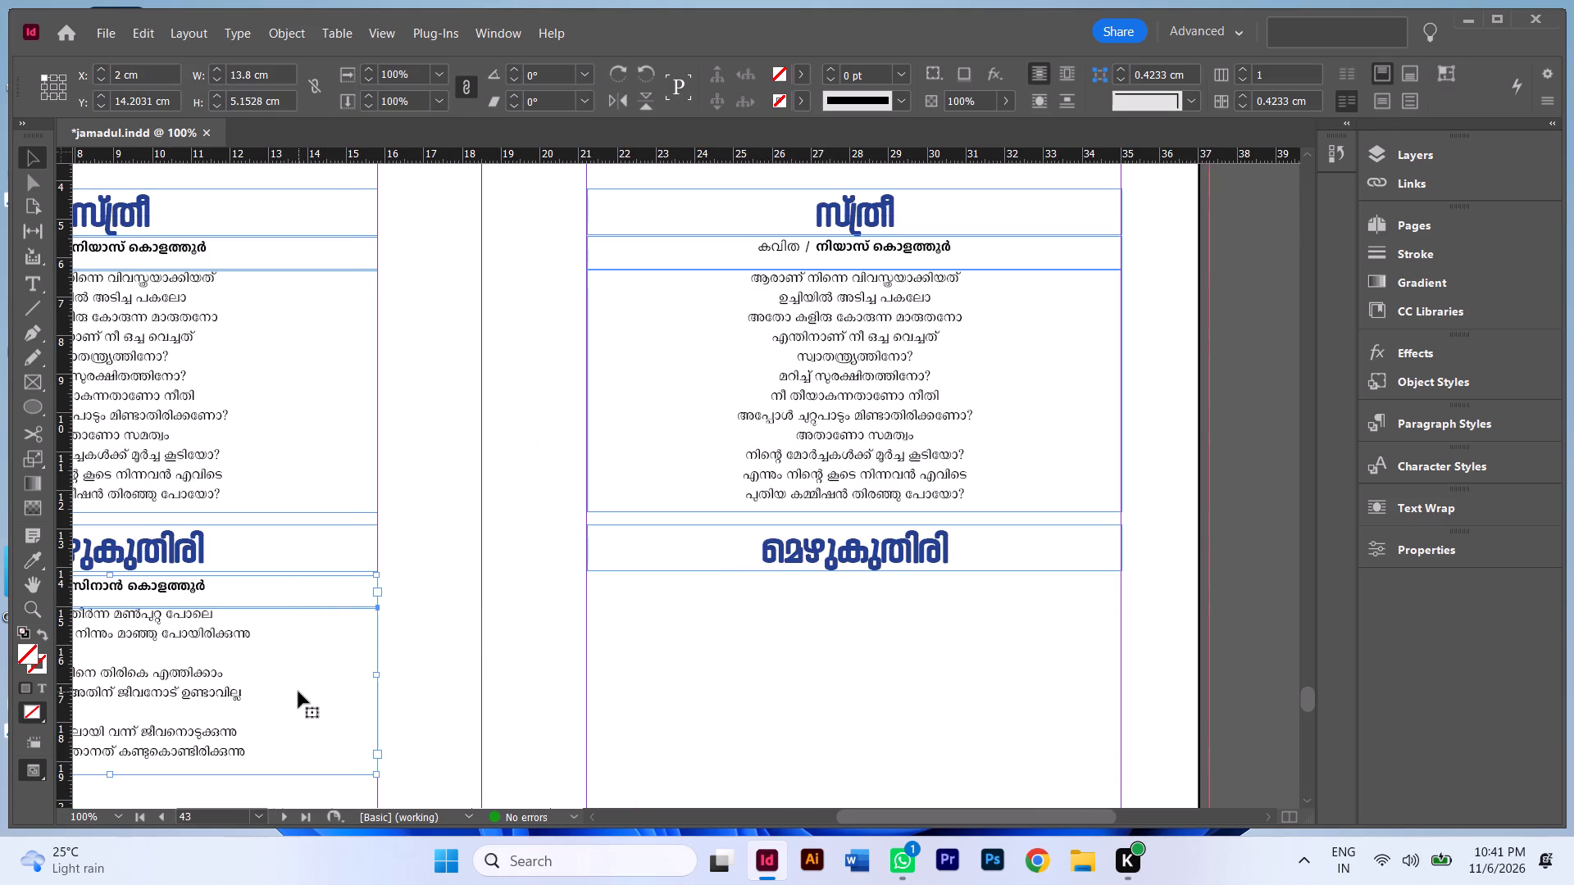
key("ctrl+c")
left_click(766, 706)
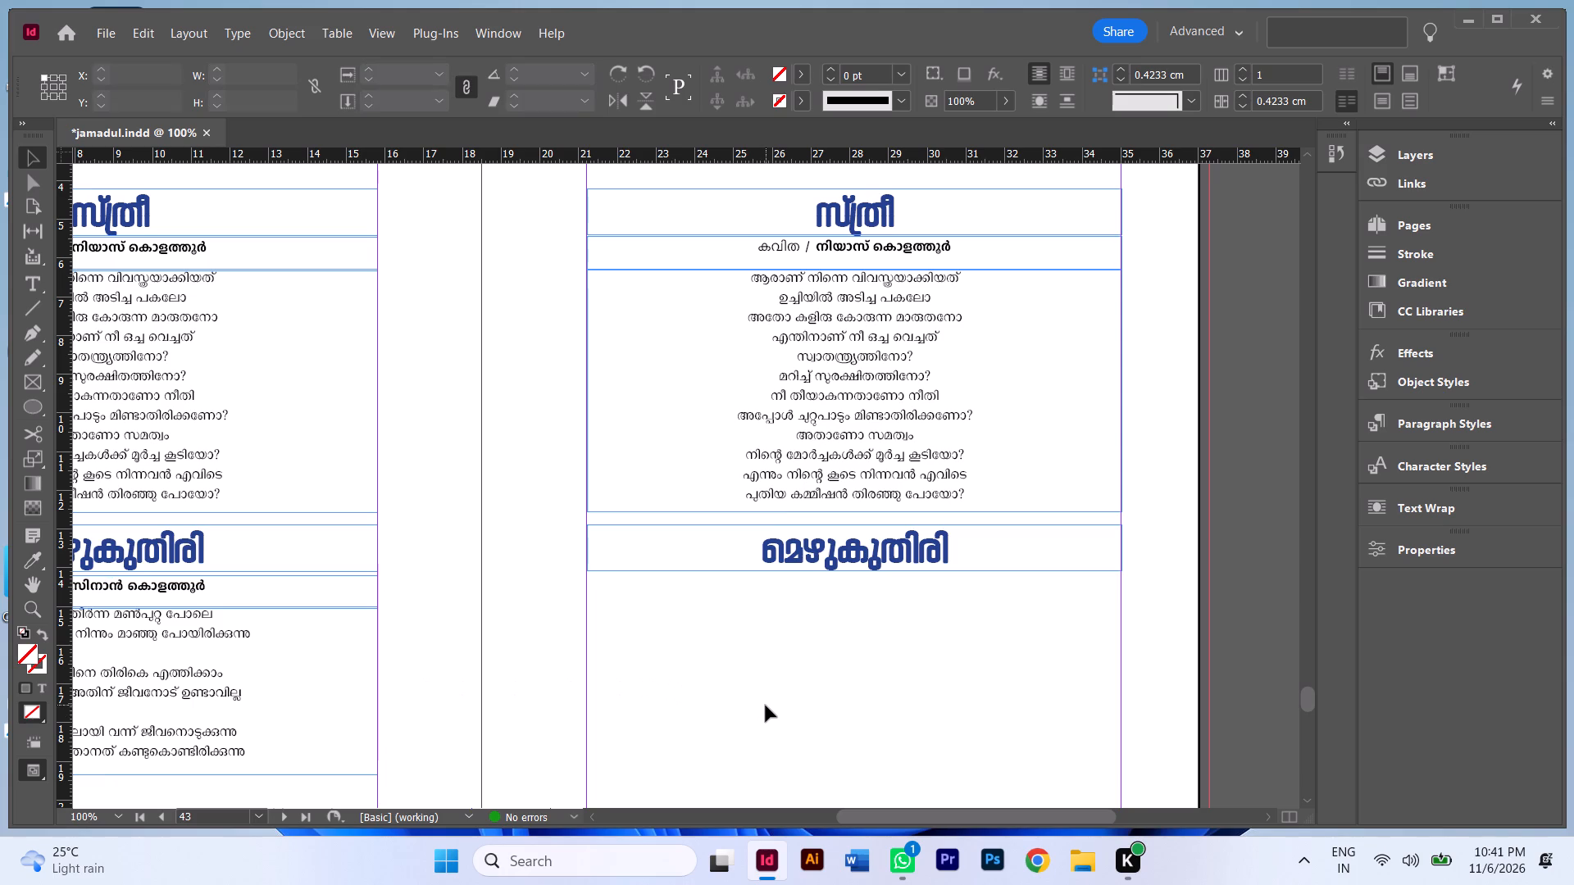
key("ctrl+v")
left_click_drag(542, 522, 858, 712)
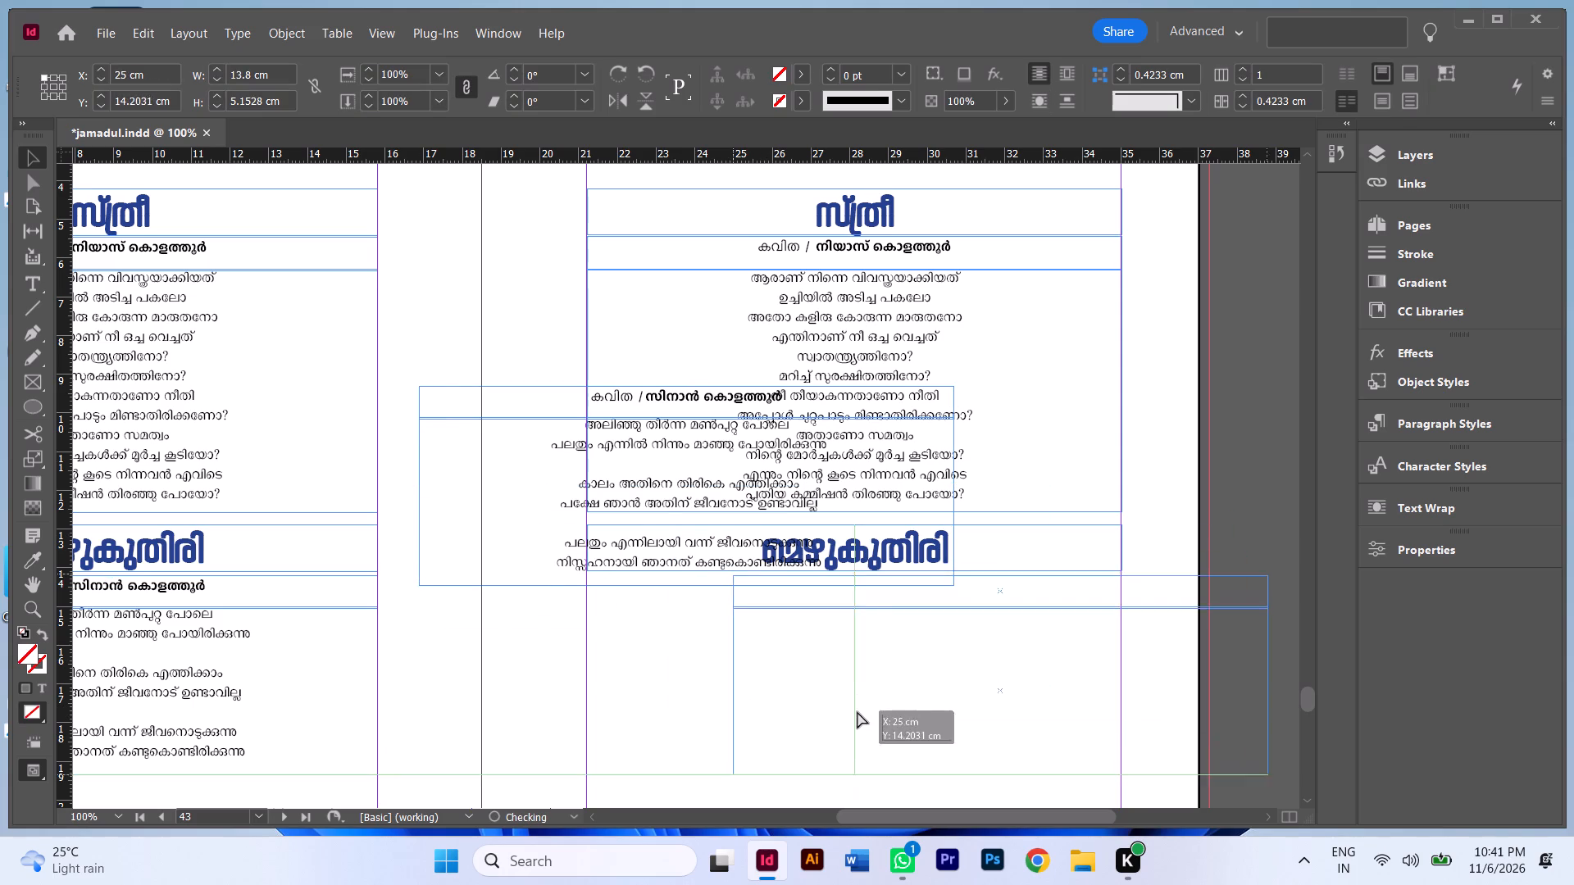
left_click_drag(858, 712, 711, 715)
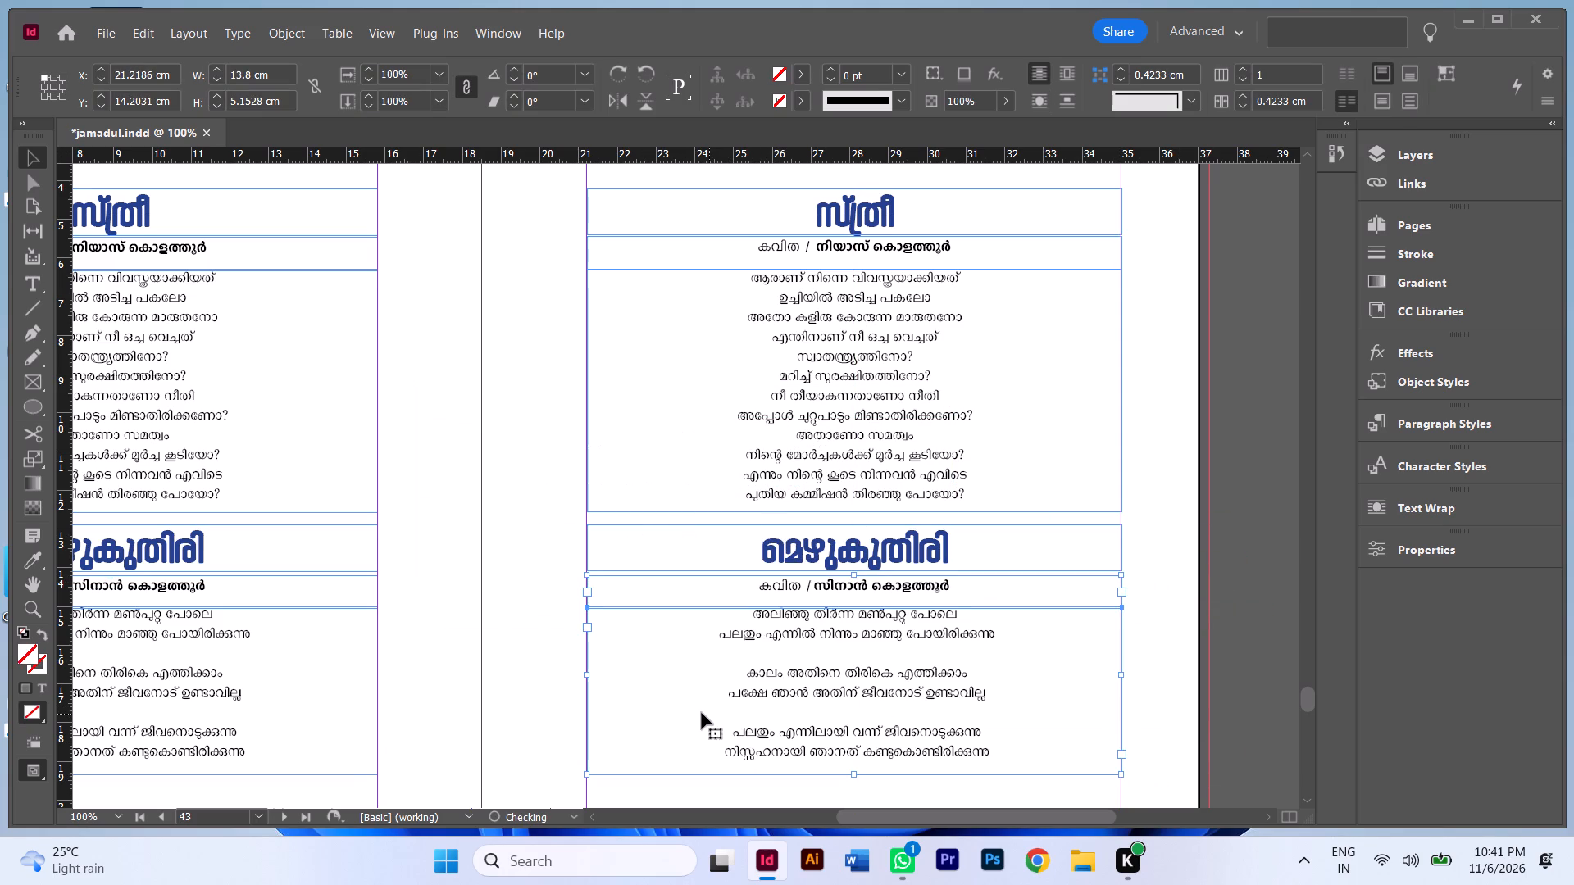
left_click(512, 611)
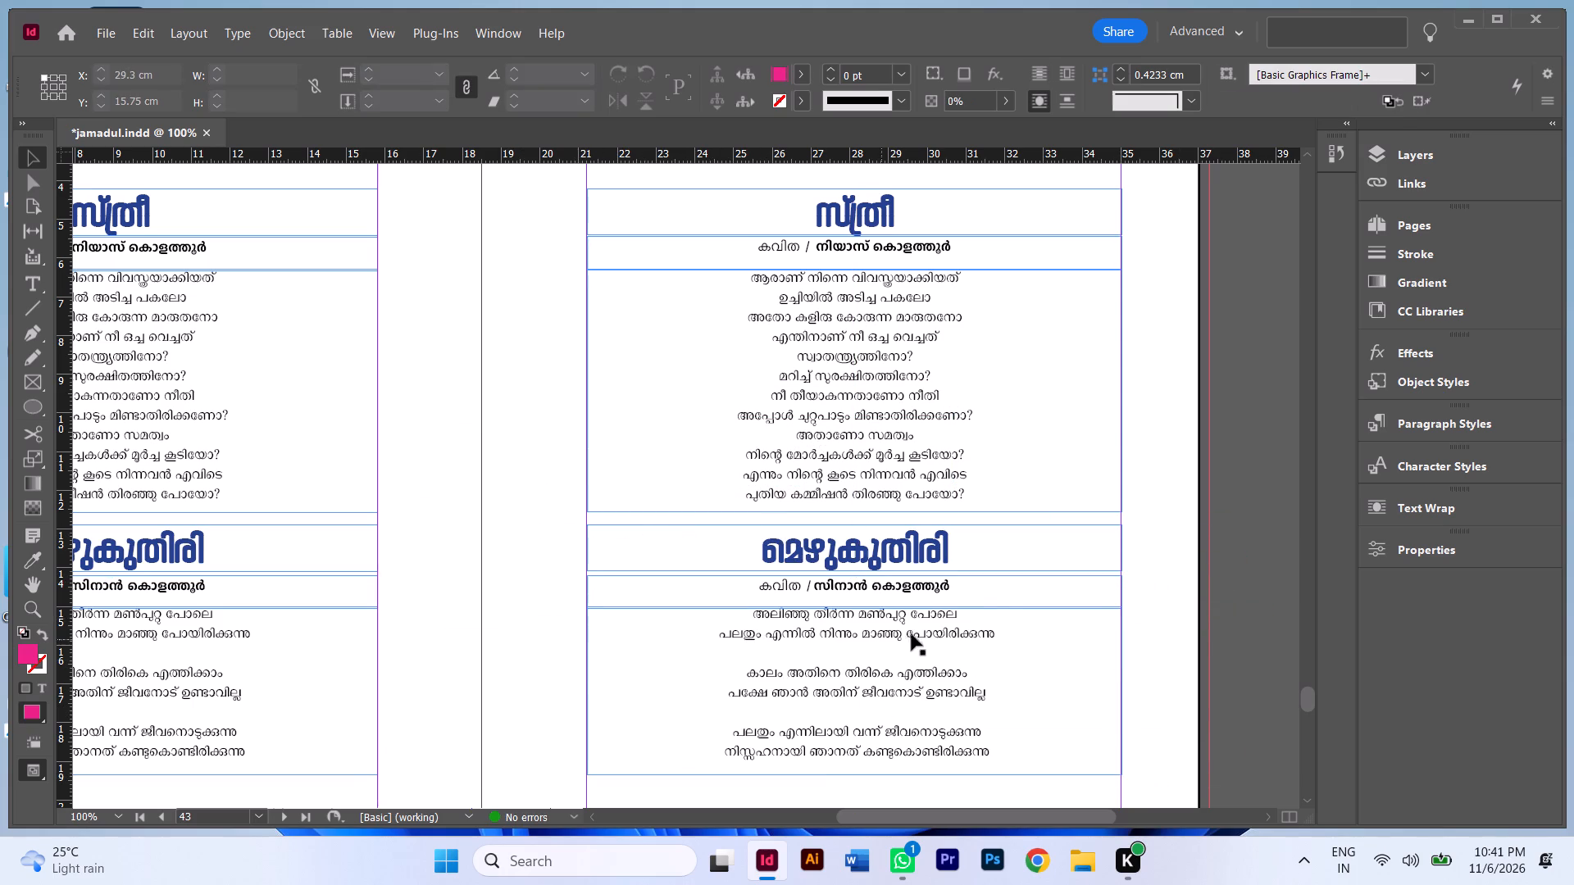
scroll(984, 599, "down", 4)
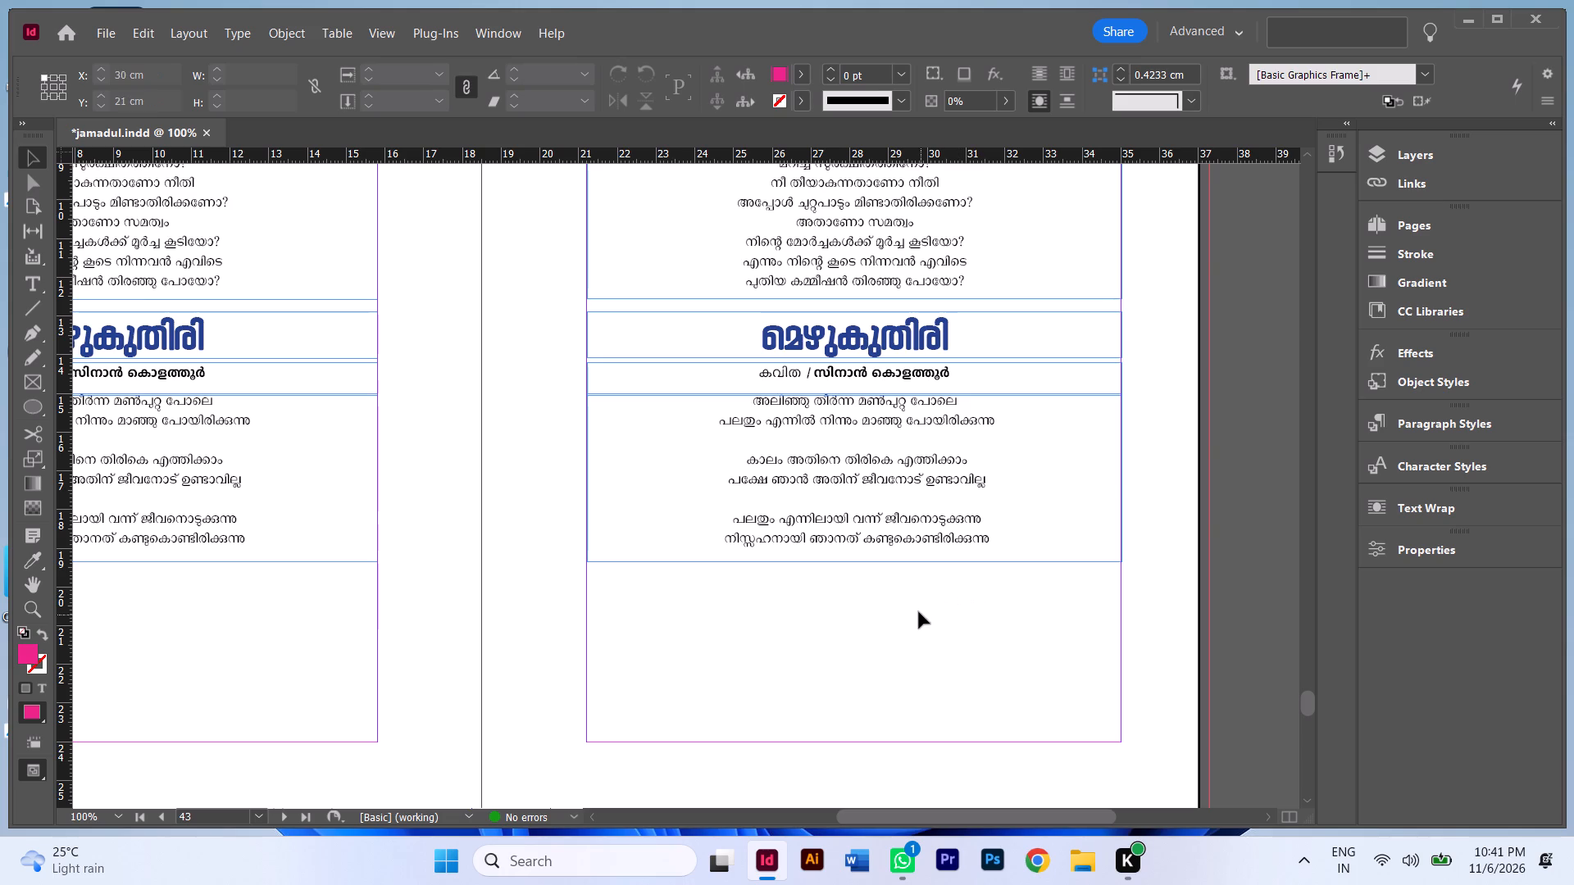
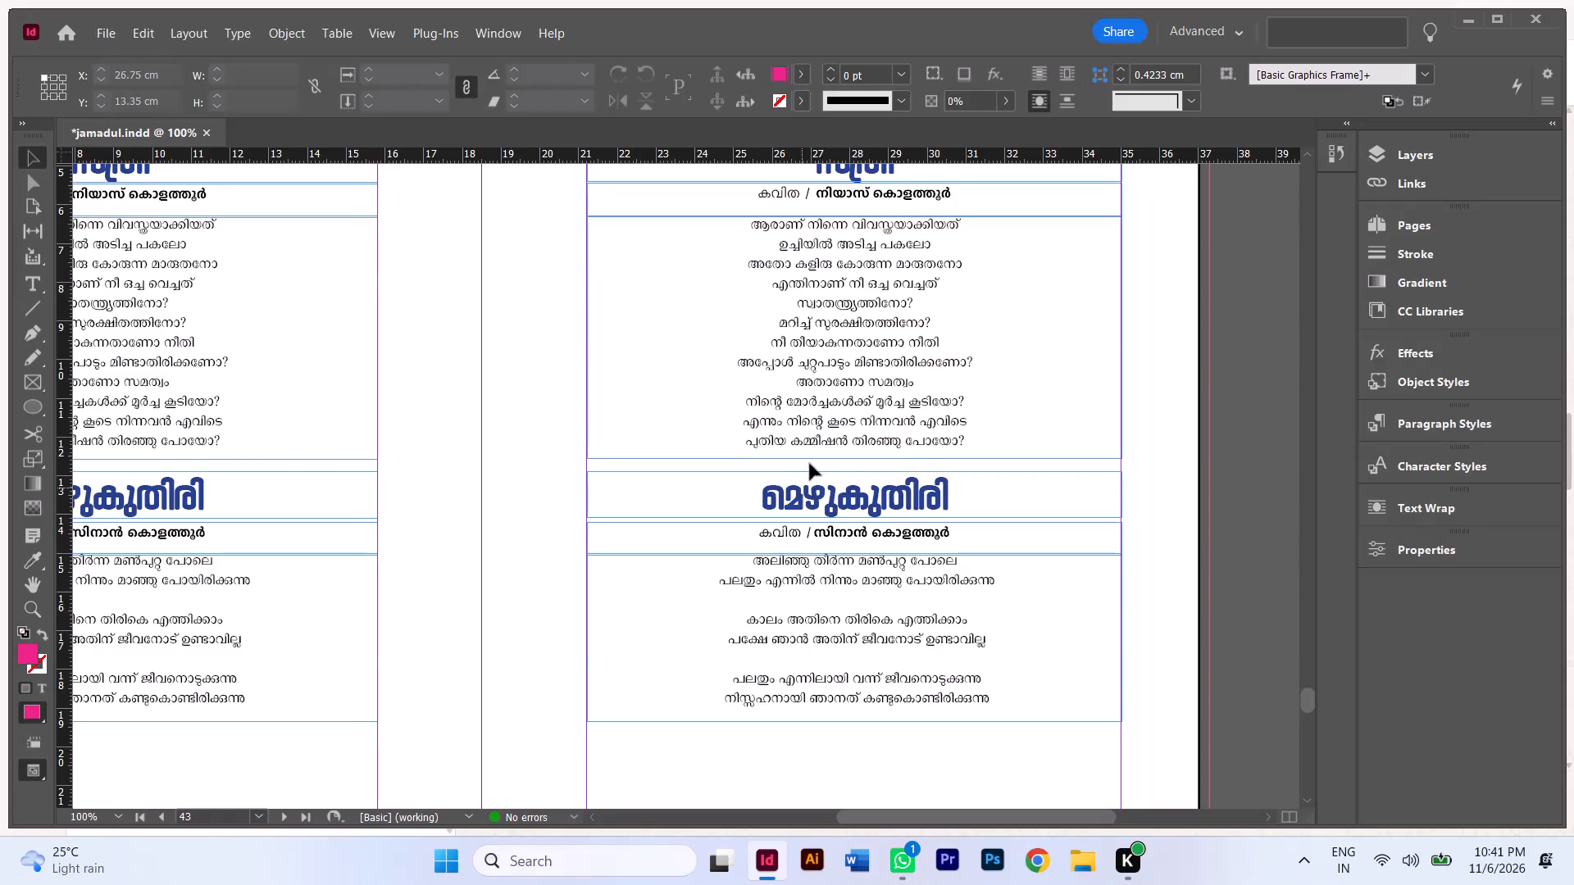
Replace all the body text in page 43's സ്ത്രീ poem frame with the new poem text from the clipboard.
scroll(903, 386, "up", 3)
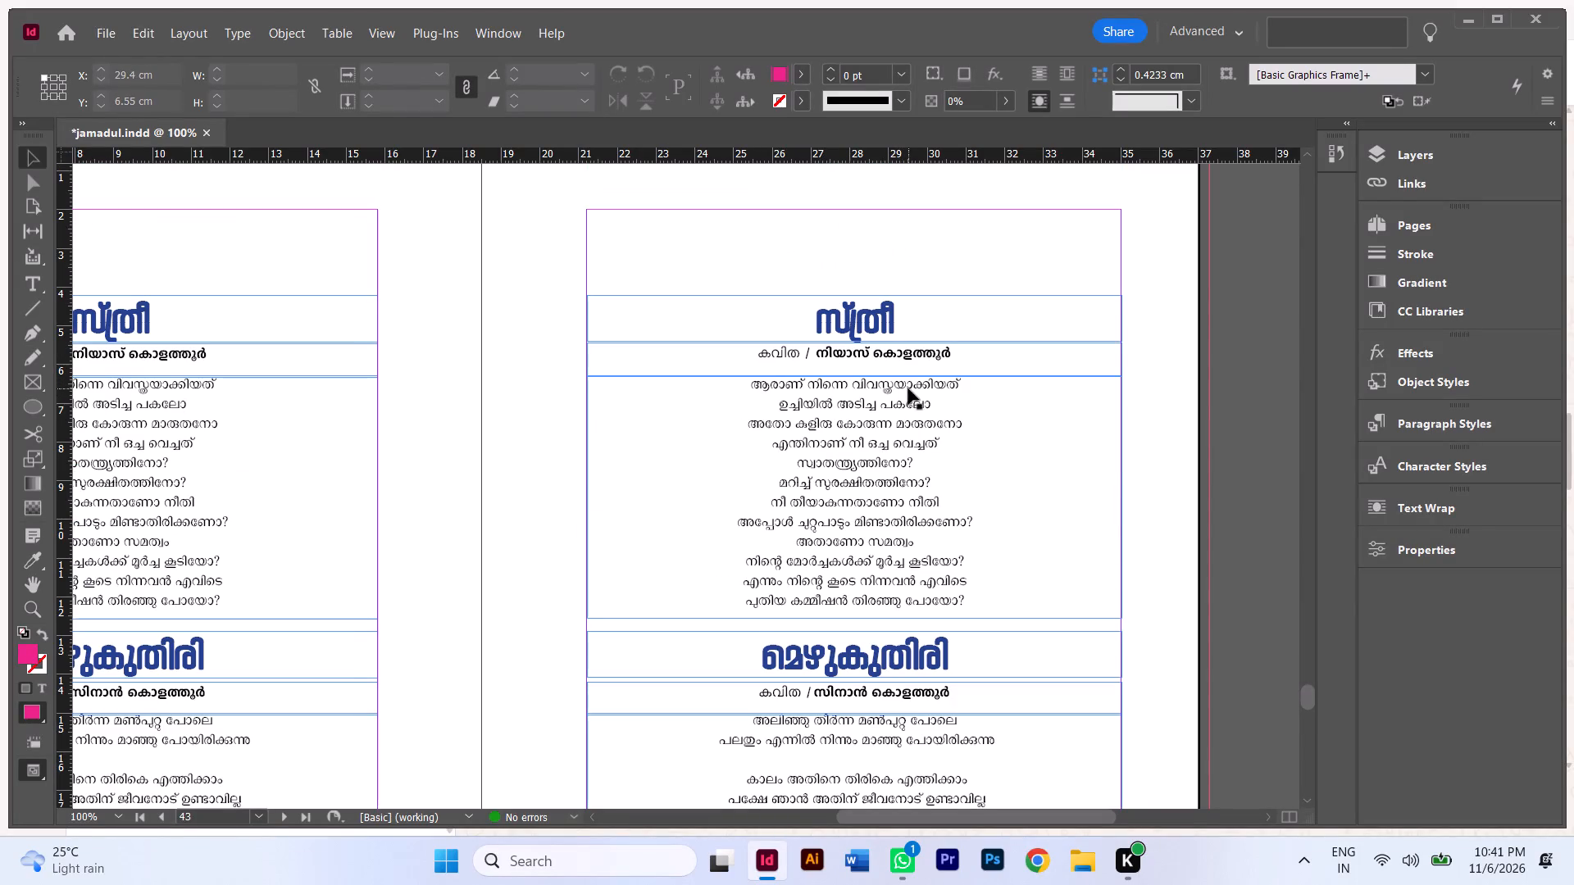
double_click(912, 501)
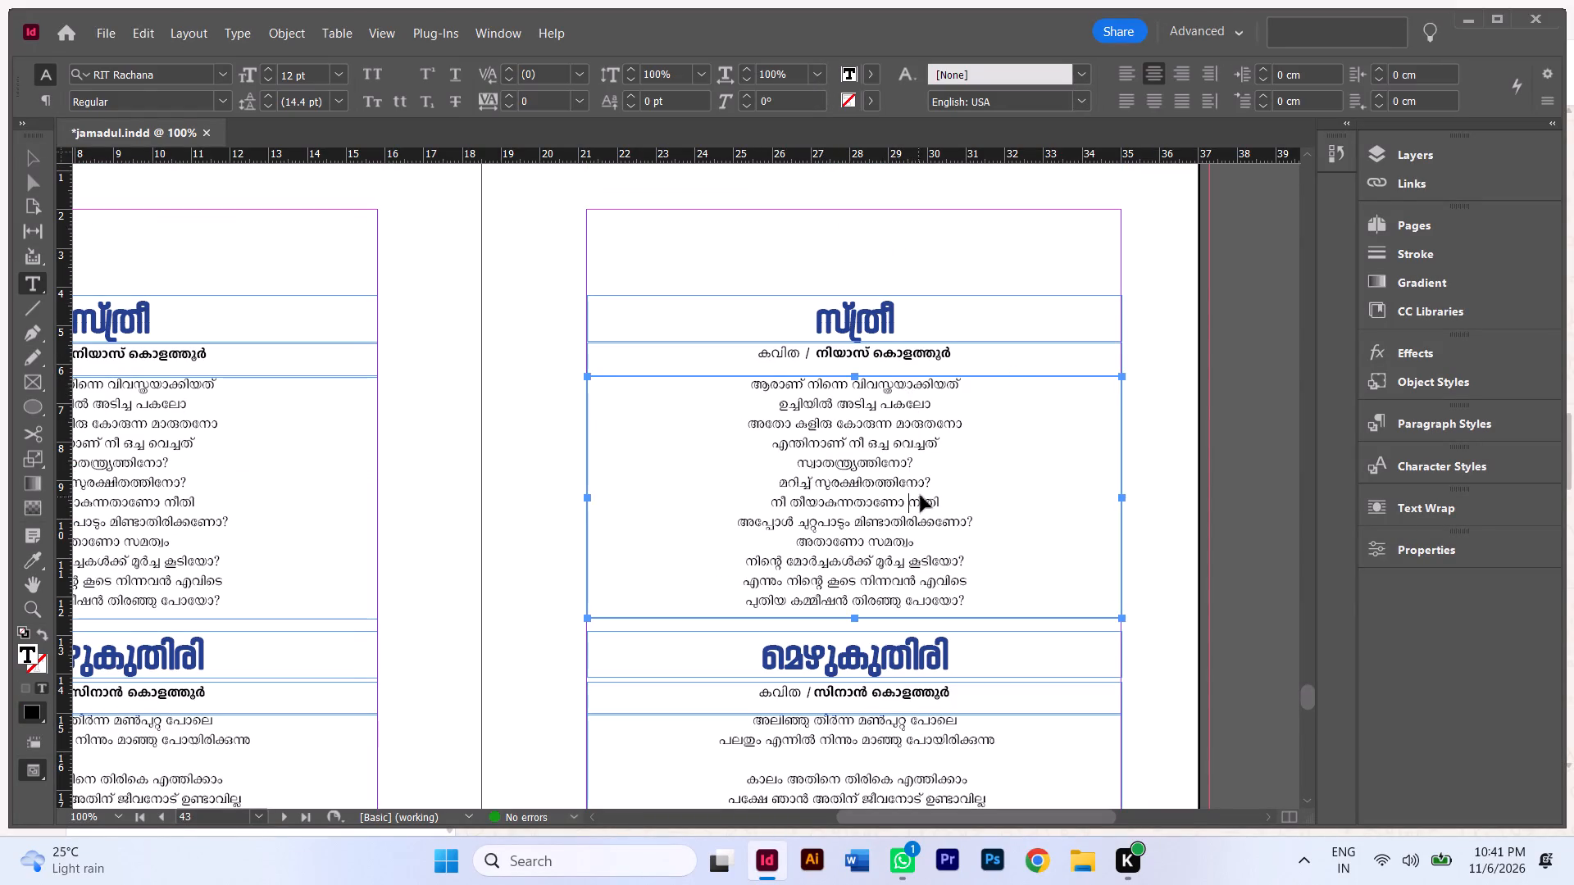
key("ctrl+a")
key("ctrl+v")
scroll(980, 478, "down", 4)
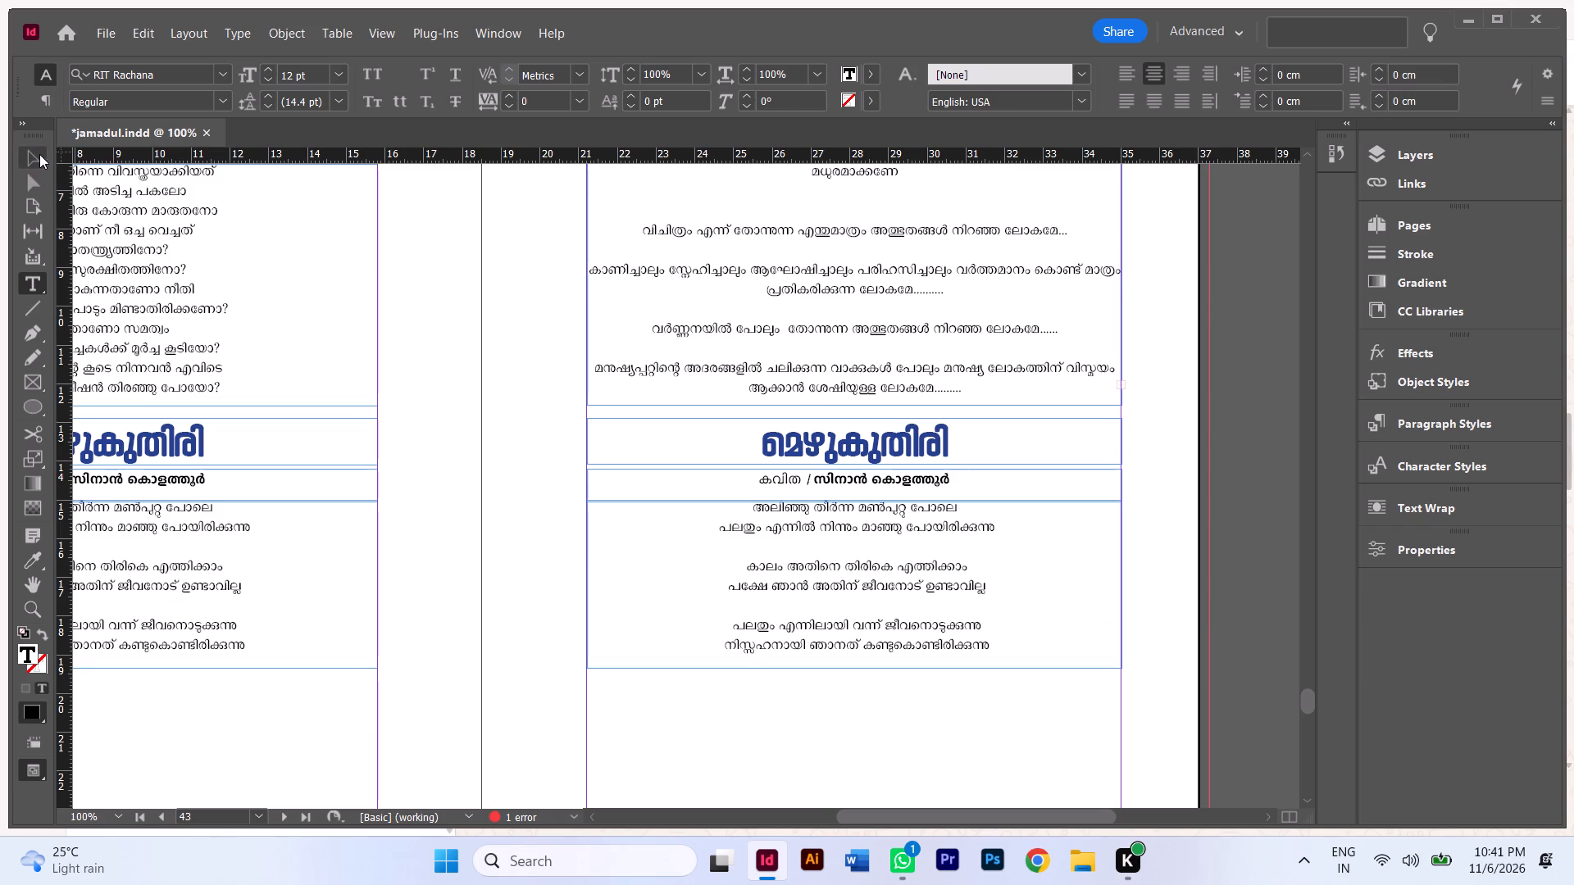
Delete the copied മെഴുകുതിരി title, its byline and its poem frame from page 43.
left_click(39, 154)
left_click(979, 444)
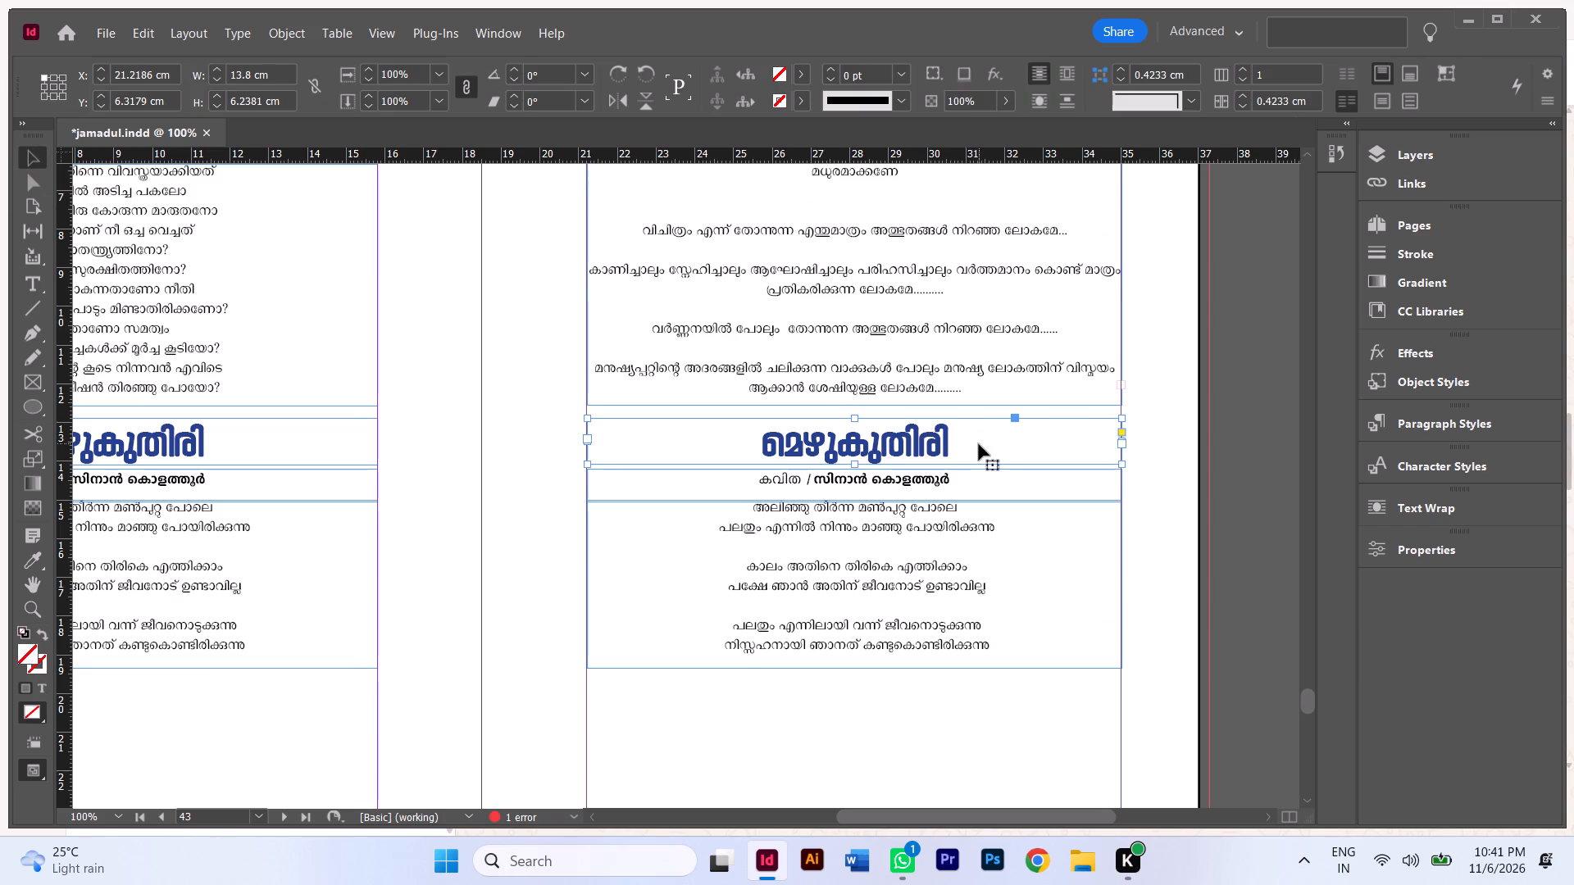
key("BackSpace")
left_click(1012, 474)
key("BackSpace")
left_click(1047, 549)
key("BackSpace")
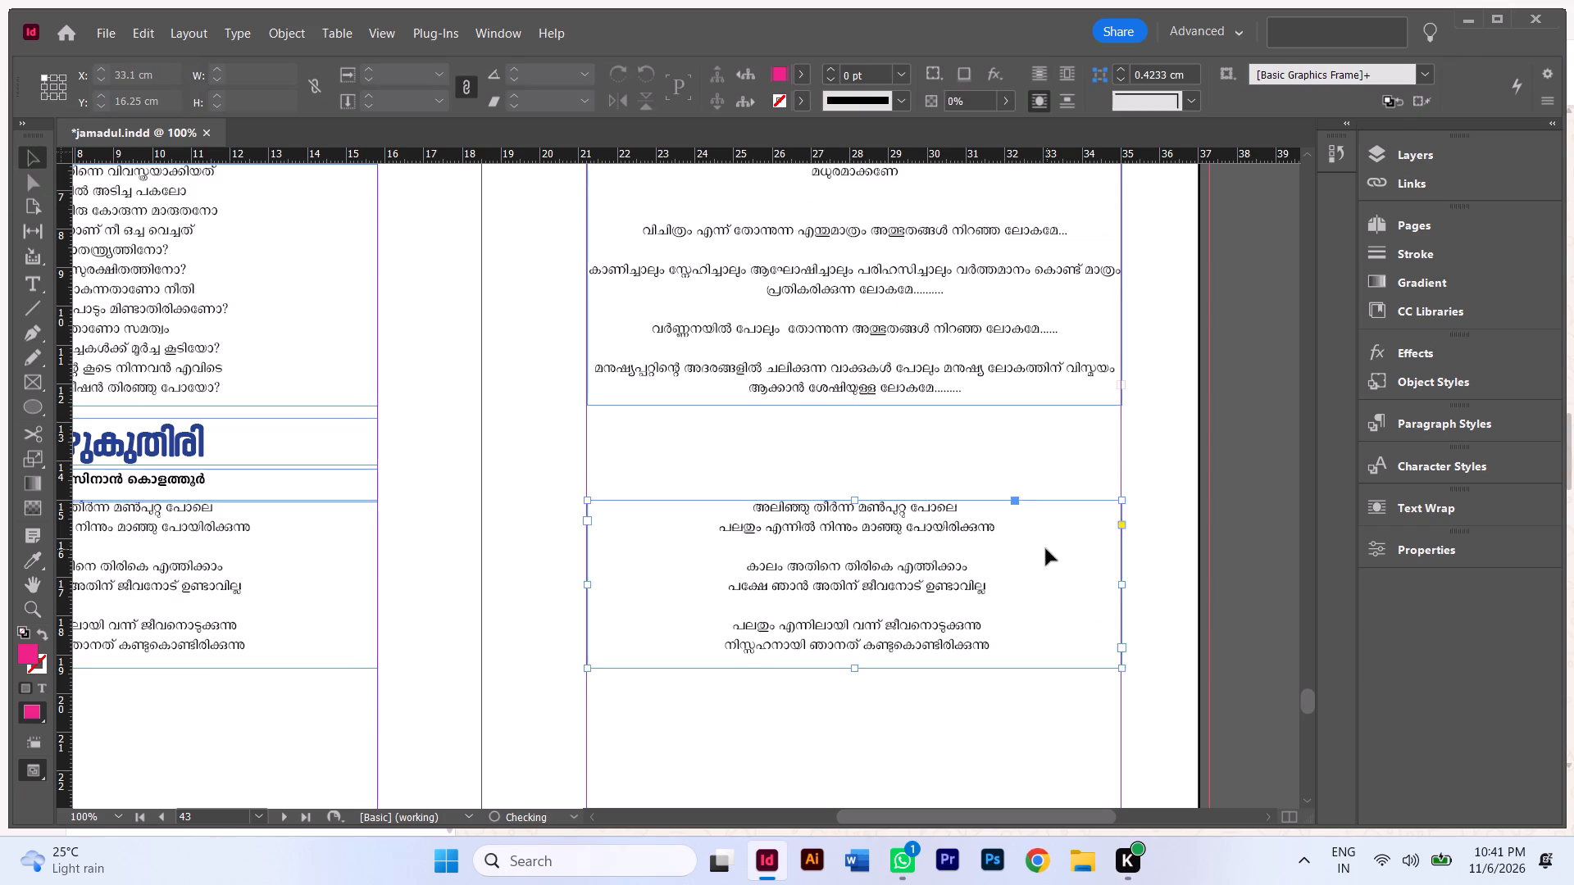
Extend the first poem's body frame on page 43 downward to about 11.4 cm high to fit its overset text.
left_click(964, 396)
left_click_drag(854, 410, 885, 565)
left_click_drag(853, 564, 855, 606)
scroll(939, 648, "up", 3)
scroll(939, 648, "down", 7)
scroll(939, 648, "up", 5)
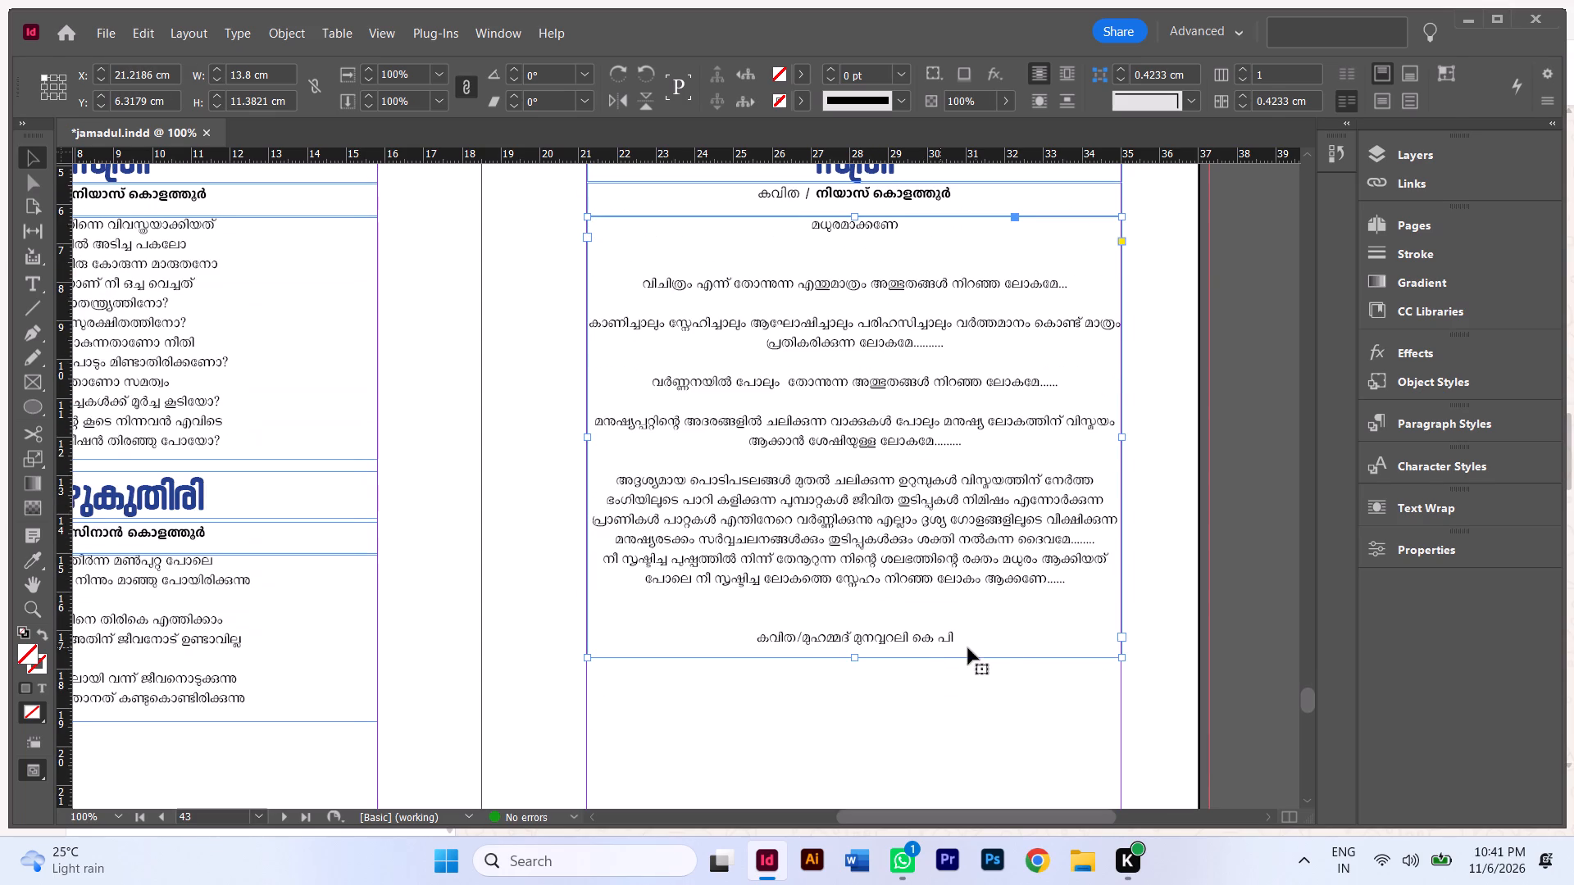
Cut the poet's name from the poem's last line and paste it without formatting over the name in page 43's byline.
double_click(994, 648)
left_click_drag(1004, 639, 861, 649)
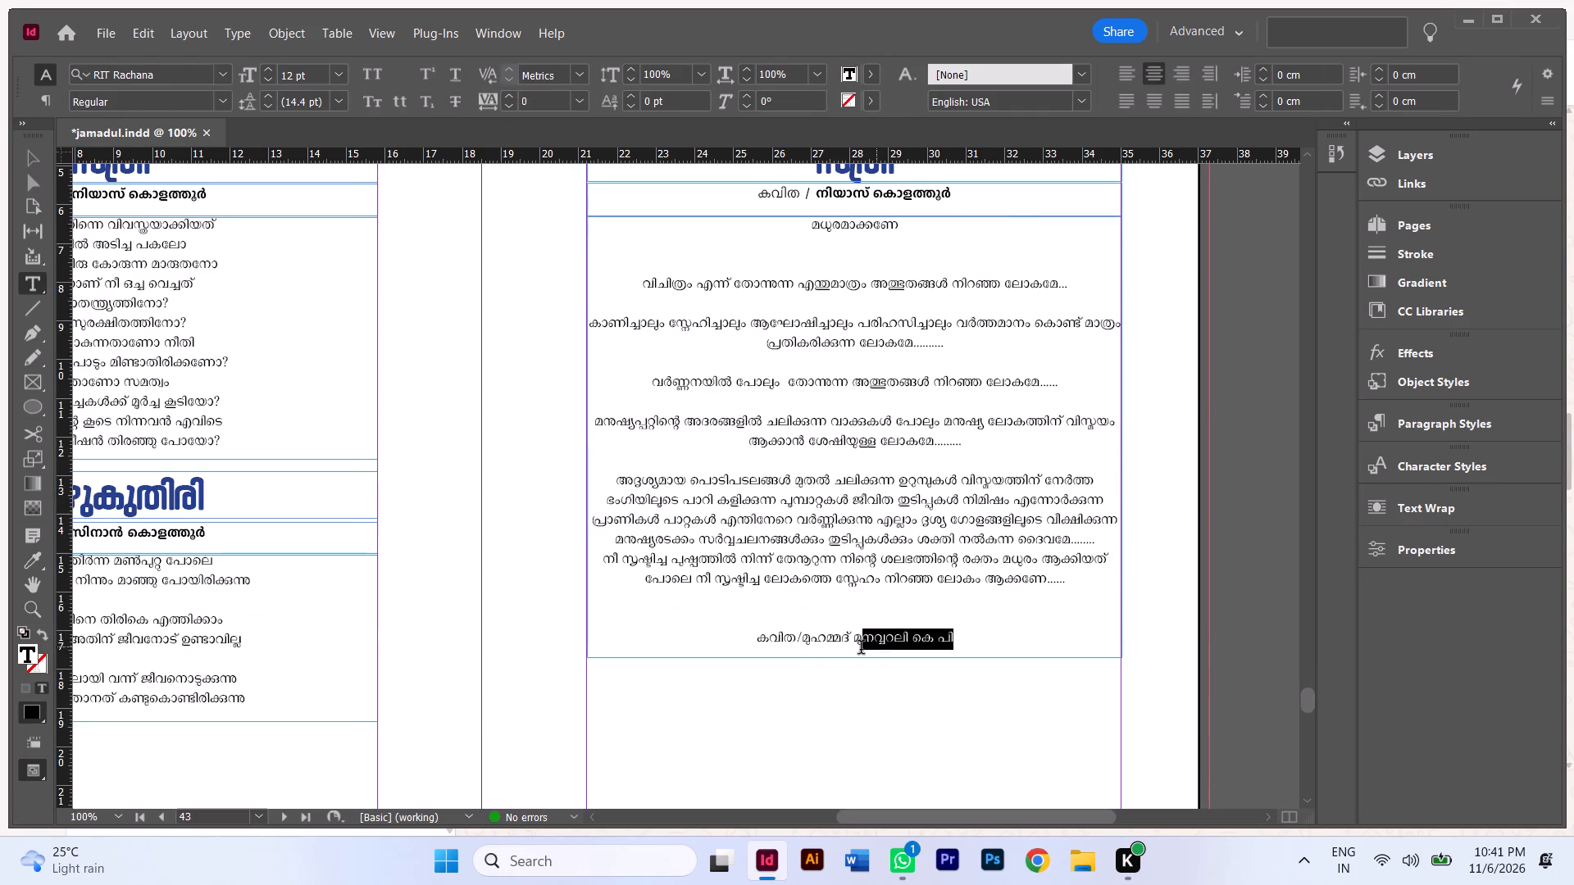
left_click_drag(861, 649, 804, 641)
key("ctrl+x")
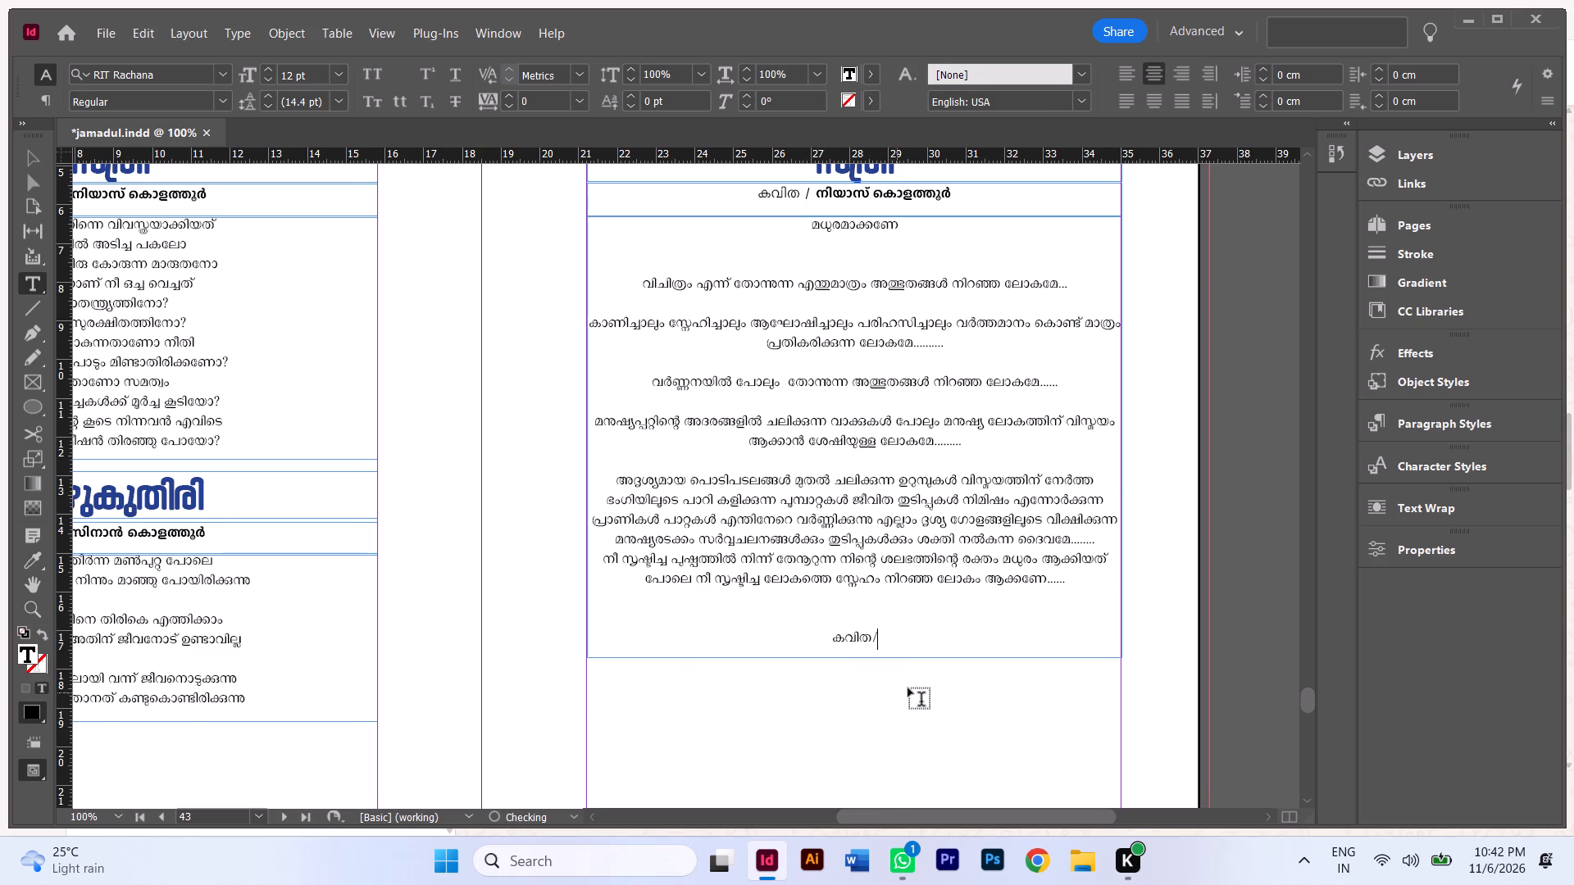
scroll(908, 688, "up", 6)
left_click_drag(977, 519, 798, 504)
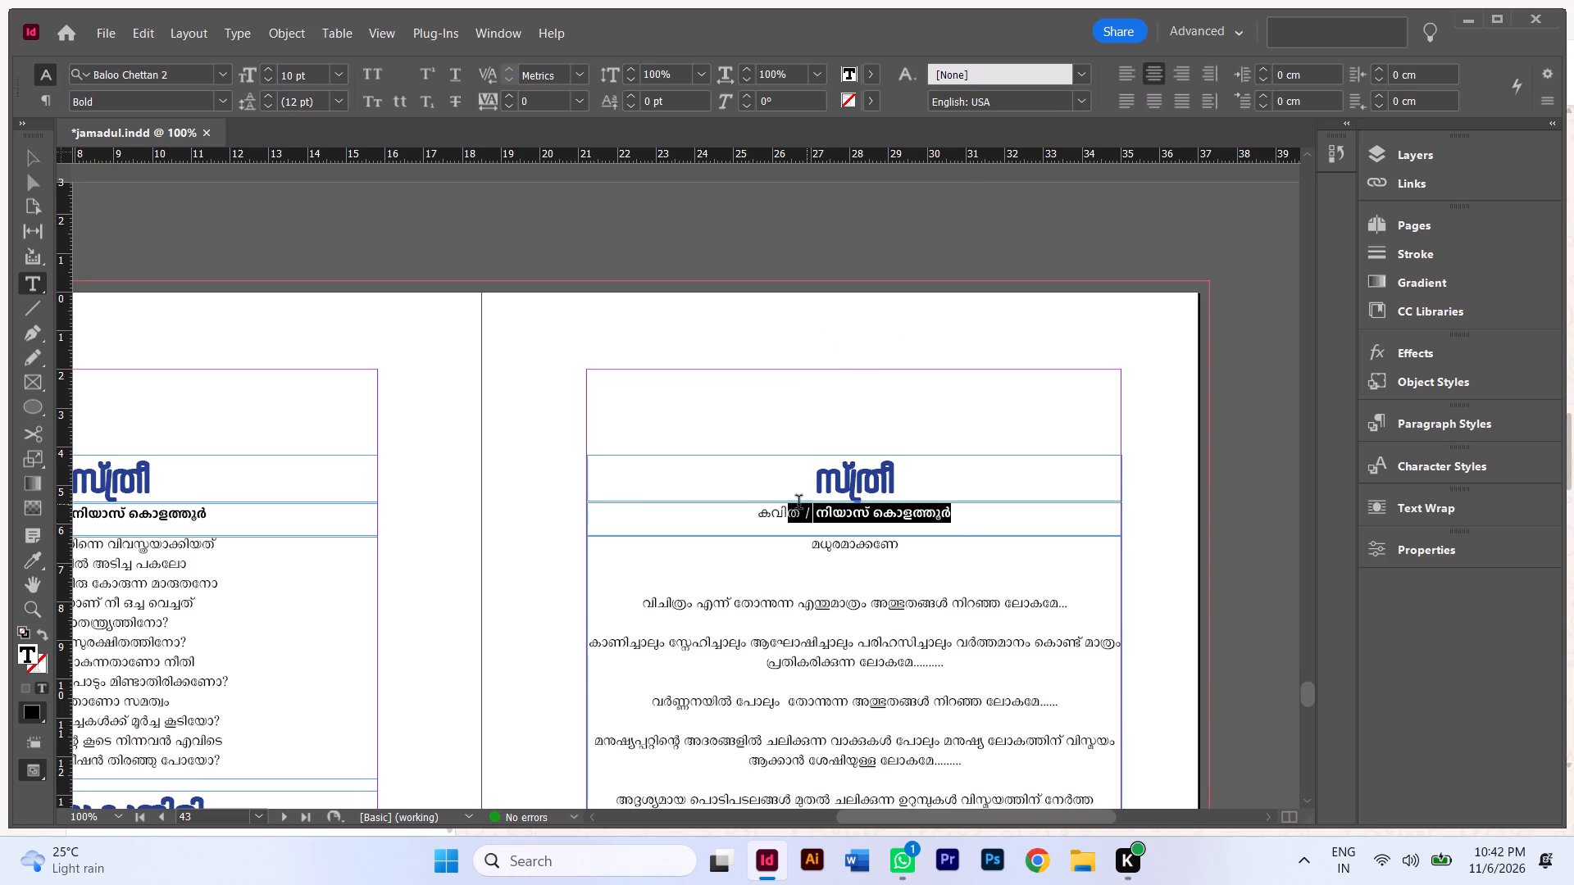
left_click_drag(798, 504, 823, 521)
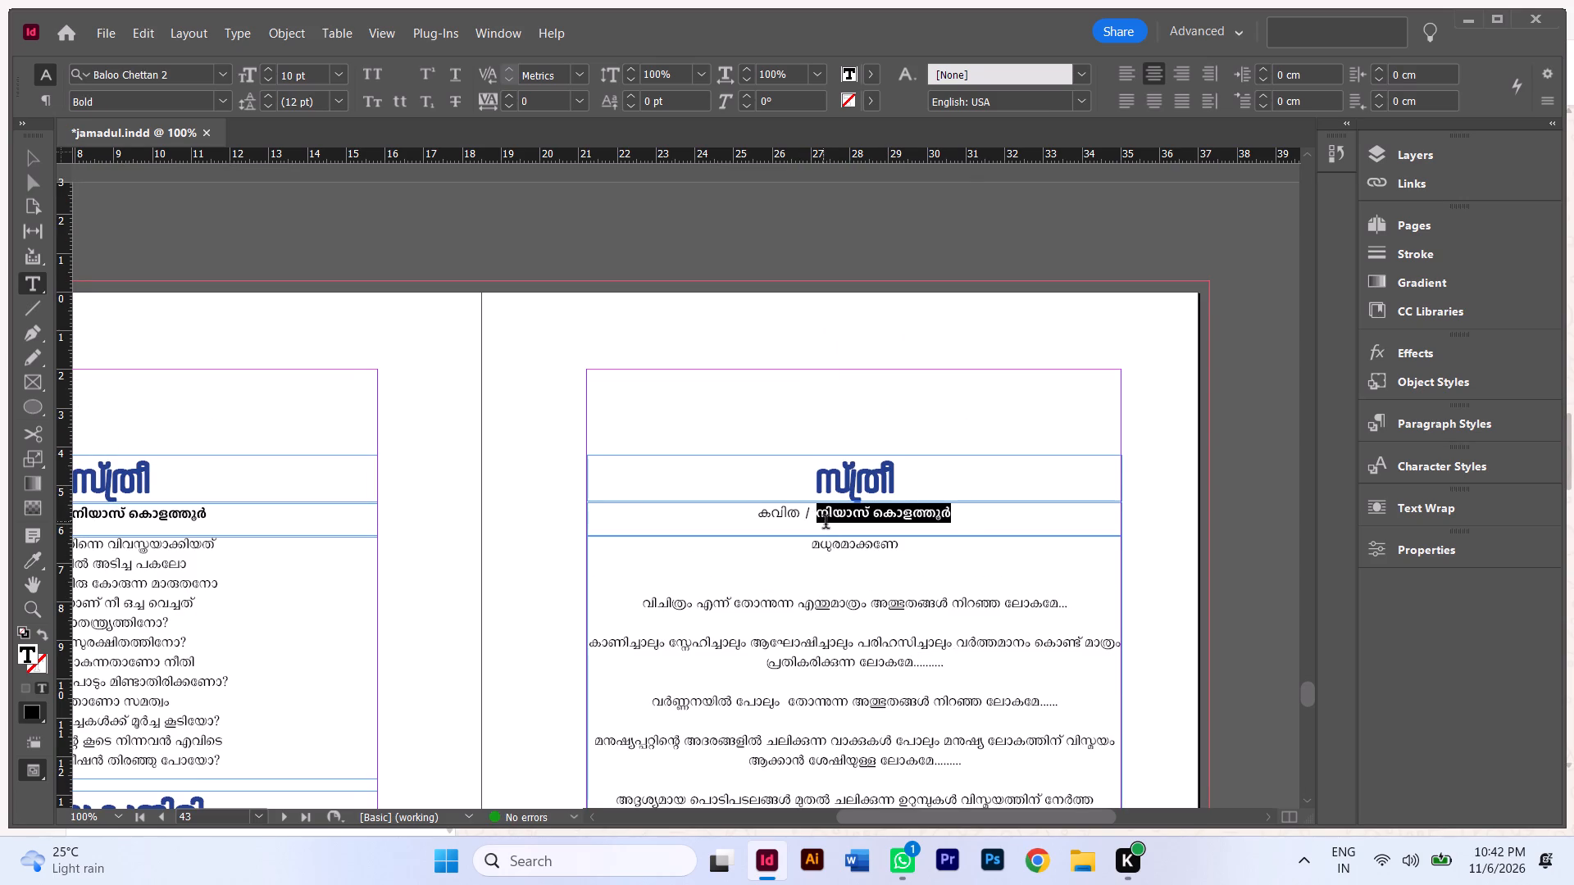
key("ctrl+shift+v")
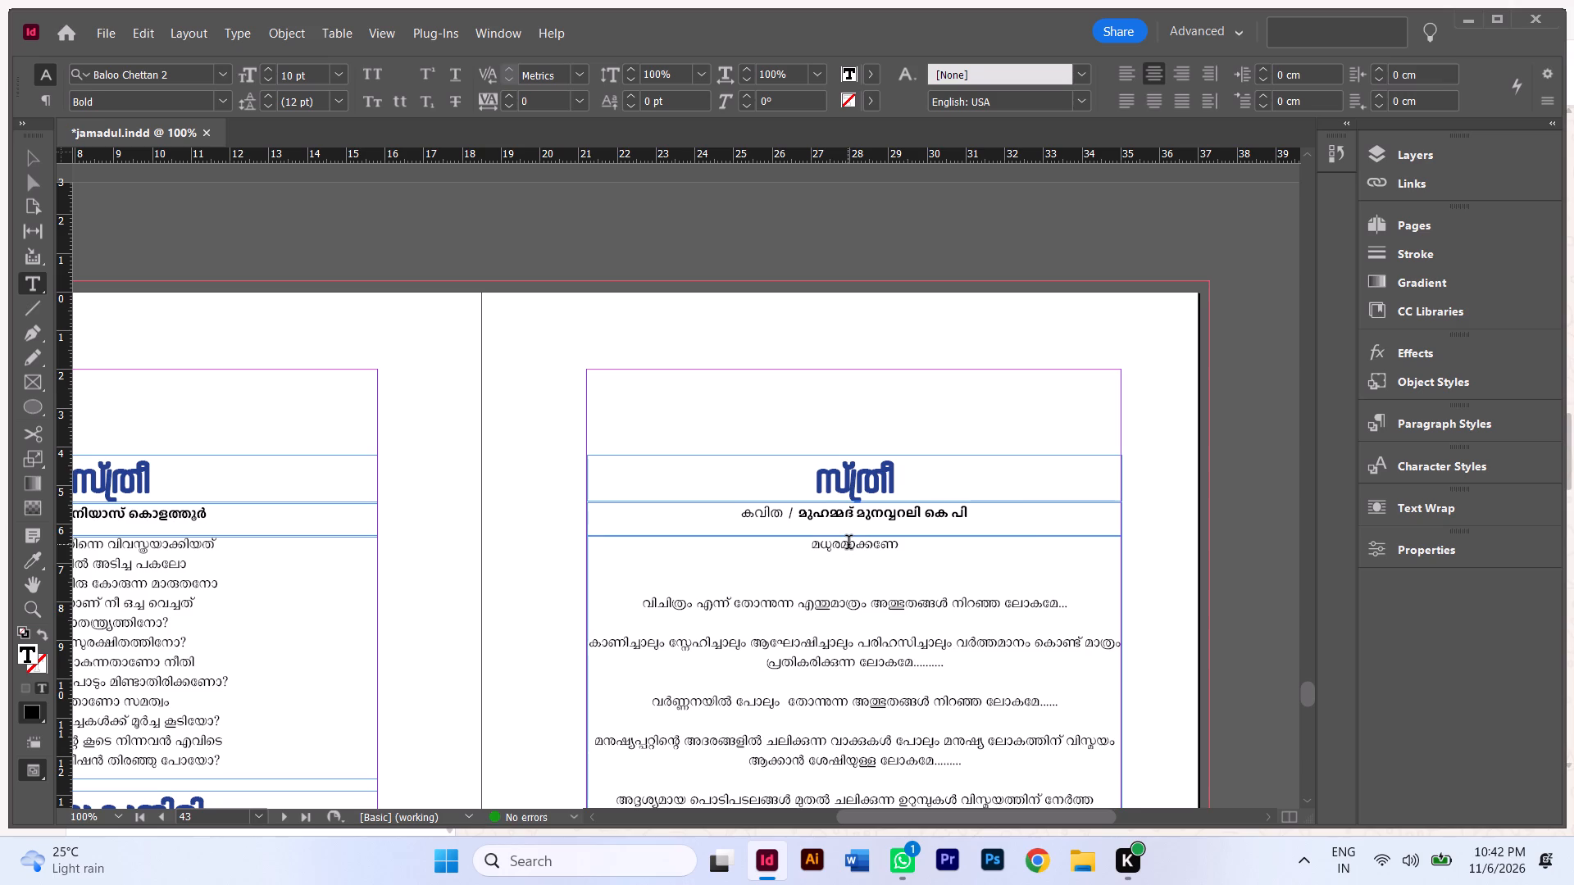
Delete the leftover കവിത/ line and the blank lines at the end of the poem on page 43.
scroll(1026, 530, "down", 7)
left_click_drag(946, 589, 794, 591)
key("BackSpace")
key("BackSpace")
key("BackSpace")
key("BackSpace")
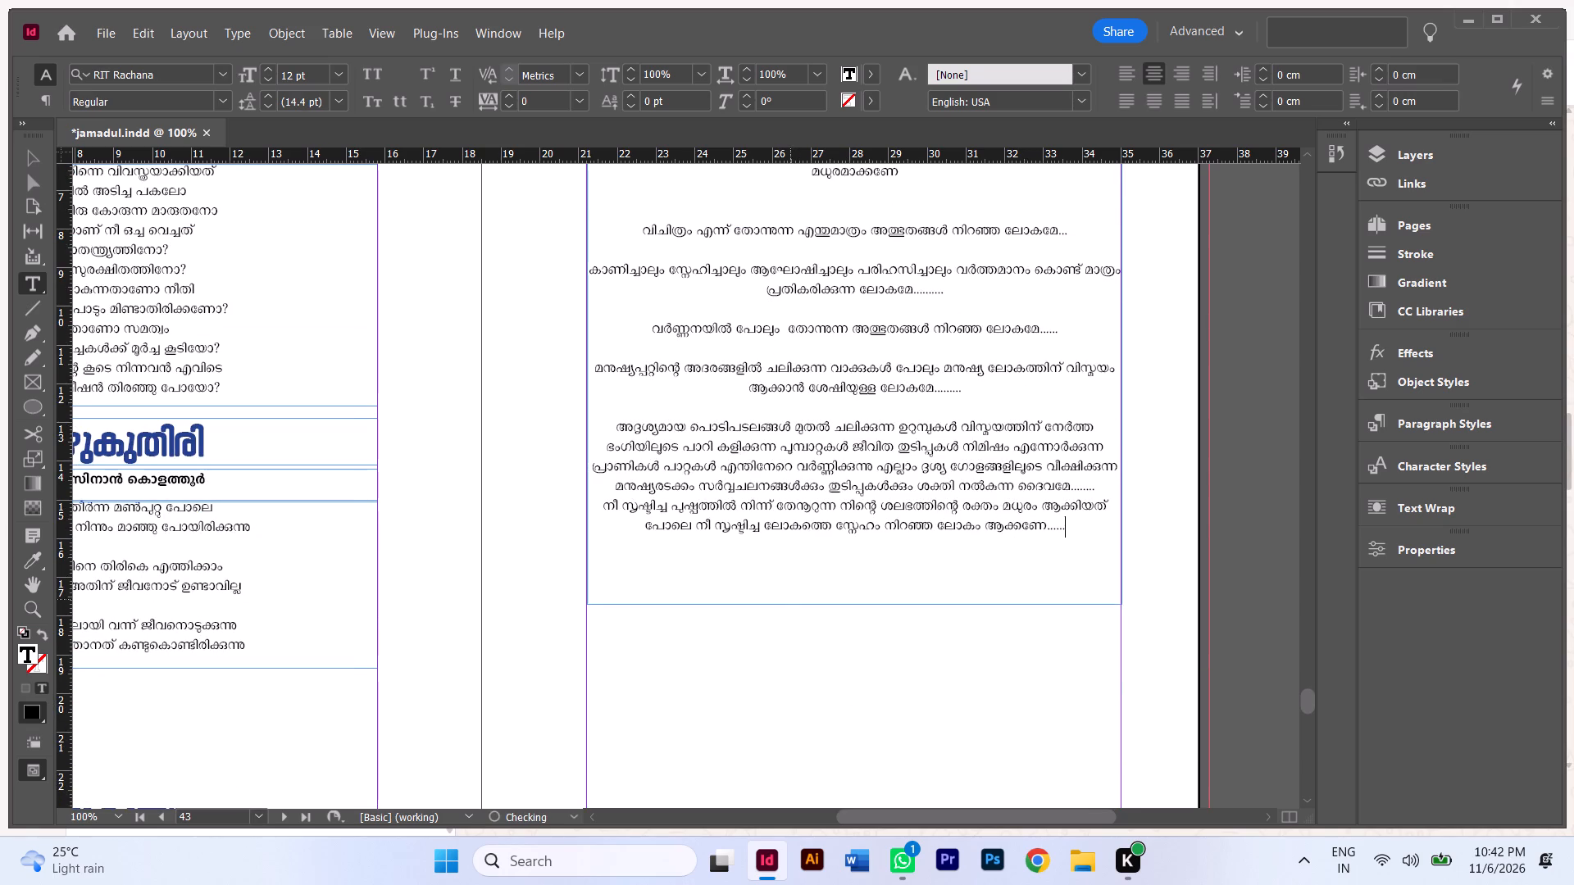
Shorten the poem's body frame on page 43 to about 9.7 cm high so it ends at the last line.
left_click(34, 158)
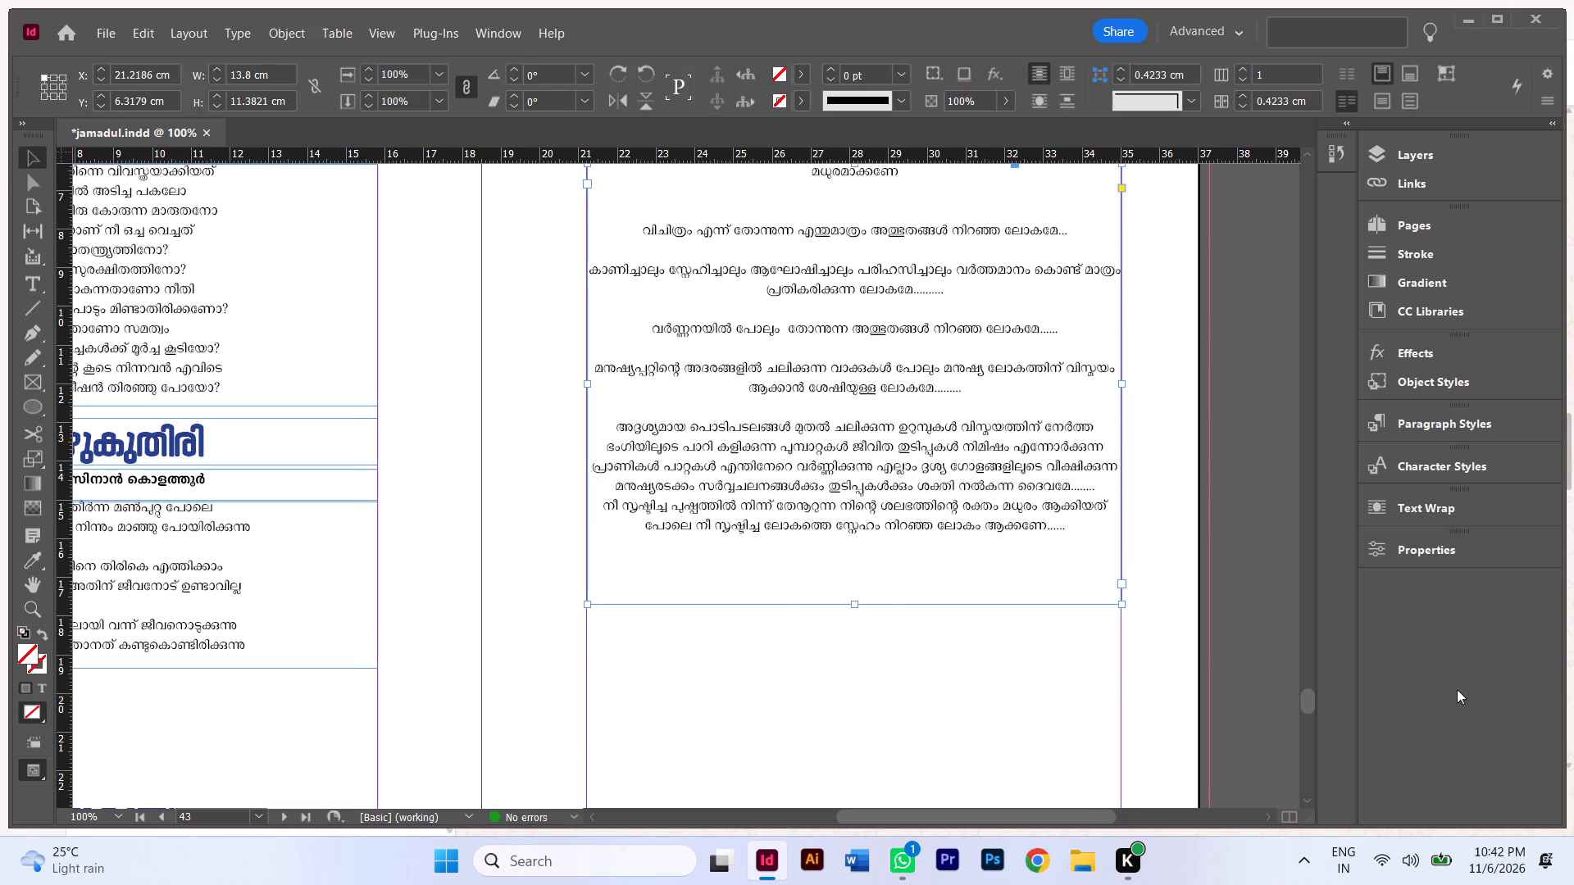
left_click_drag(855, 601, 878, 541)
left_click(913, 624)
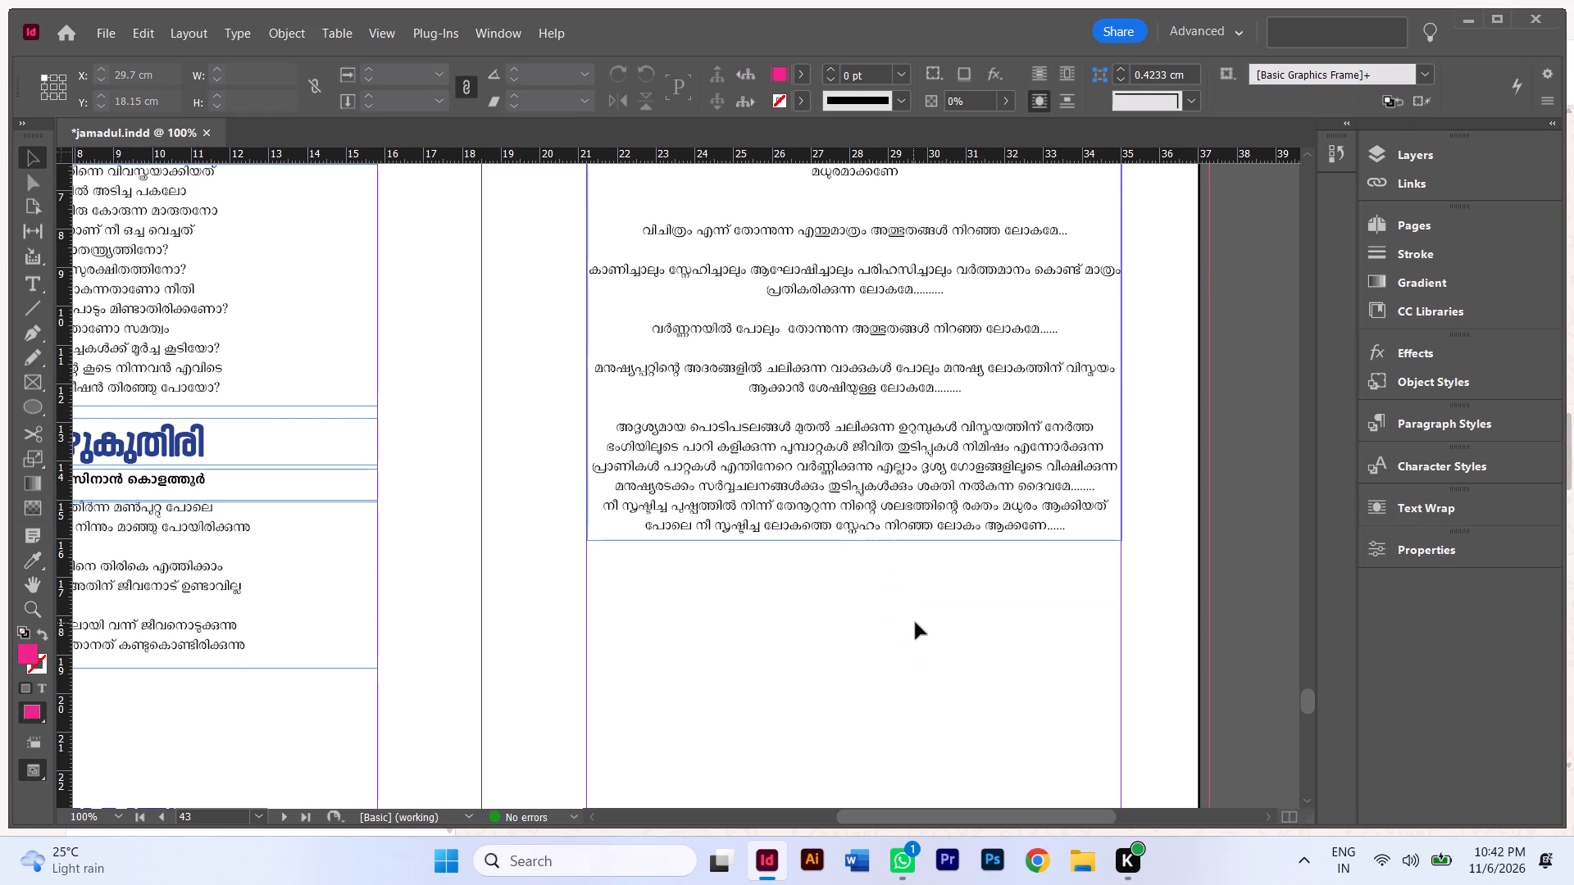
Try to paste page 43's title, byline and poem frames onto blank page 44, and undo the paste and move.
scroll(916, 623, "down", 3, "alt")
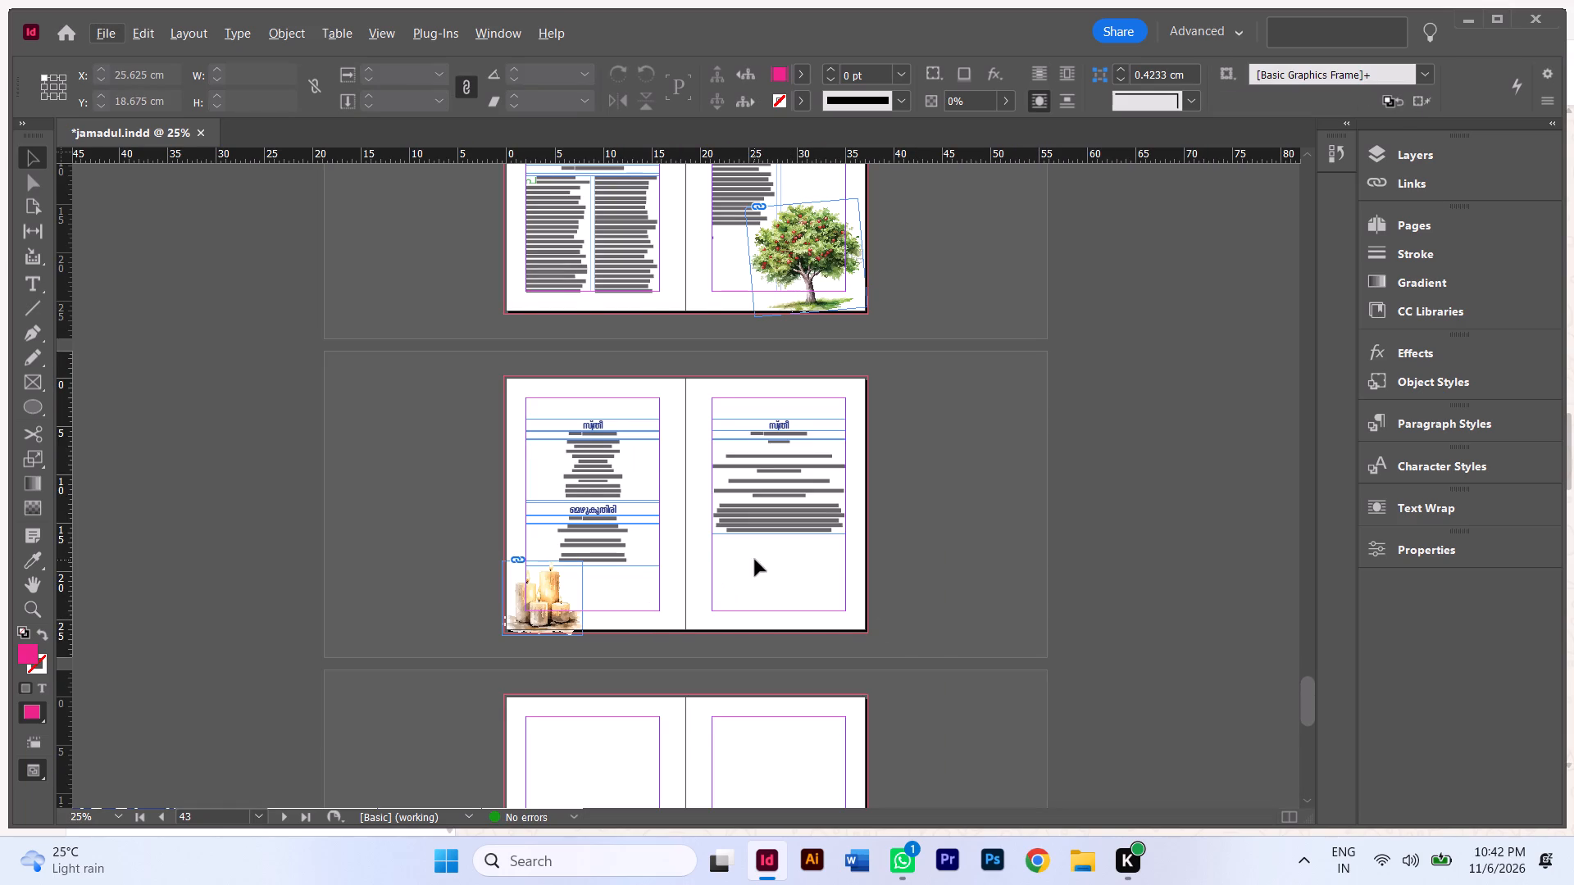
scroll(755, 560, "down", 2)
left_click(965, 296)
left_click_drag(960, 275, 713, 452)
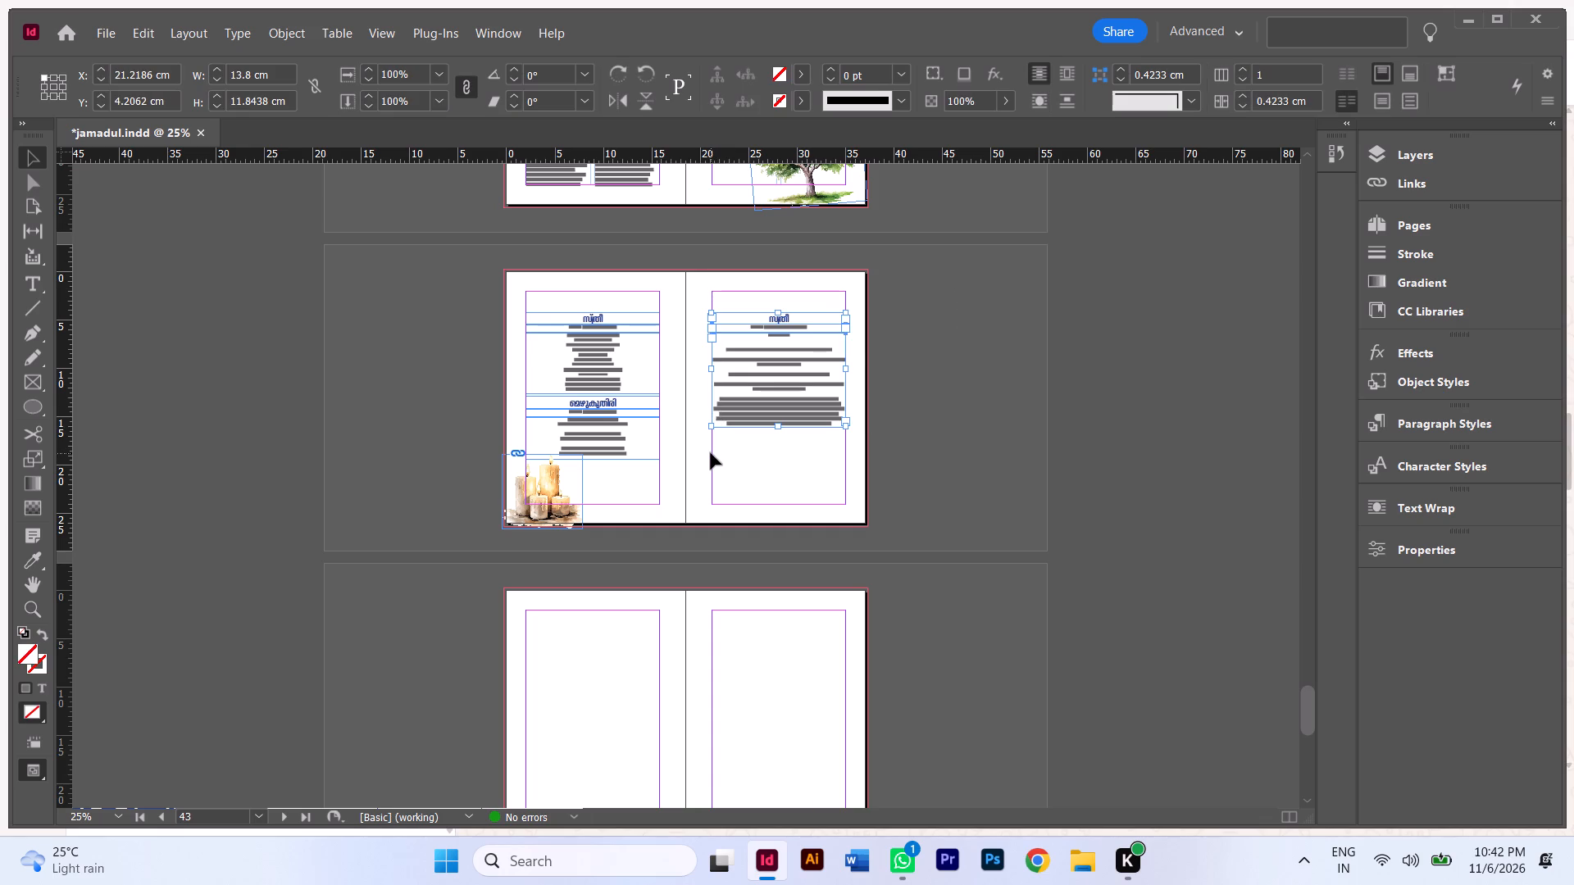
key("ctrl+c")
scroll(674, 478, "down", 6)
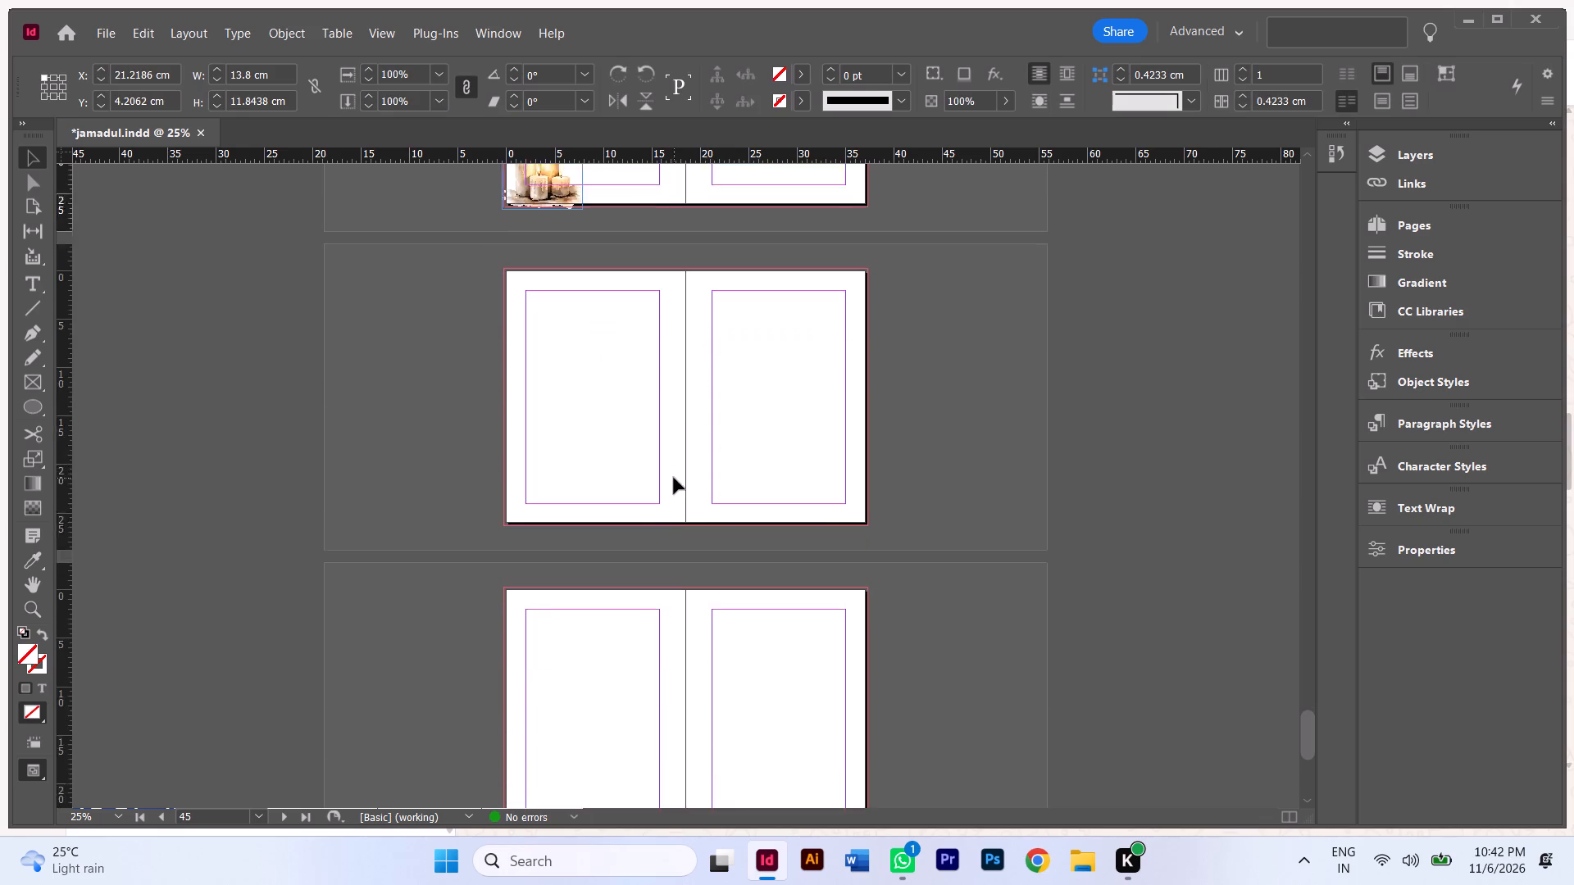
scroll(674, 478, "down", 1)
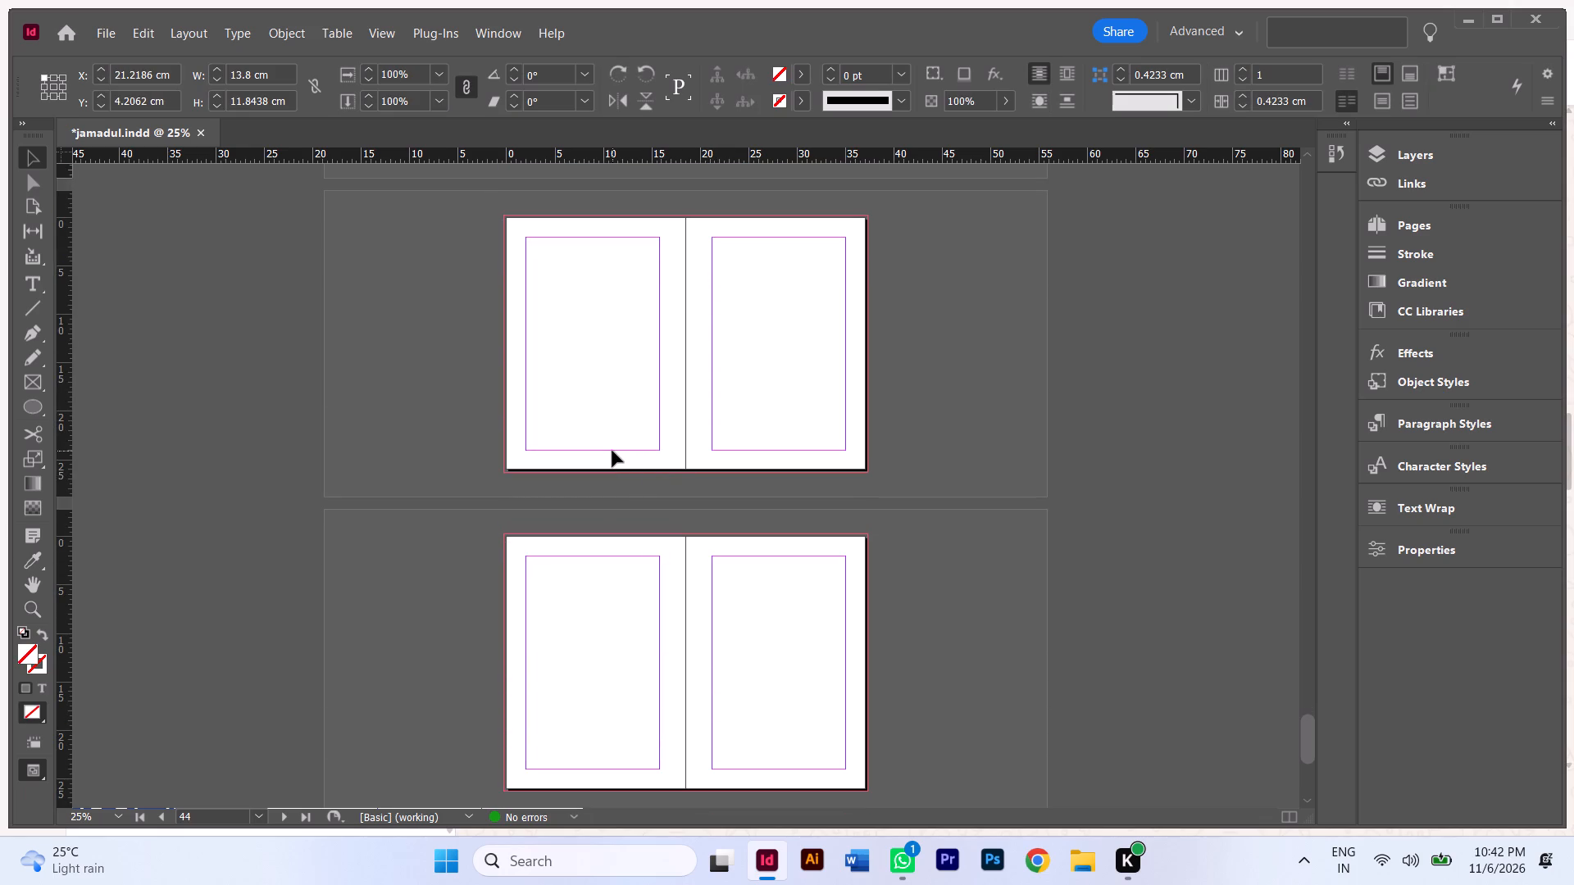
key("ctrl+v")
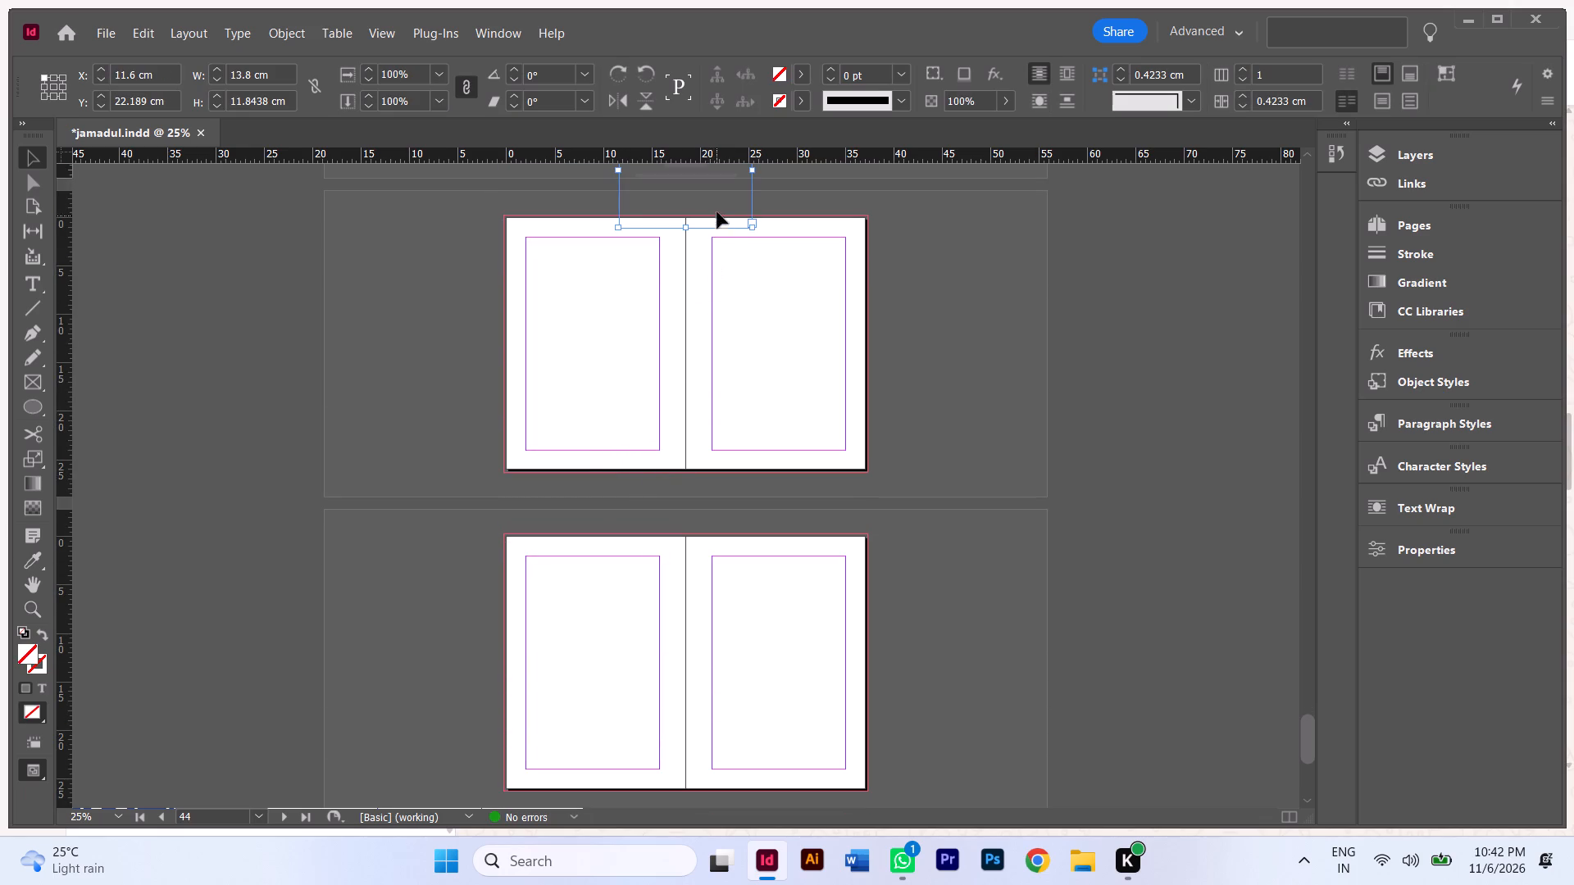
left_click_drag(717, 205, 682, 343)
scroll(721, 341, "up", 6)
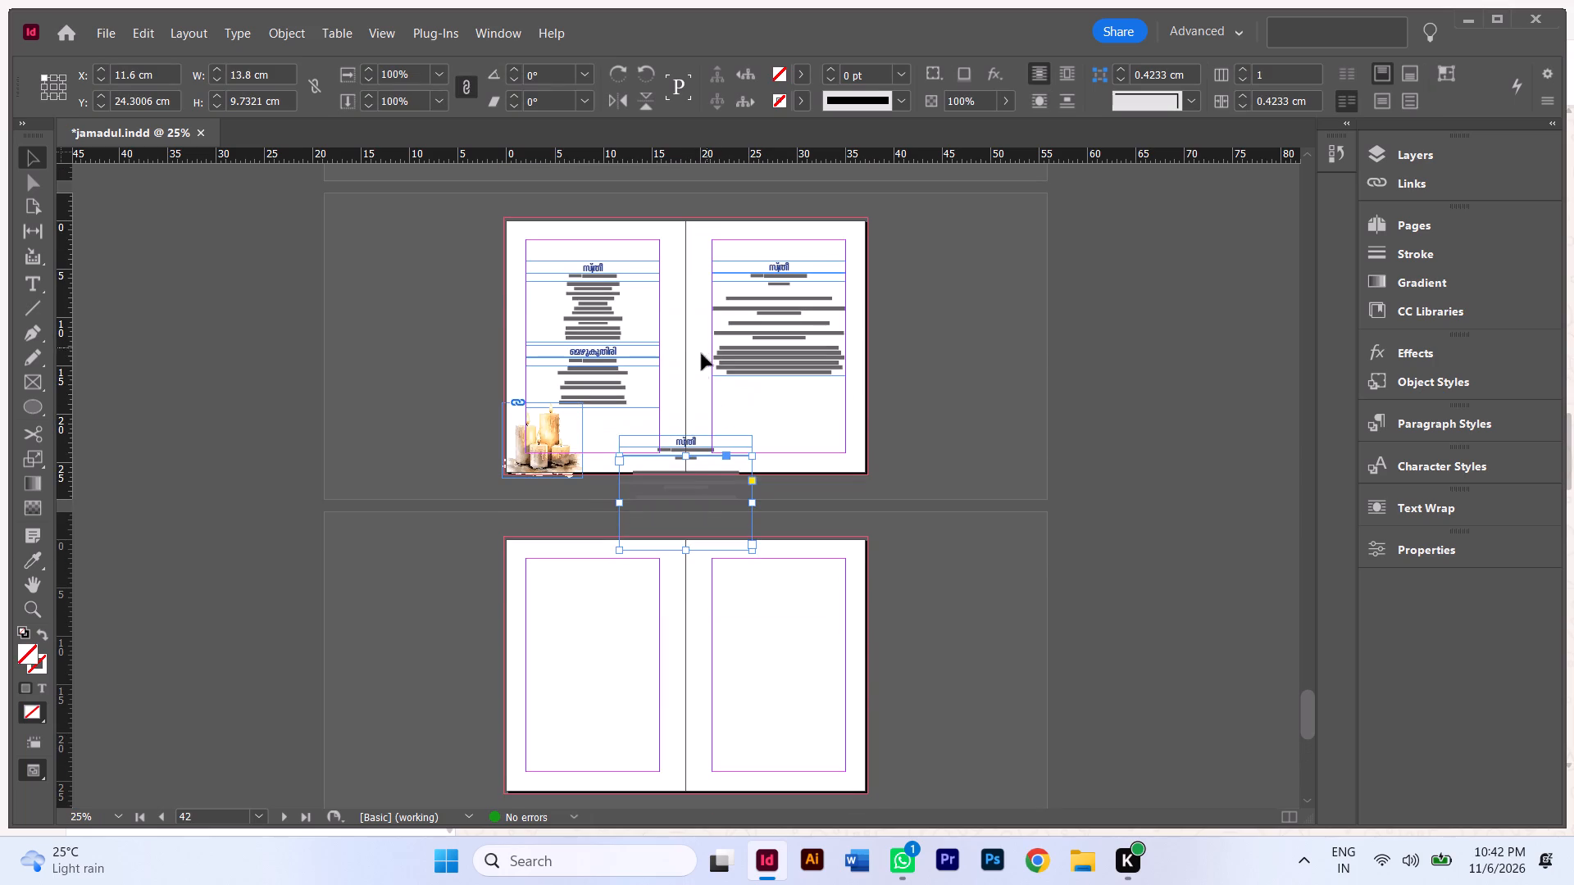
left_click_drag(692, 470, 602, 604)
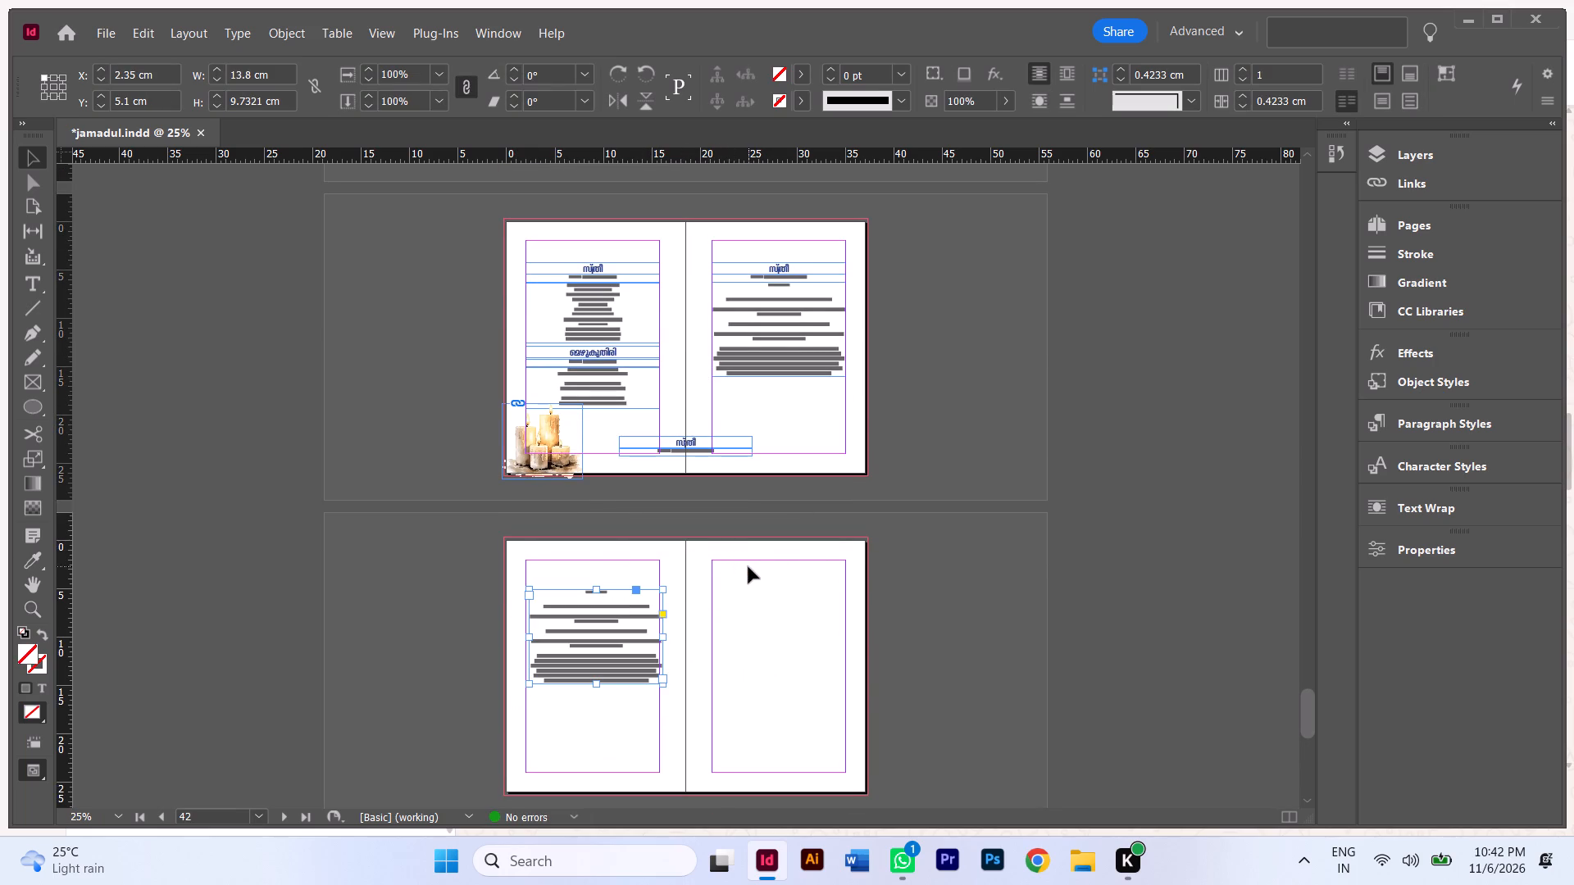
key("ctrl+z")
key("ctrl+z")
Copy page 43's title, byline and poem frames together onto blank page 44 at about X 1.7 cm, Y 4.3 cm.
left_click(902, 283)
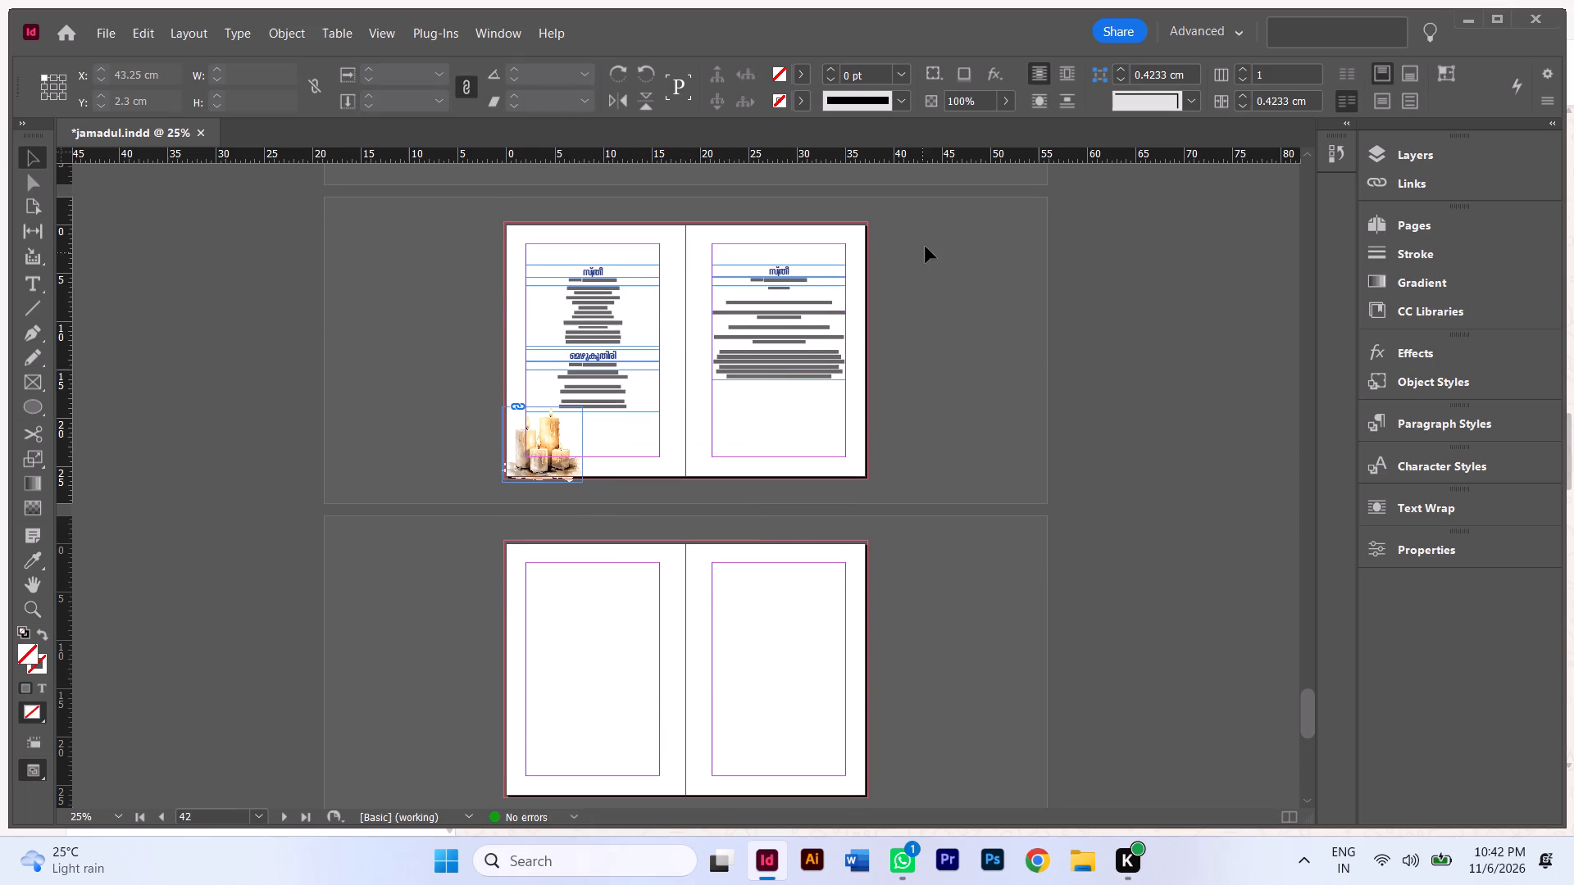
left_click_drag(926, 243, 758, 418)
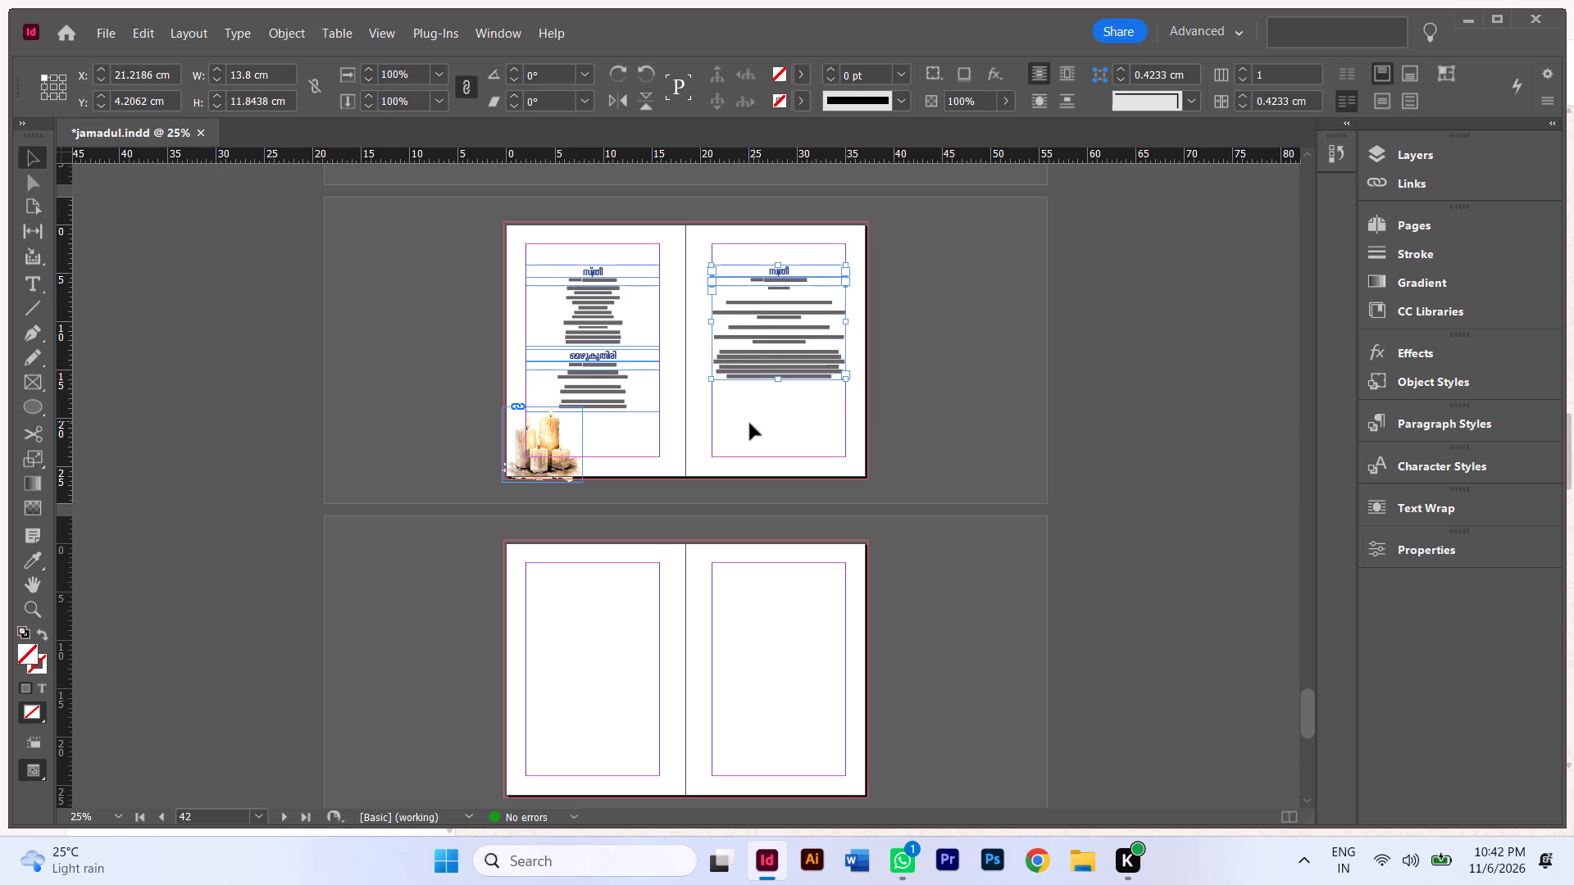
key("ctrl+c")
scroll(718, 461, "down", 6)
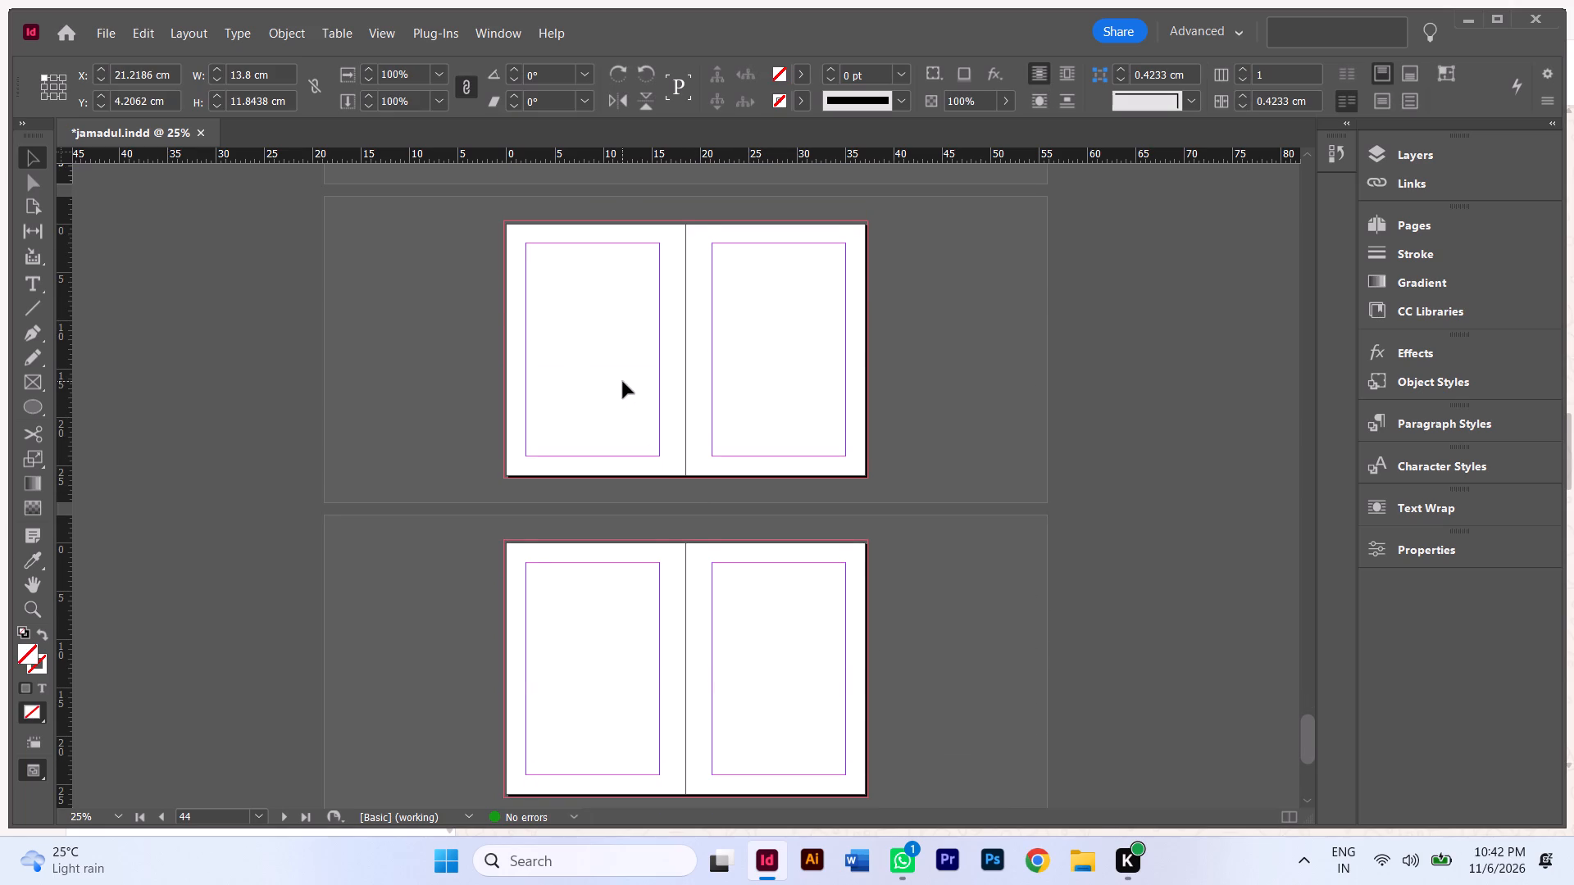
left_click(623, 382)
key("ctrl+v")
left_click_drag(692, 378, 597, 352)
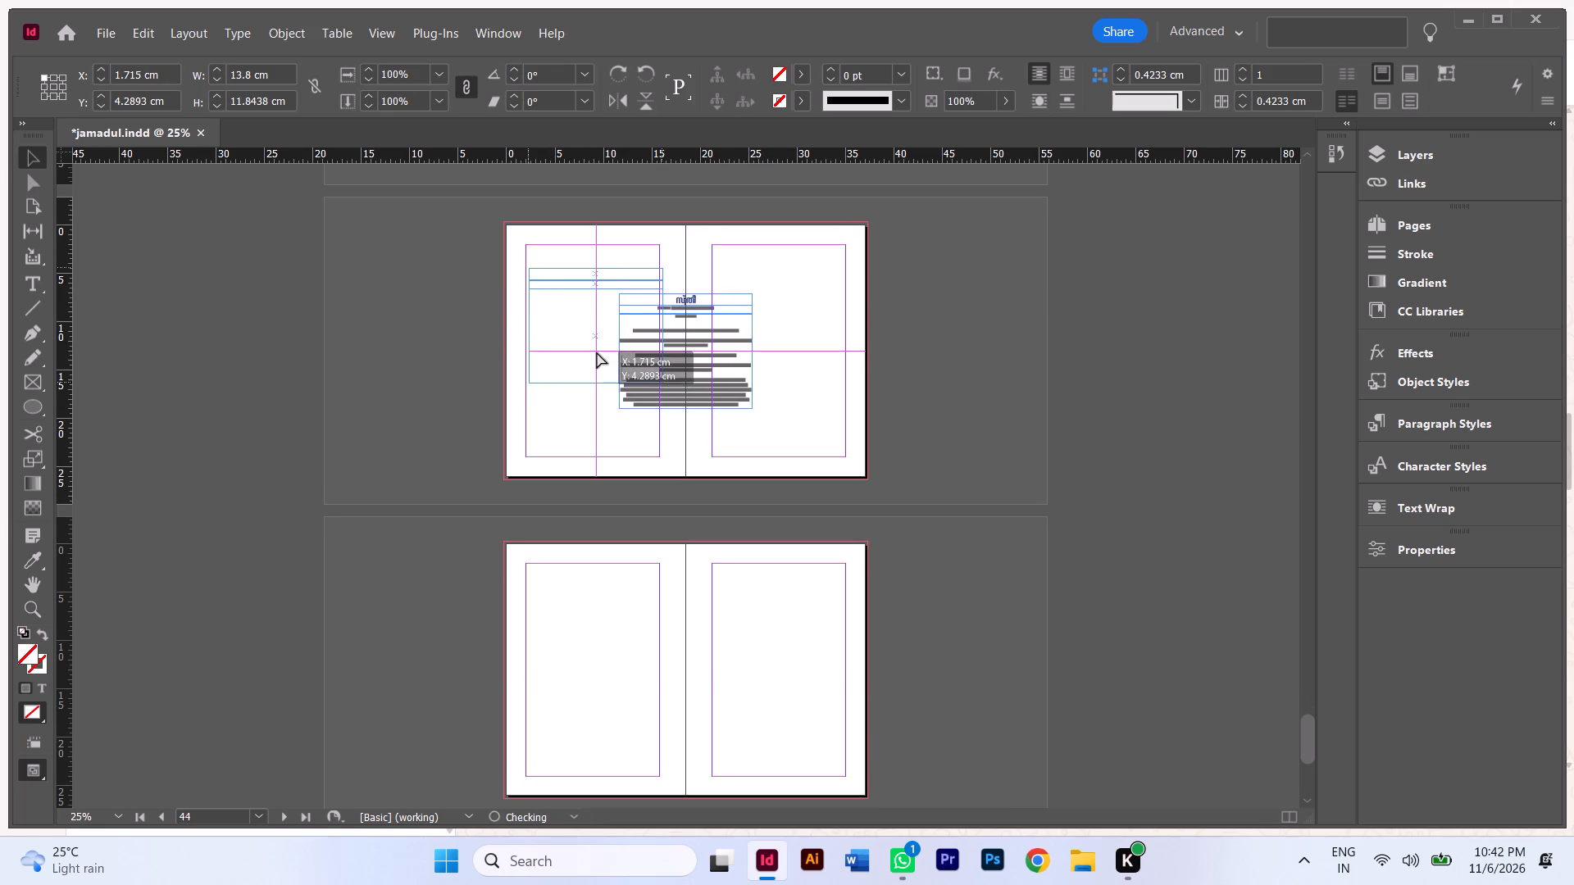
left_click_drag(597, 352, 600, 356)
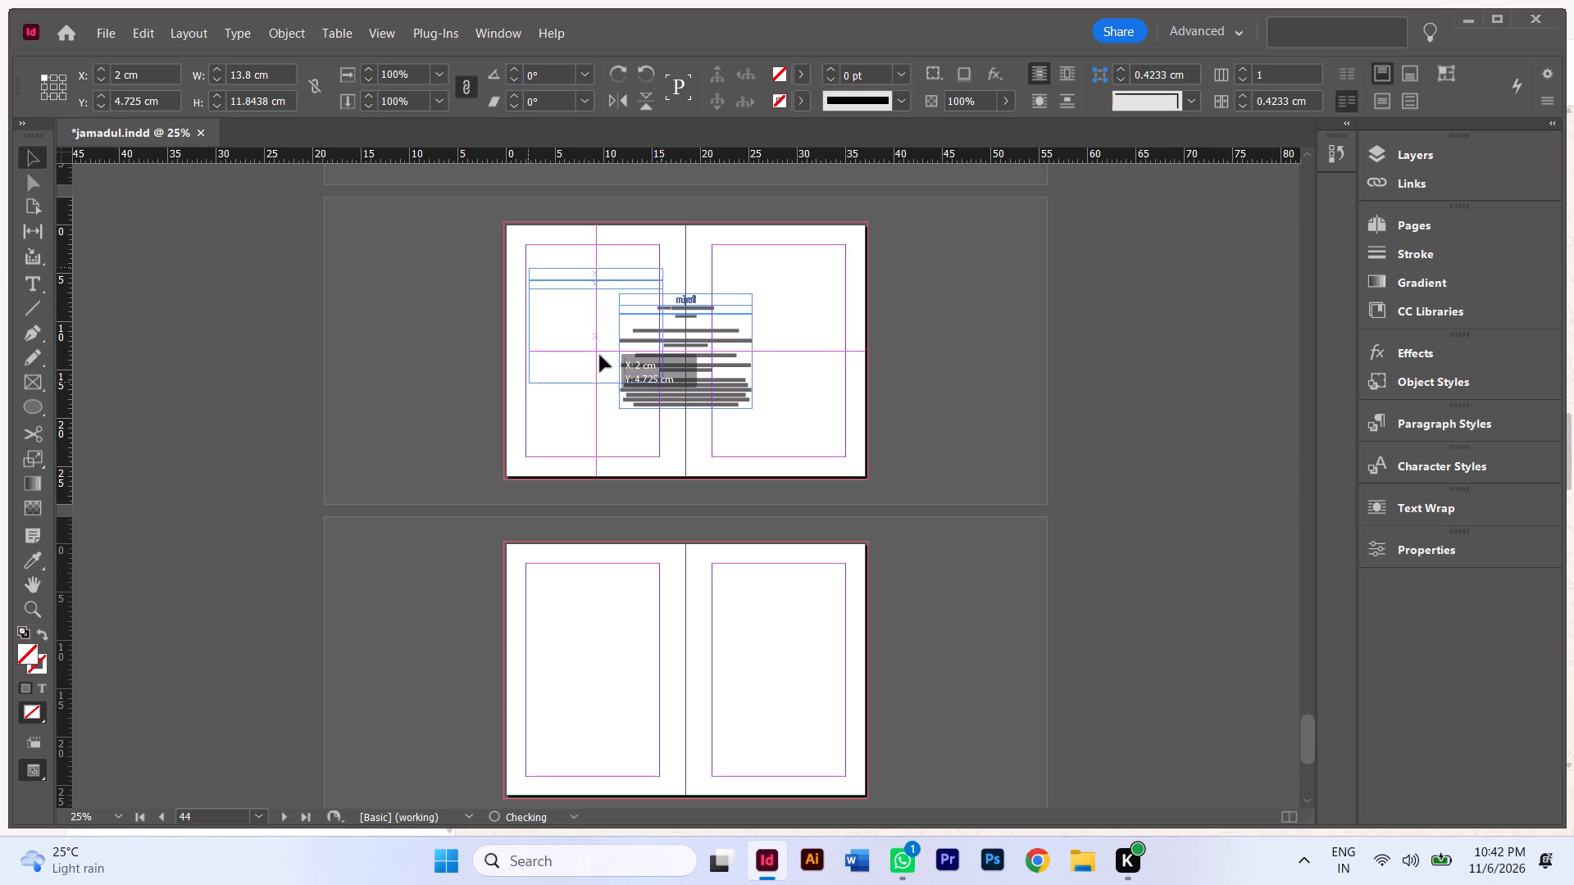
left_click_drag(600, 356, 603, 352)
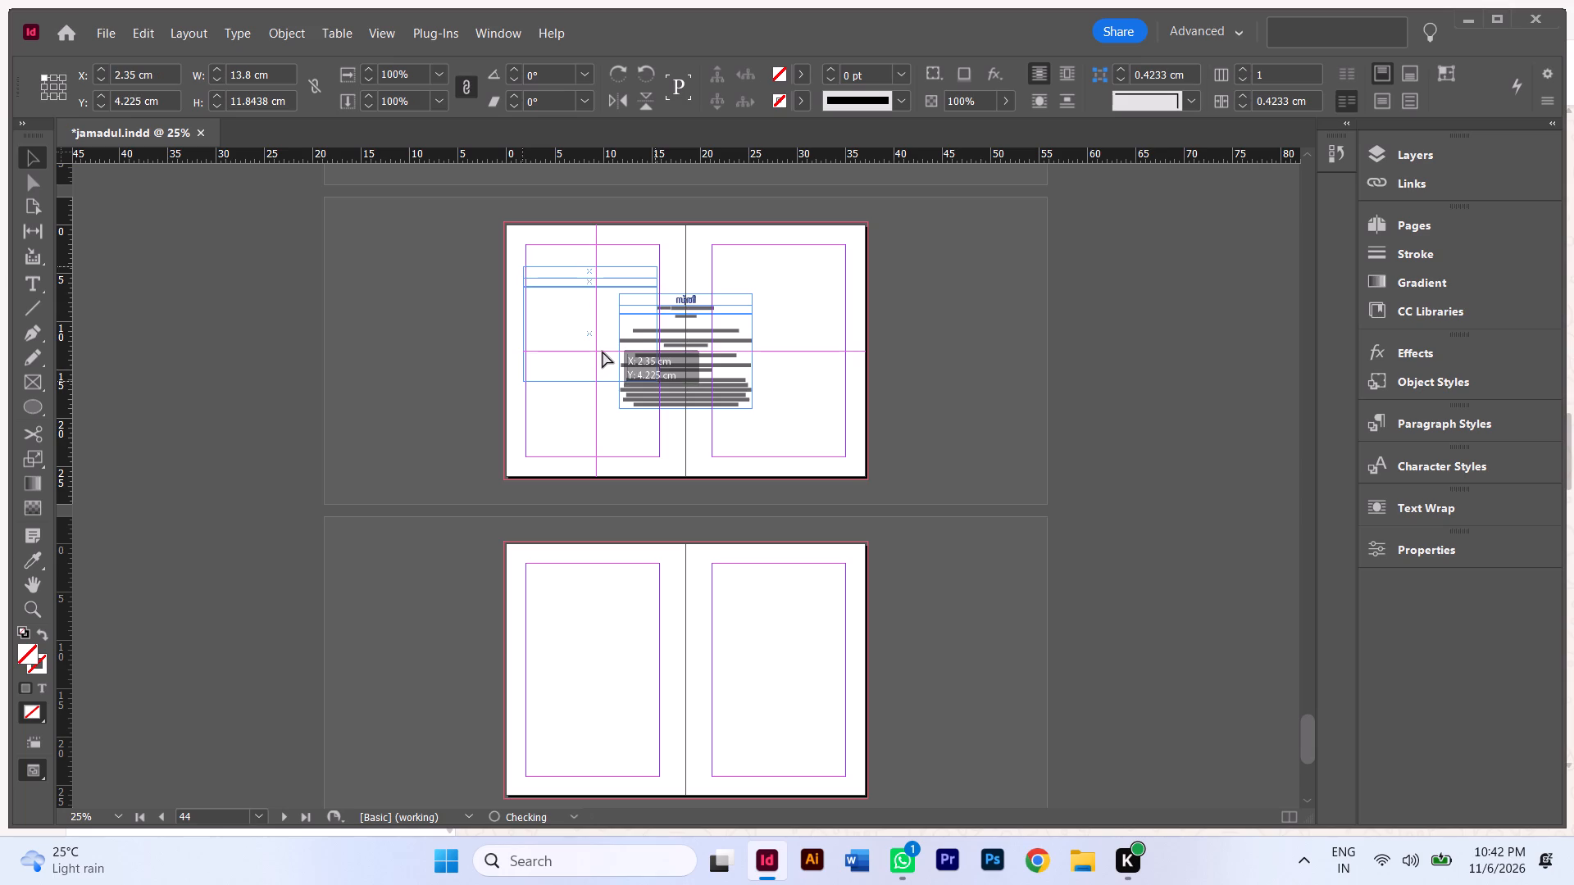
left_click_drag(603, 352, 601, 352)
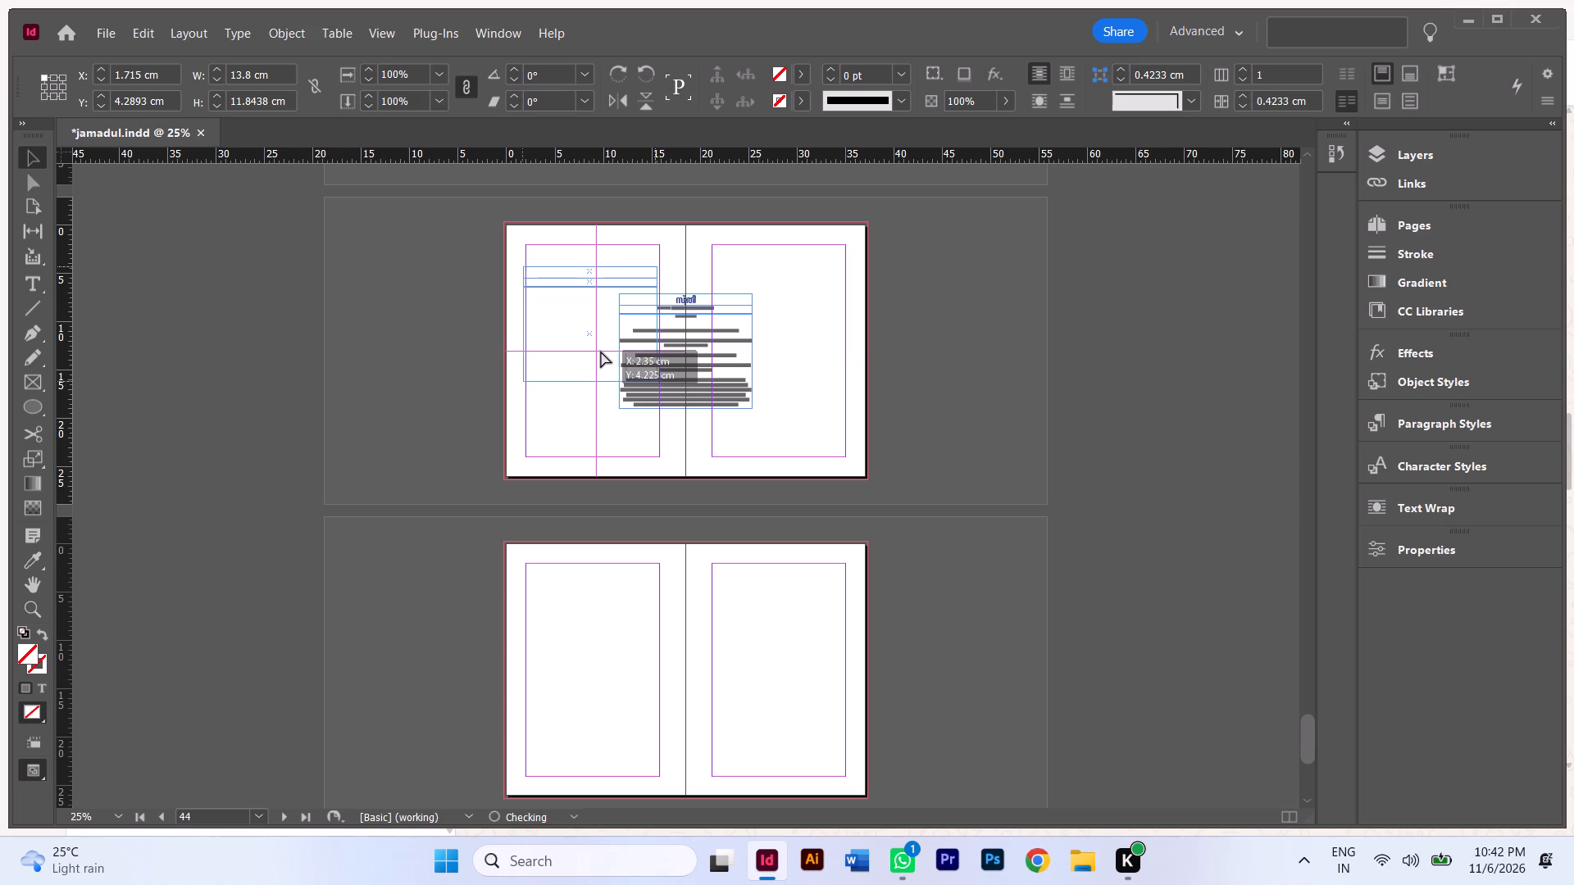
left_click_drag(601, 352, 598, 352)
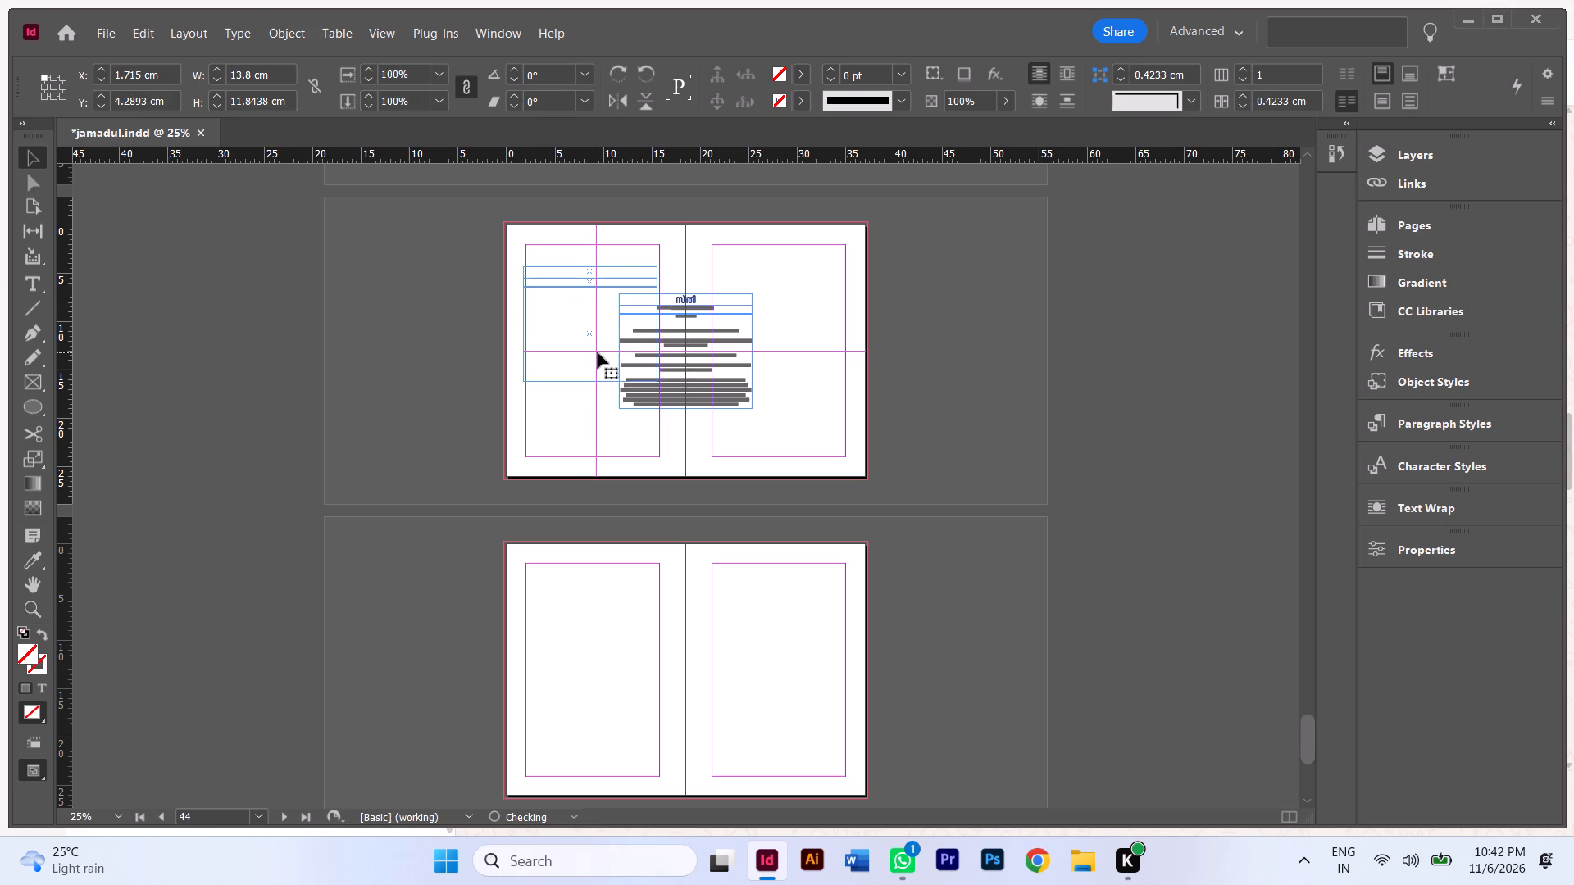
Align the three pasted frames with page 44's margins at X 2 cm, Y about 4.06 cm.
scroll(590, 352, "up", 2, "alt")
scroll(589, 352, "up", 3)
left_click_drag(575, 403, 594, 397)
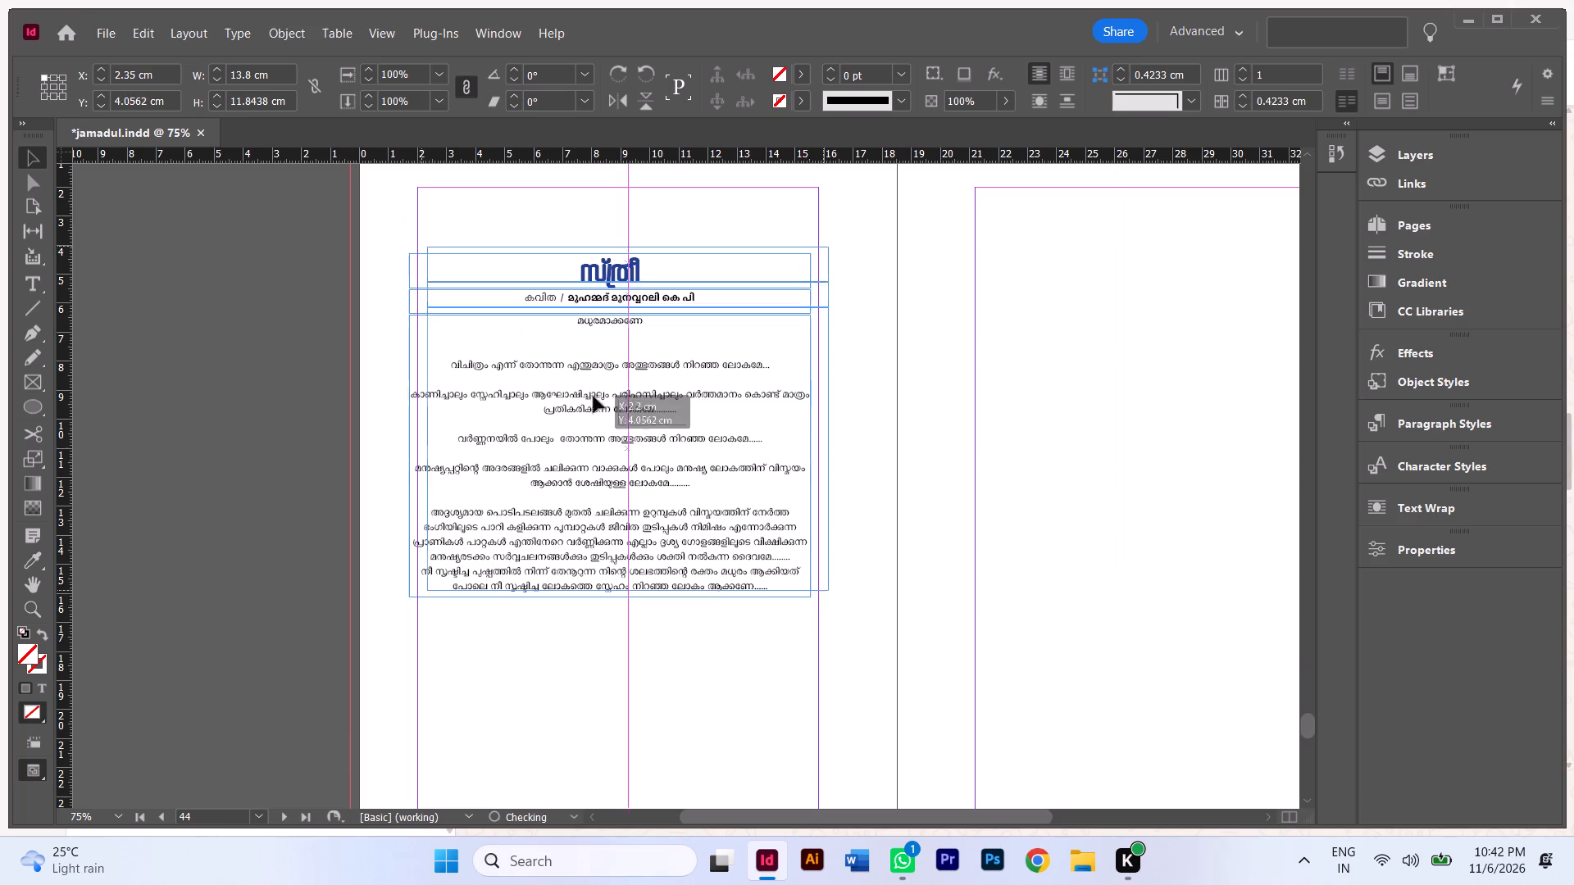
left_click_drag(594, 397, 585, 391)
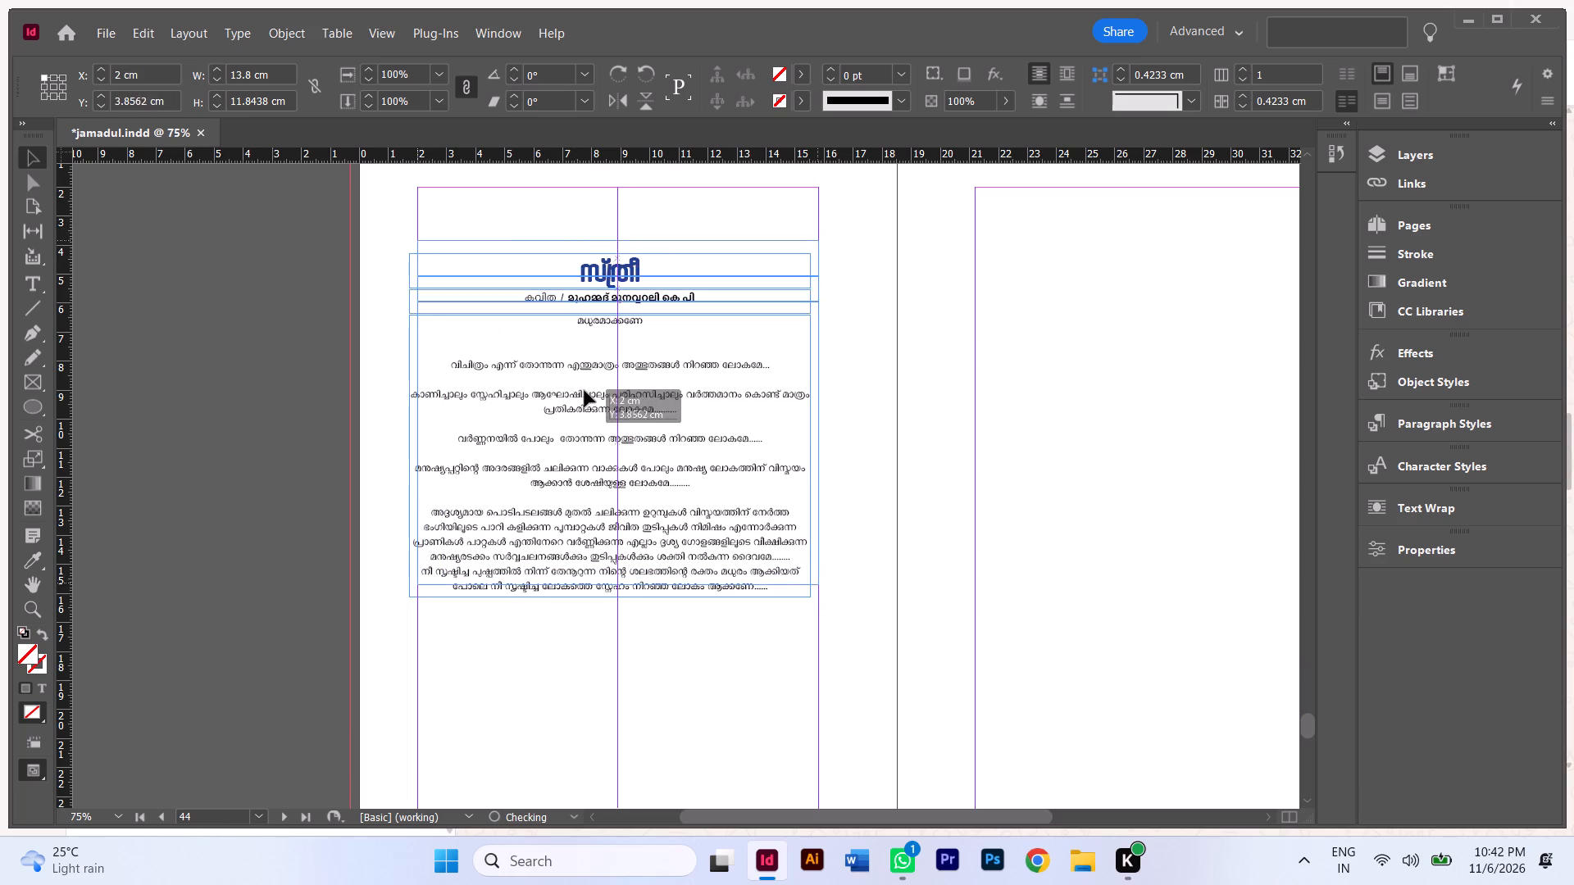
left_click_drag(585, 391, 585, 397)
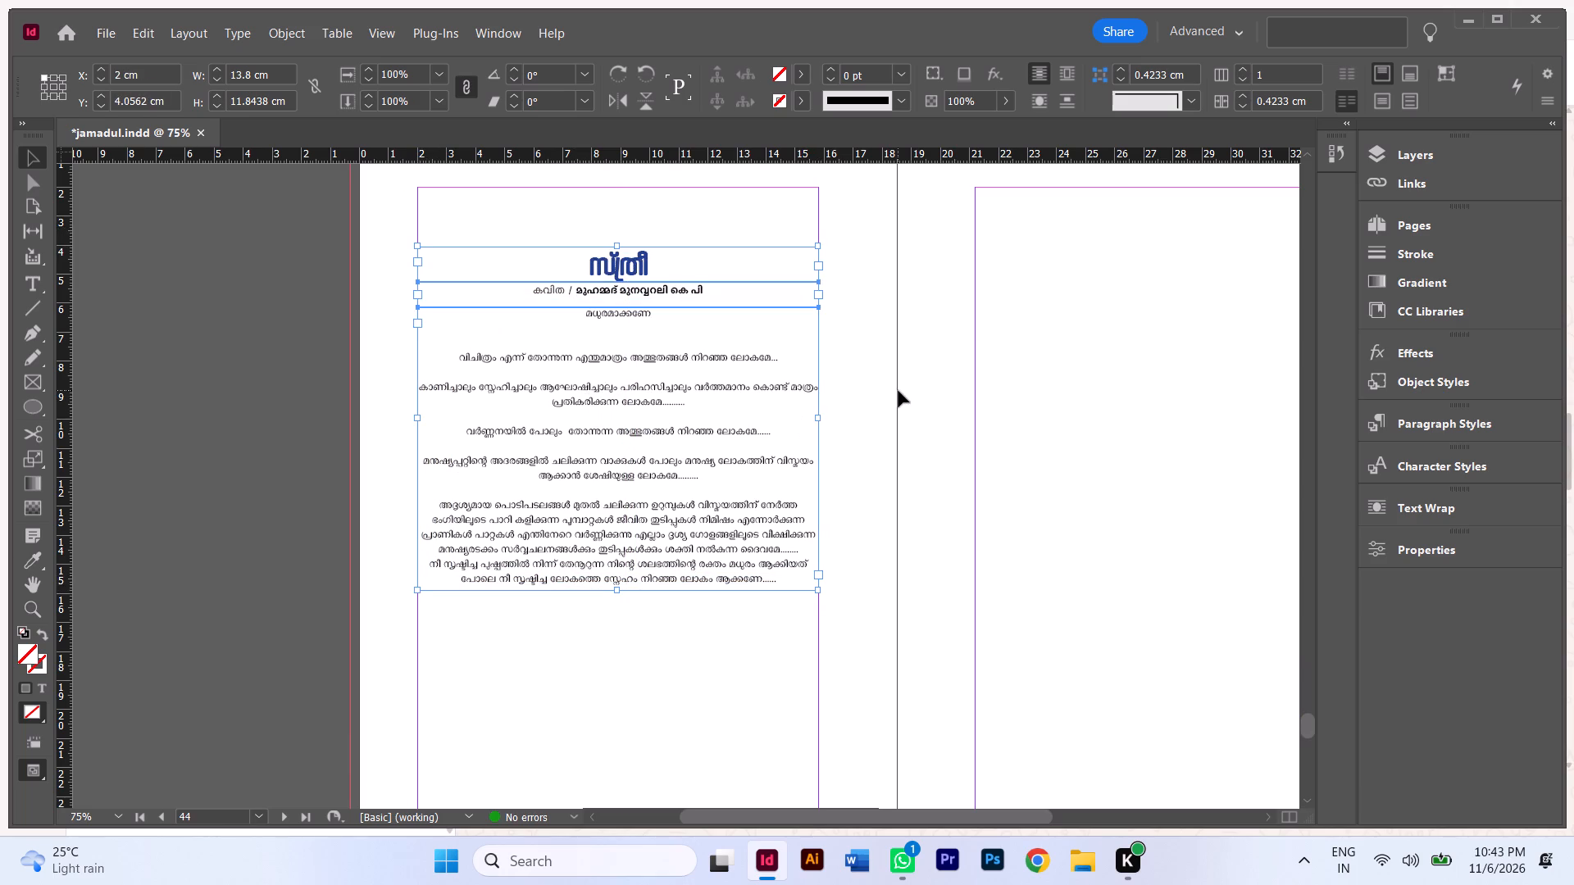
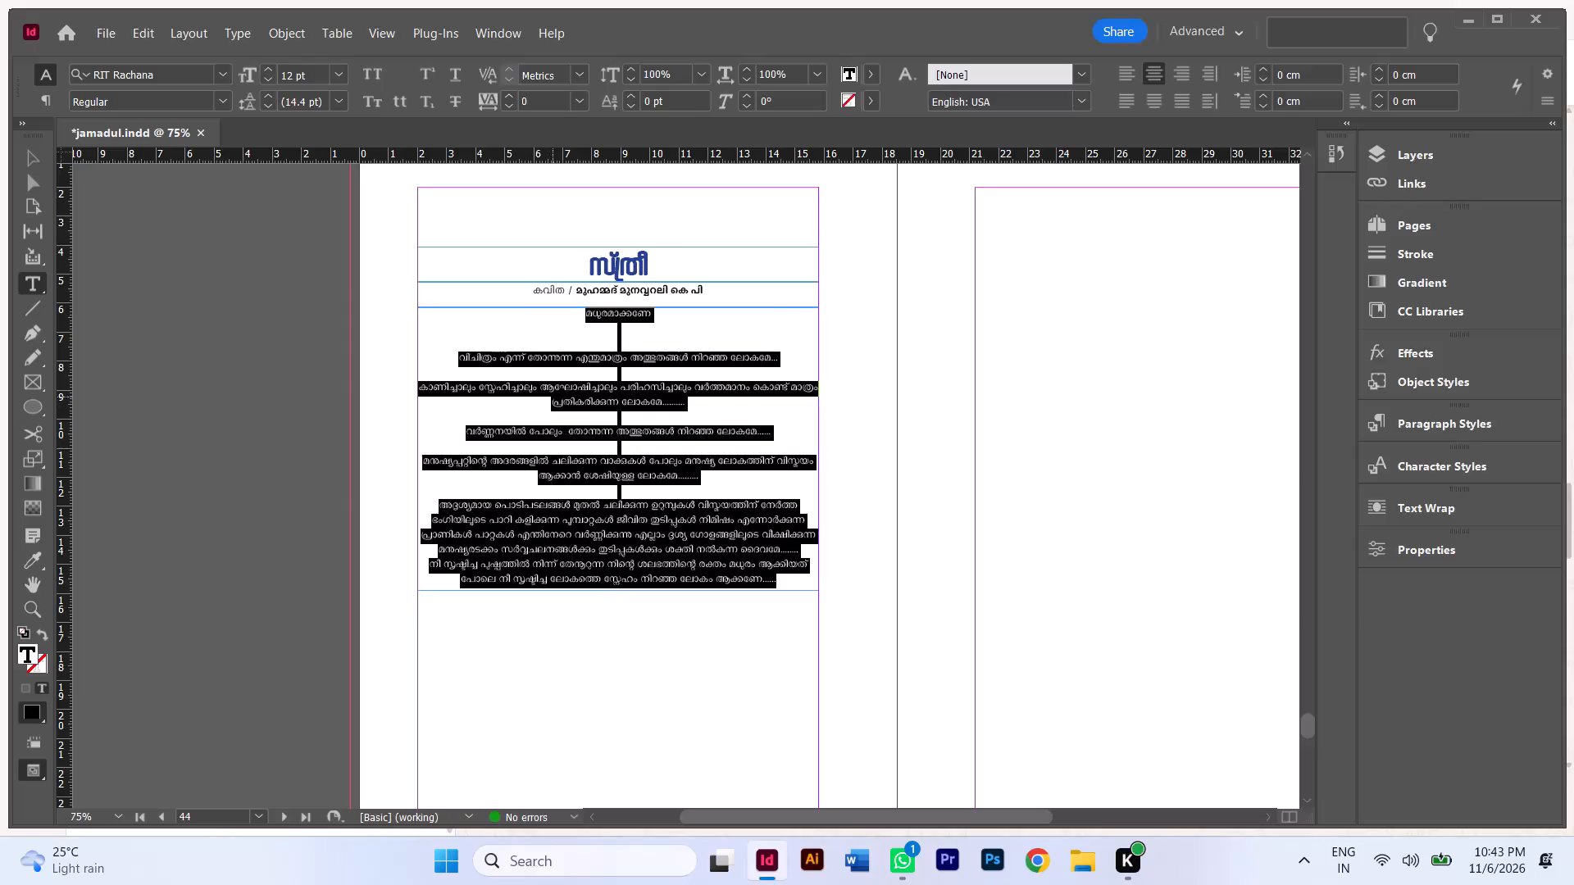
Replace the selected poem text in page 44's body frame with the copied new poem that begins with the heading പരിണാമം.
key("ctrl+v")
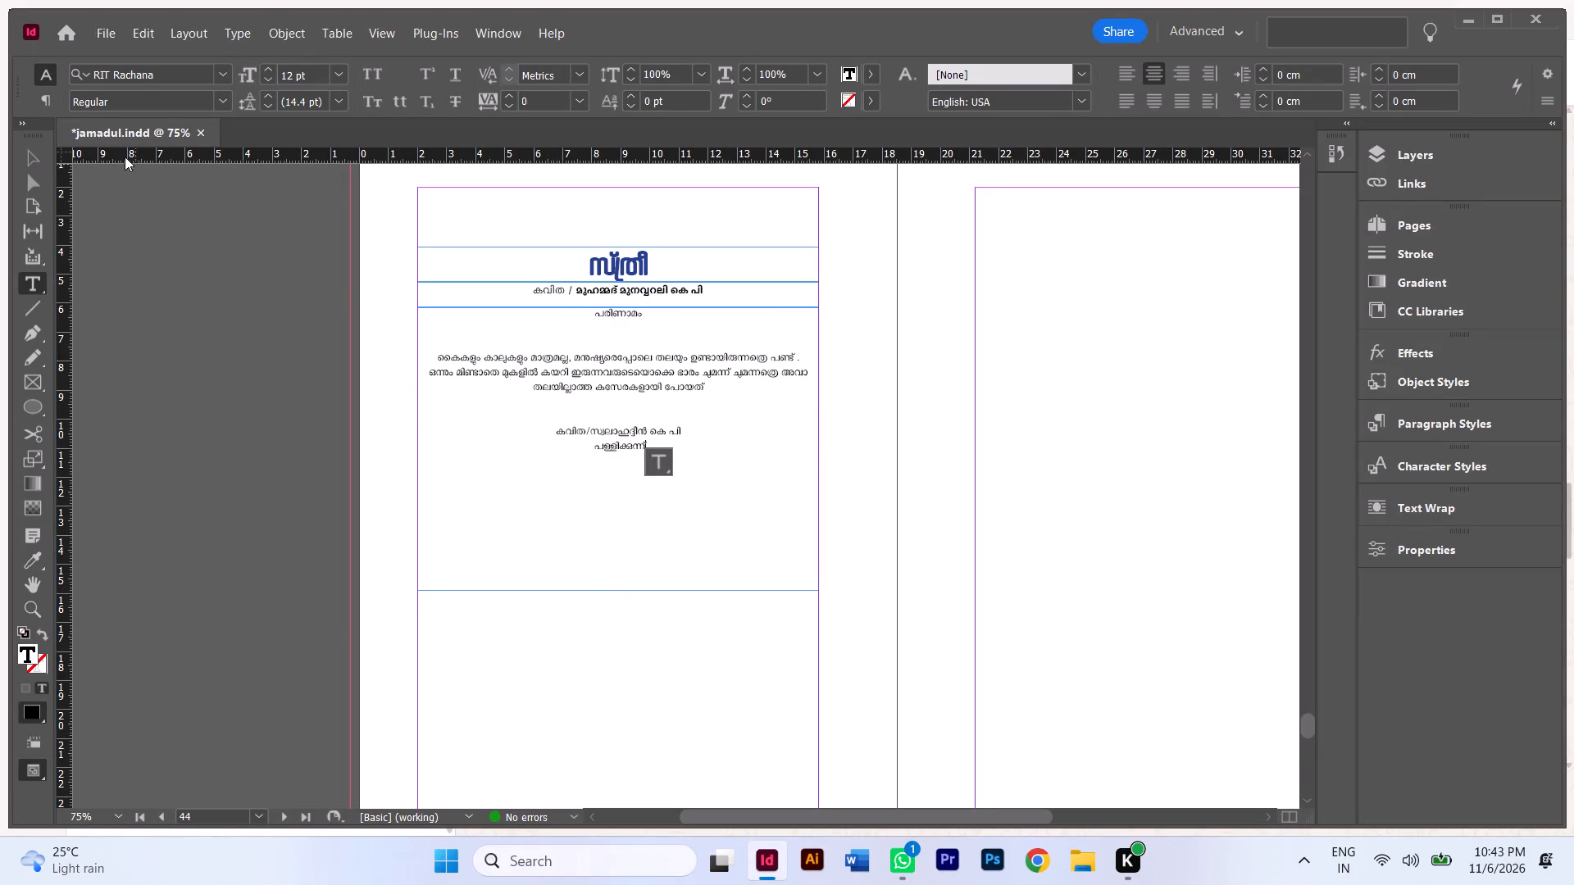
Shorten page 44's poem body frame to about 5.3 cm high so it ends at the last line.
left_click(34, 153)
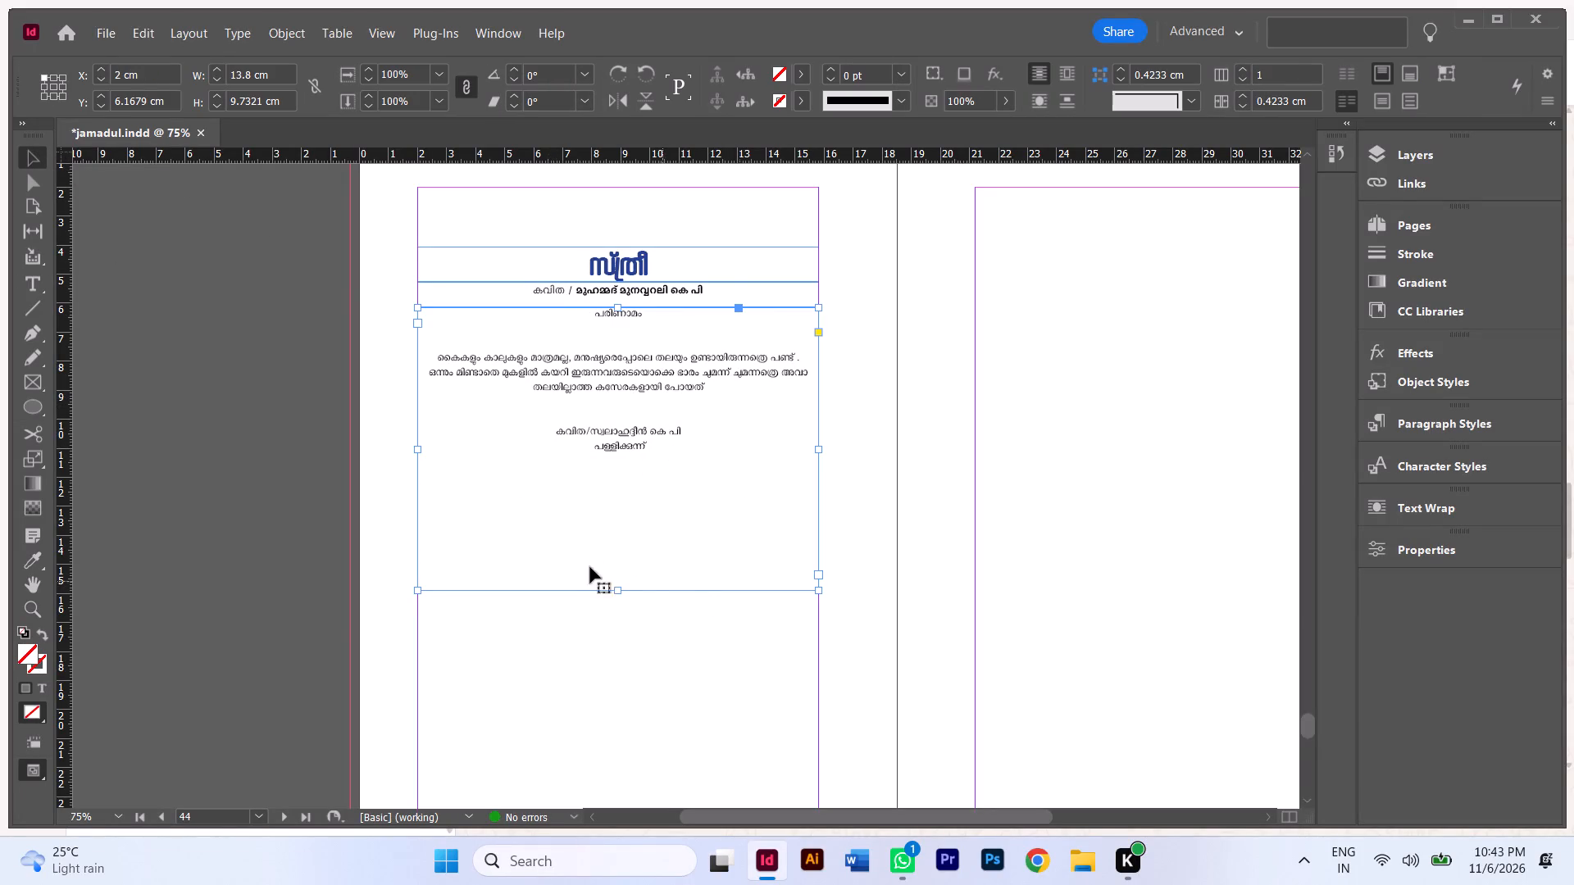
double_click(665, 547)
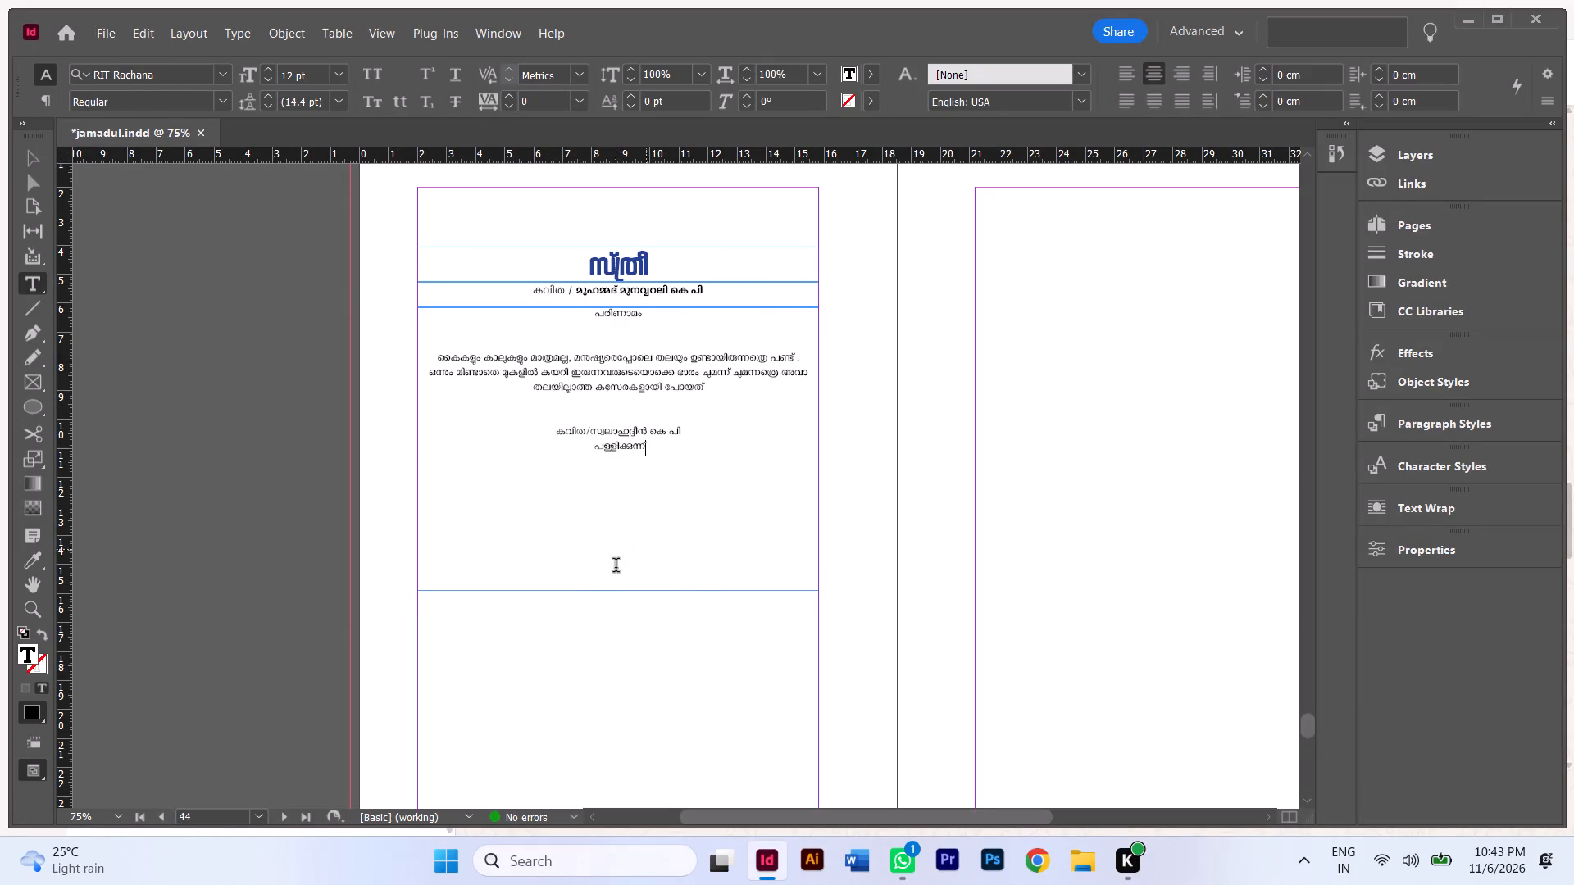
left_click(36, 165)
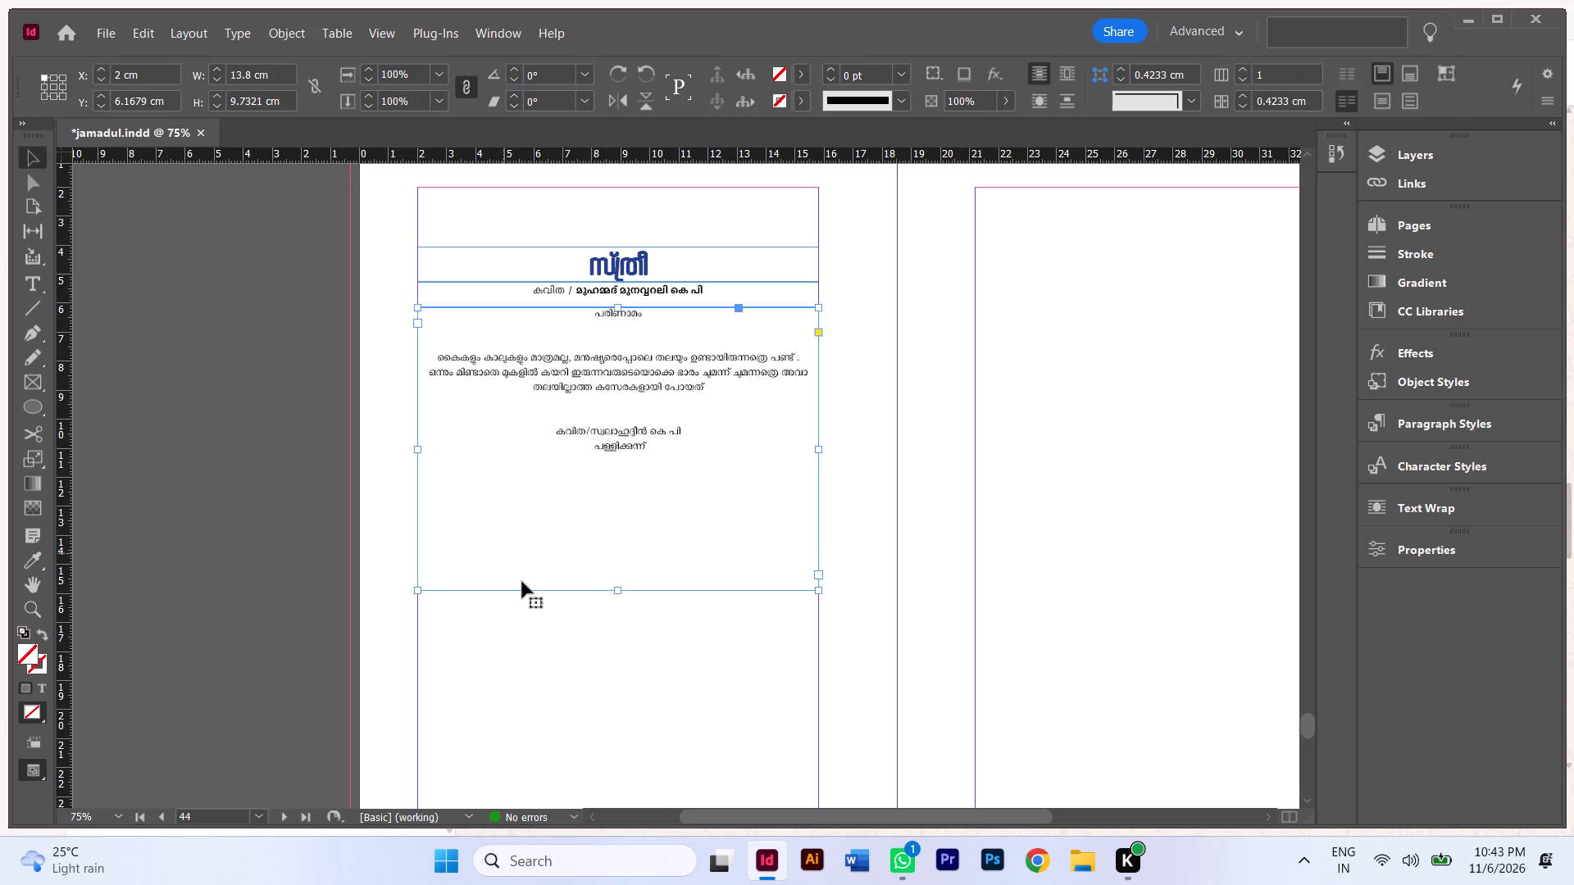
left_click_drag(619, 592, 635, 479)
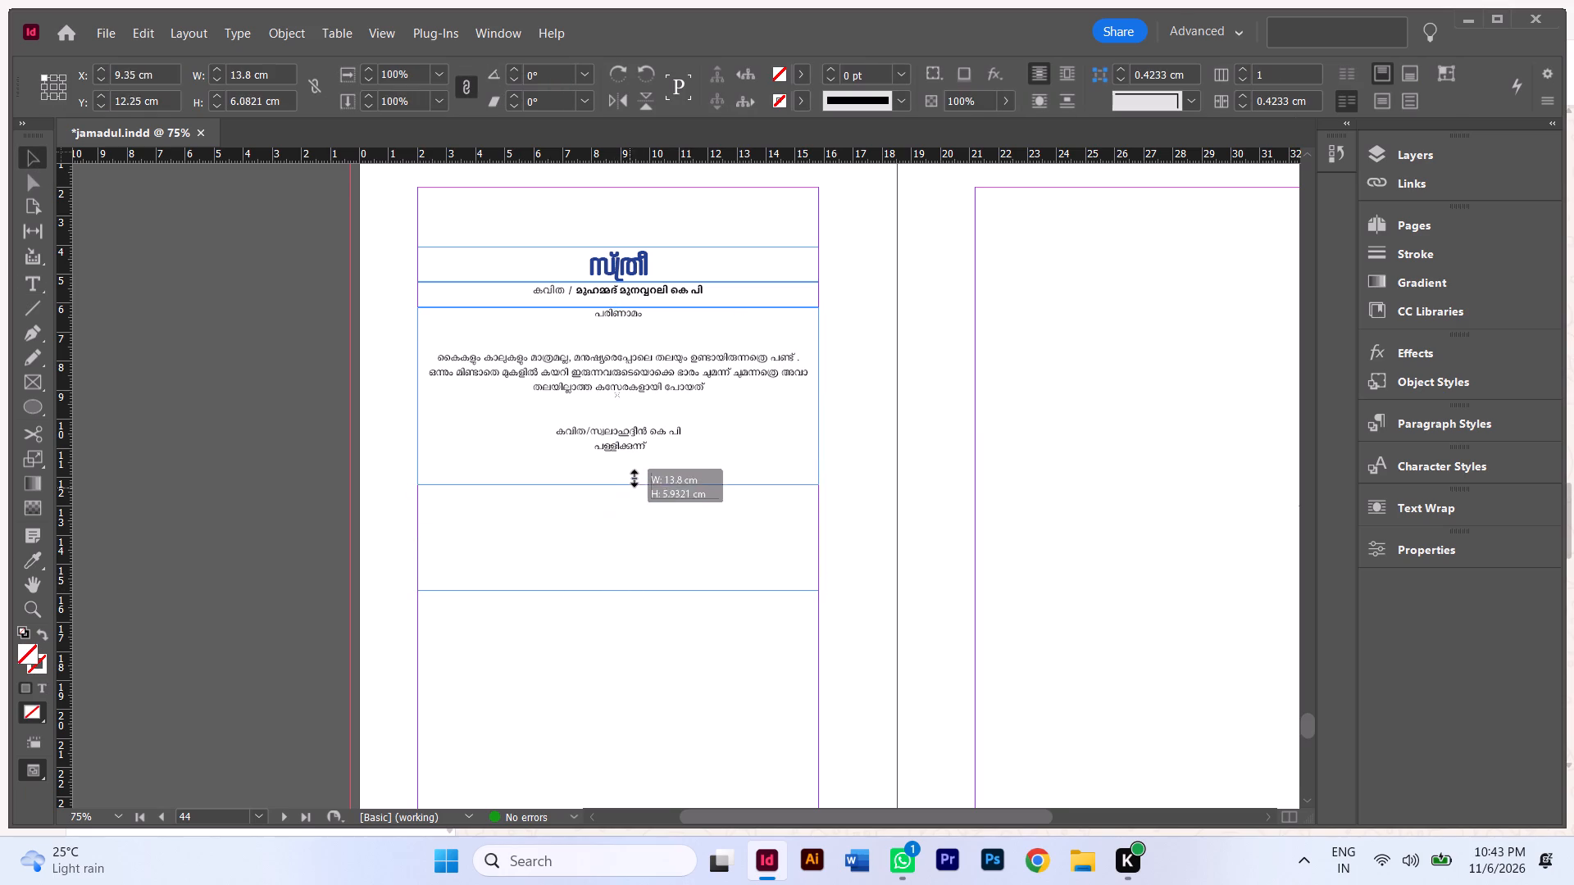
left_click_drag(635, 479, 648, 461)
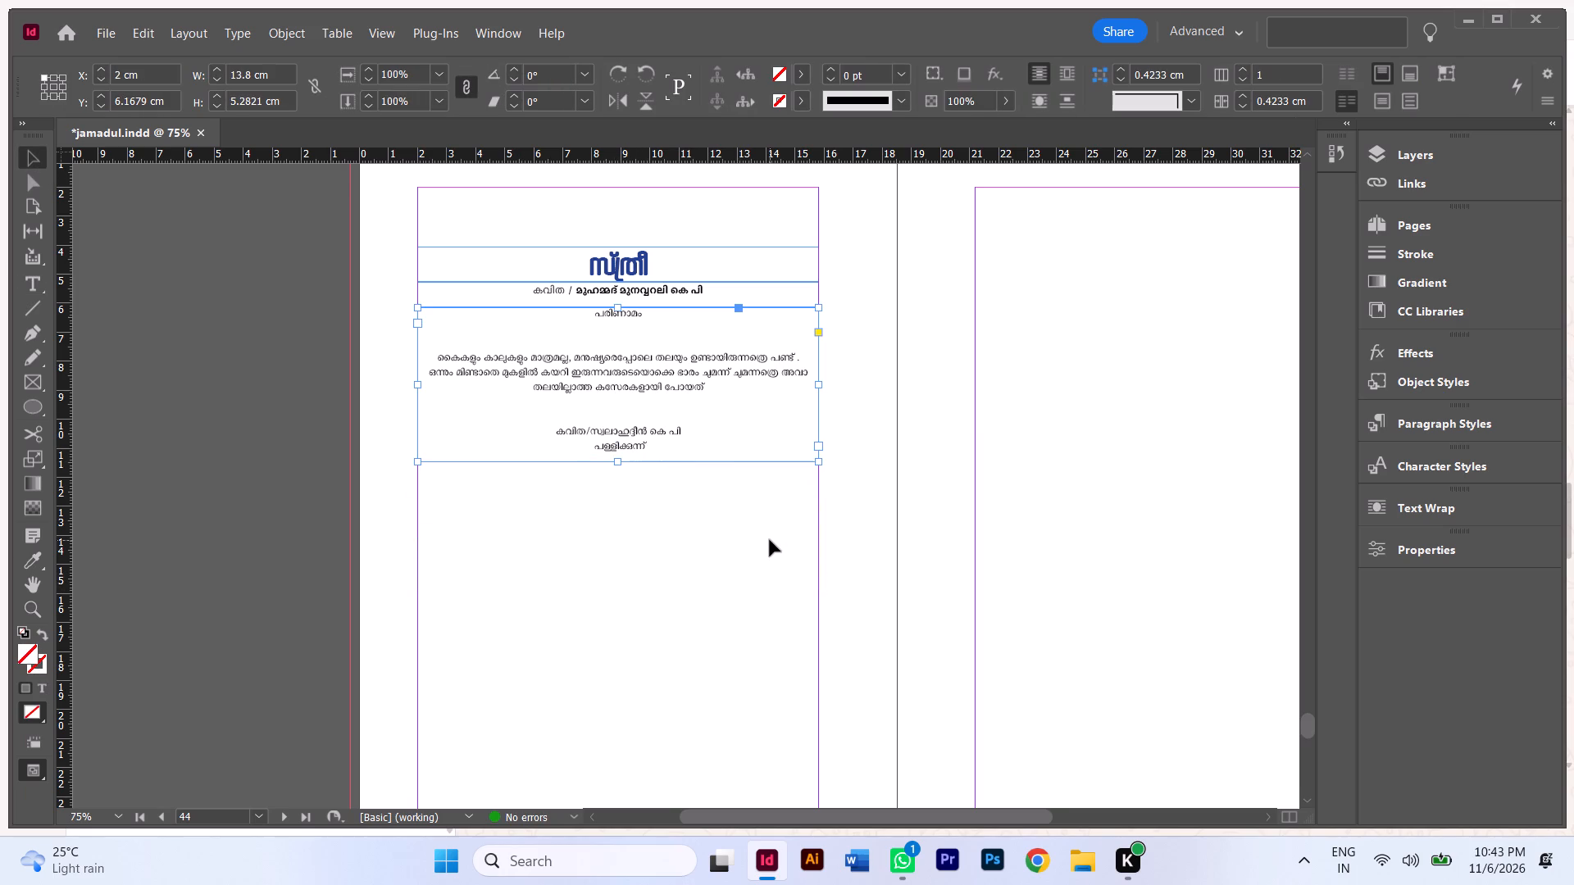
left_click(983, 483)
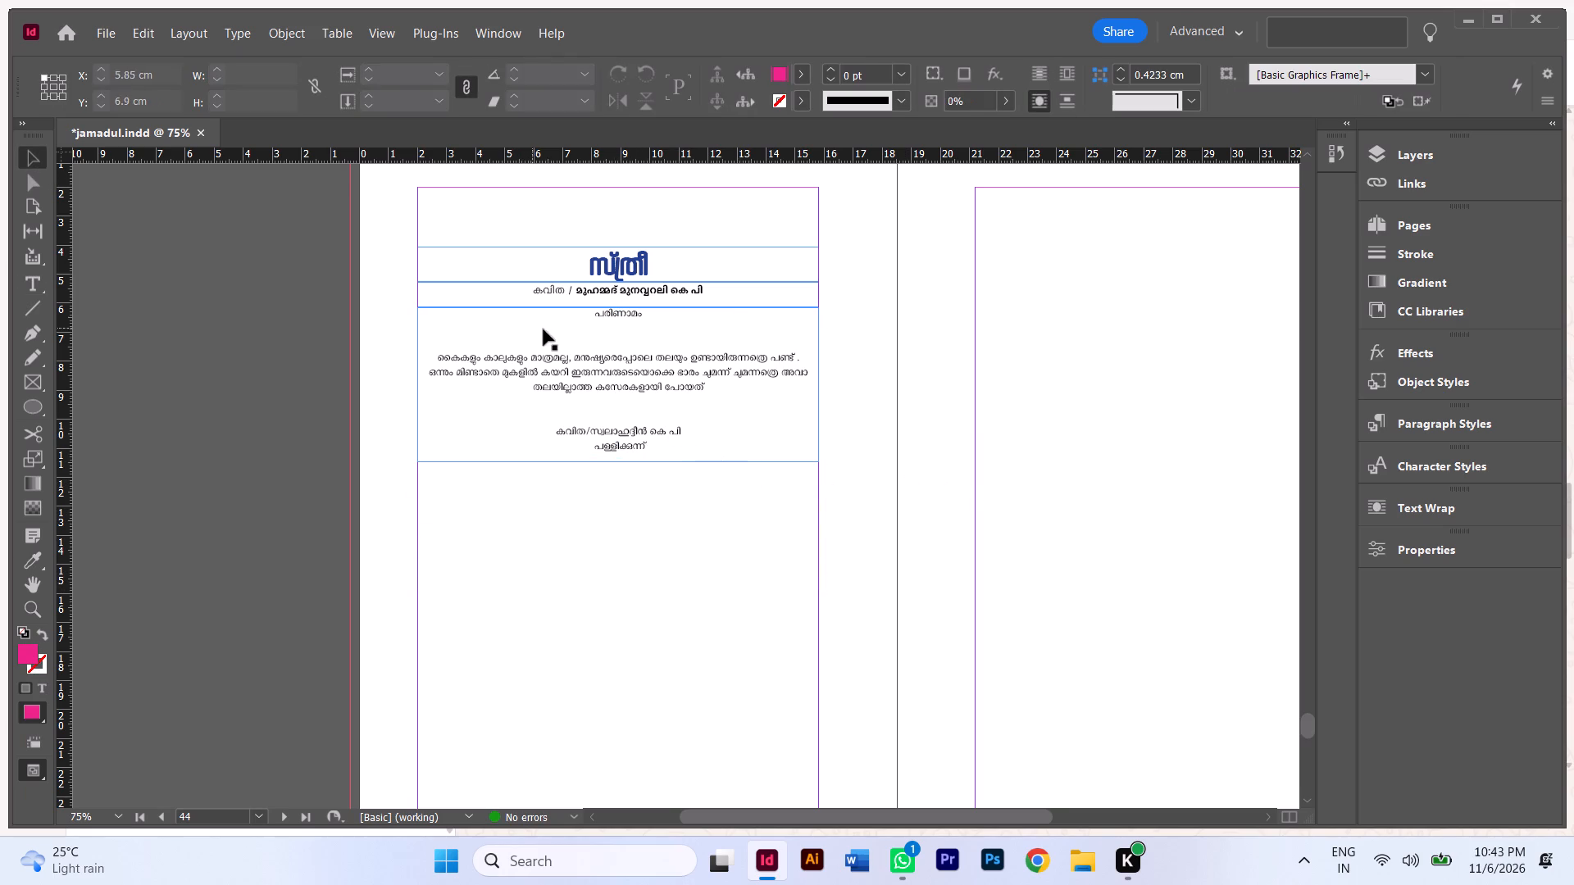
Reduce the gap between the heading പരിണാമം and the poem's first line to a single blank line.
double_click(638, 336)
left_click(630, 344)
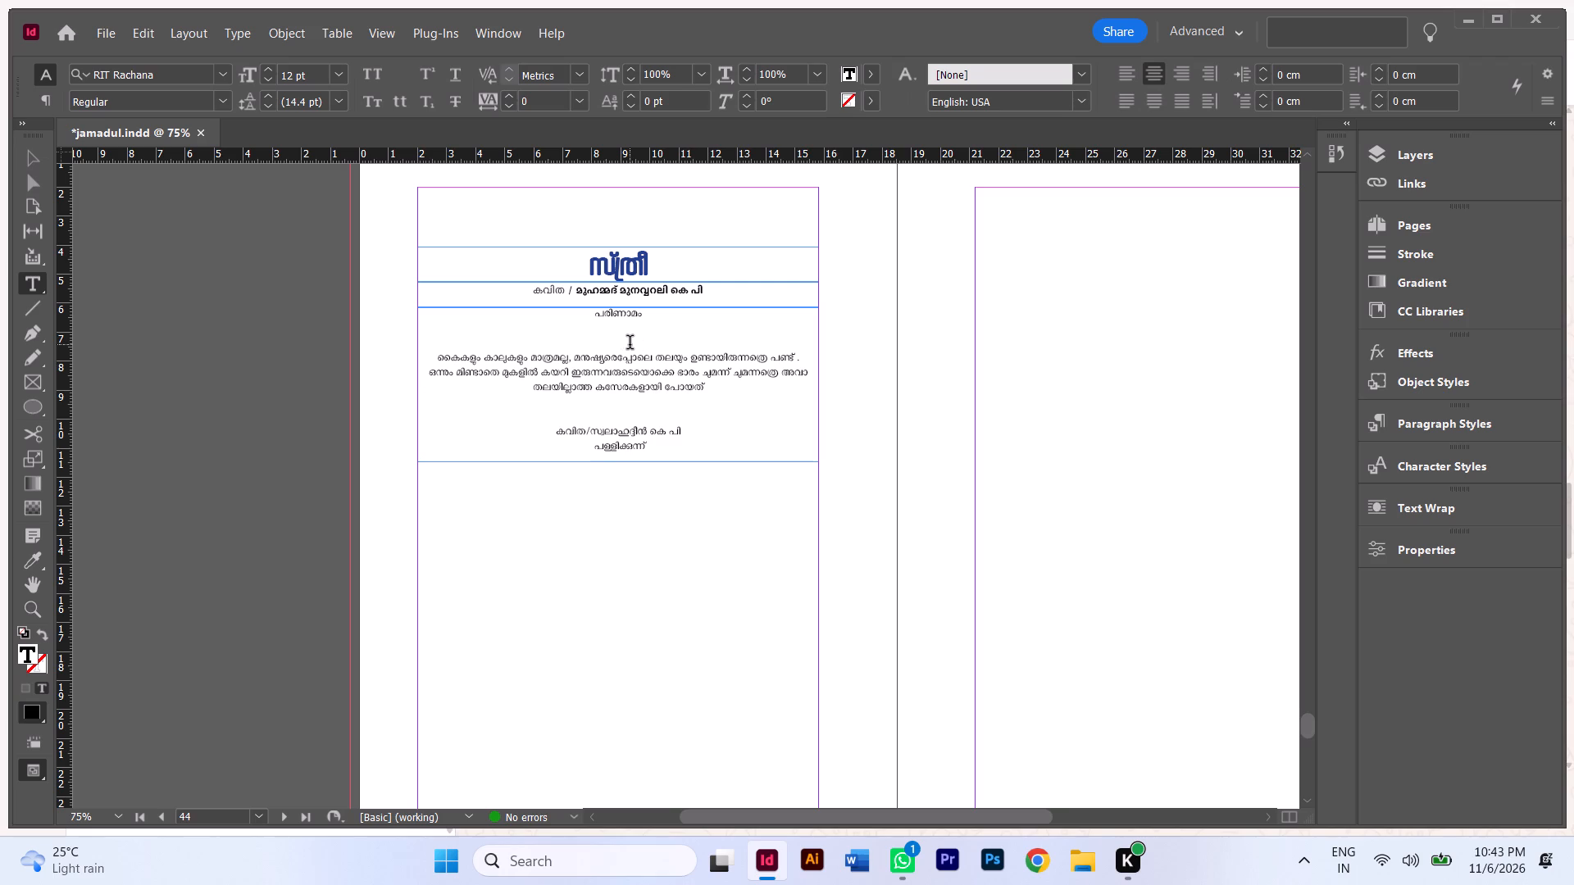
key("BackSpace")
key("BackSpace")
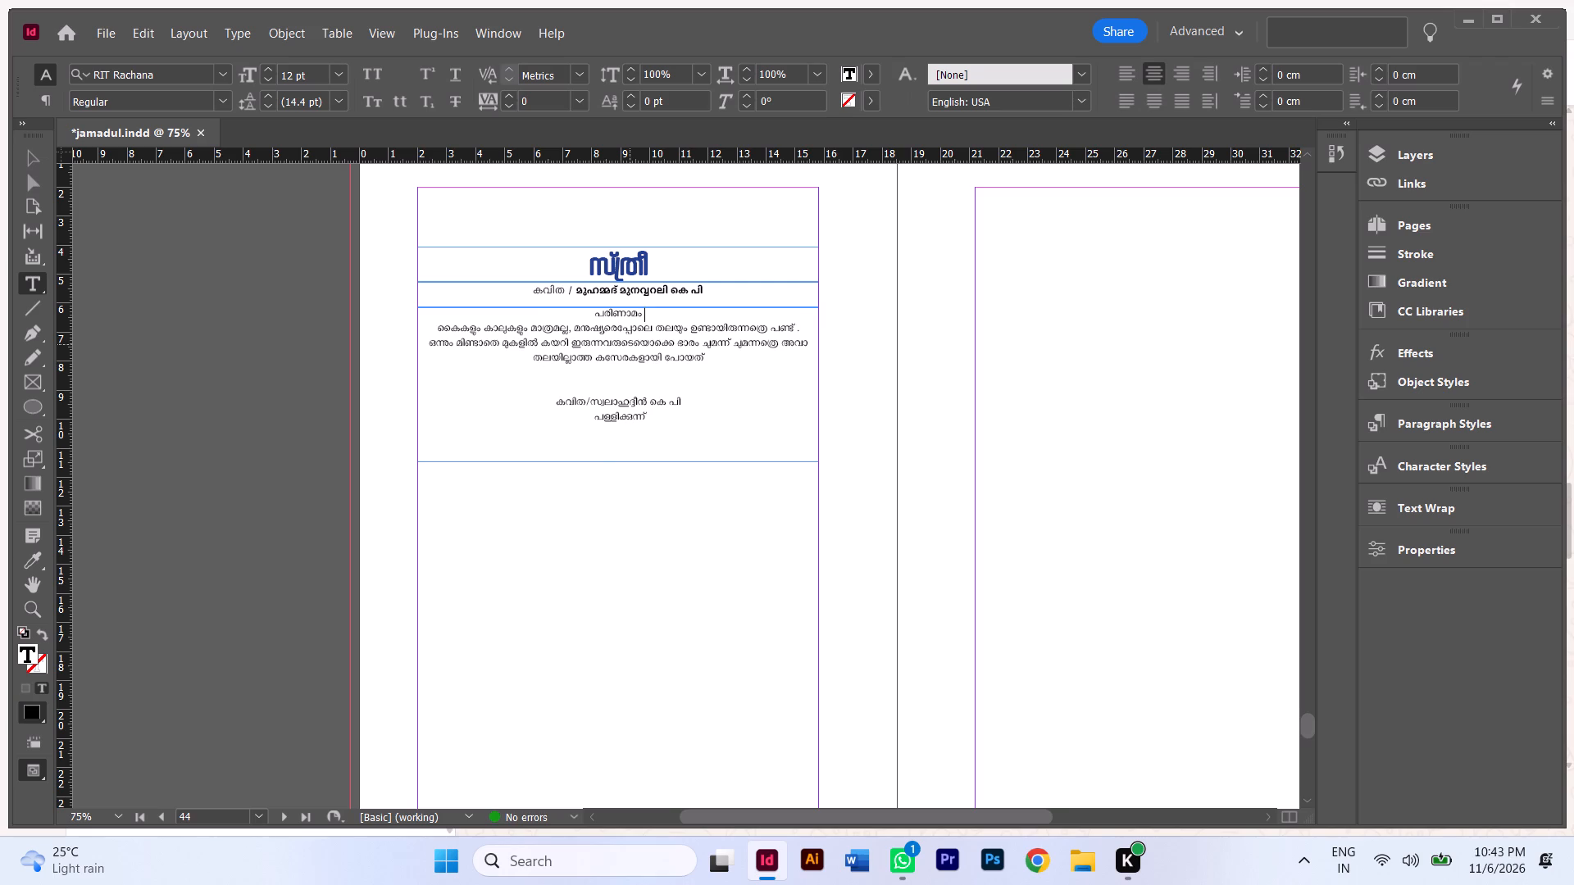
key("Return")
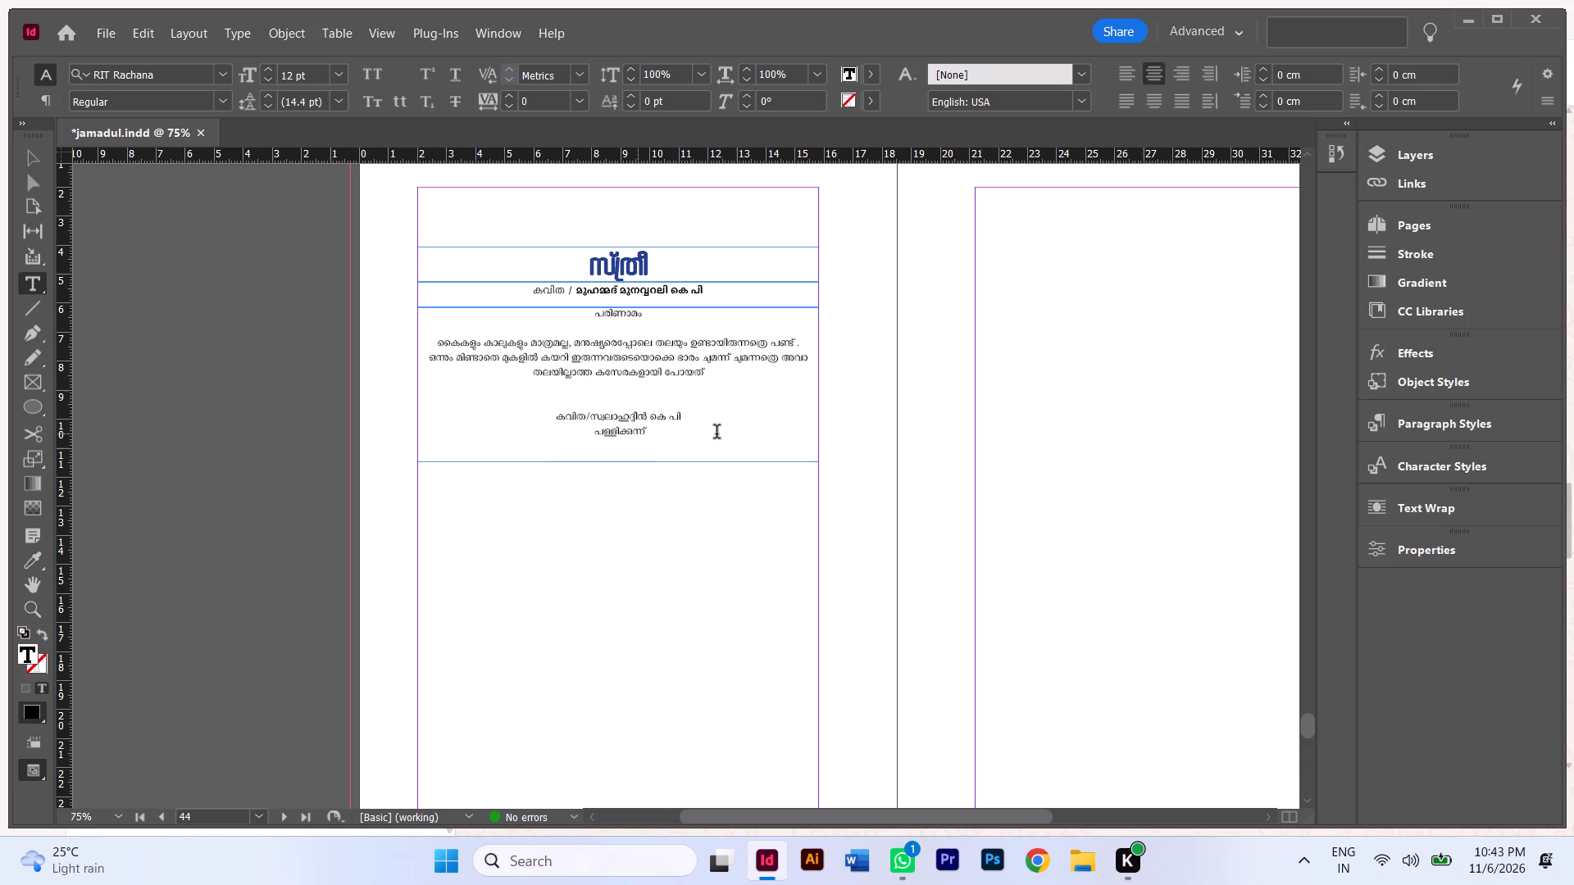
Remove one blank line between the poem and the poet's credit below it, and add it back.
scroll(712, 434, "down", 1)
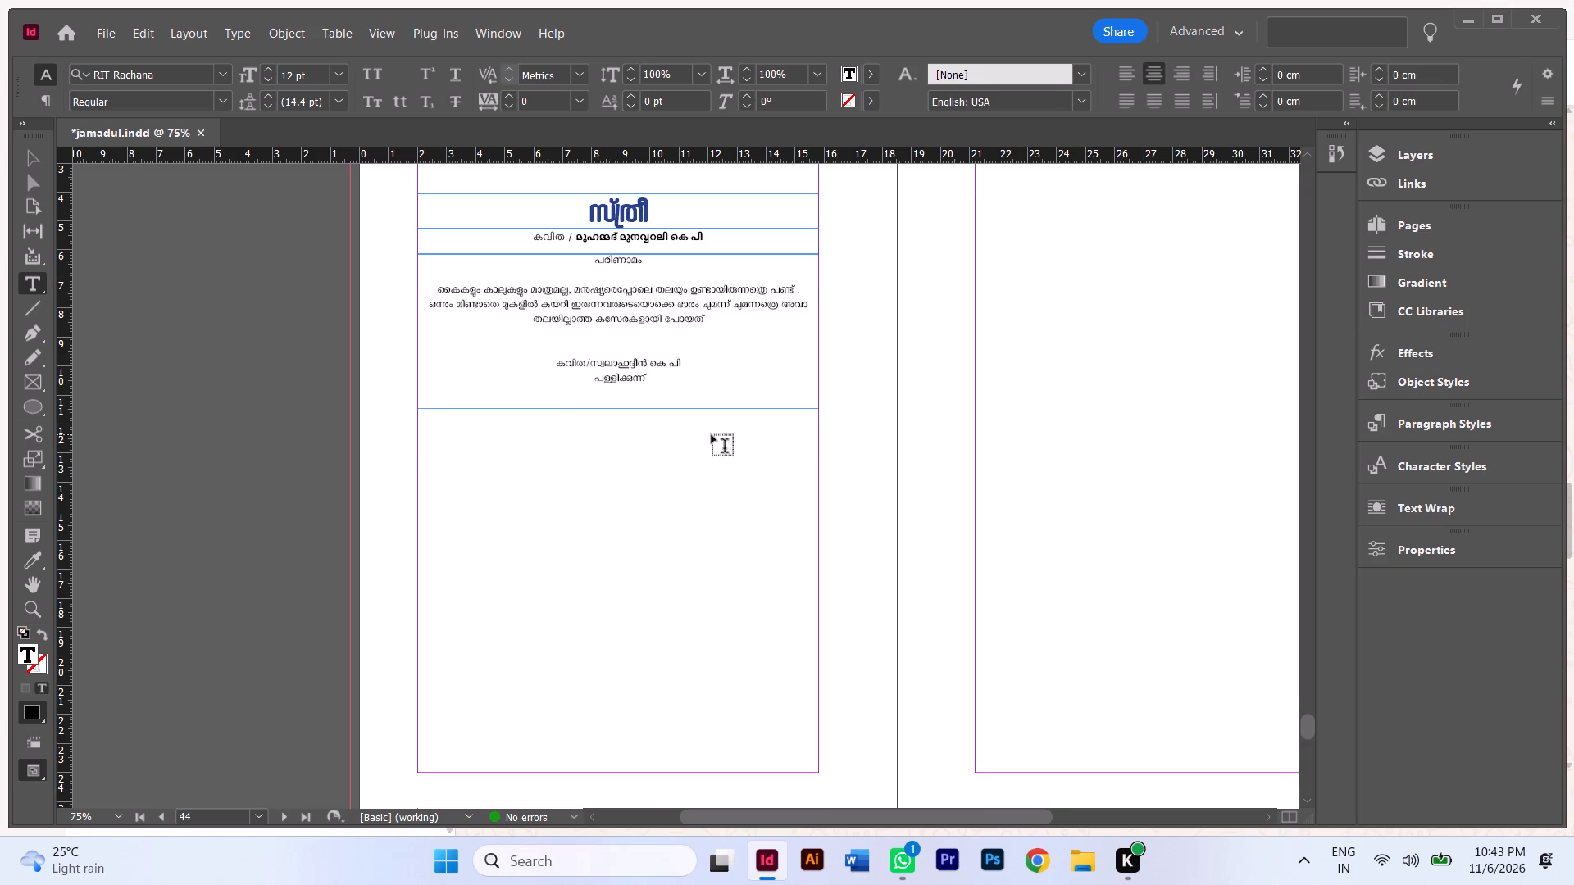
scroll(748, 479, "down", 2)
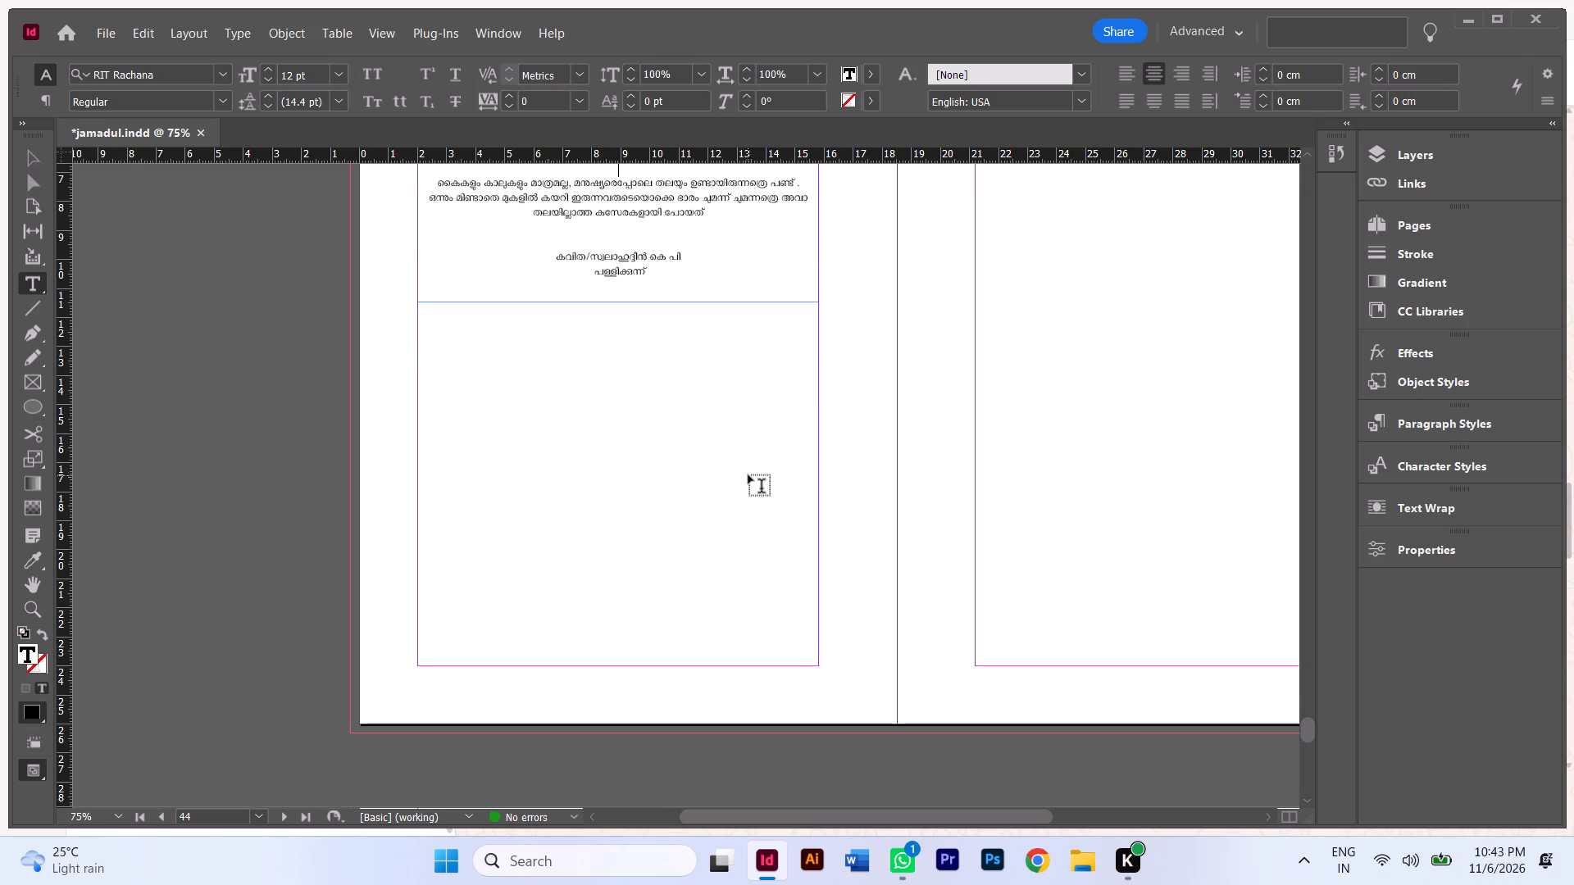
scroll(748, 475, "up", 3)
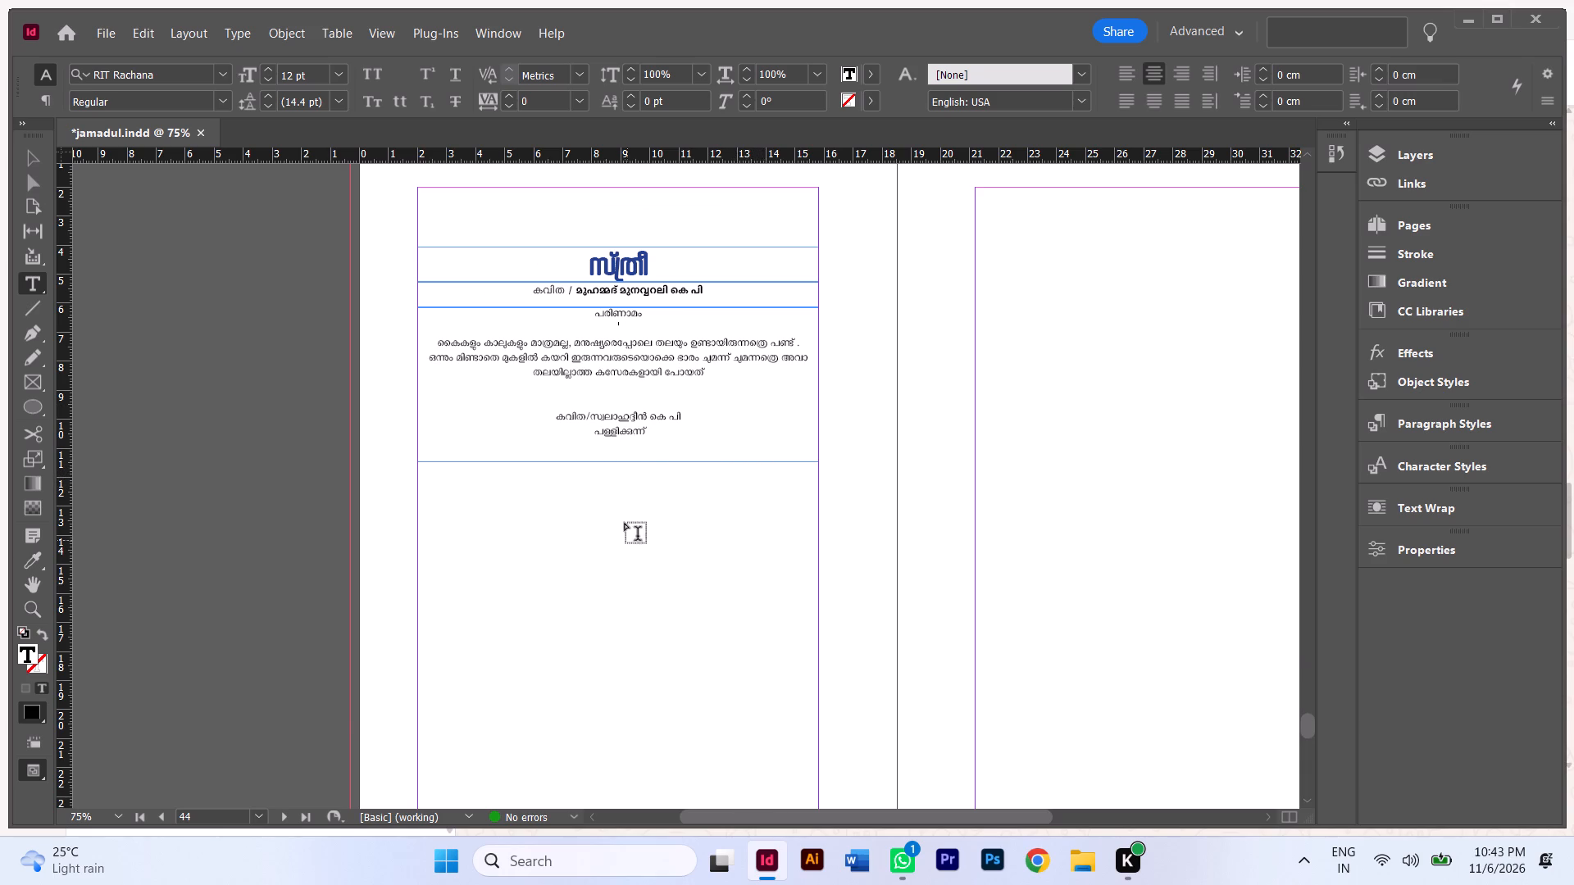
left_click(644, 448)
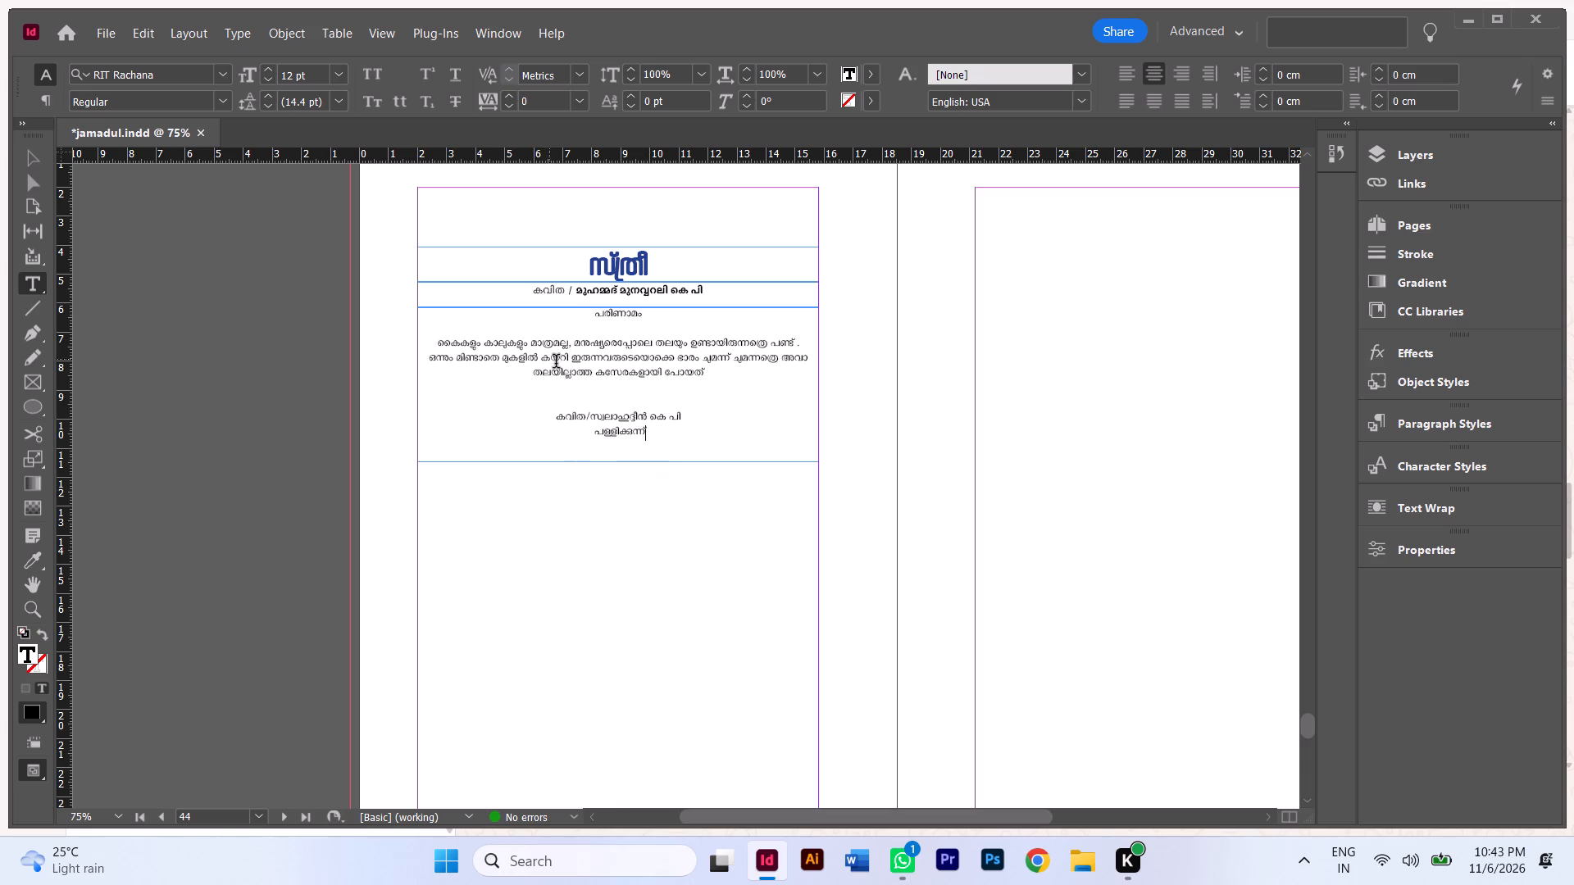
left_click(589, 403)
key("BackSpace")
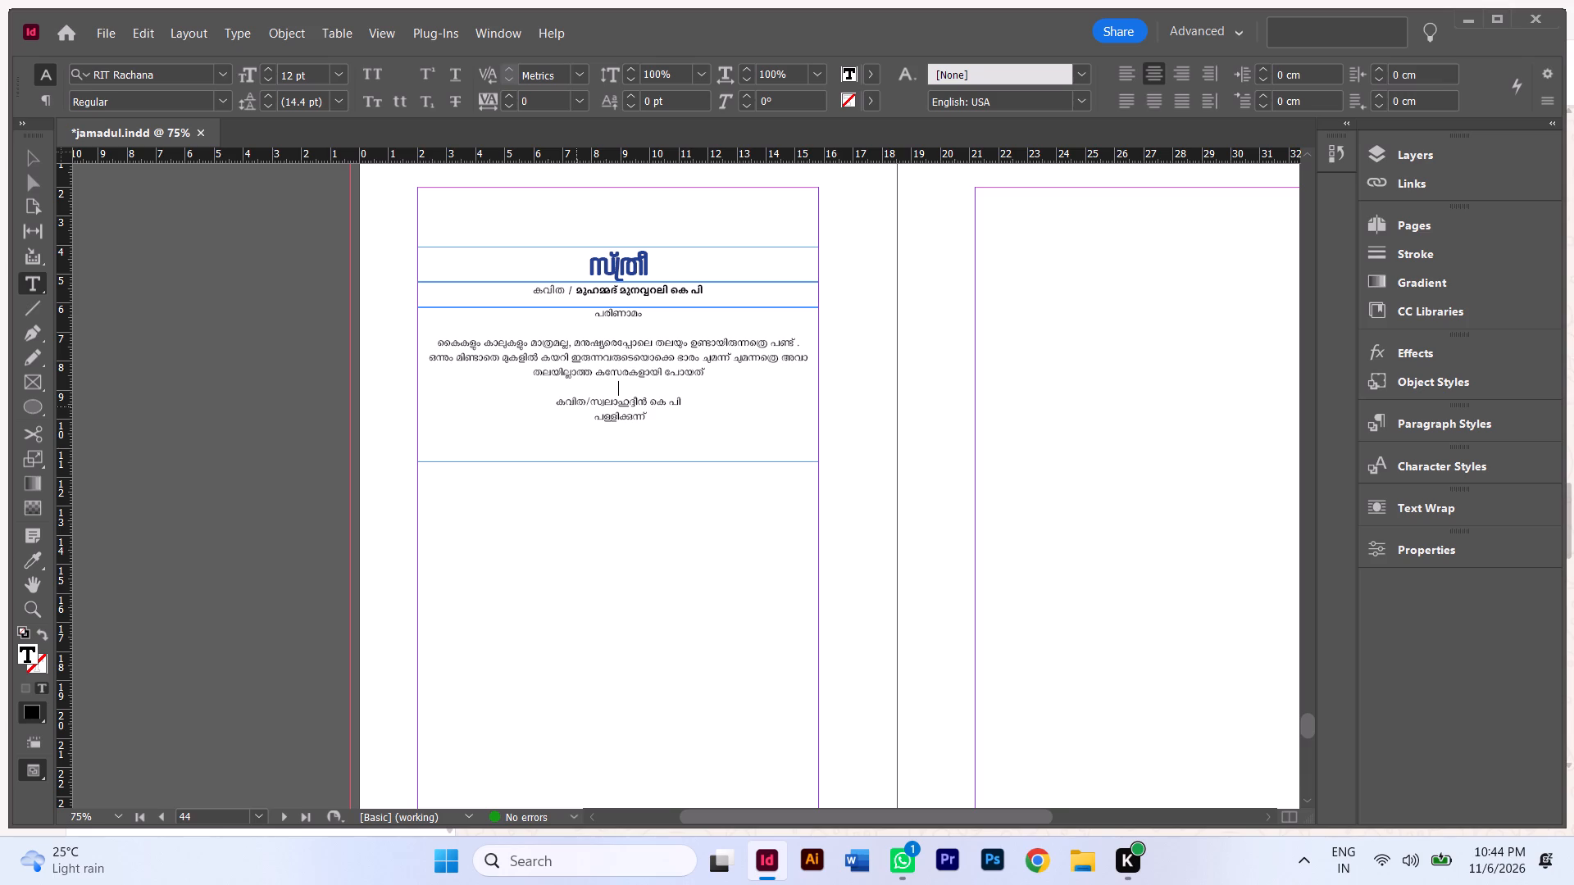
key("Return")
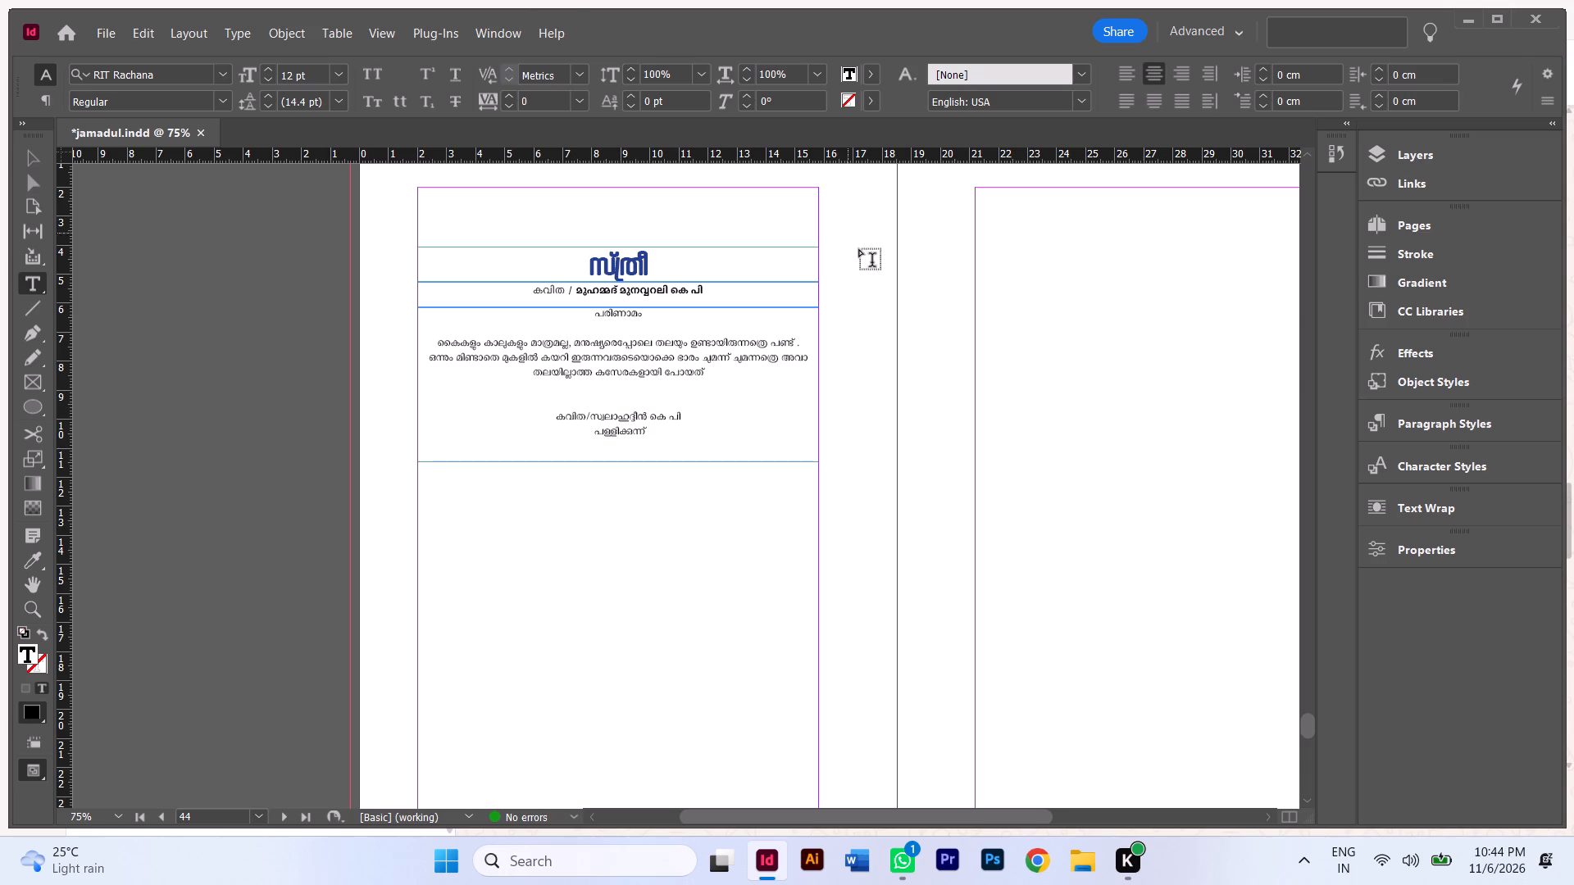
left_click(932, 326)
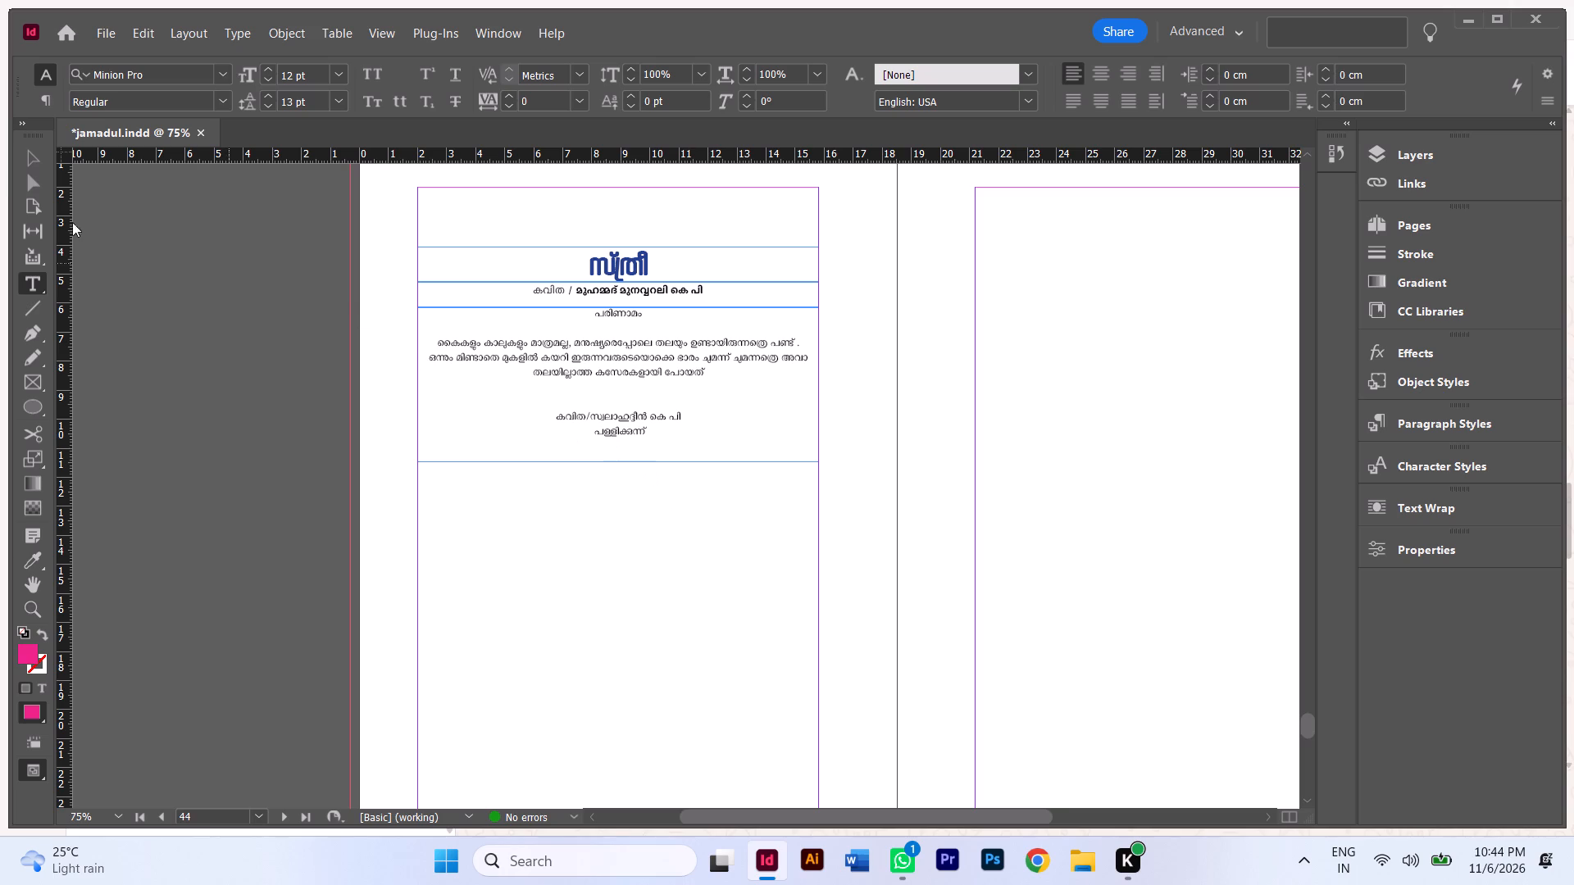
Move the poet's name and place from below the poem into the byline without formatting, replacing the old name and keeping it on one line.
left_click_drag(676, 438, 588, 442)
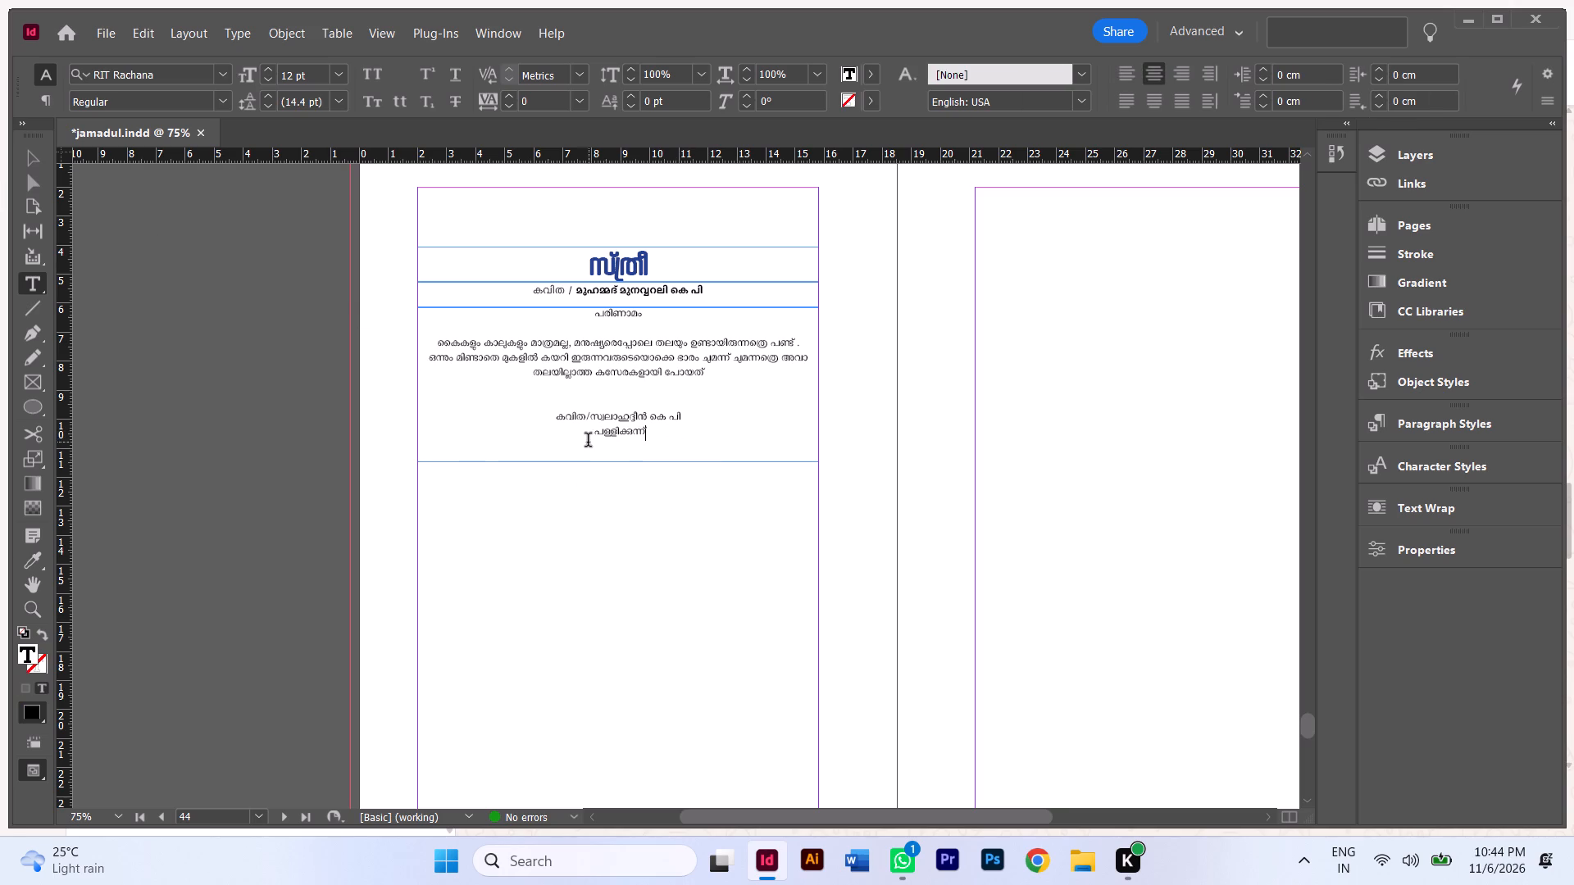
left_click_drag(588, 442, 595, 420)
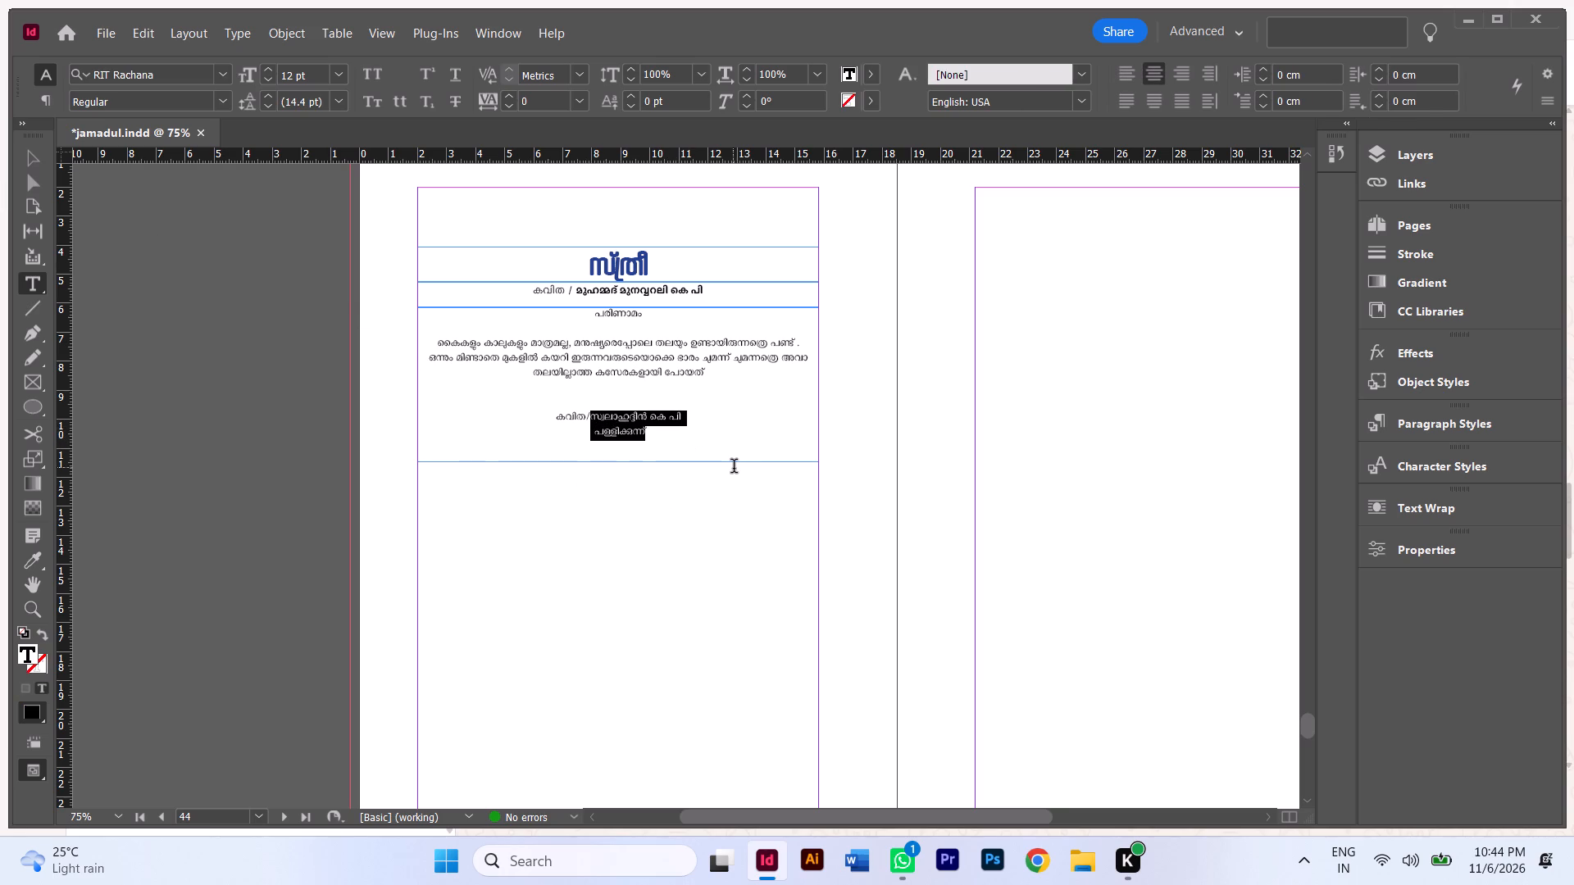
key("ctrl+x")
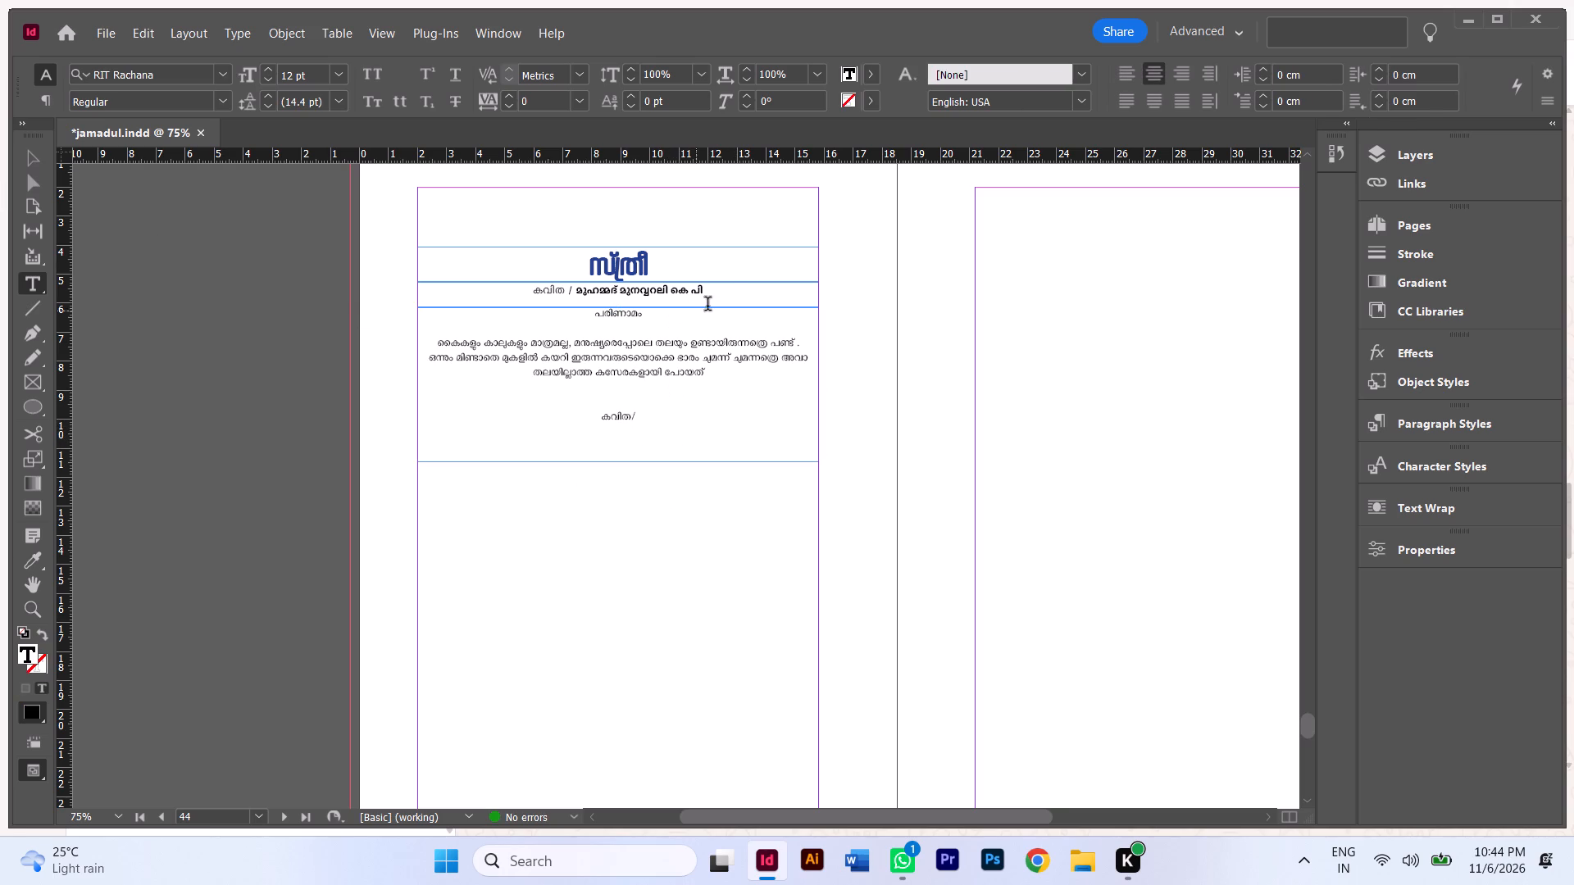
left_click_drag(735, 293, 573, 292)
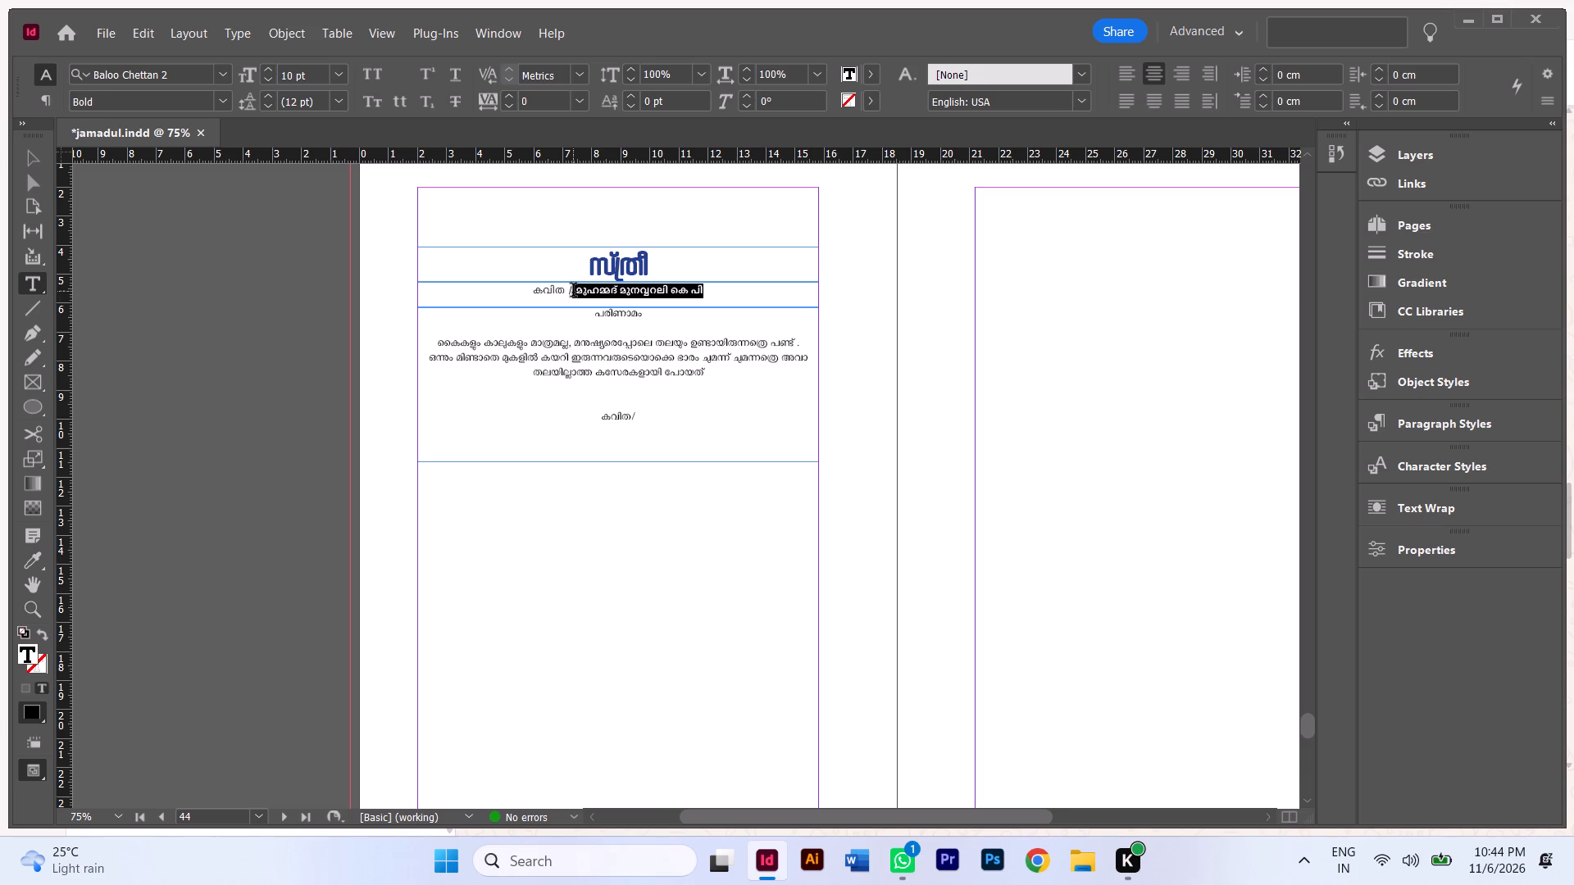
left_click_drag(573, 292, 575, 293)
key("ctrl+shift+v")
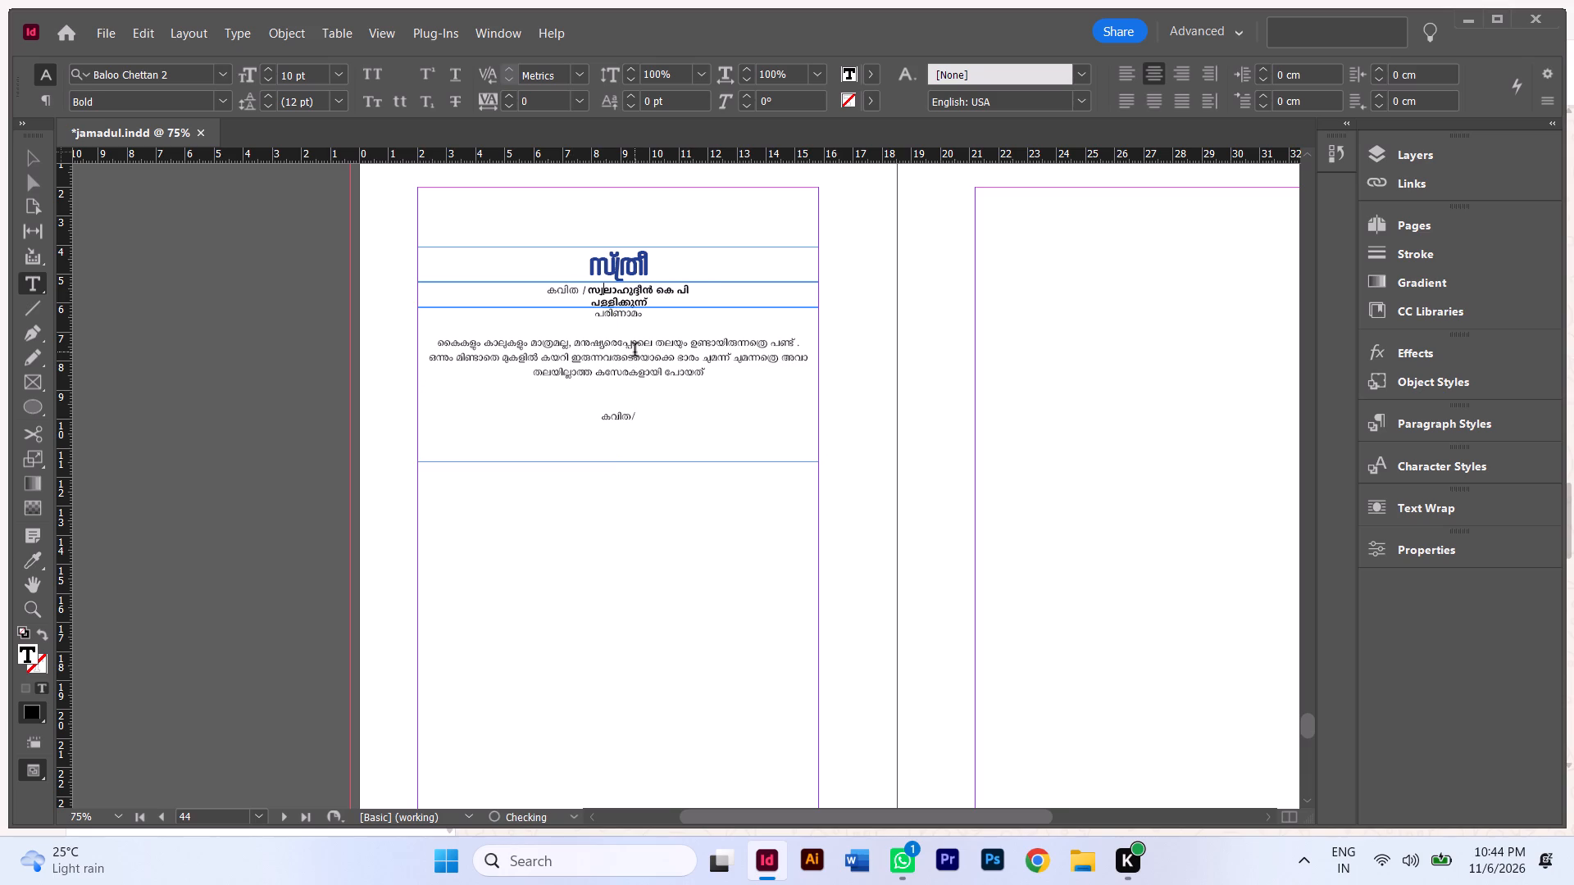
left_click(595, 304)
key("BackSpace")
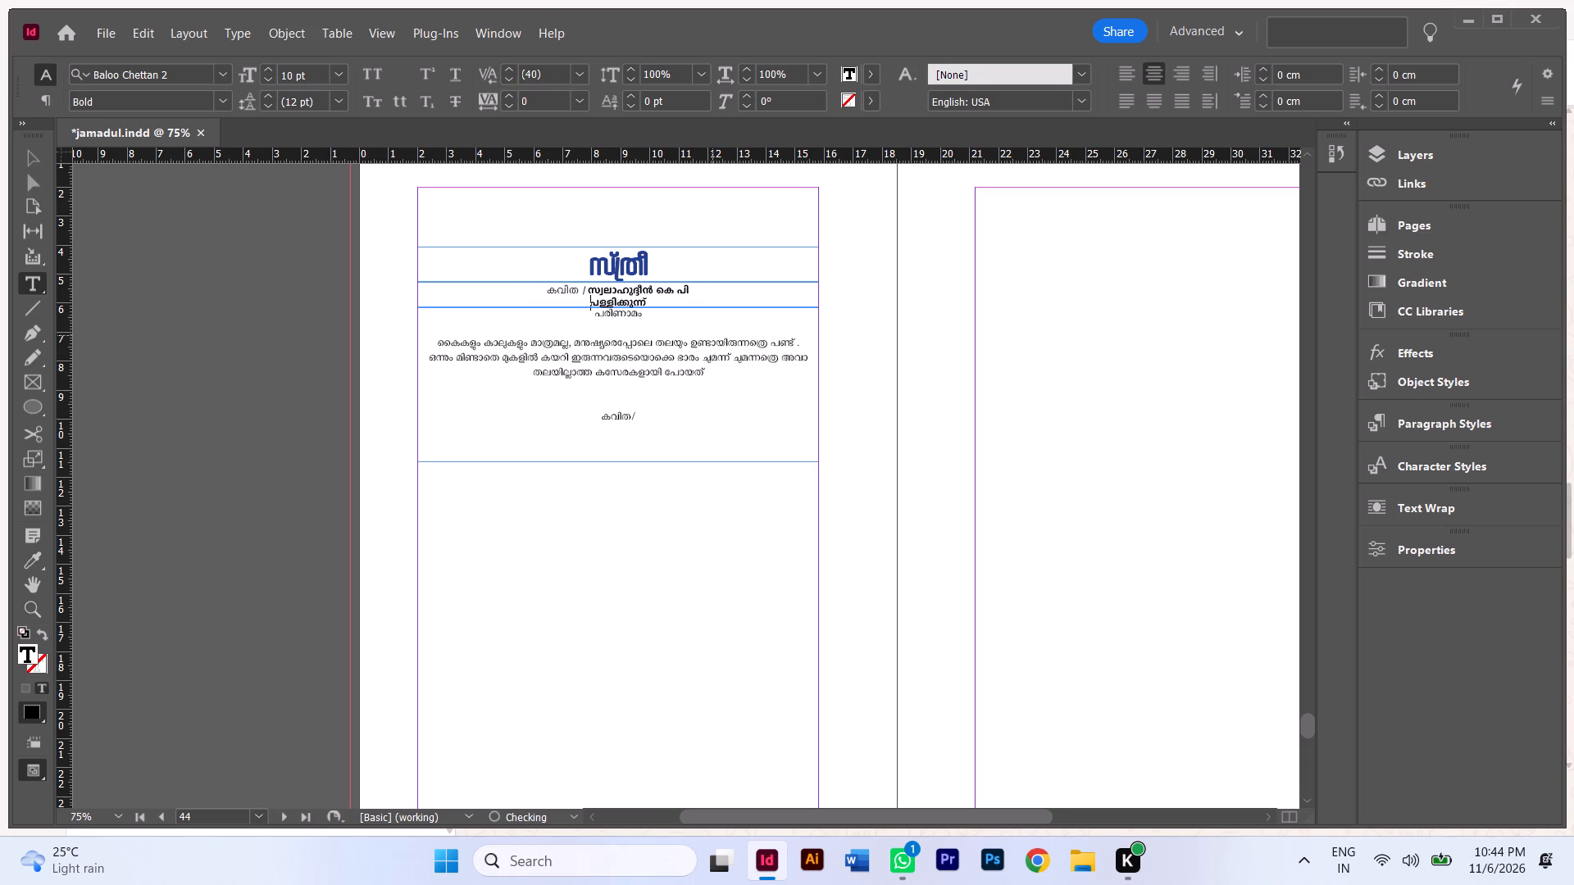
key("BackSpace")
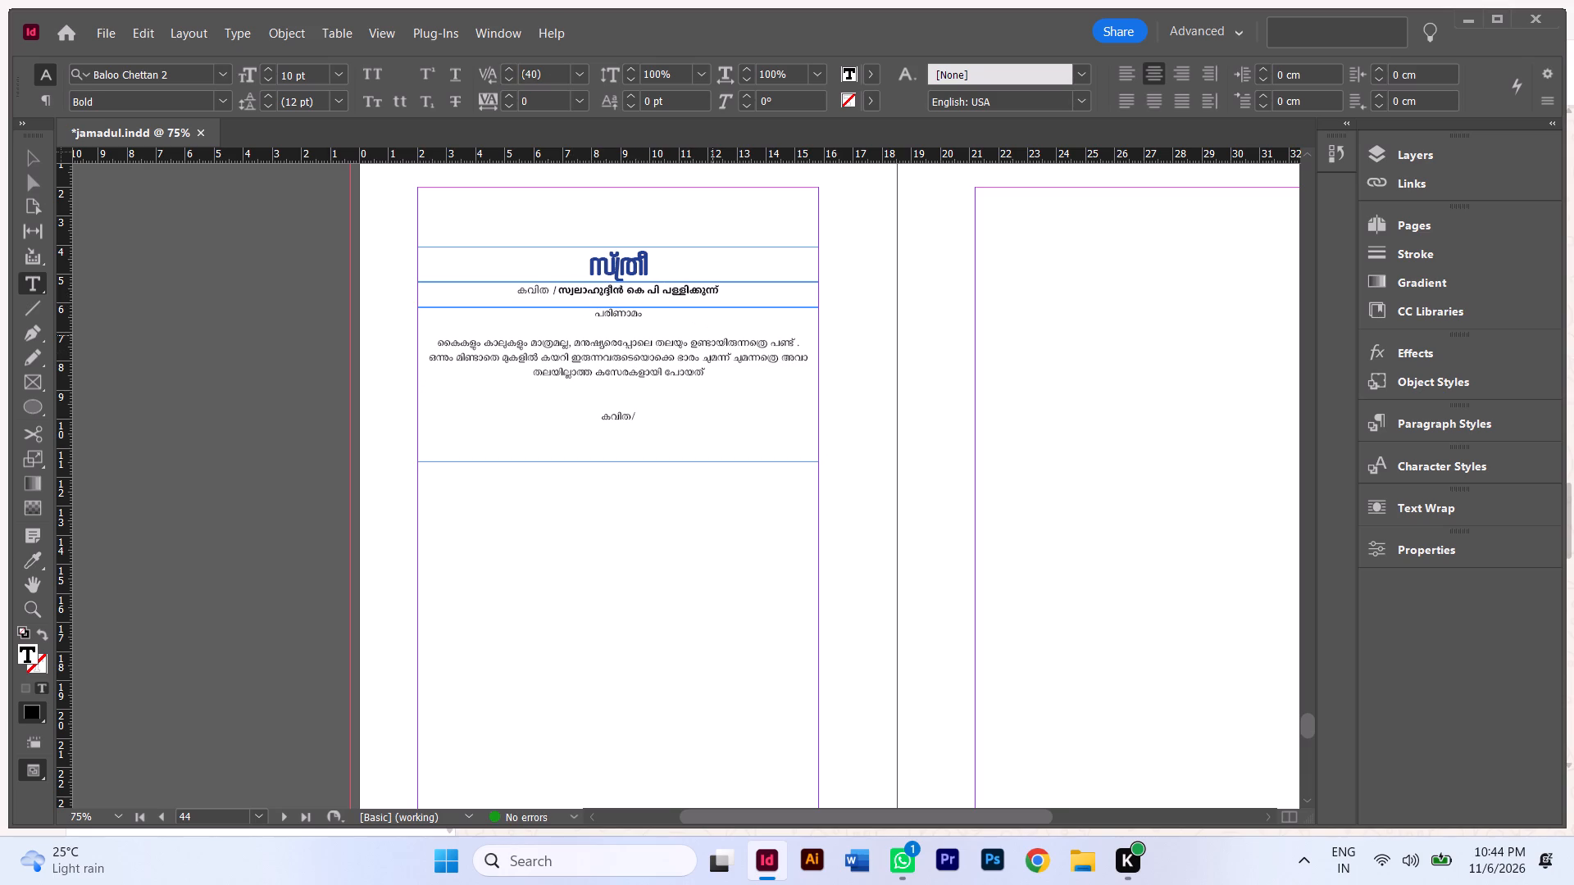
Delete the leftover കവിത/ label and the blank lines at the end of the poem.
left_click_drag(717, 426, 580, 415)
key("BackSpace")
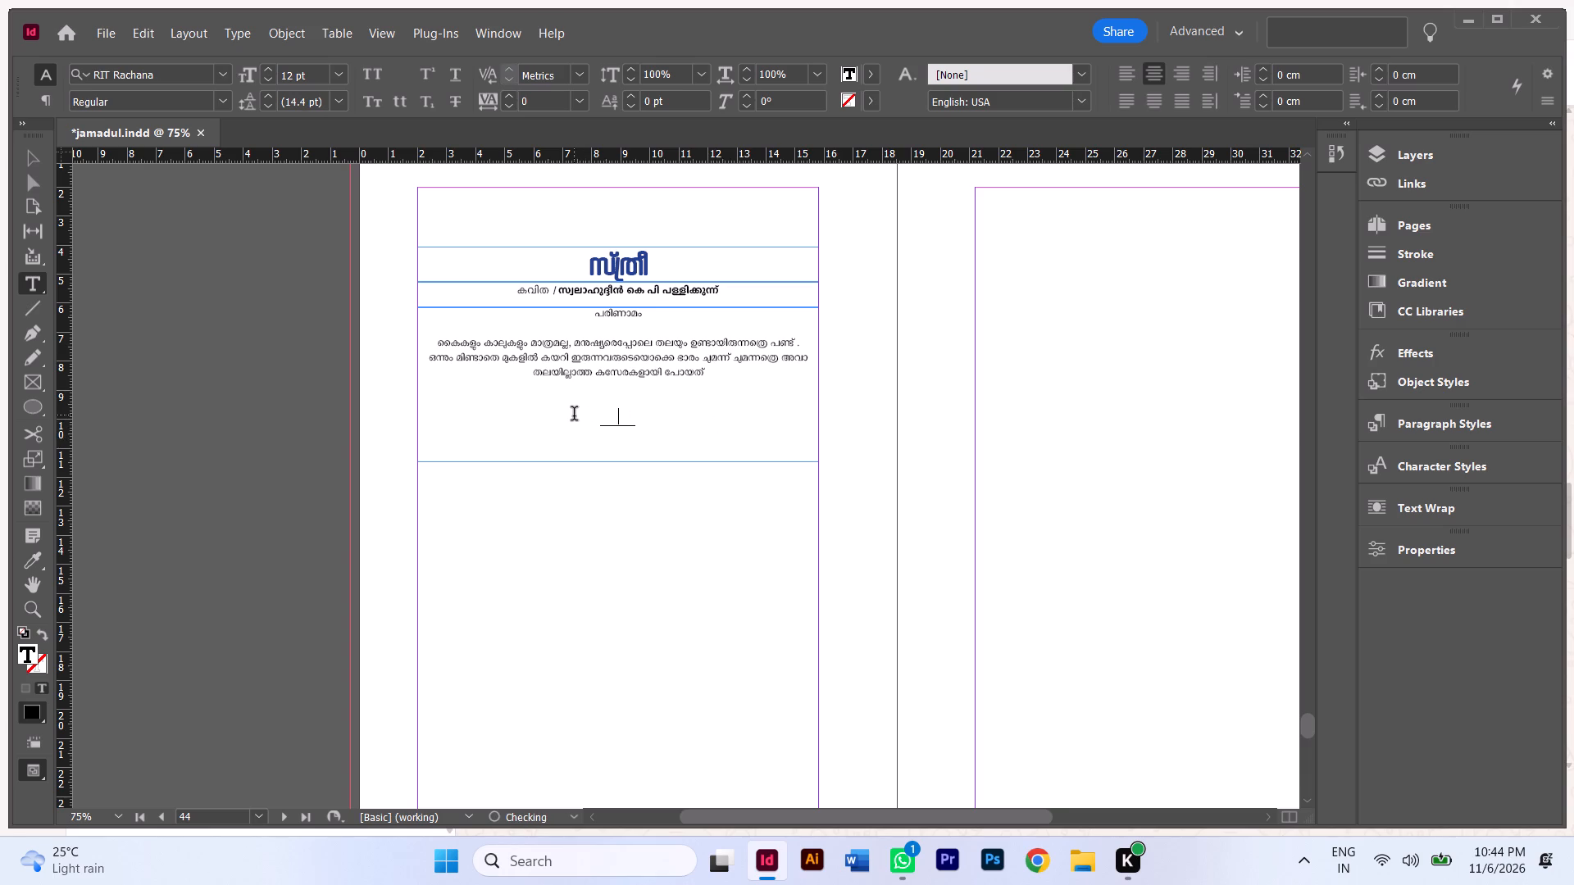
key("BackSpace")
key("BackSpace")
key("BackSpace")
Shorten the poem's body frame on page 44 again so it ends just below the last verse line.
left_click(35, 152)
left_click_drag(620, 459, 607, 400)
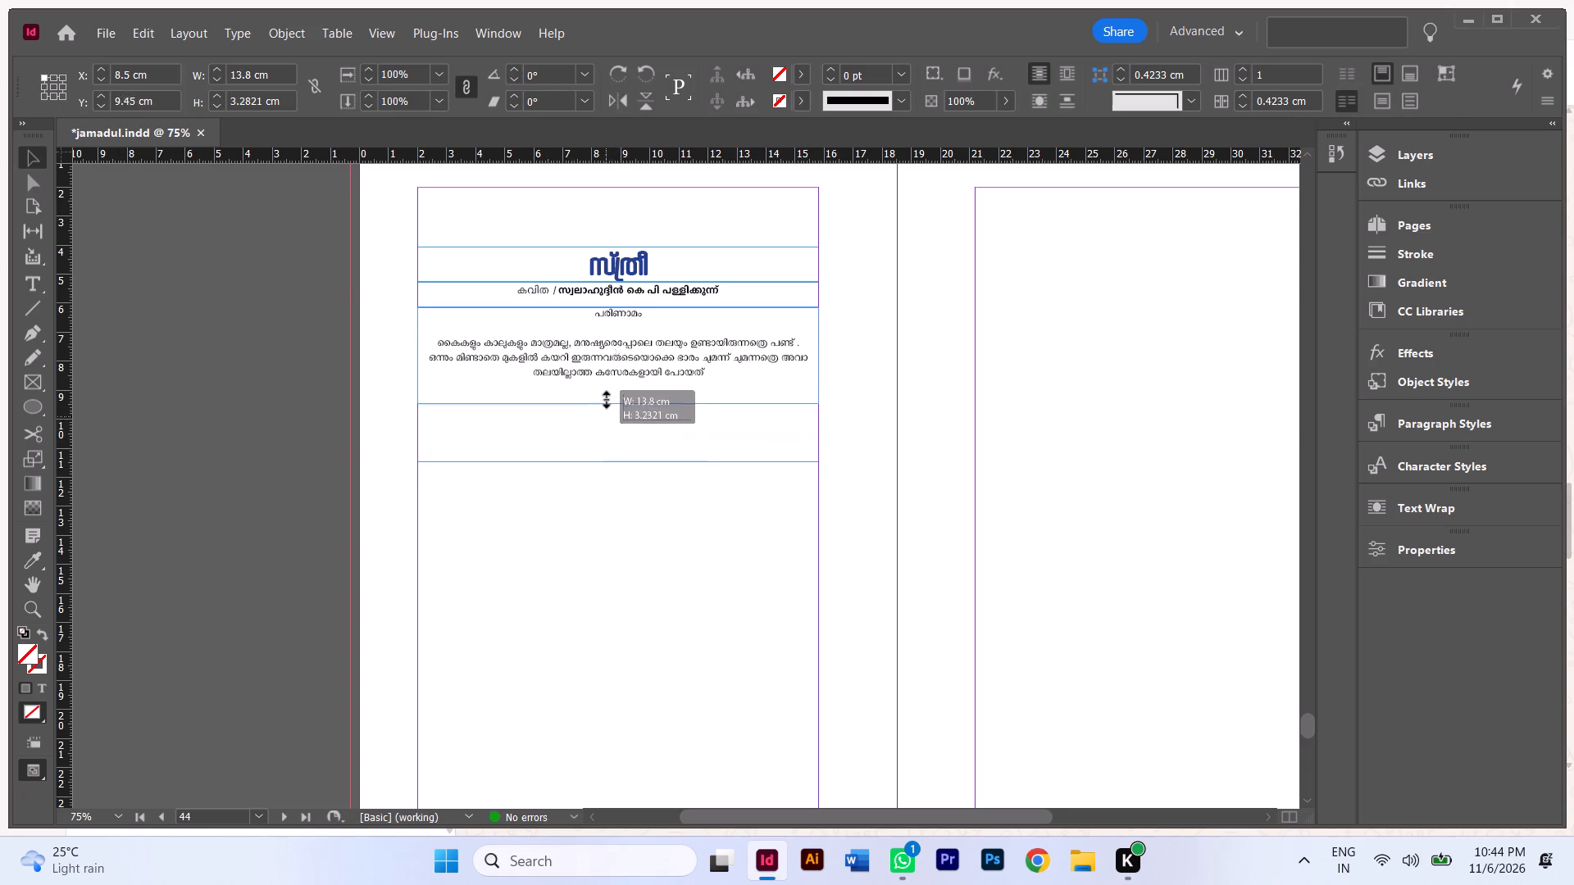
left_click_drag(607, 400, 610, 388)
left_click(944, 320)
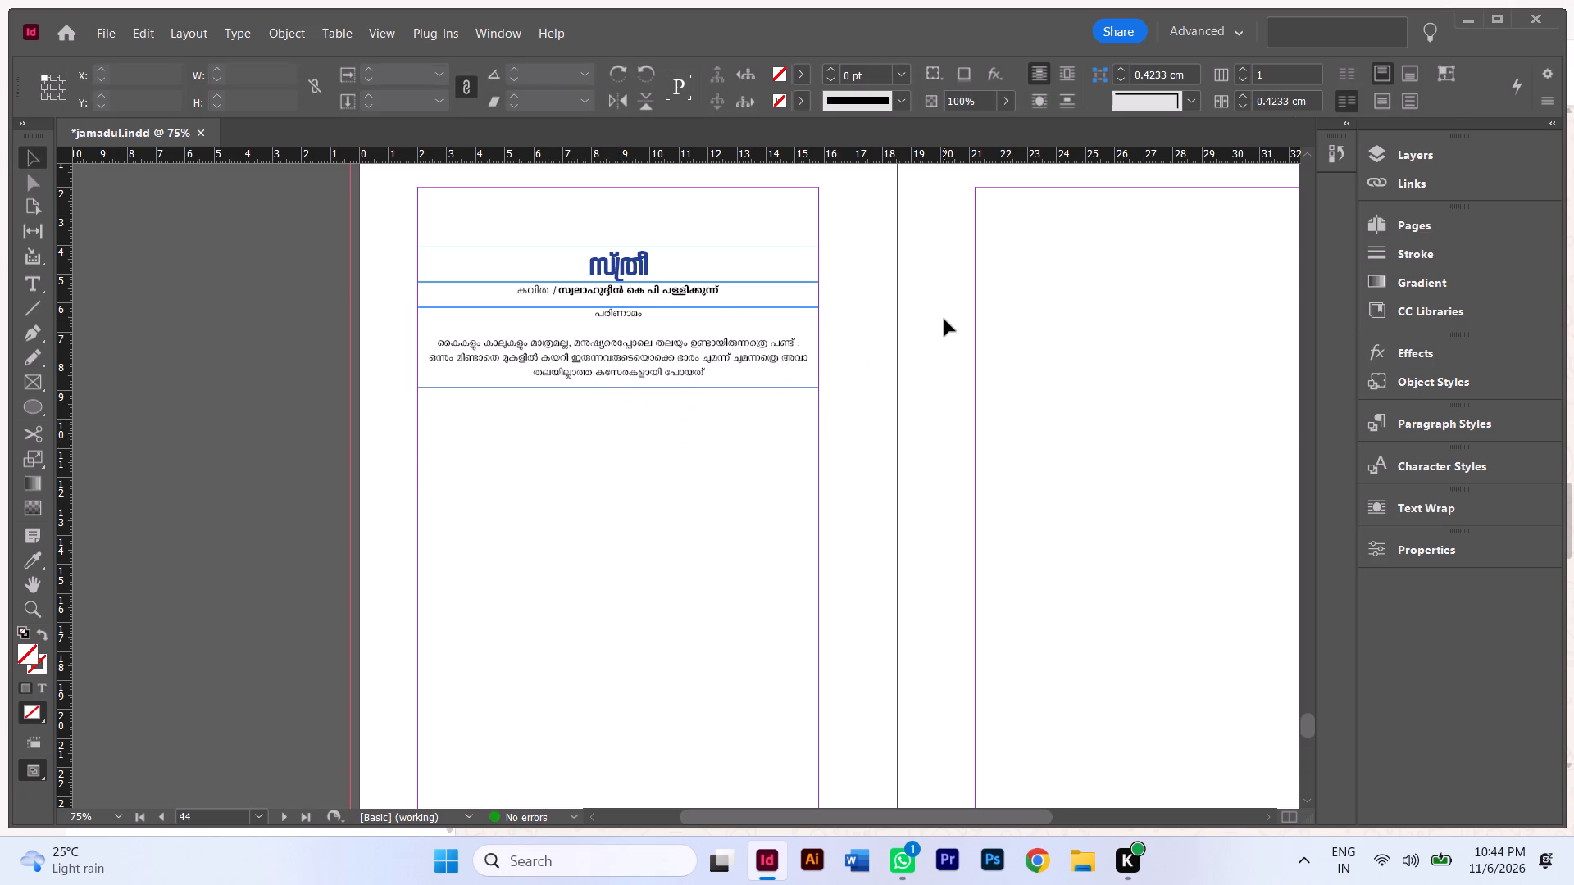
Cut the heading പരിണാമം from the first line of page 44's poem body.
left_click(678, 300)
double_click(666, 317)
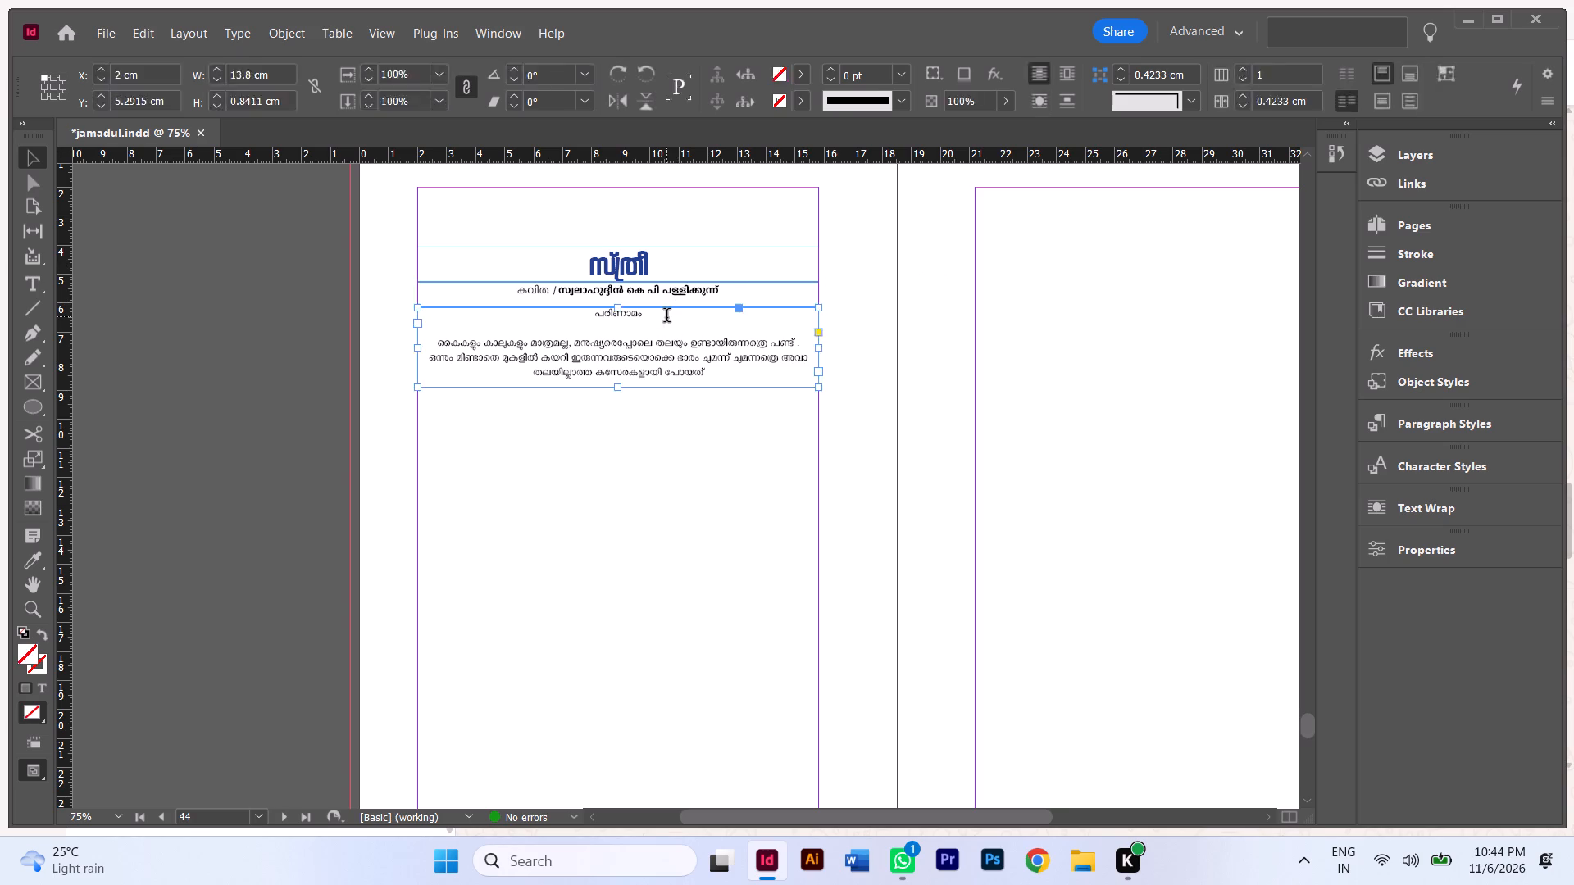
left_click_drag(666, 317, 554, 317)
key("ctrl+x")
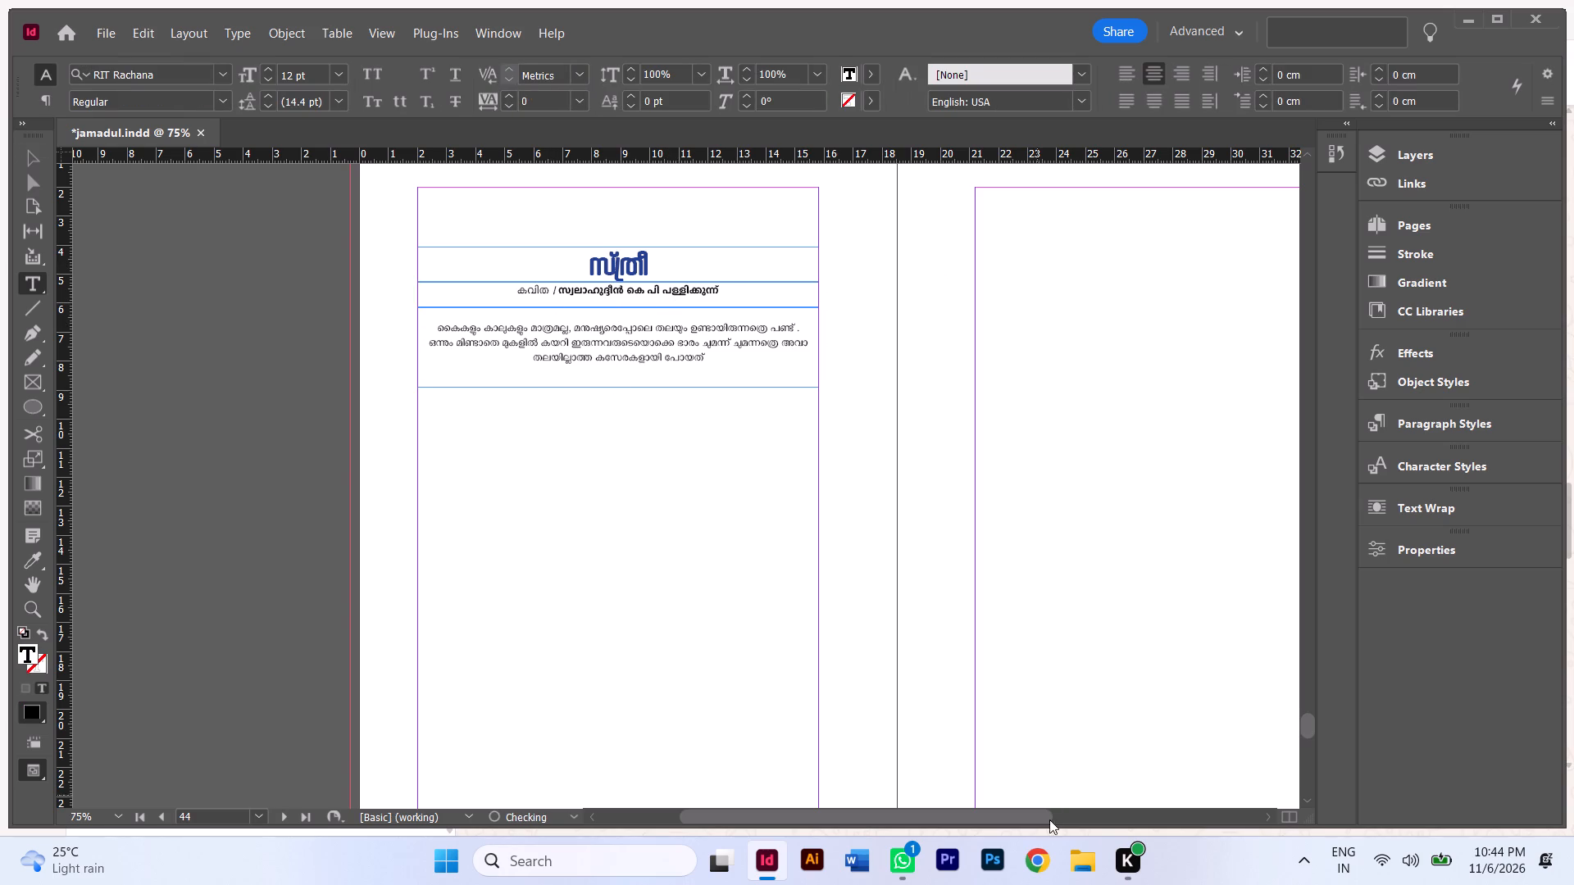
Switch to Chrome, search Google for manglish keyboard and open the Manglish Malayalam typing editor.
double_click(1038, 874)
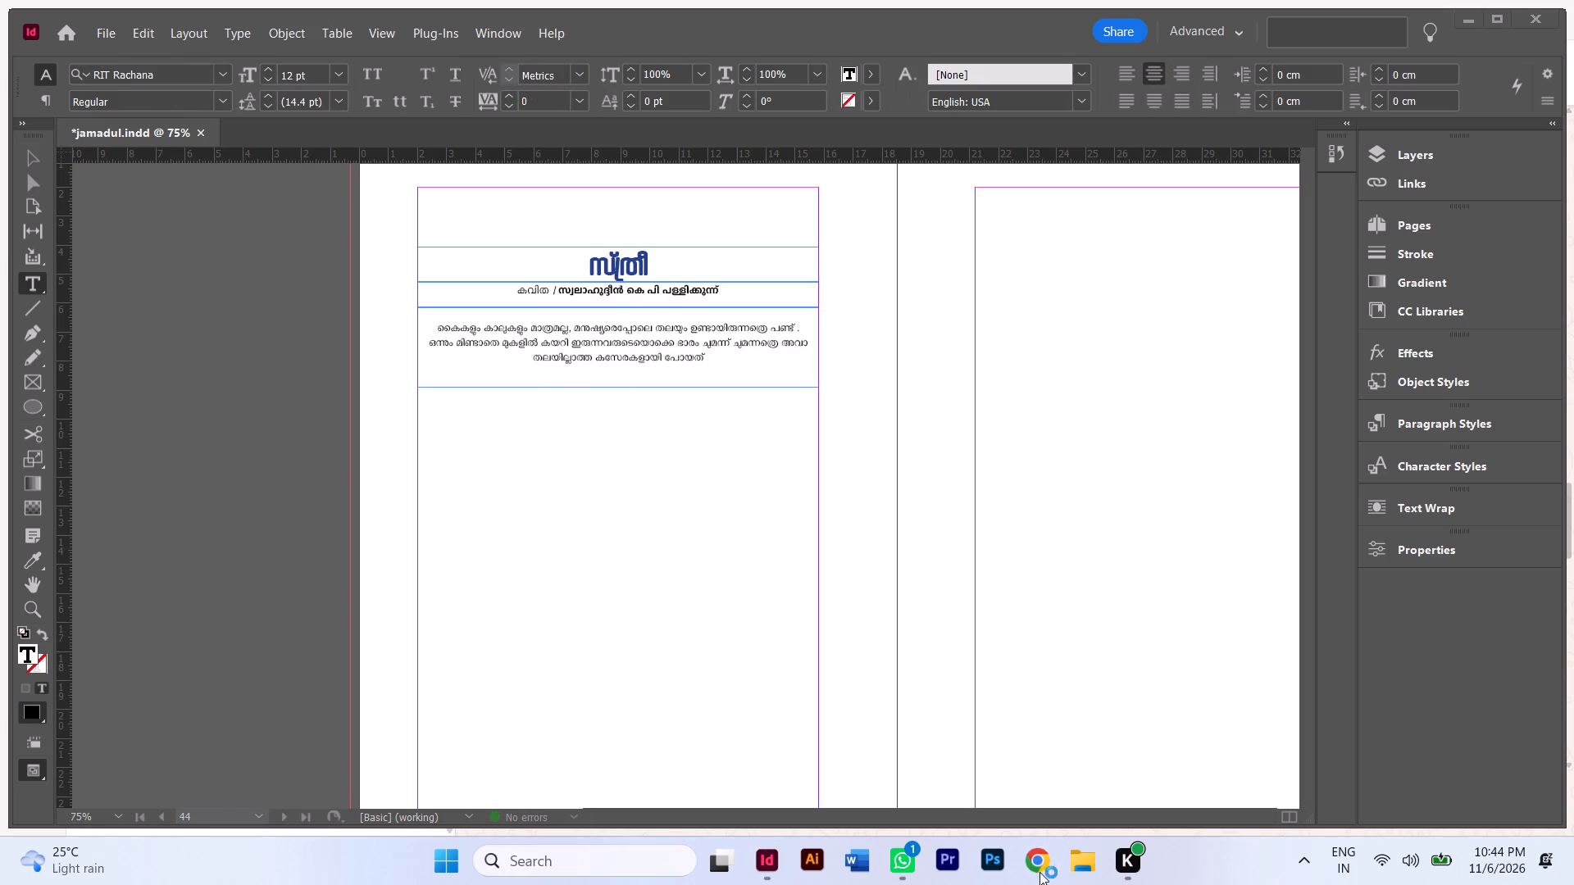
left_click(726, 503)
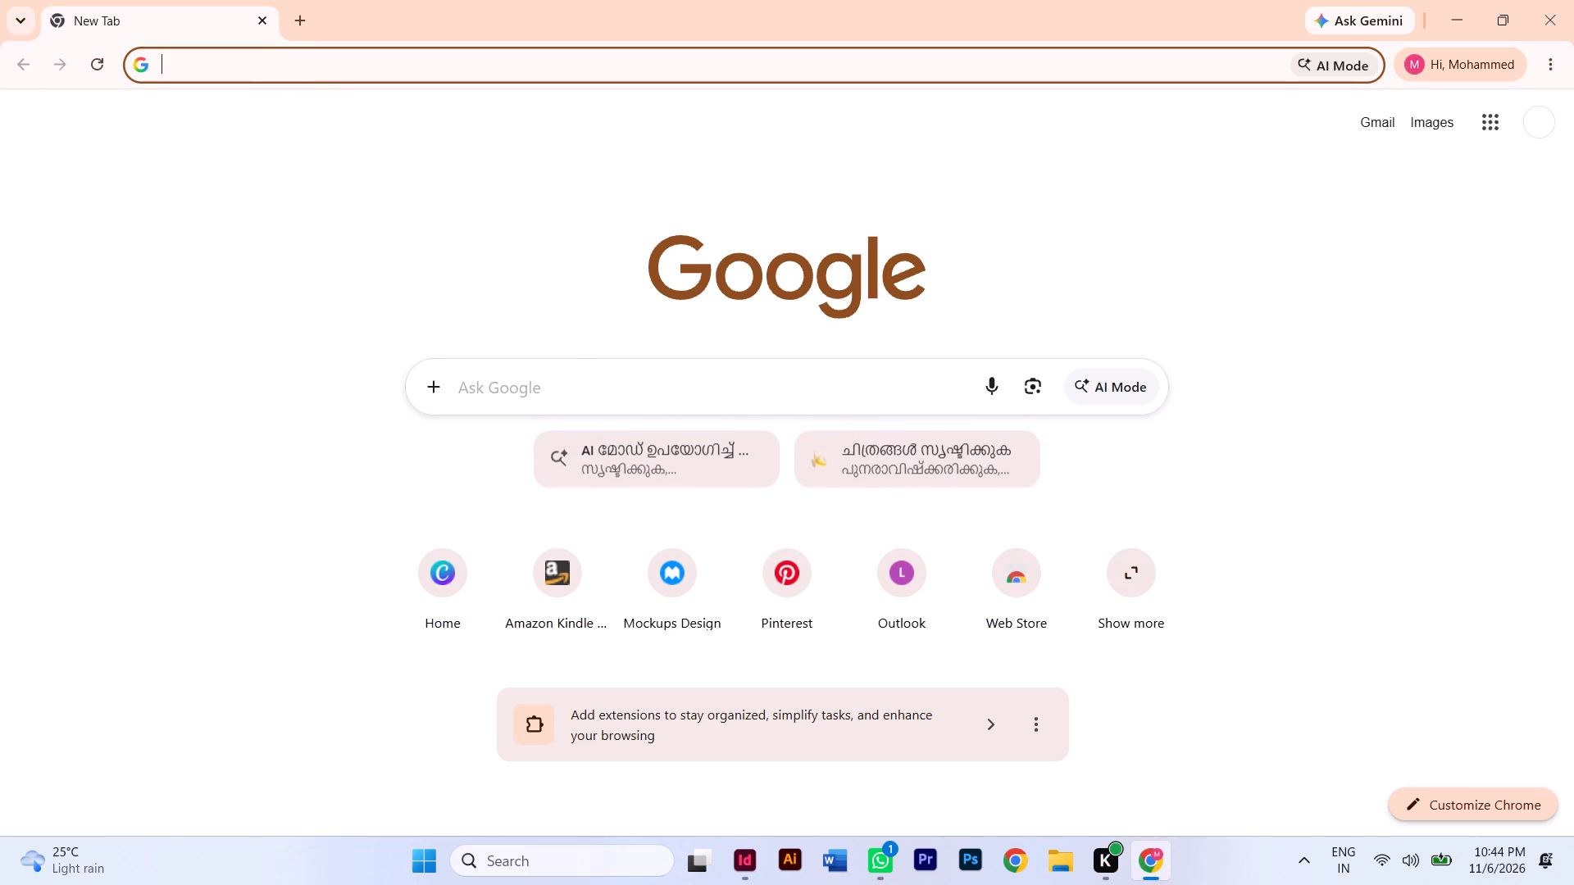
left_click(552, 380)
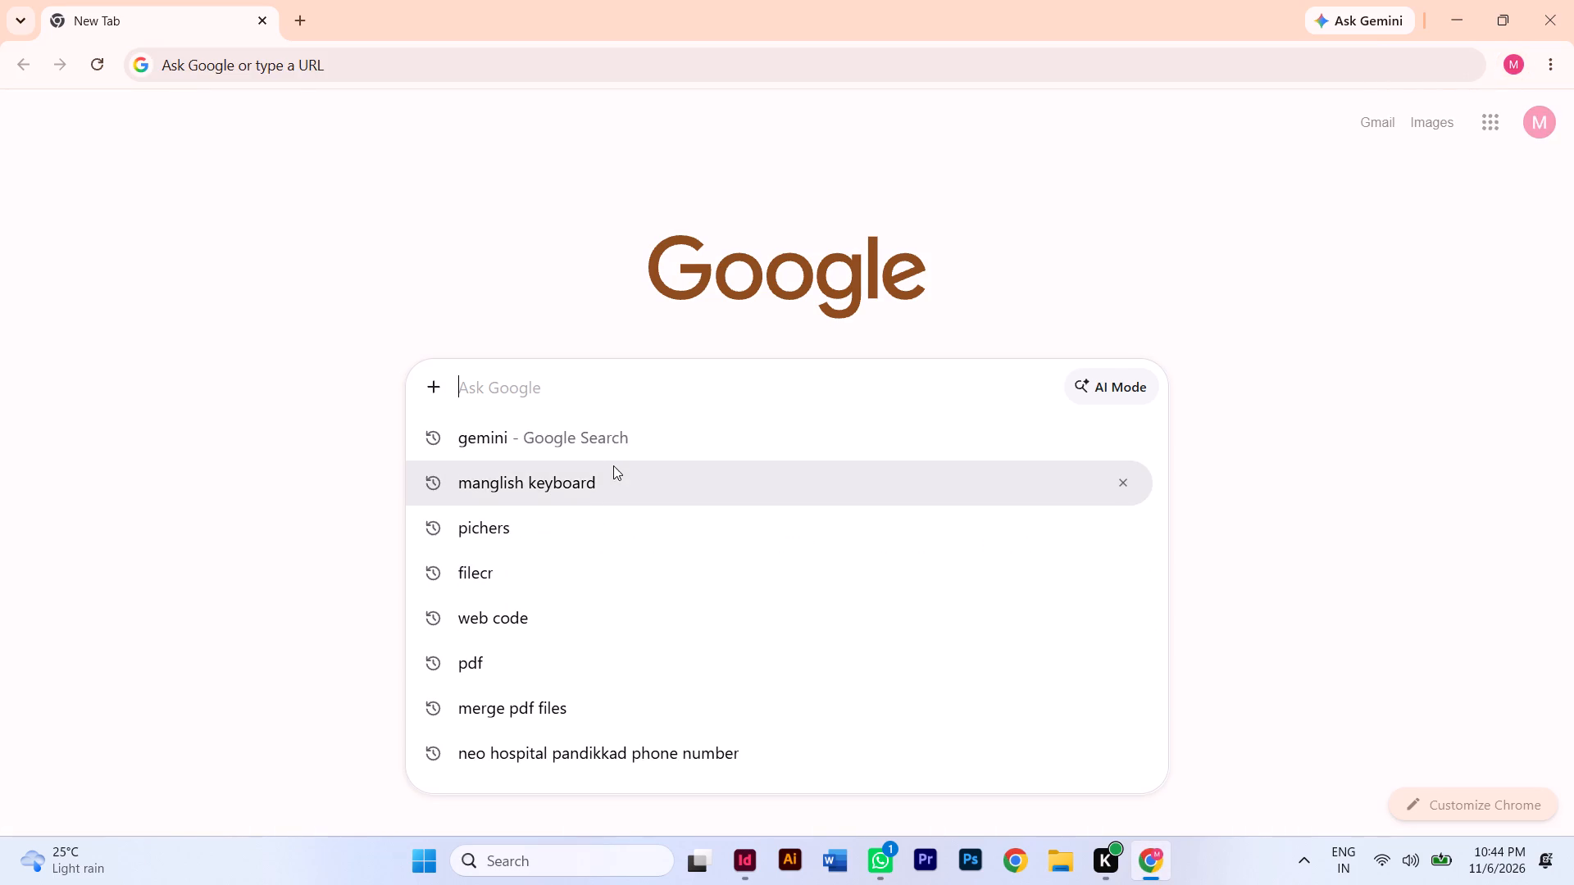
left_click(613, 465)
double_click(375, 326)
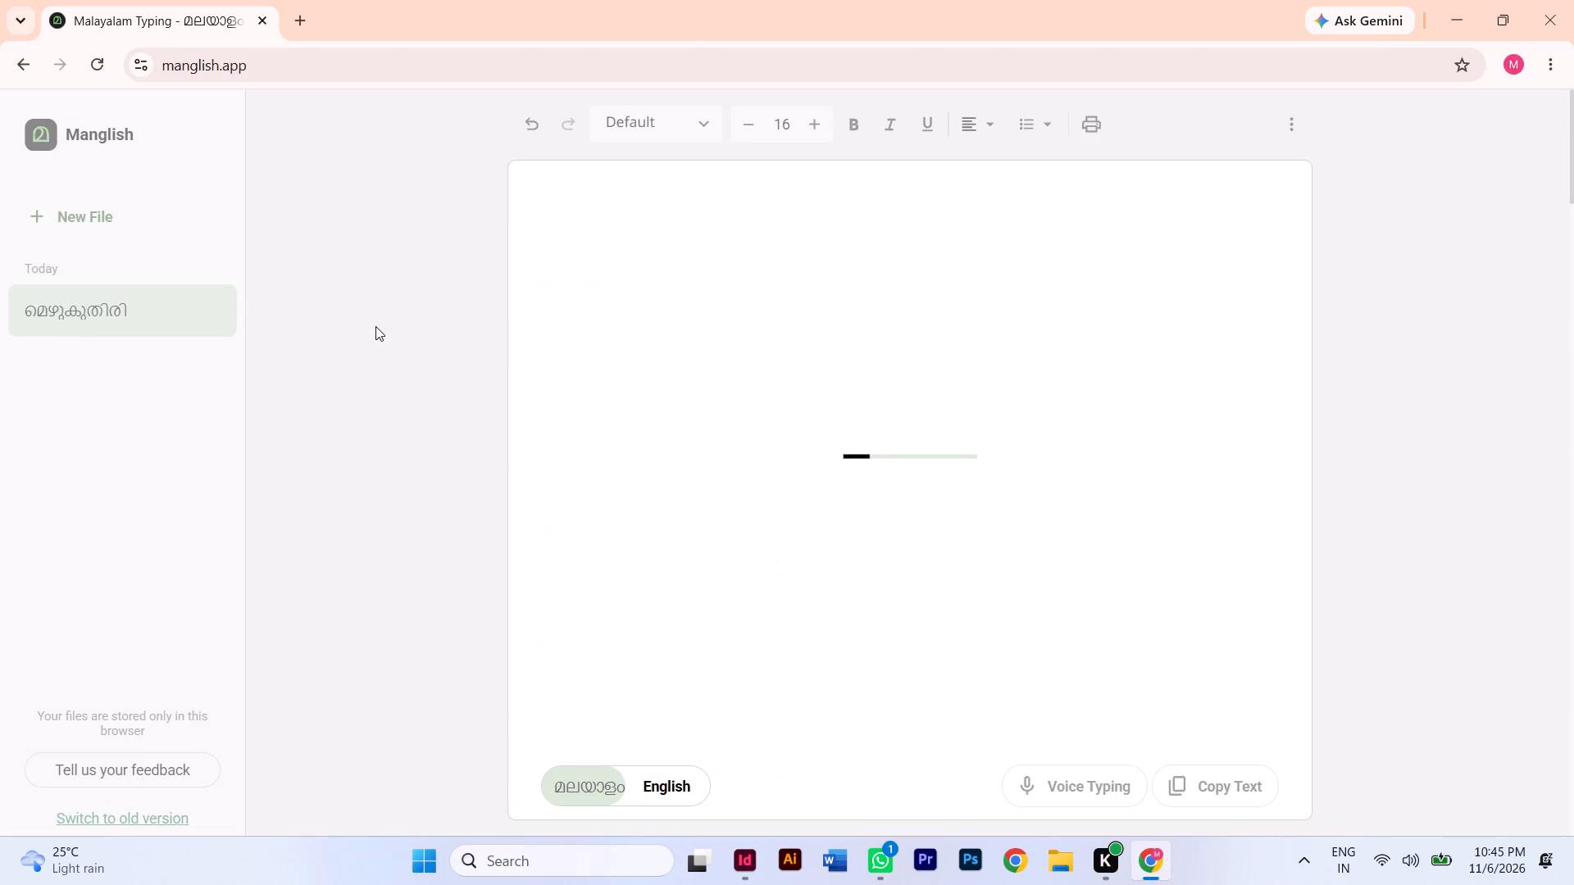
Replace all text in the Manglish file with the cut heading പരിണാമം and copy it as FML.
key("ctrl+a")
key("ctrl+v")
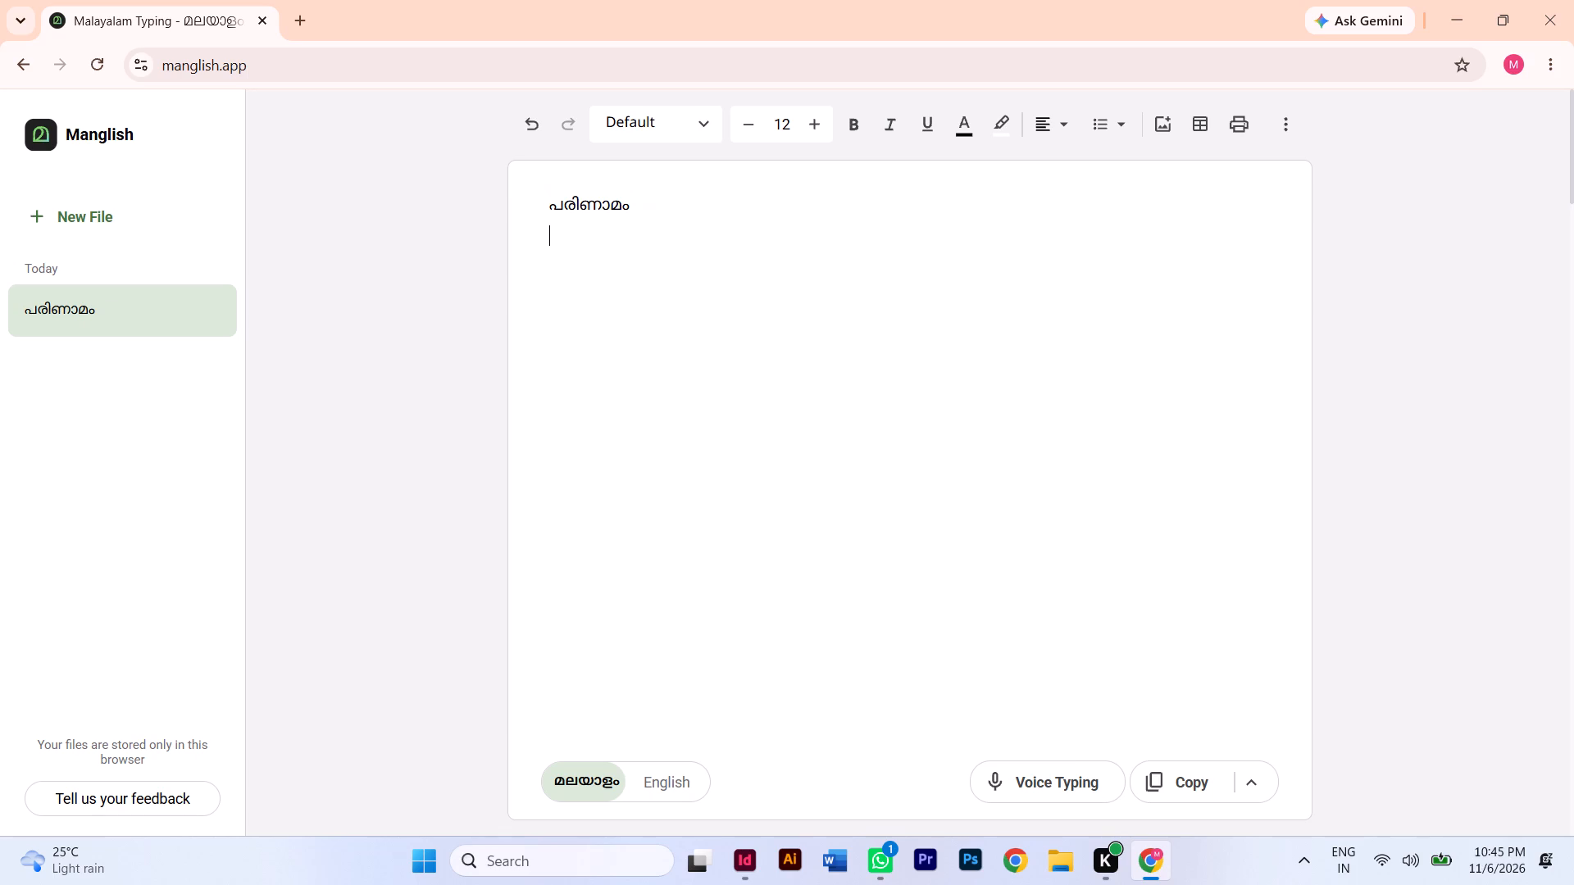
left_click(1263, 790)
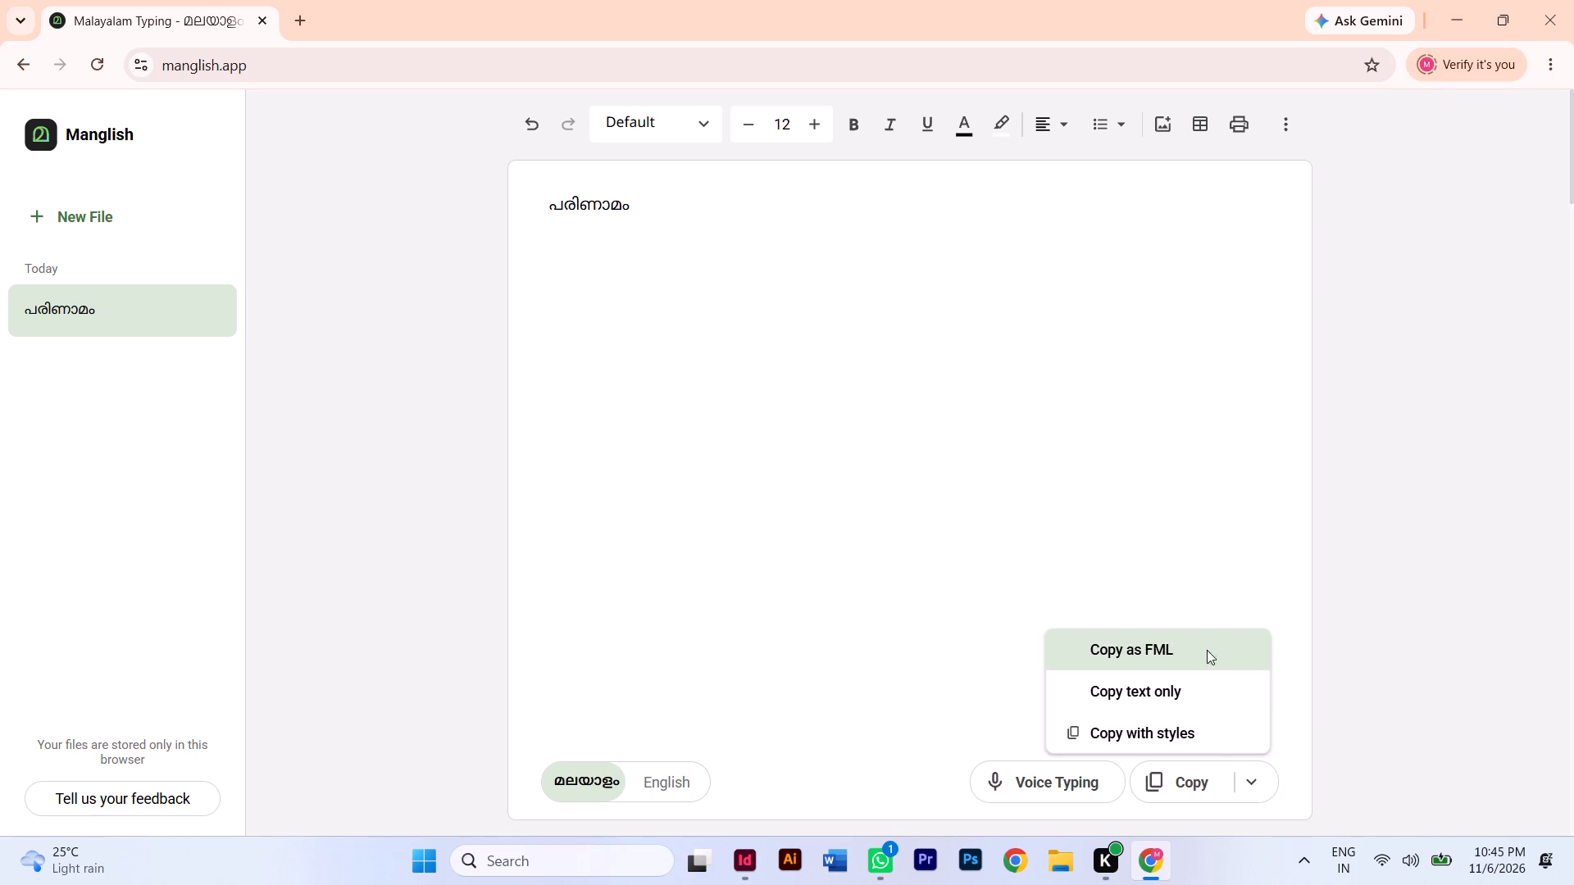
left_click(1208, 642)
Return to InDesign and replace the whole title on page 44 with the FML-converted heading പരിണാമം.
left_click(778, 868)
left_click(752, 858)
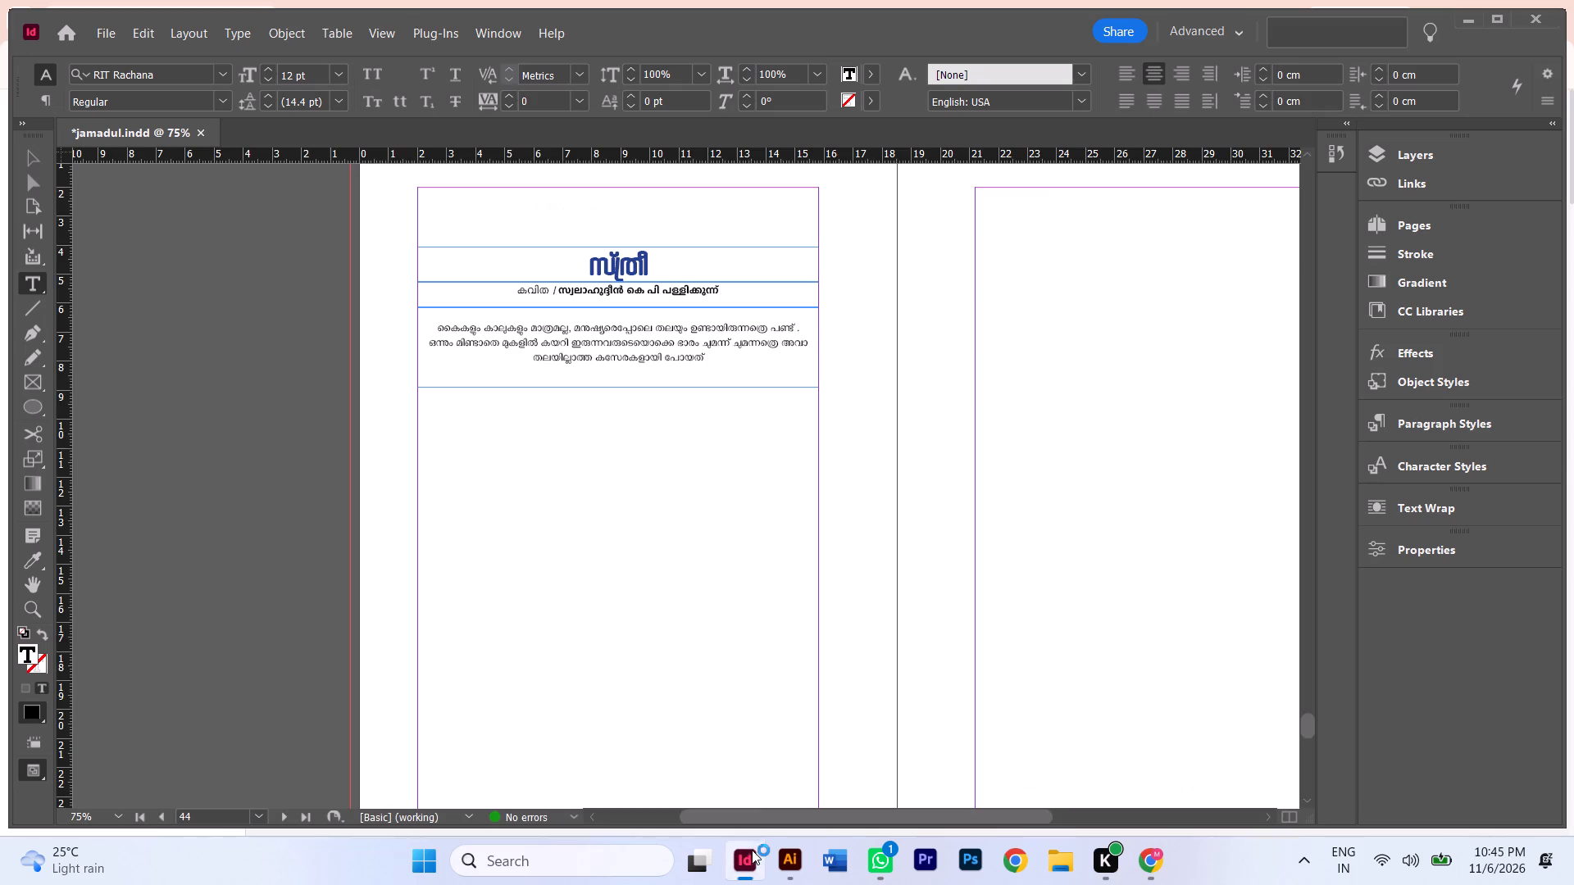
double_click(618, 259)
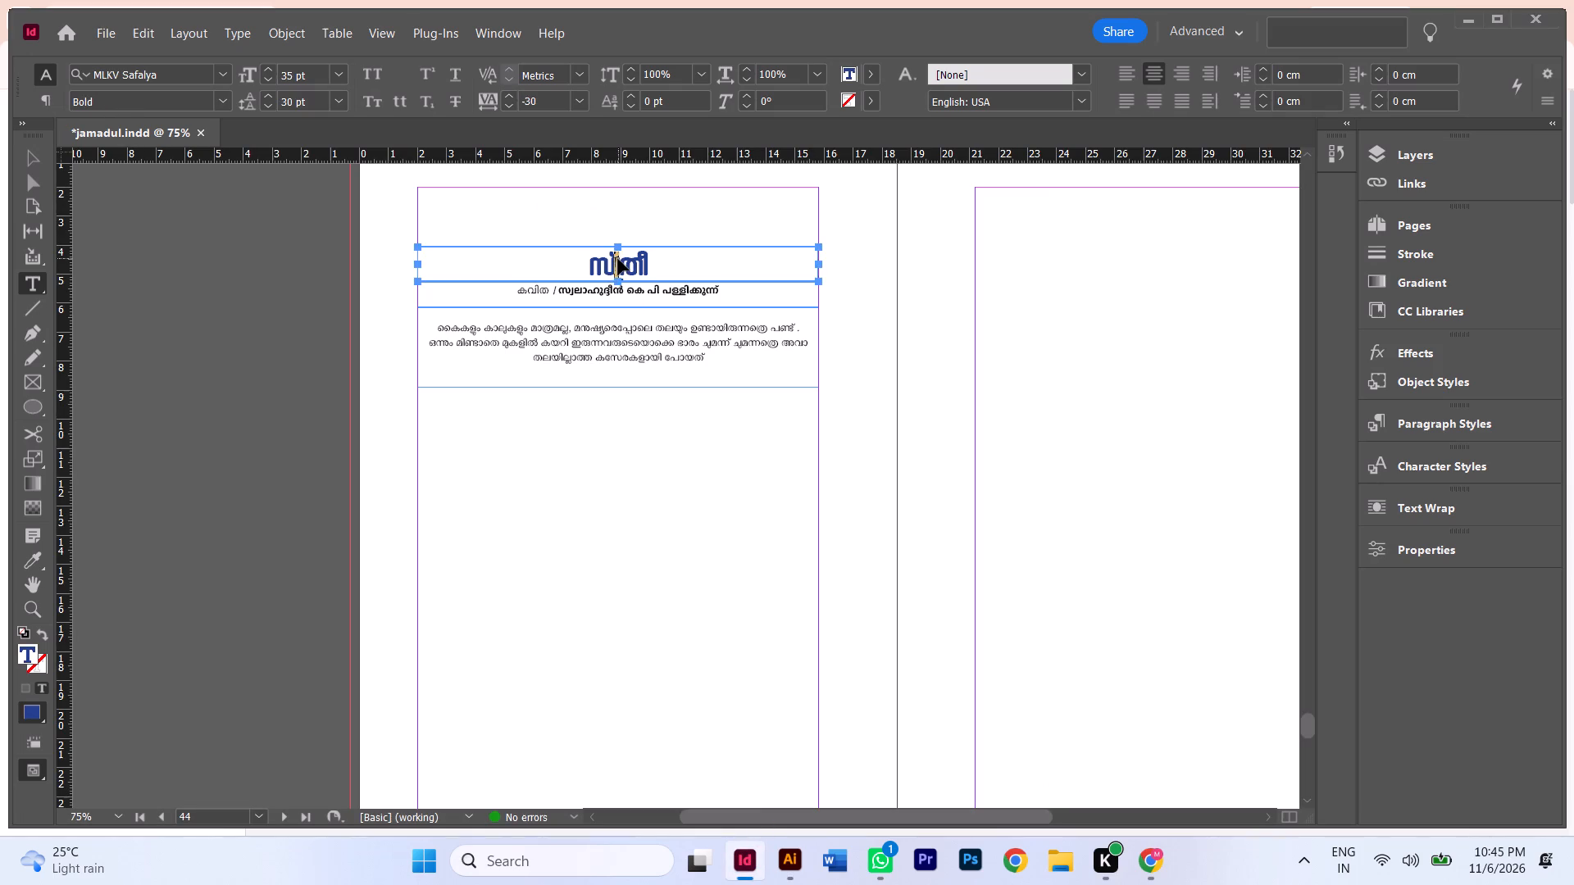
key("ctrl+a")
key("ctrl+v")
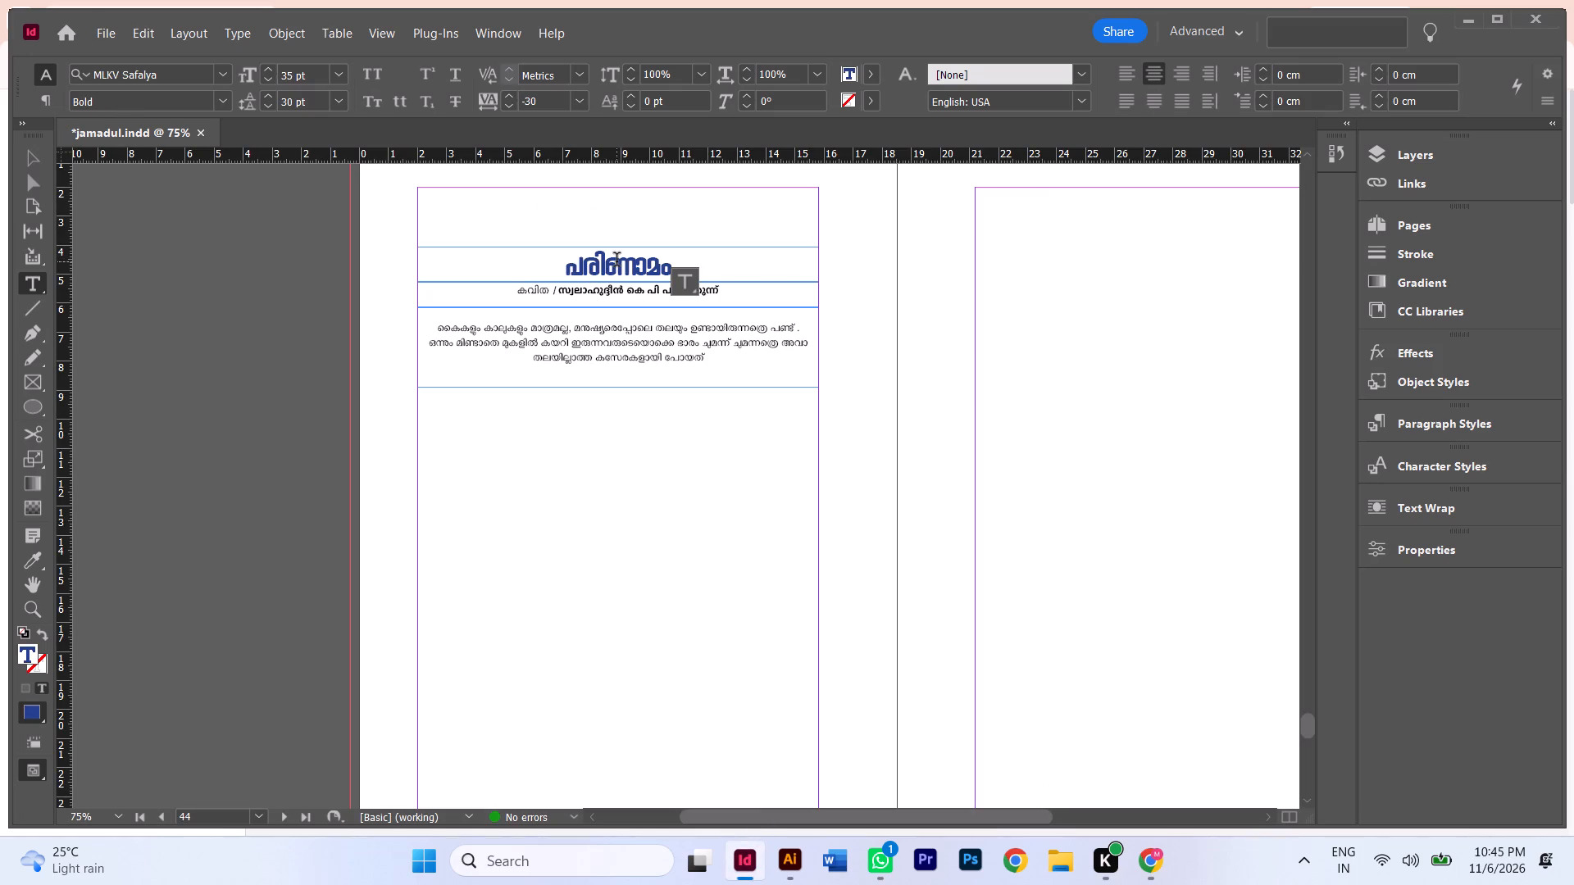
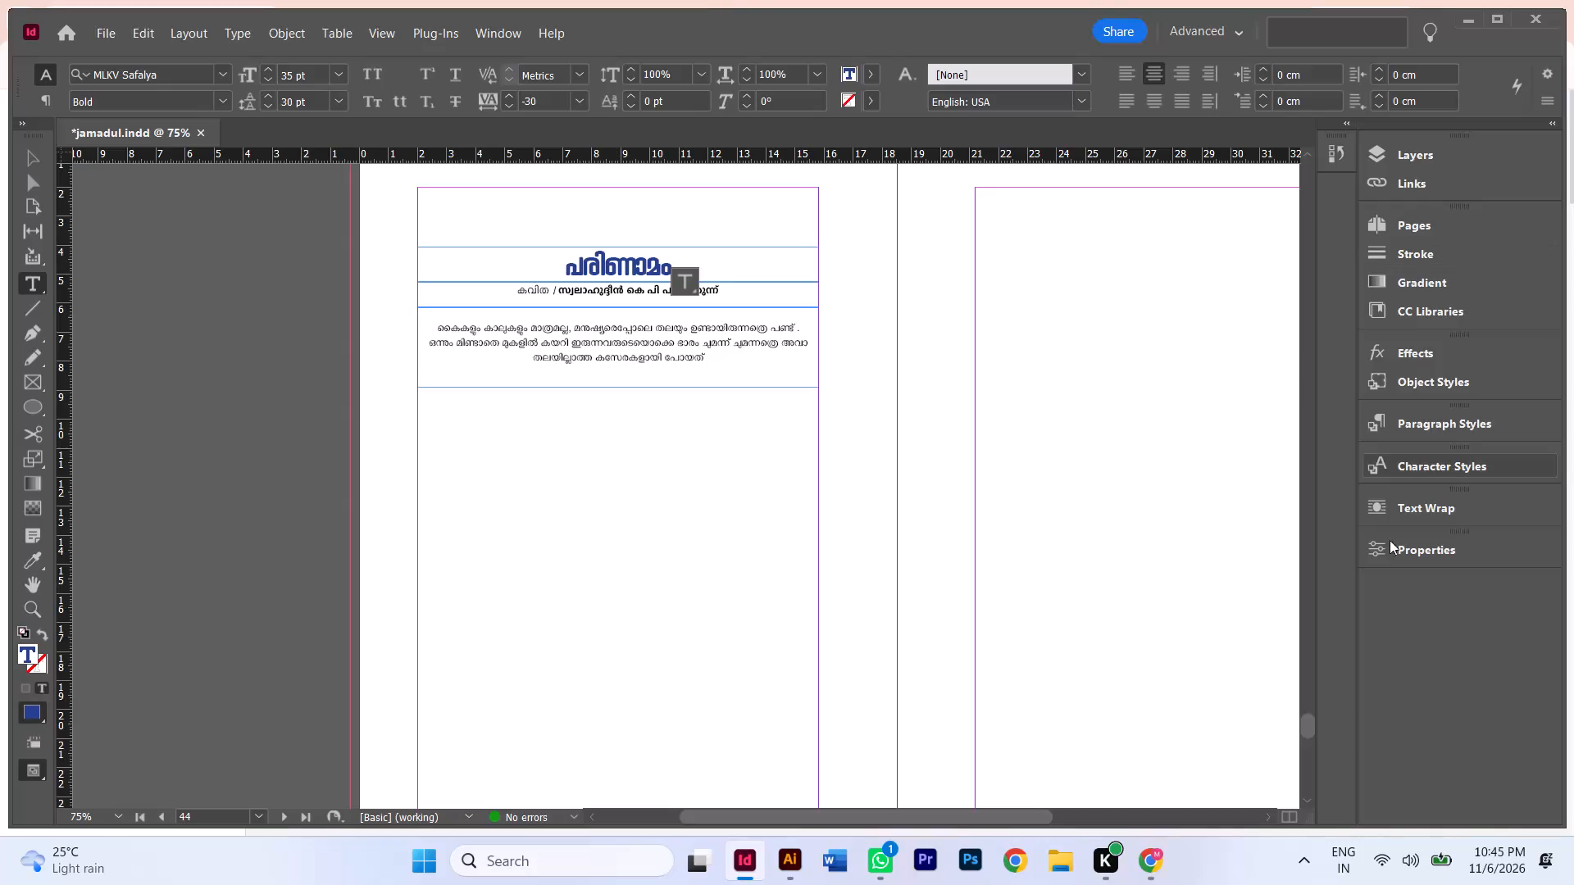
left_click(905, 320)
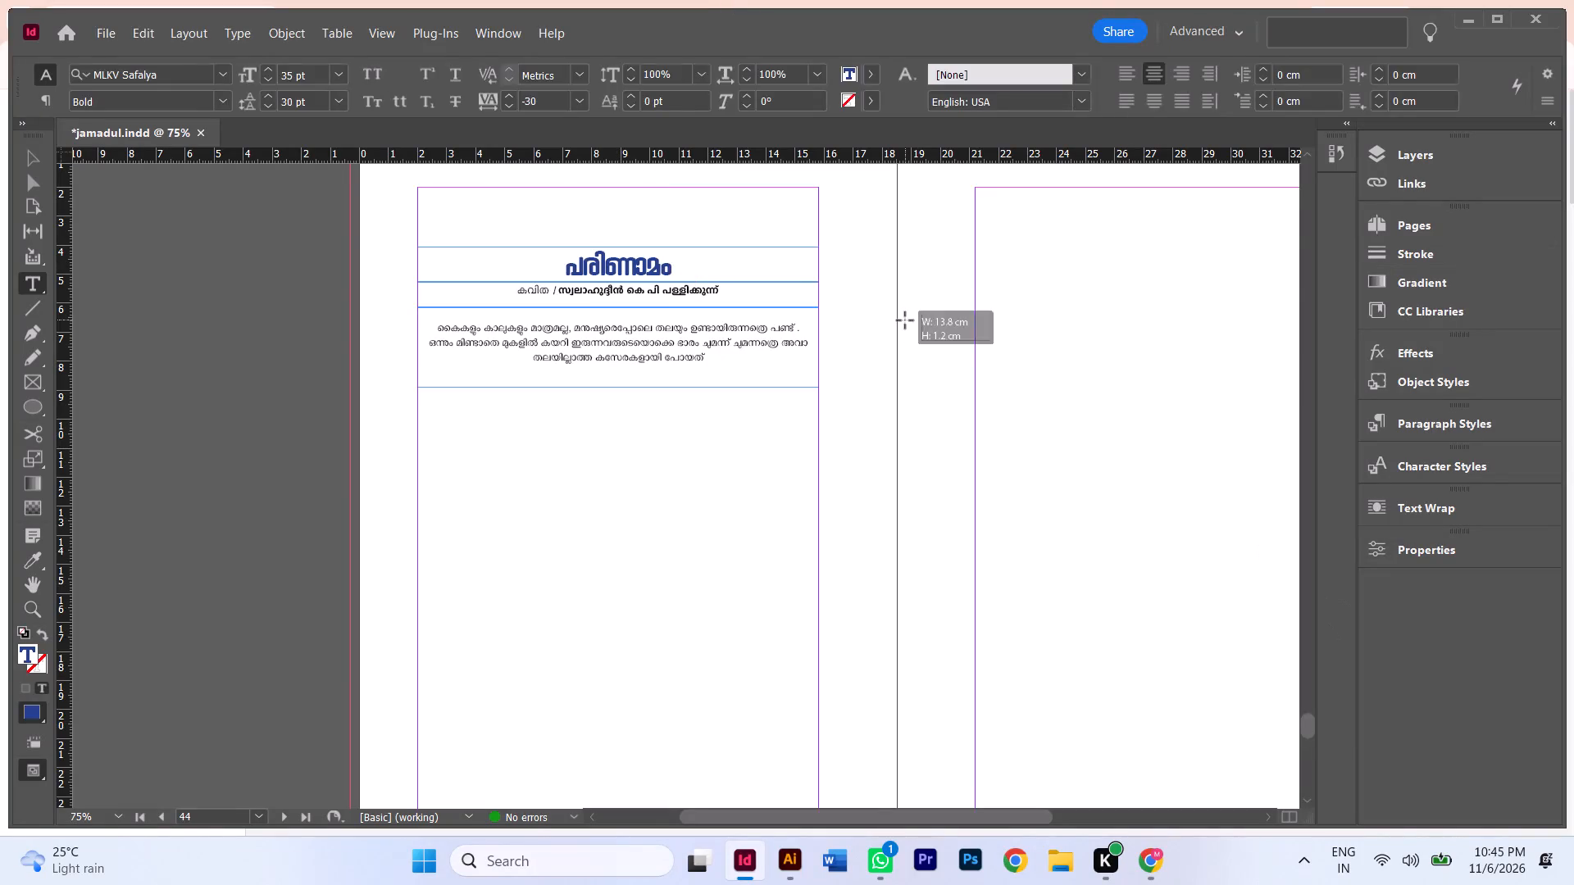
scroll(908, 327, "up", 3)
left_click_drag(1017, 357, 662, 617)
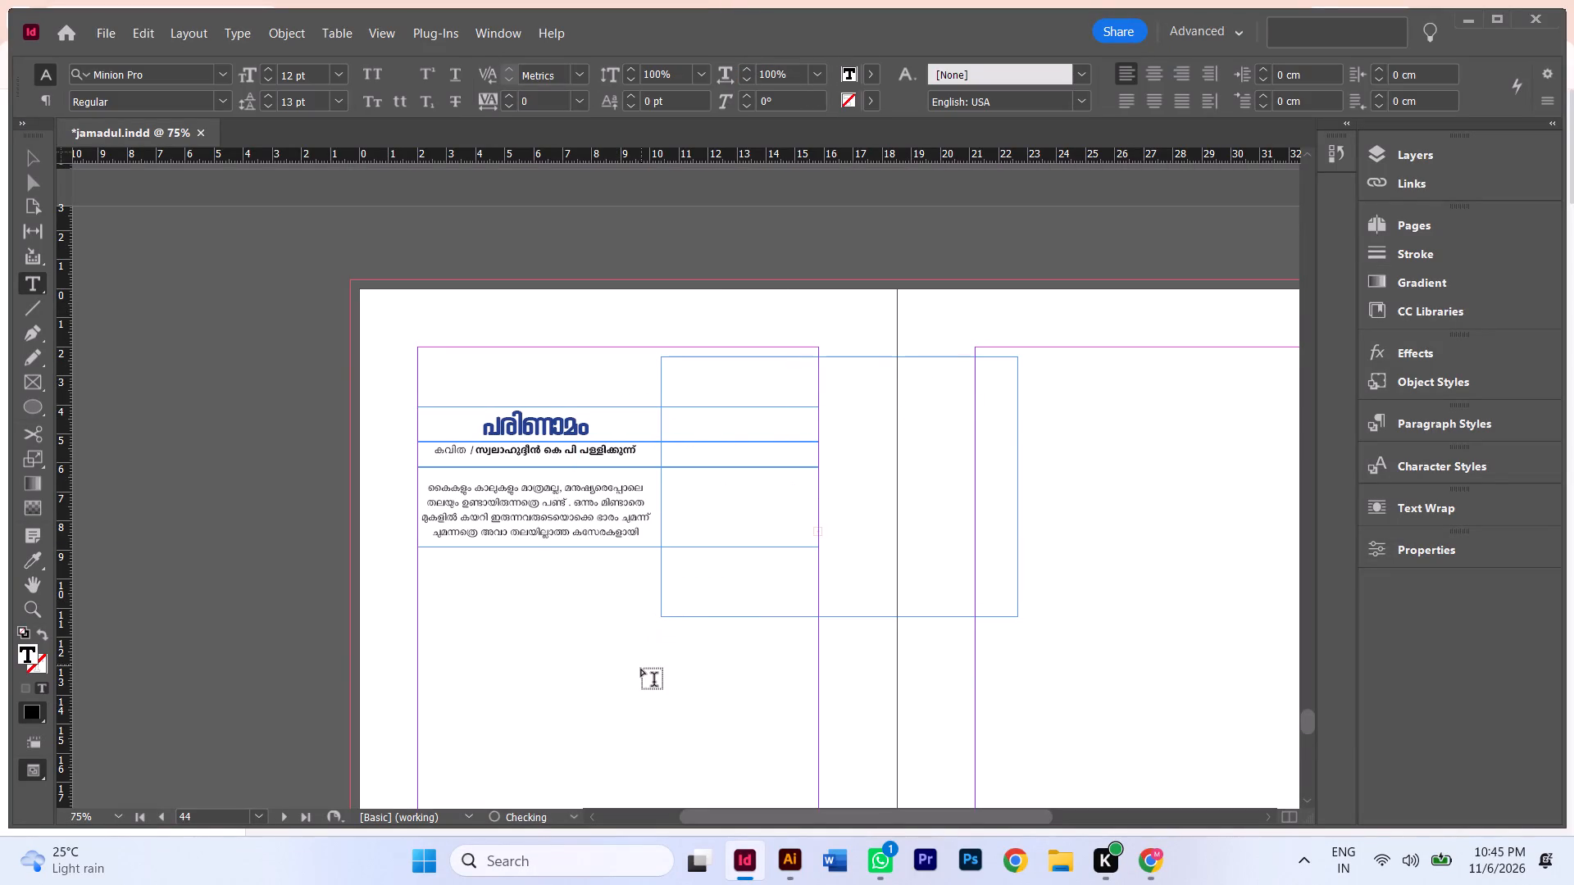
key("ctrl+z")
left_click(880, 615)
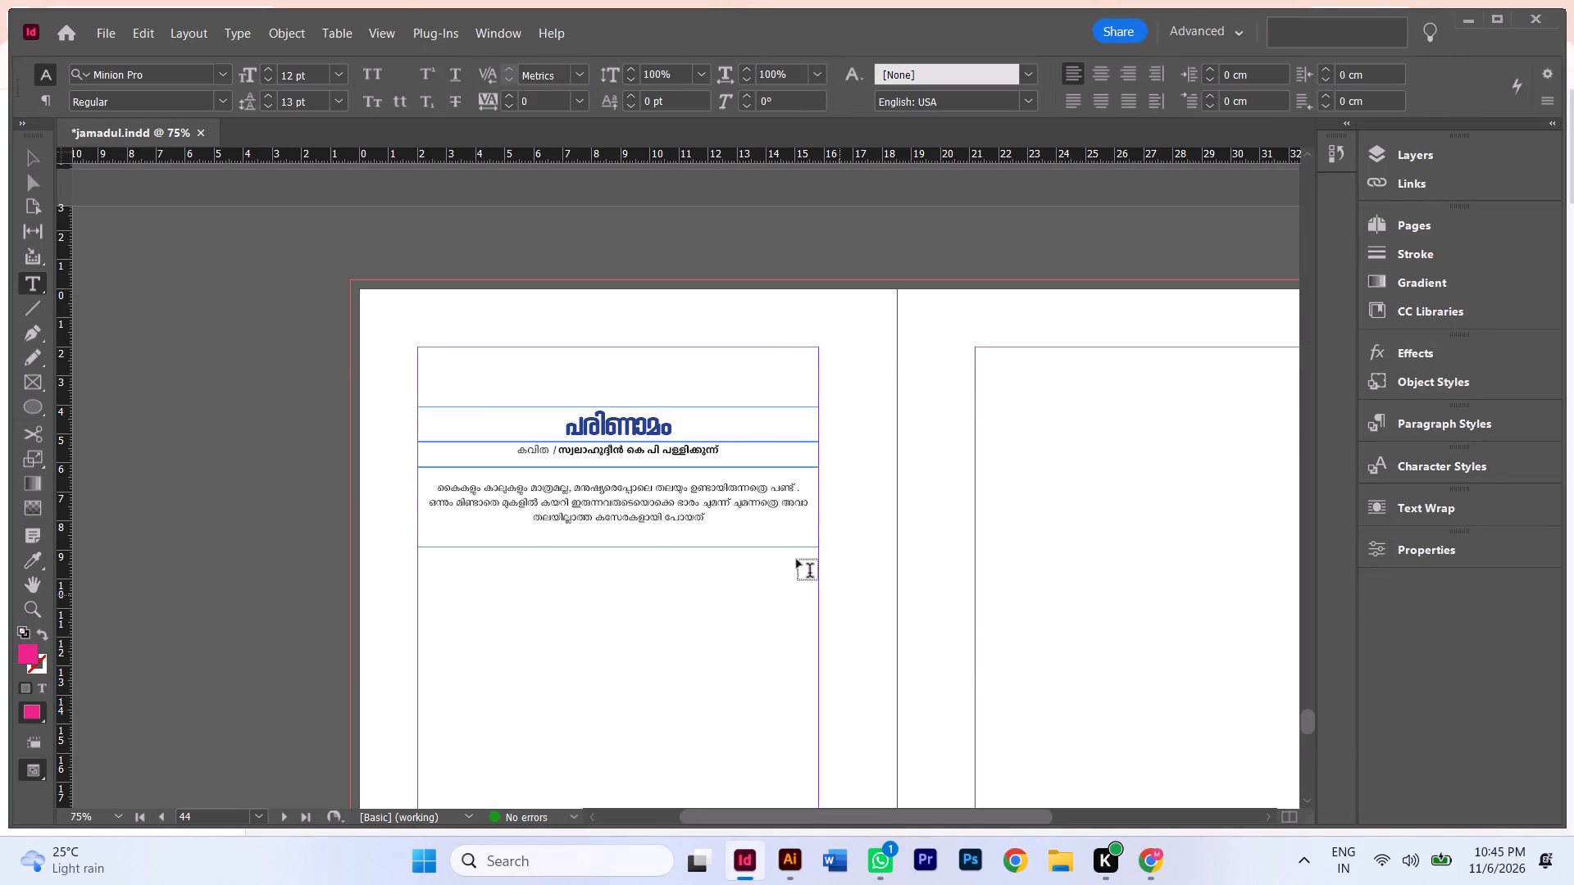
Duplicate page 44's title, author line and poem body frames together by copying and pasting them on the same page.
left_click(22, 163)
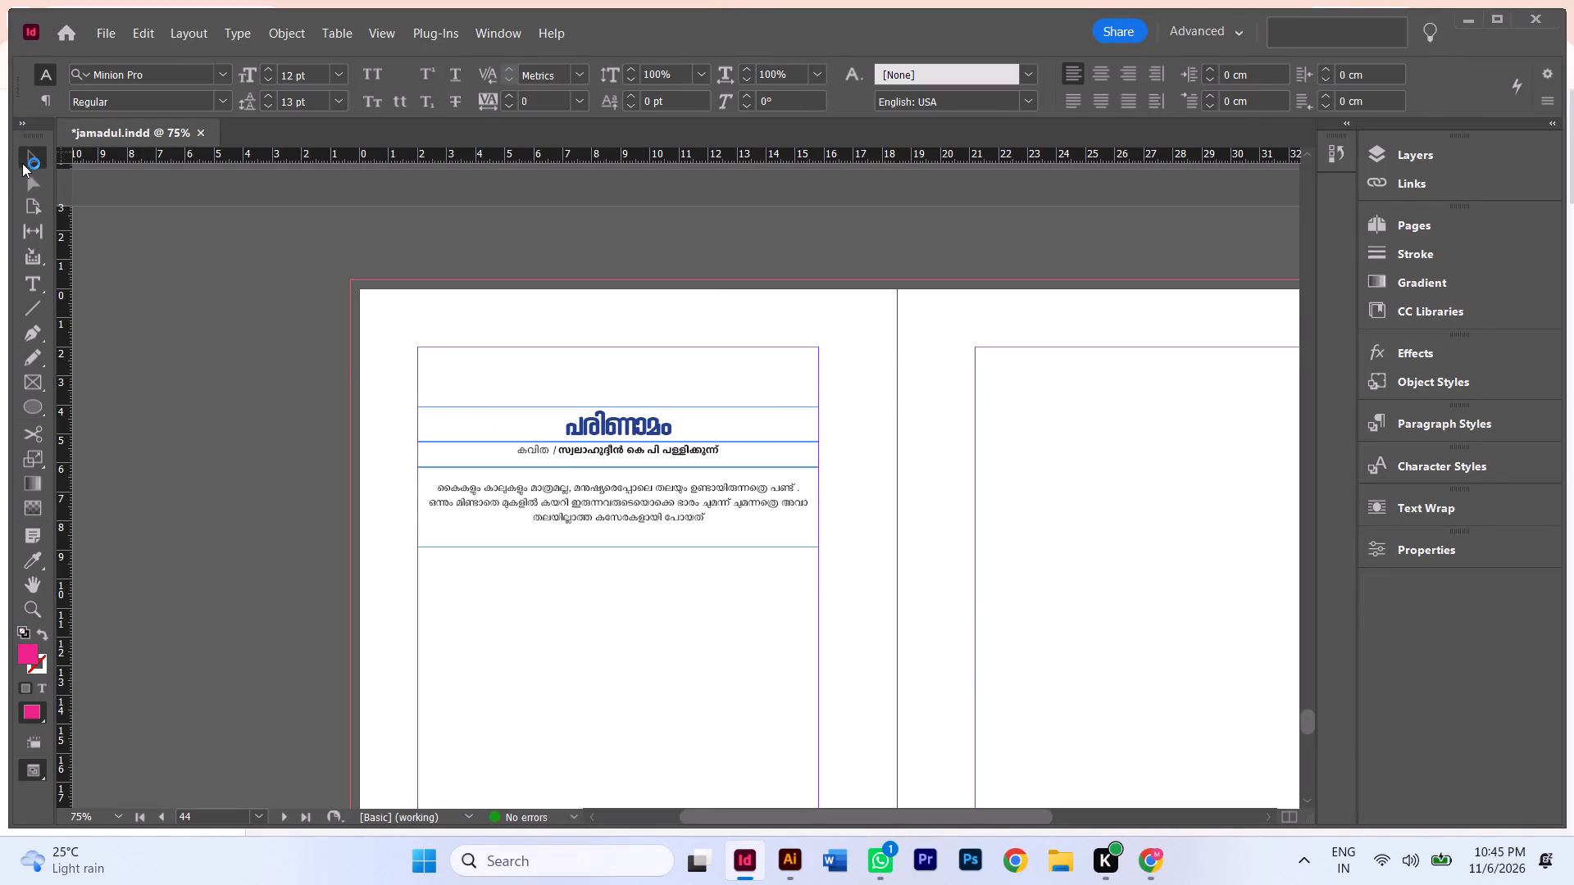
left_click(917, 400)
left_click_drag(966, 367, 711, 619)
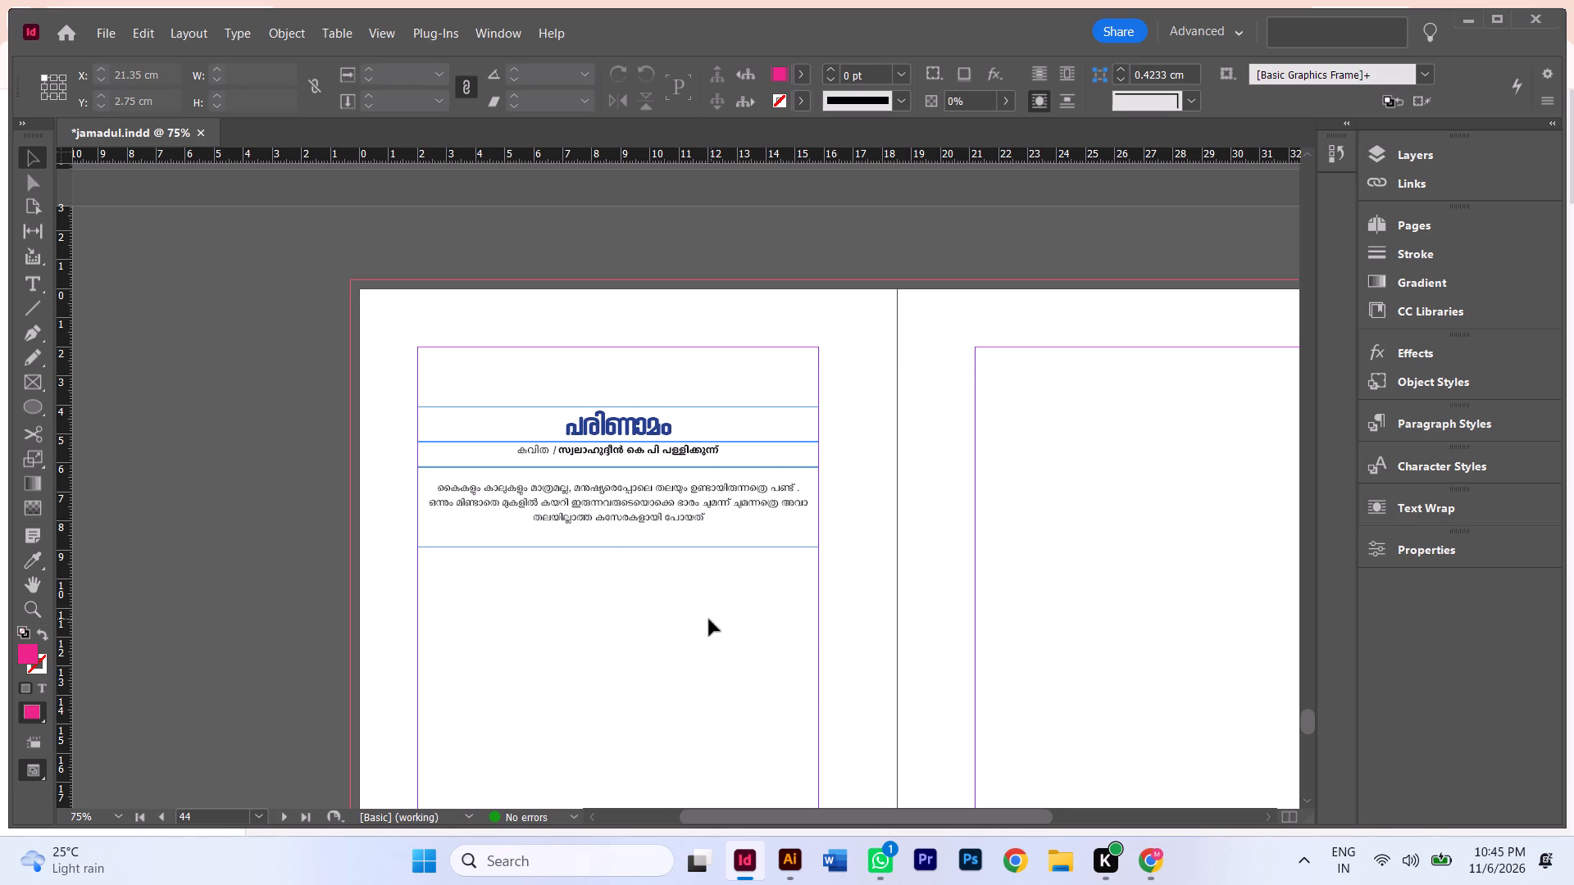
key("ctrl+c")
scroll(712, 649, "down", 7)
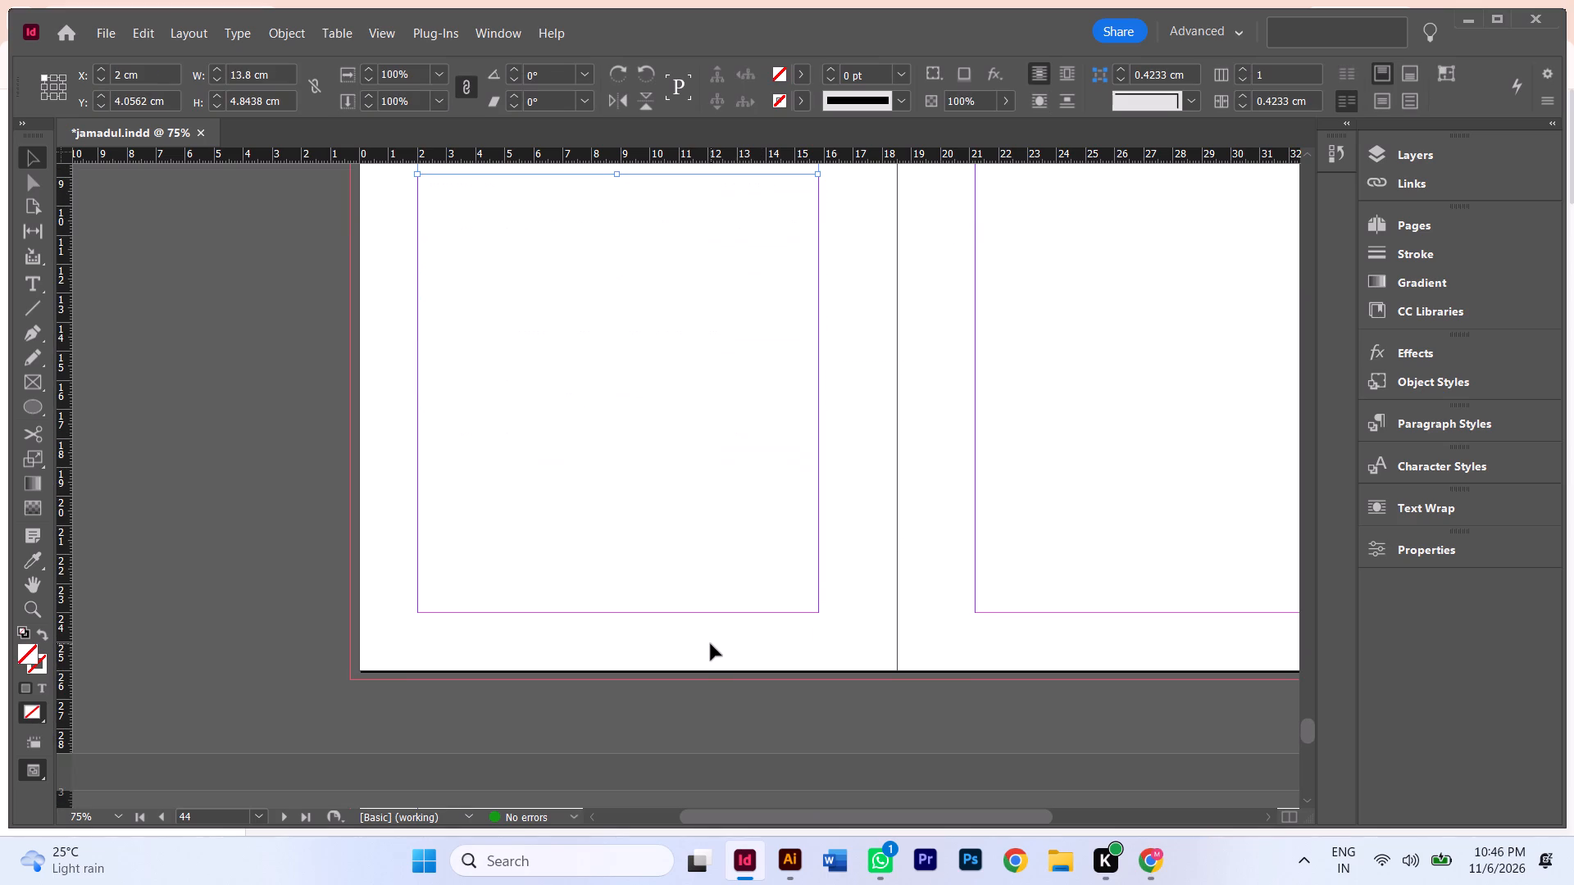
key("ctrl+v")
Position the duplicated frames just below the first poem, aligned to page 44's margins at X 2 cm and about Y 9.38 cm.
left_click_drag(776, 484, 732, 265)
scroll(707, 374, "up", 3)
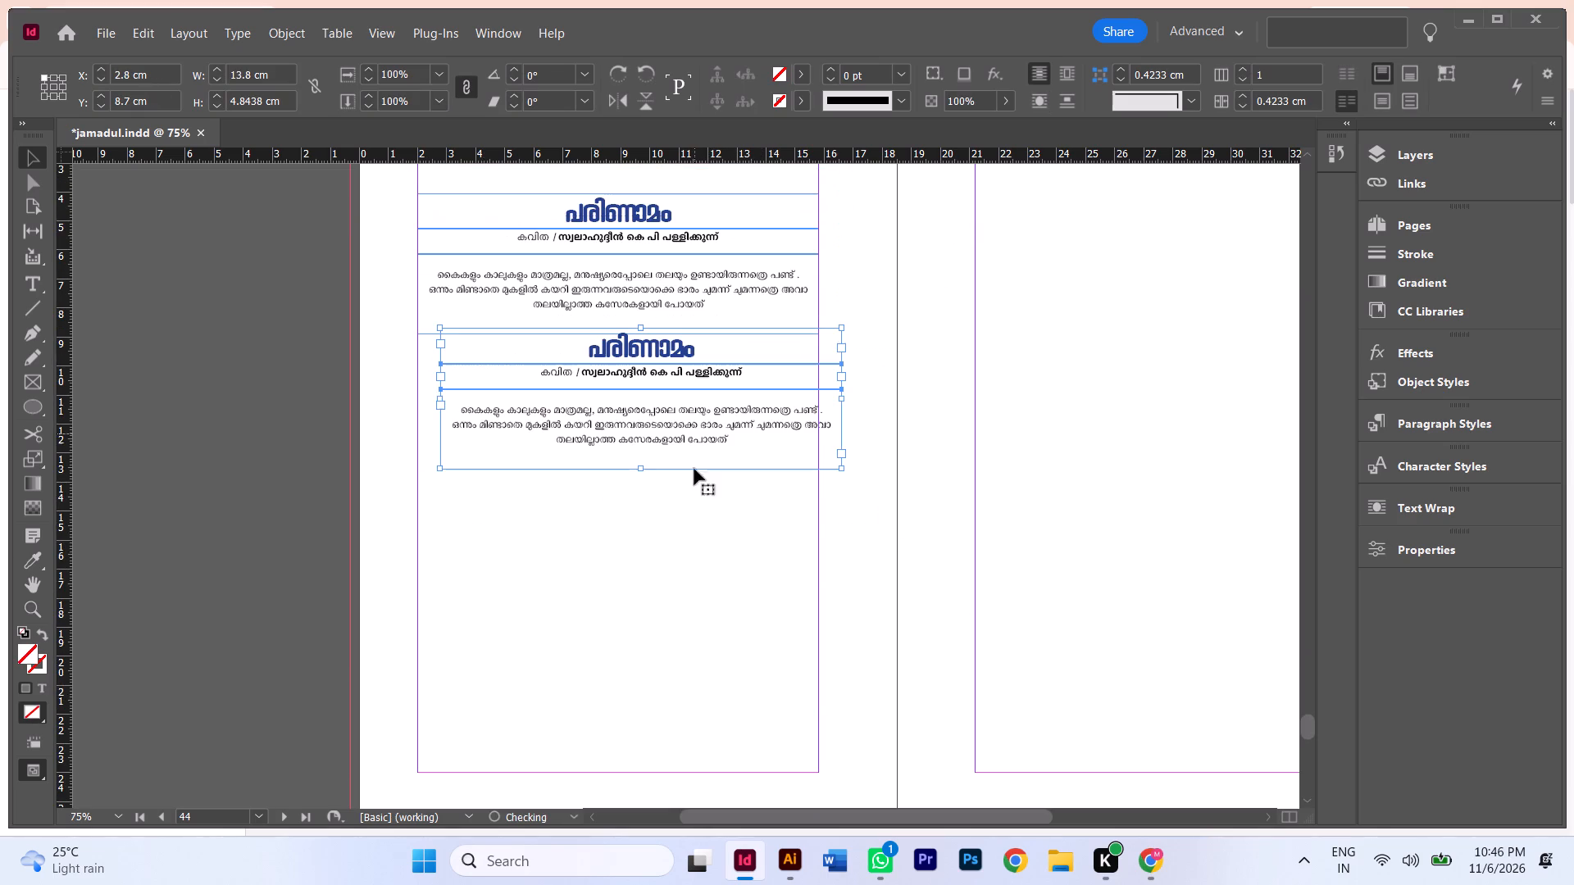
left_click_drag(762, 406, 739, 453)
key("Up")
key("Up")
key("Up")
key("Up")
key("Up")
key("Up")
key("Up")
key("Up")
key("Up")
key("Up")
key("Up")
key("Up")
key("Up")
key("Up")
key("Up")
key("Up")
key("Up")
key("Up")
key("Up")
key("Up")
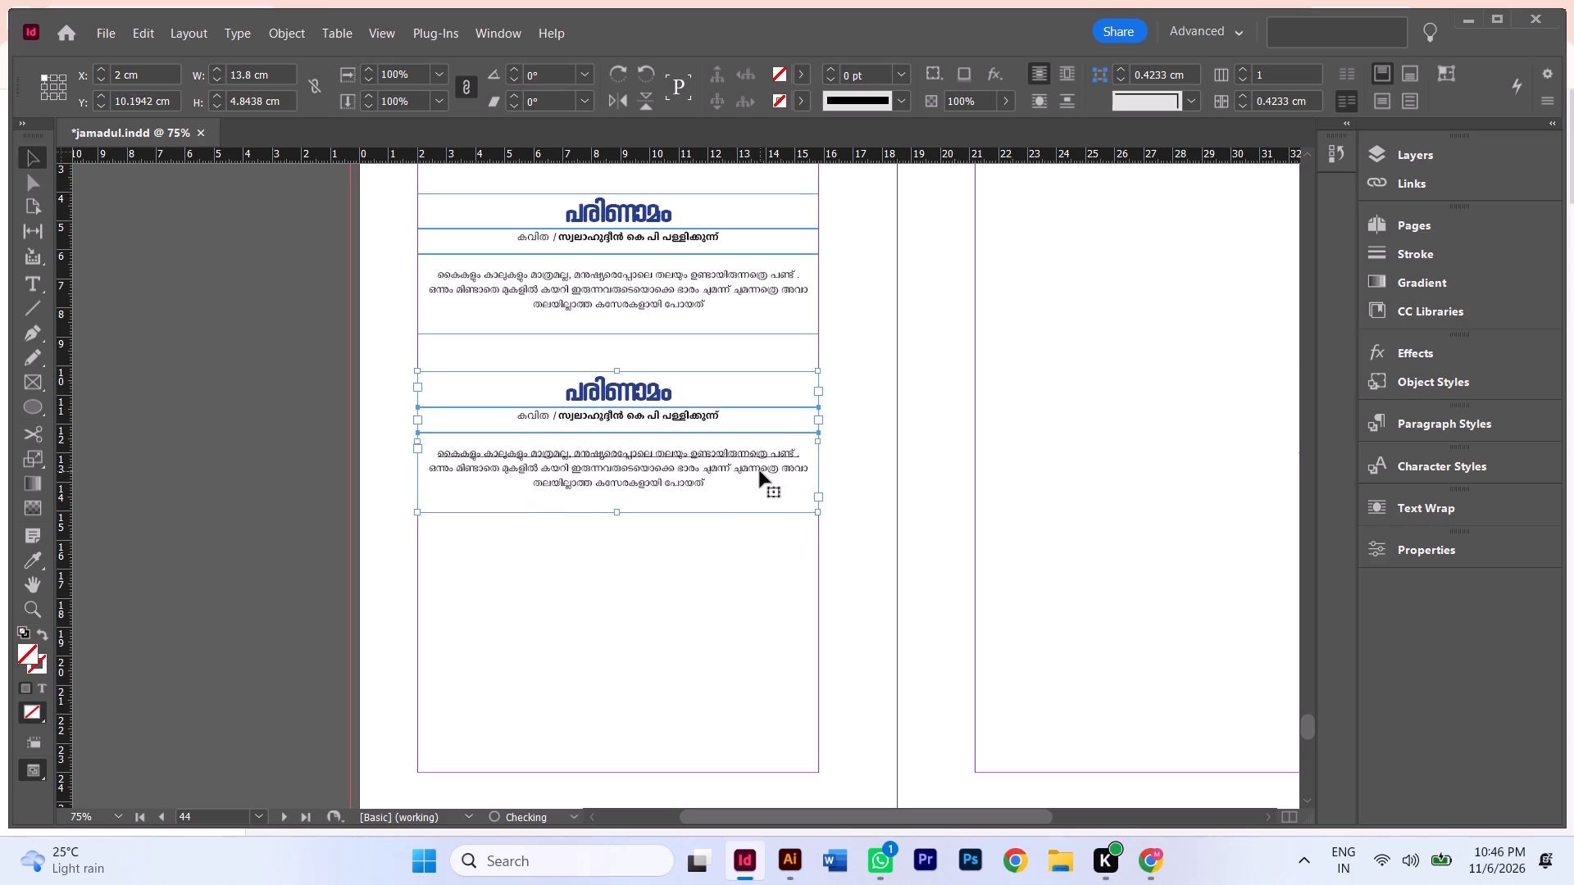
key("Up")
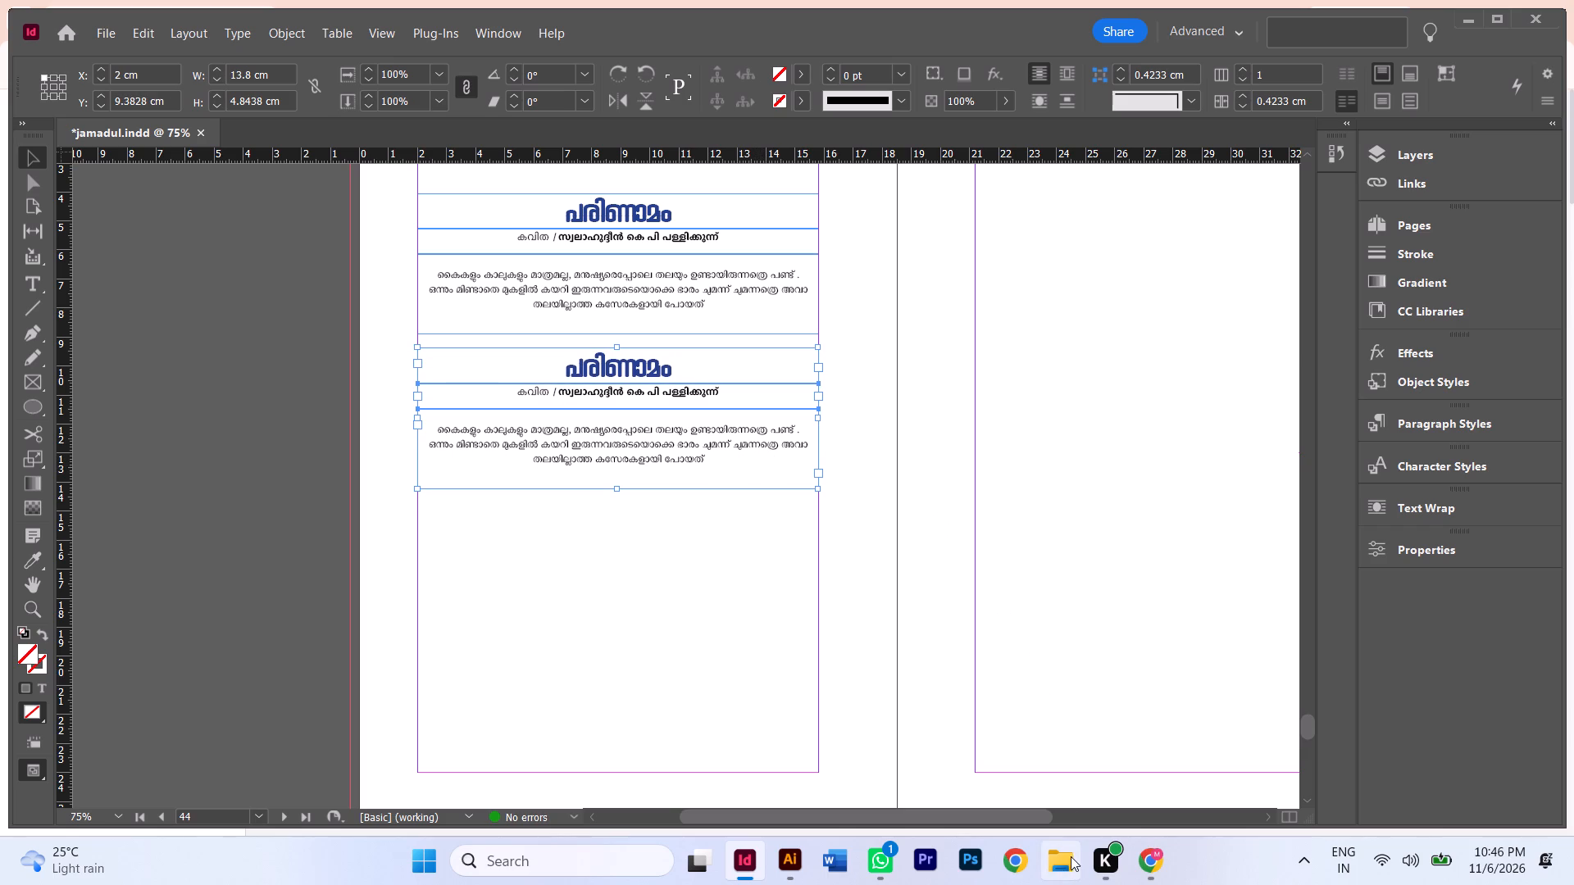
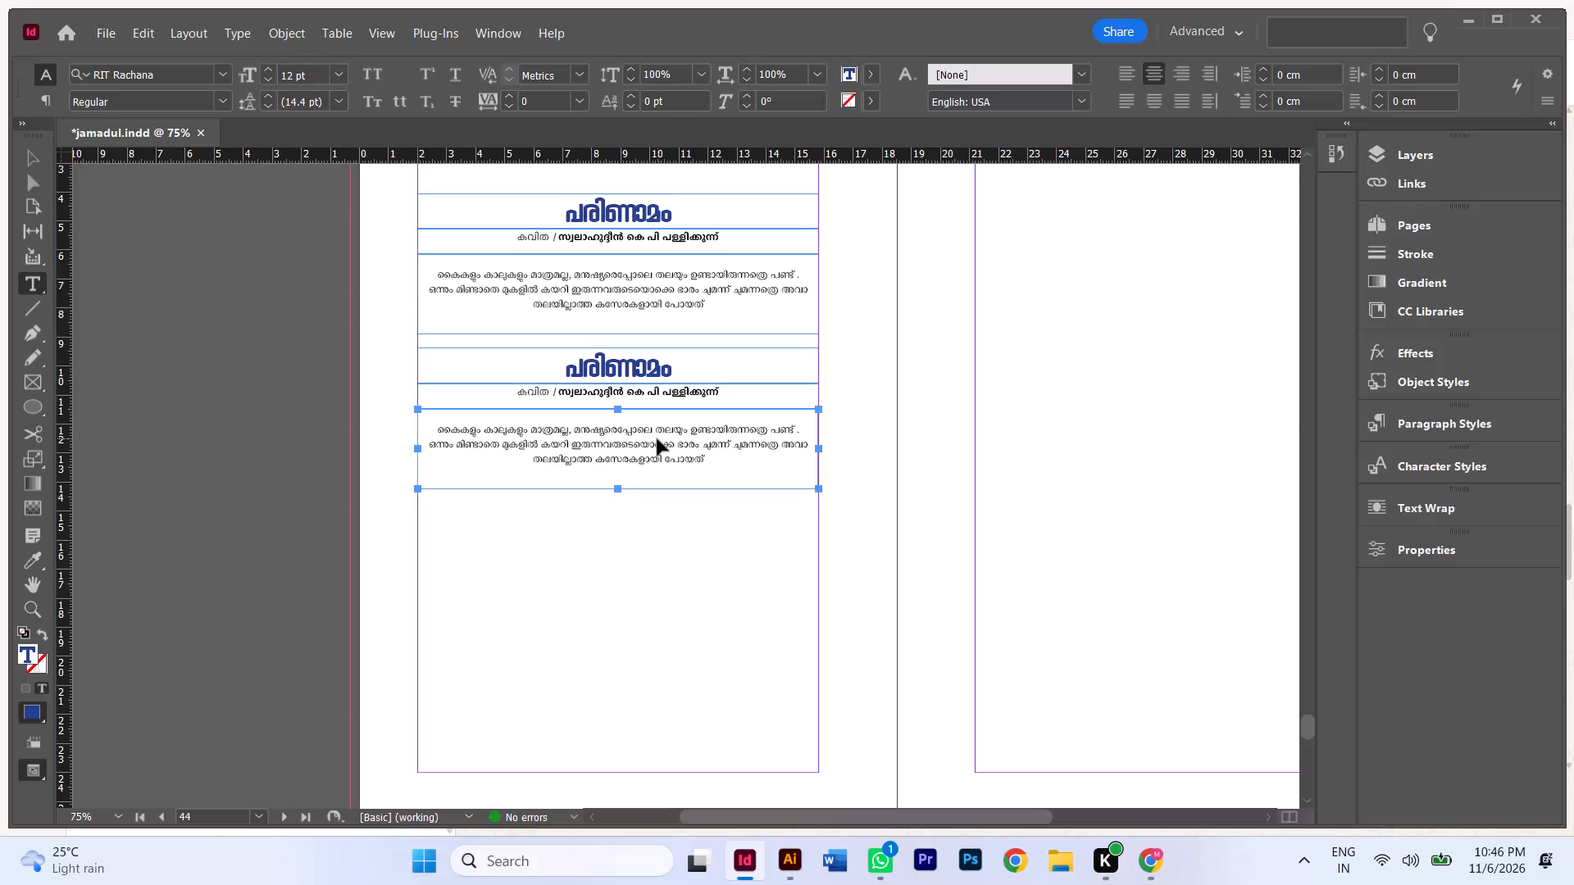
Replace the duplicated body text on page 44 with the copied poem and extend its frame to about 10.5 cm high.
key("ctrl+a")
key("ctrl+v")
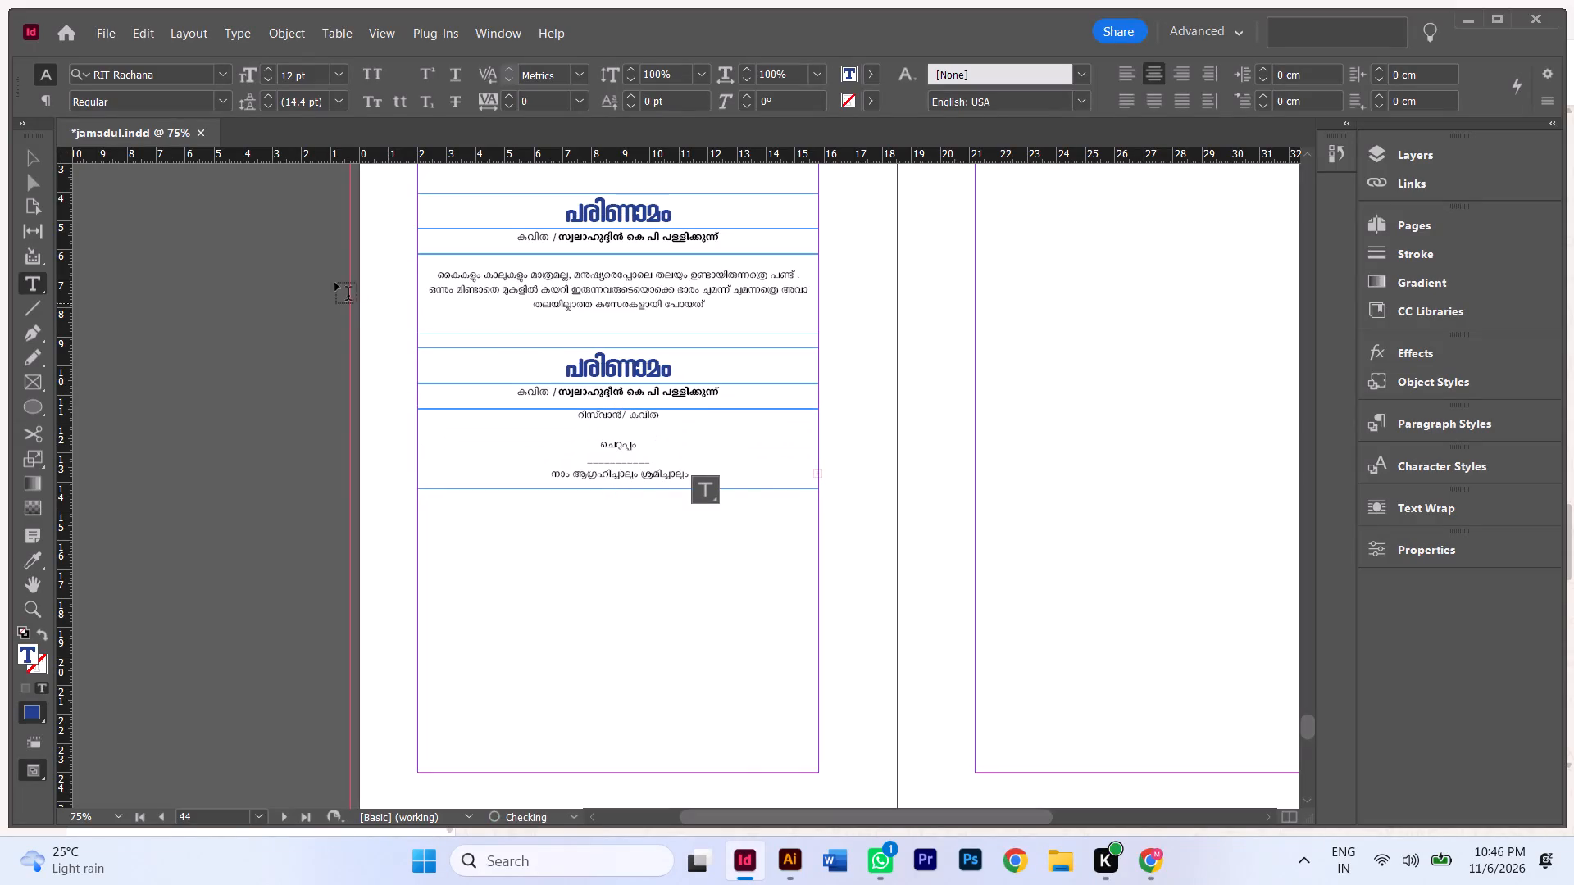
left_click(40, 152)
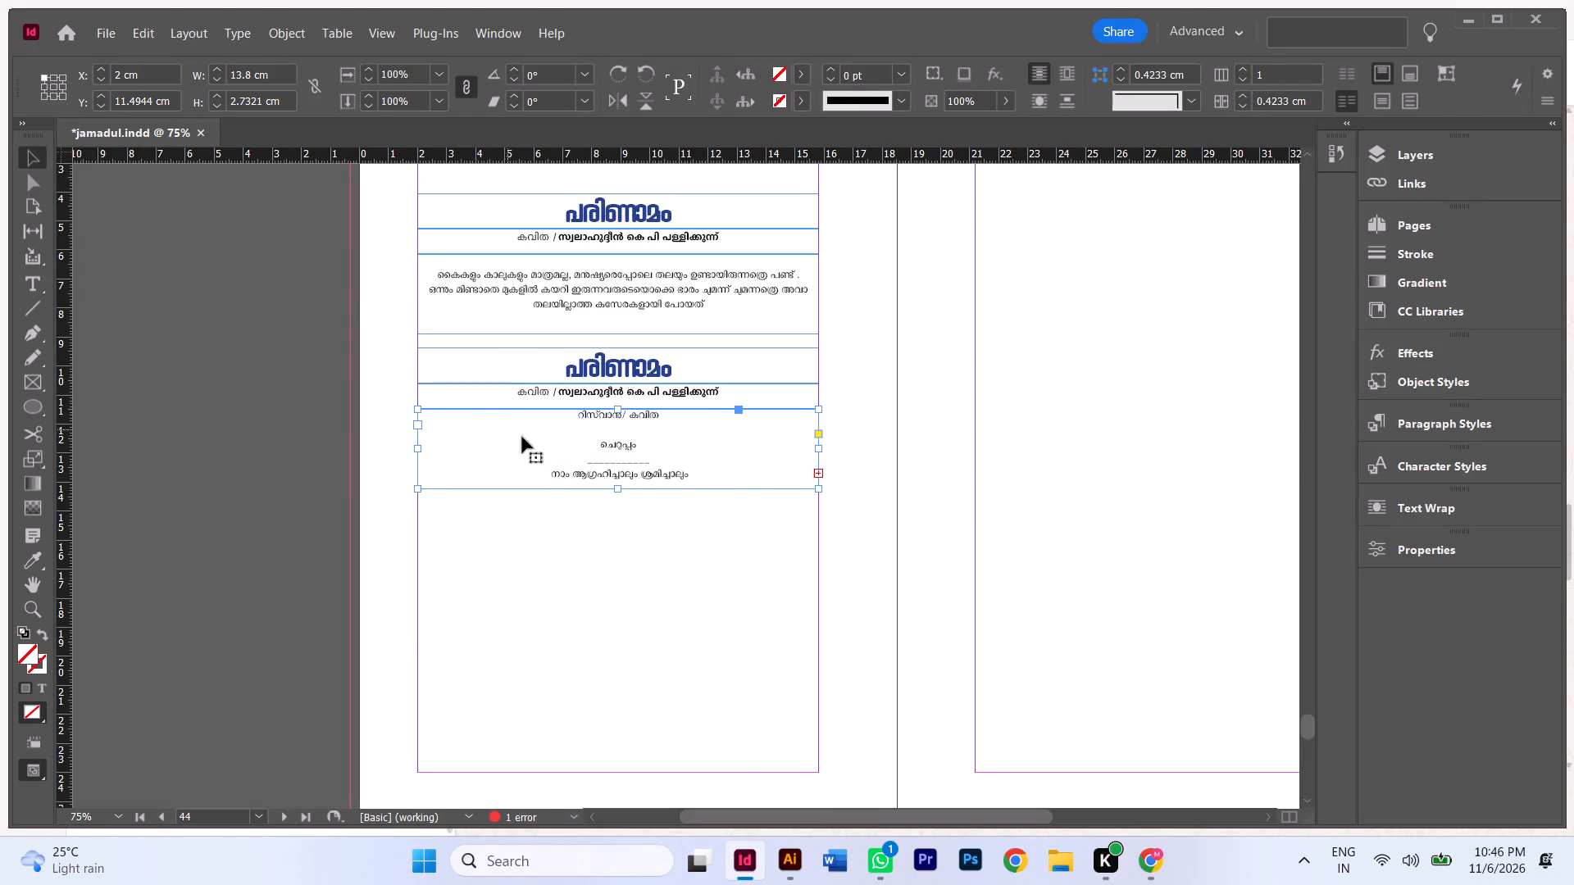
left_click_drag(620, 490, 653, 715)
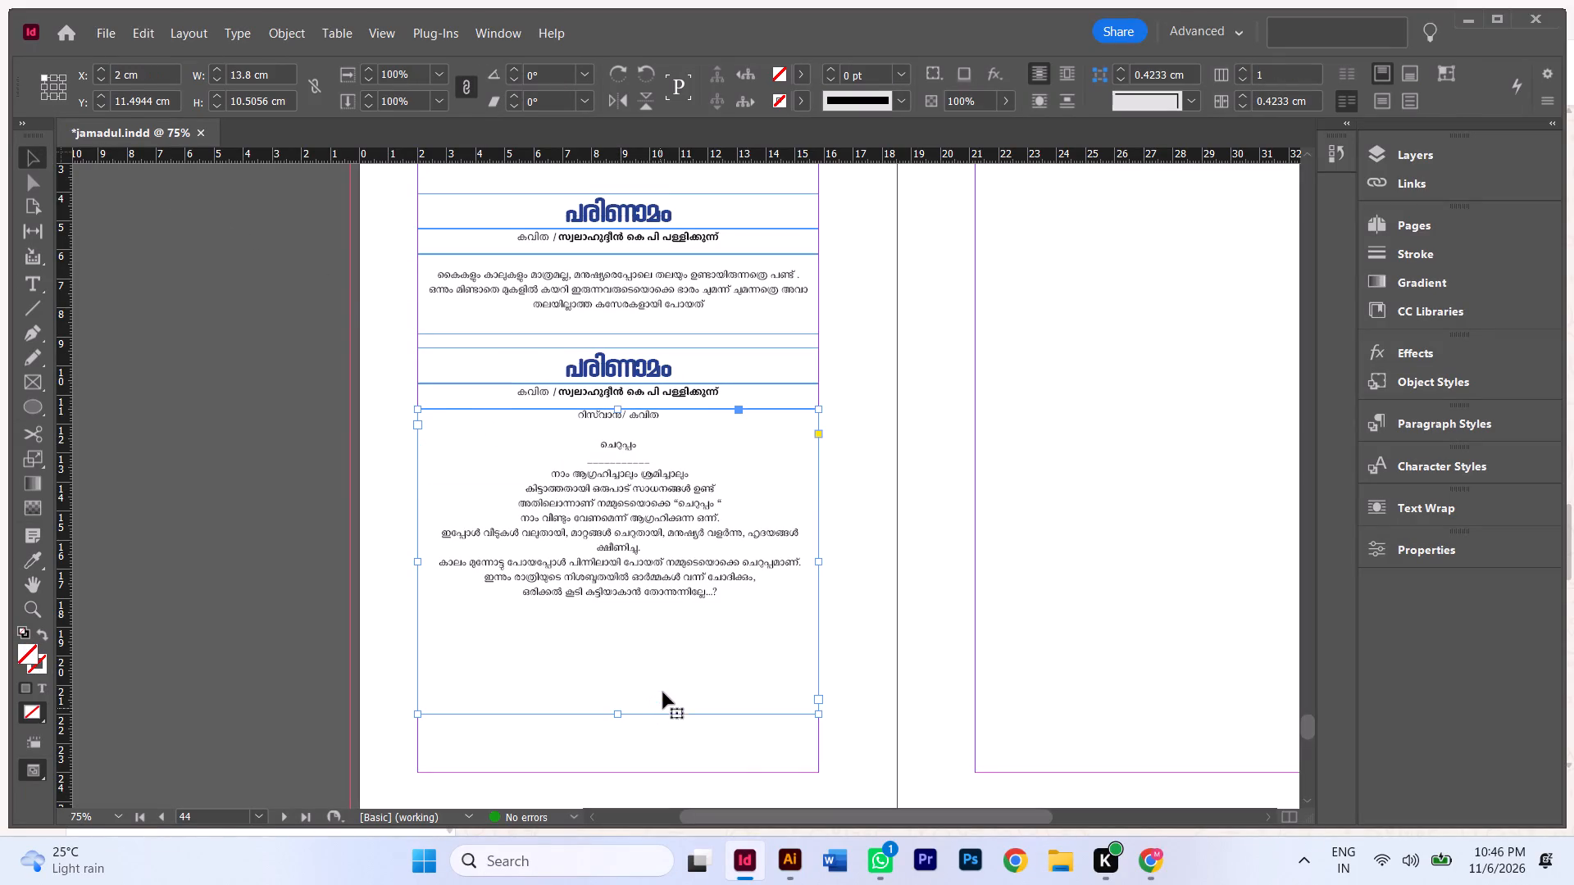
Cut the author's name in front of "/ കവിത" from the first line of the pasted poem.
left_click(673, 446)
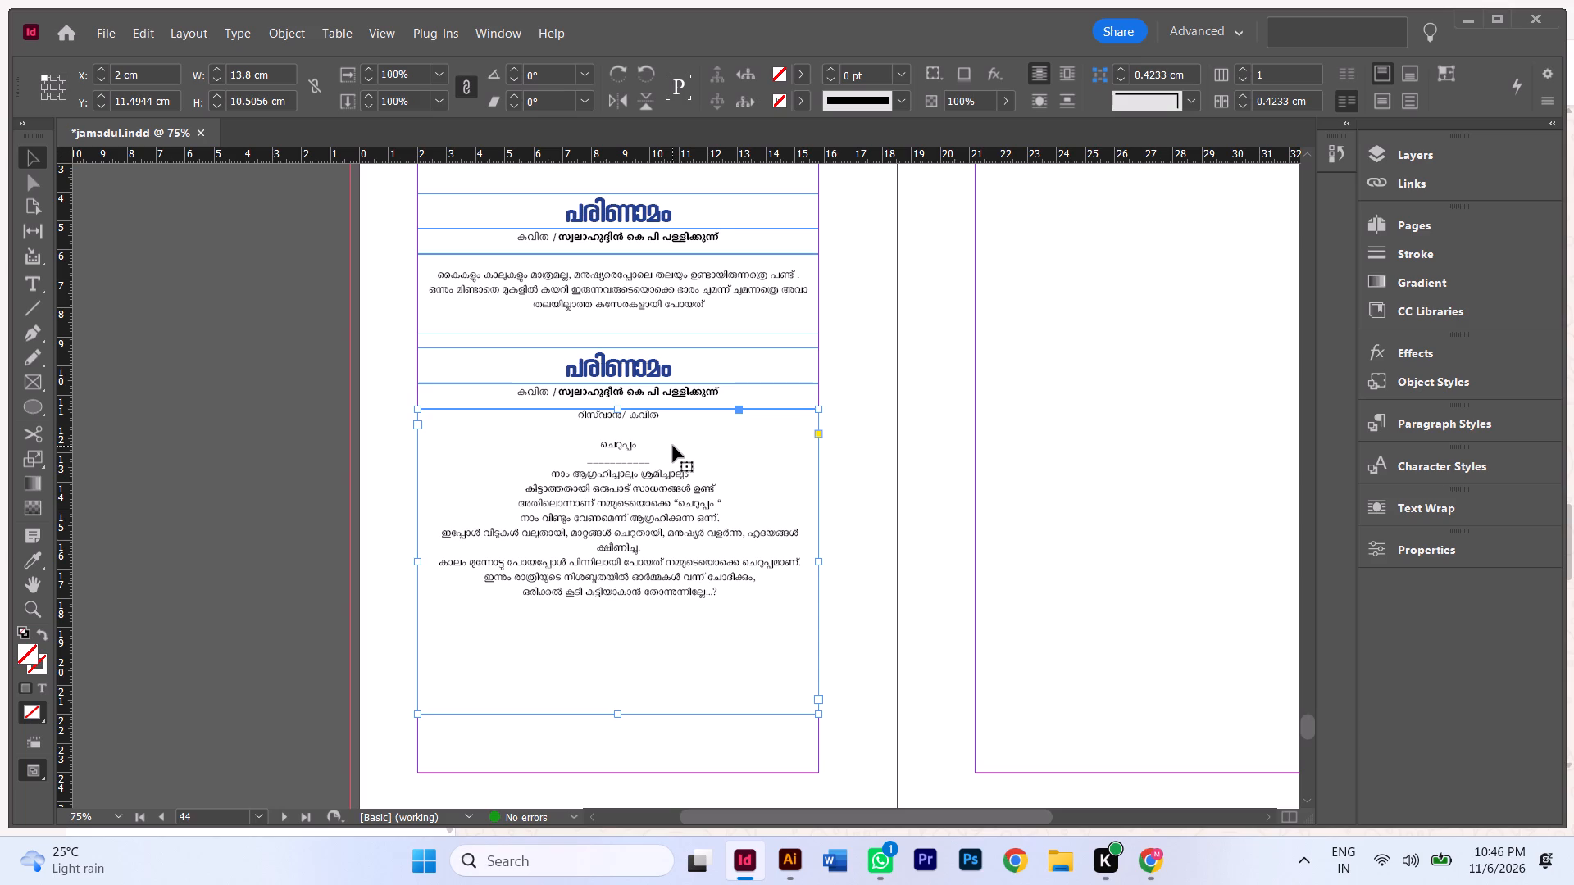
double_click(673, 446)
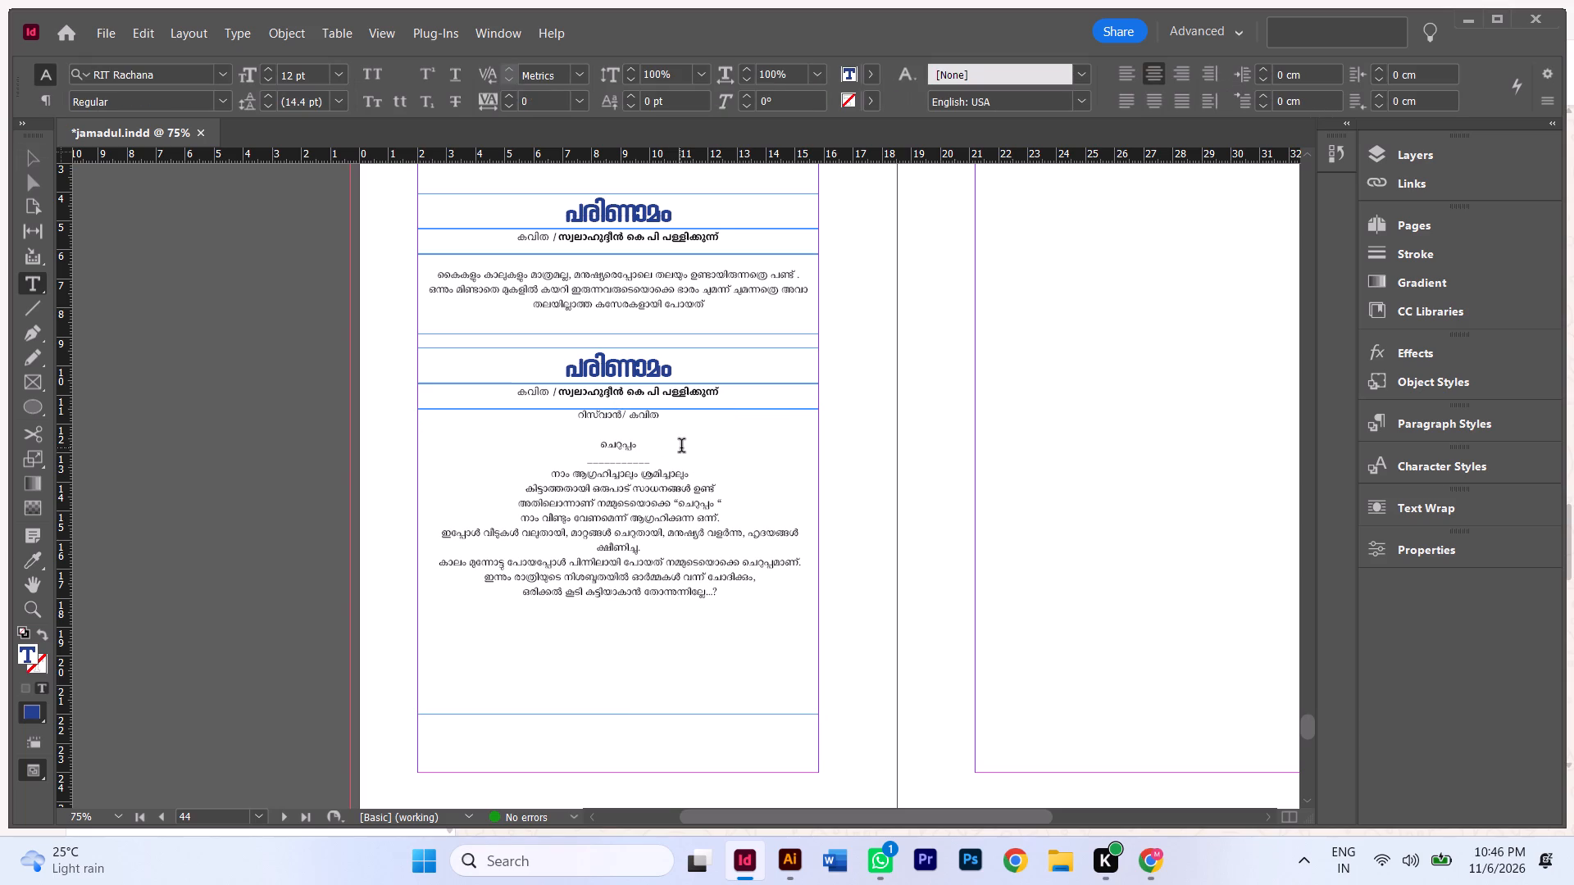
scroll(589, 456, "up", 2, "alt")
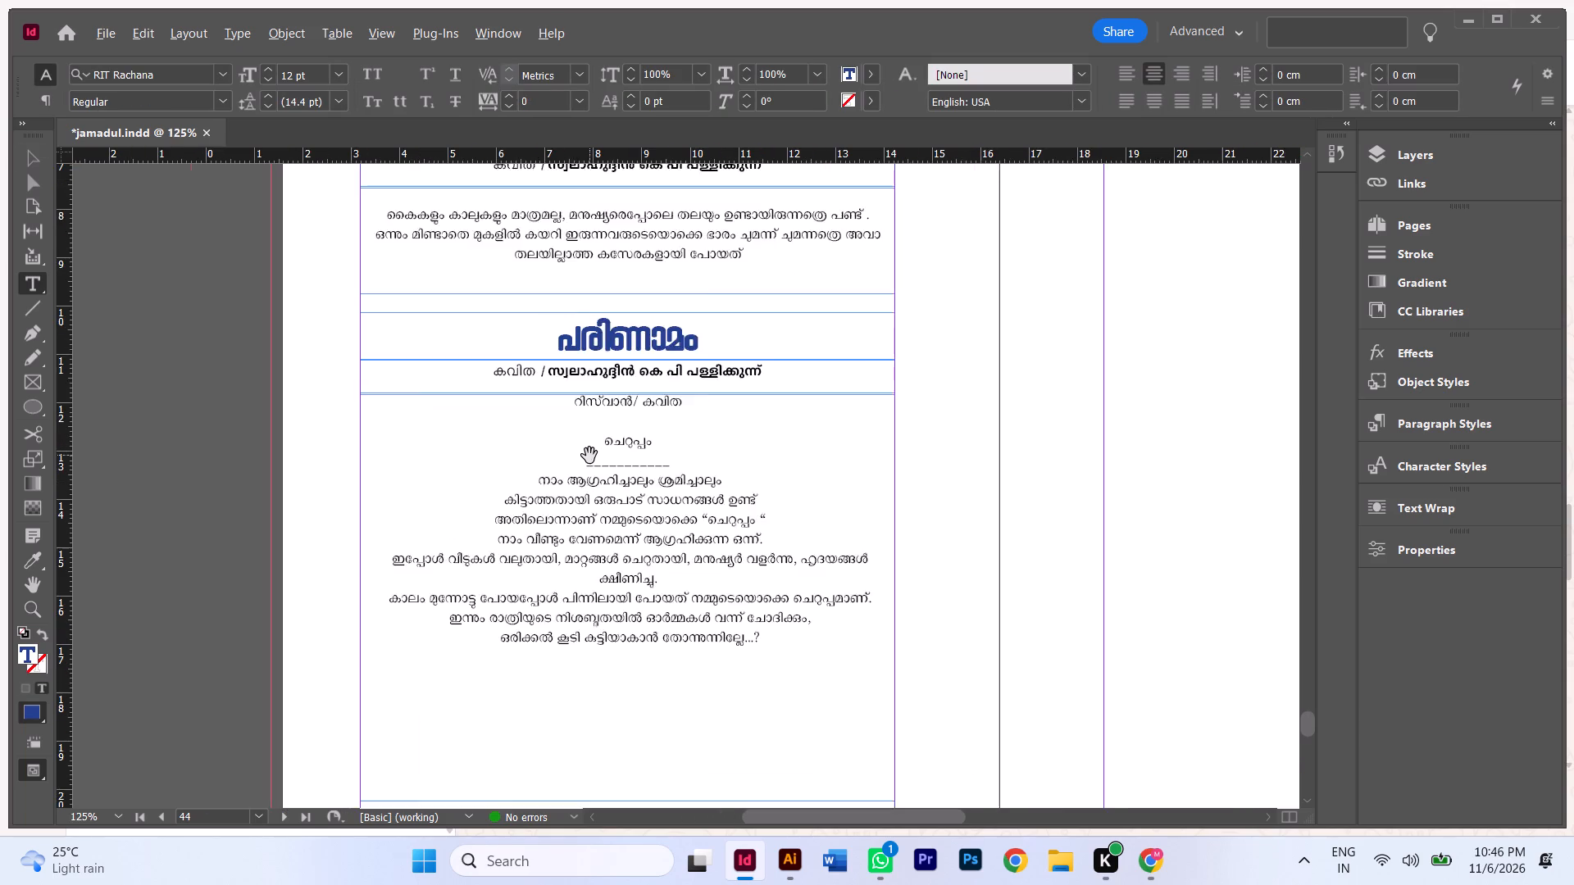
scroll(589, 456, "up", 1, "alt")
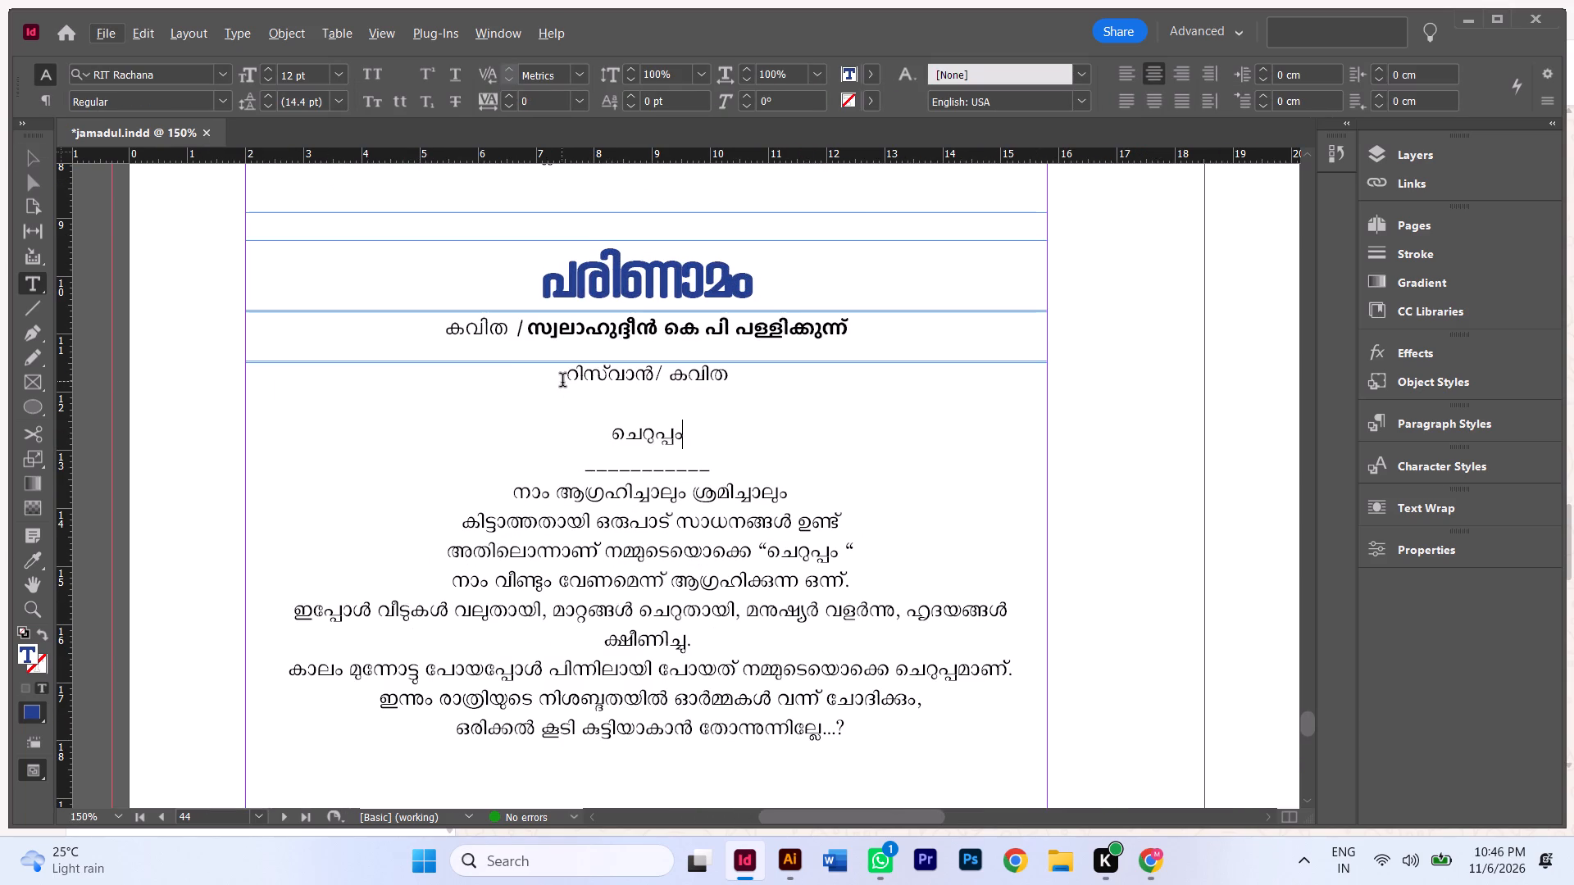
left_click_drag(562, 382, 657, 378)
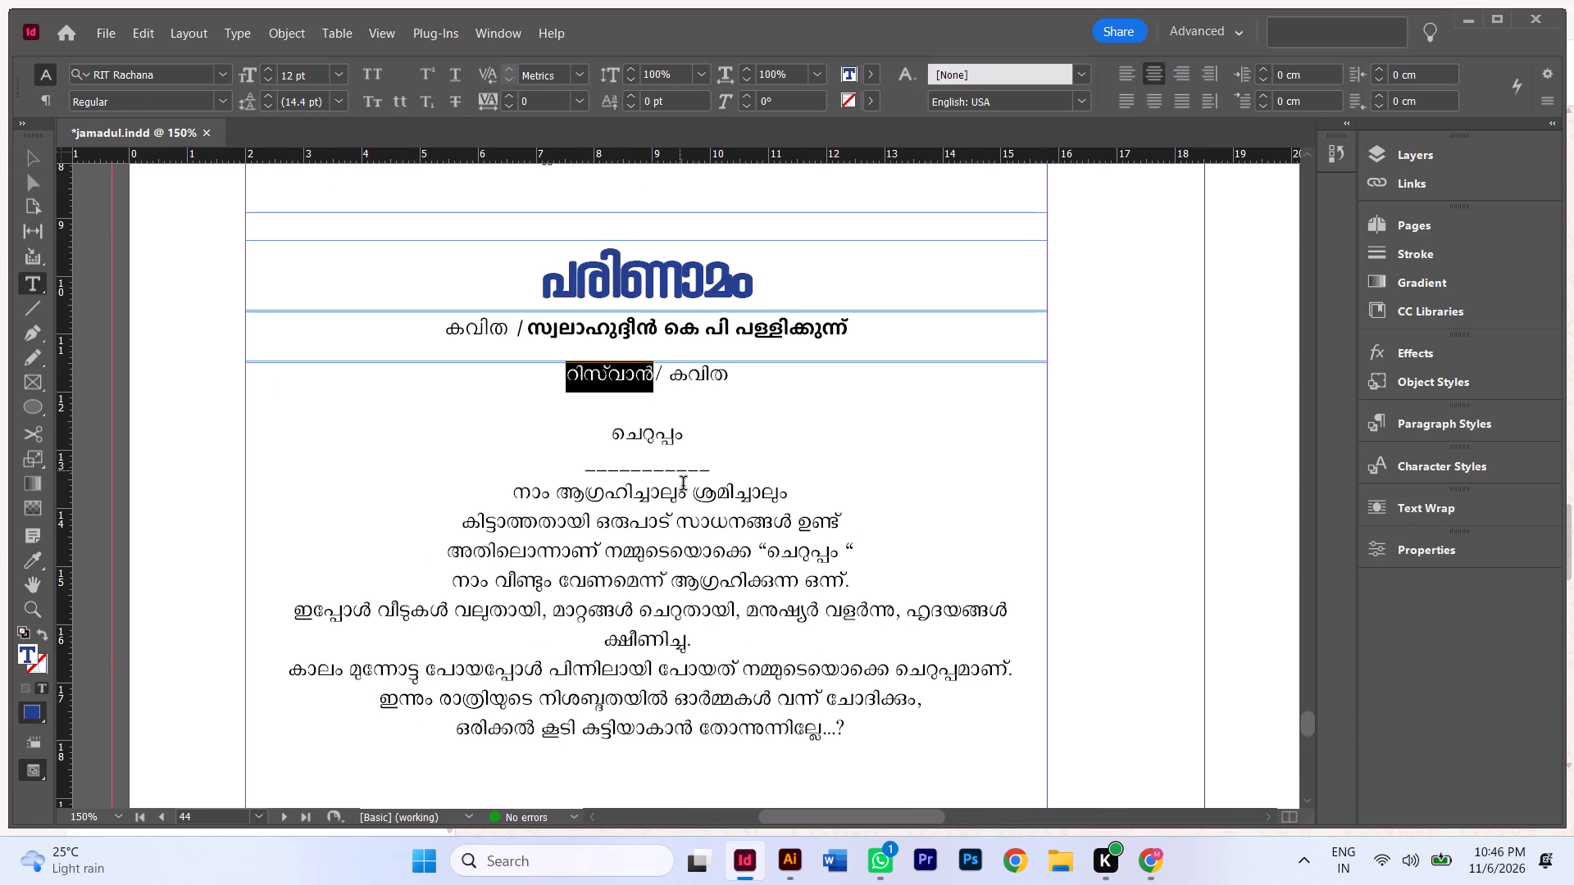
key("ctrl+x")
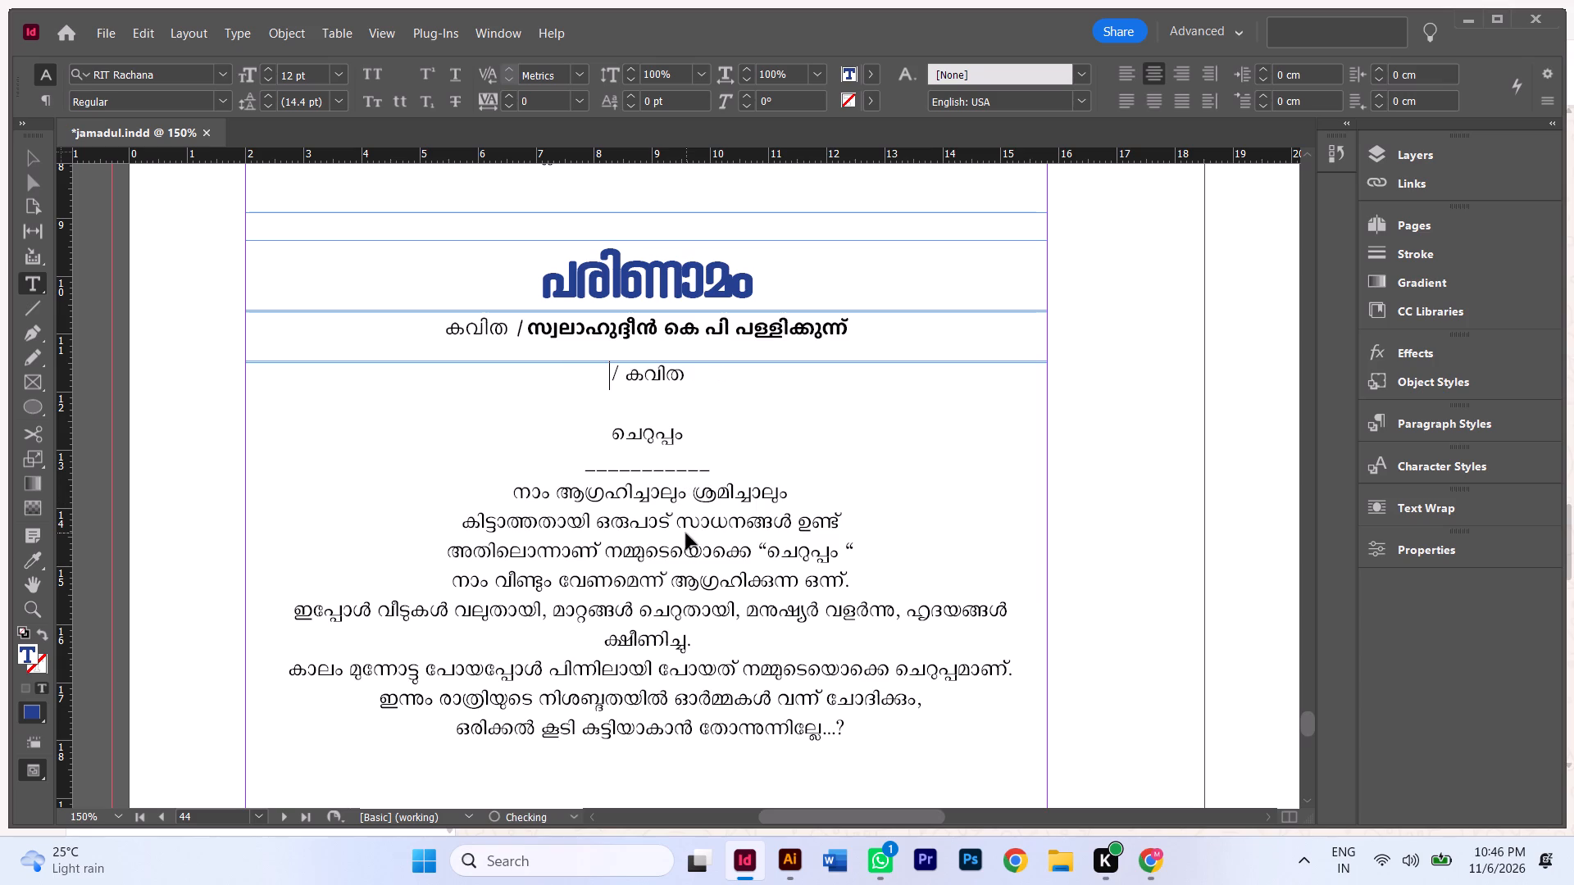
Replace the duplicated പരിണാമം title with the cut name, converted to FML in Manglish in Chrome.
left_click_drag(523, 274, 797, 297)
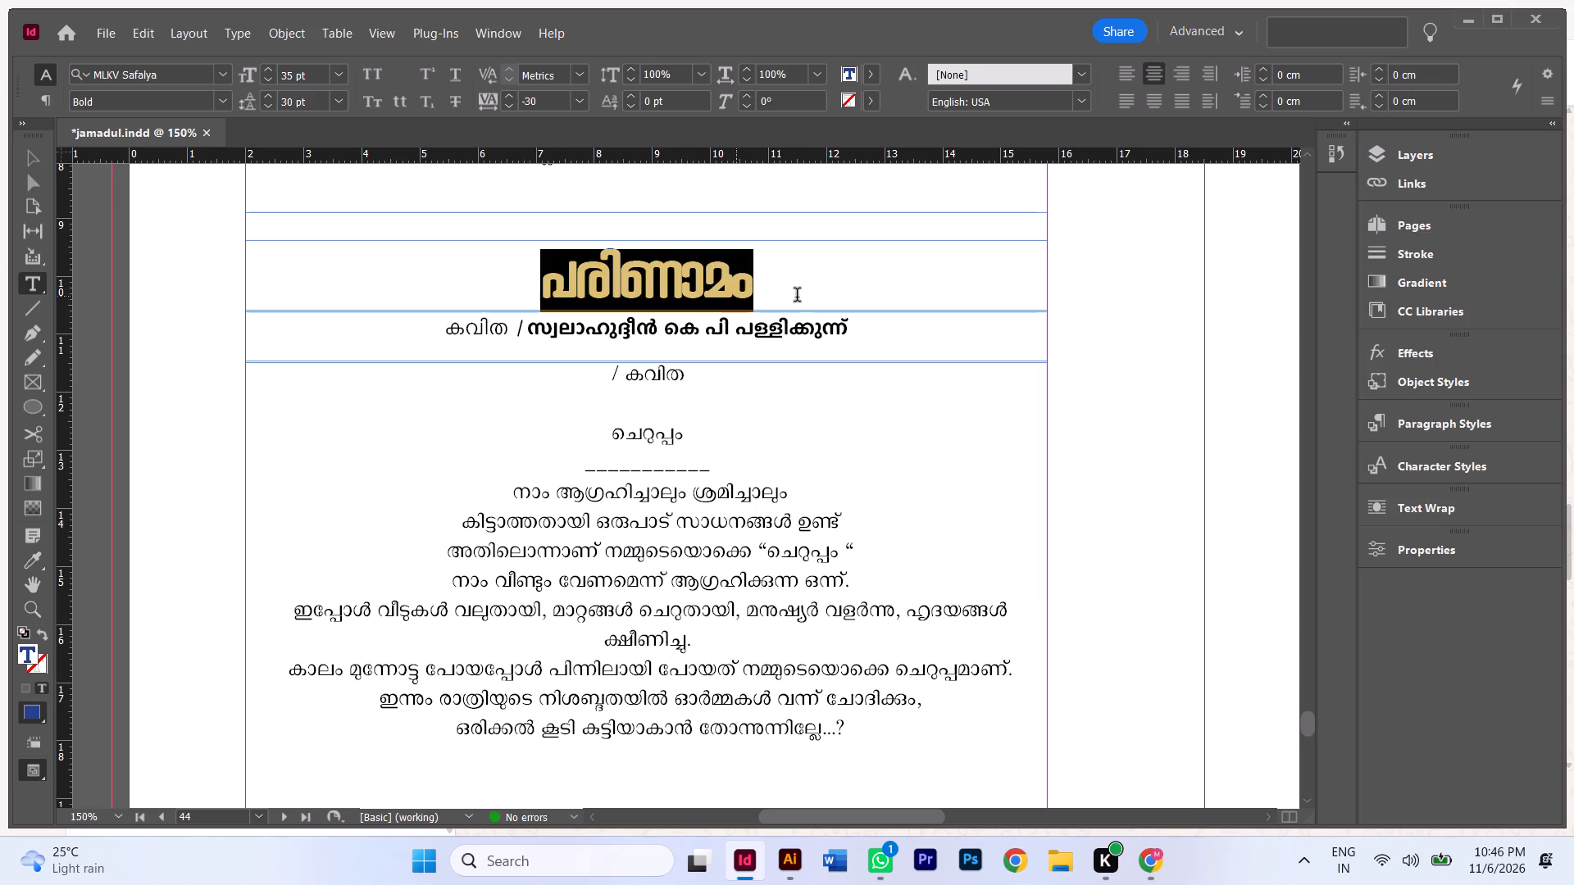
left_click_drag(797, 297, 824, 297)
left_click(1150, 874)
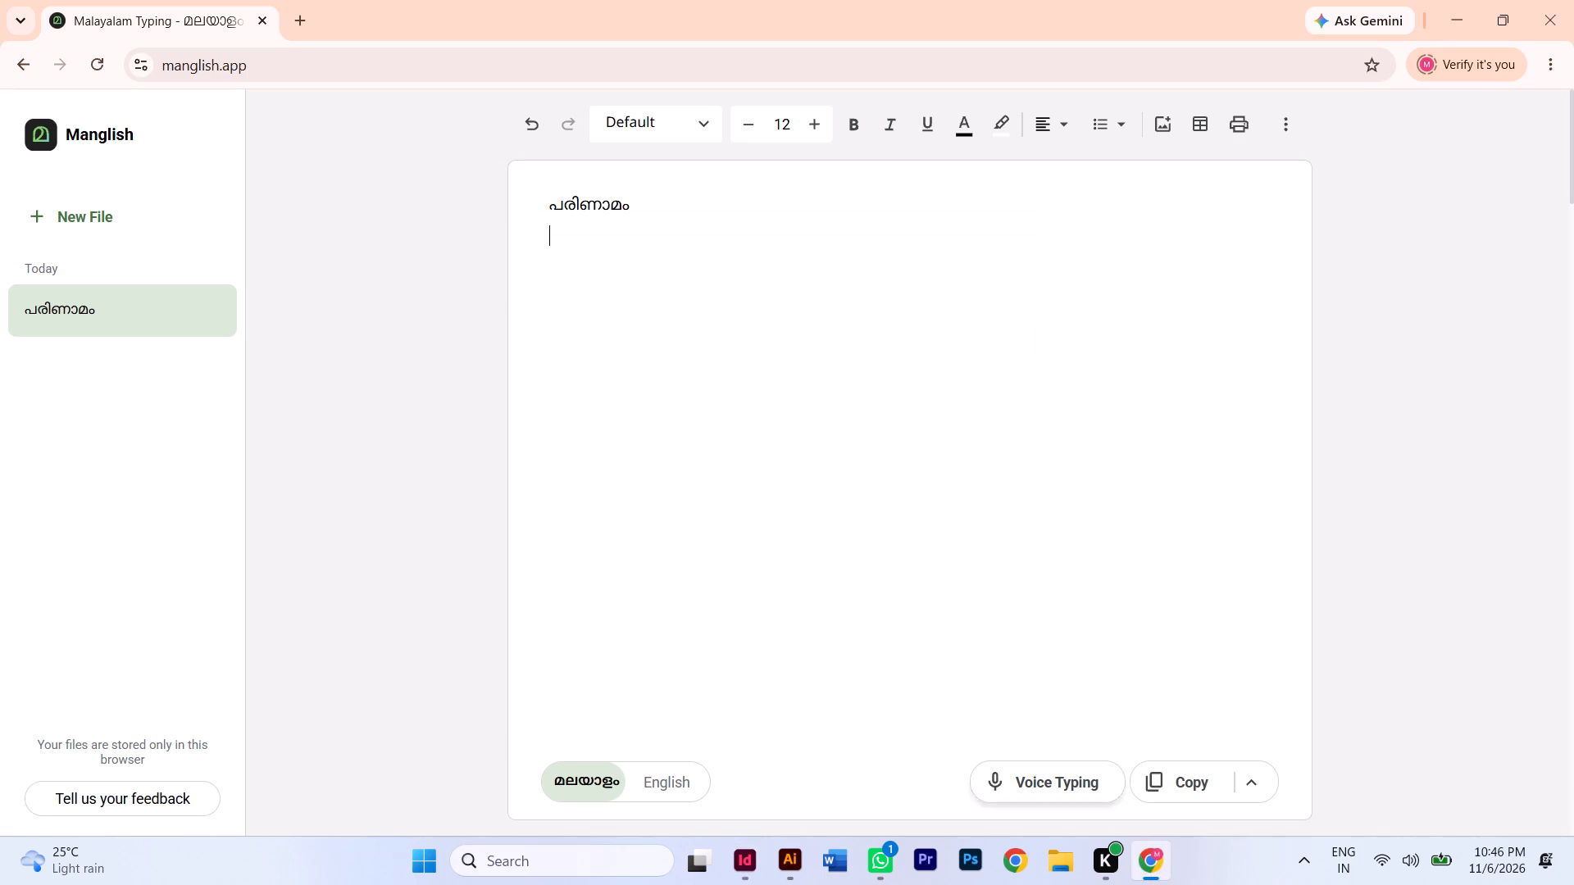
key("ctrl+a")
key("ctrl+v")
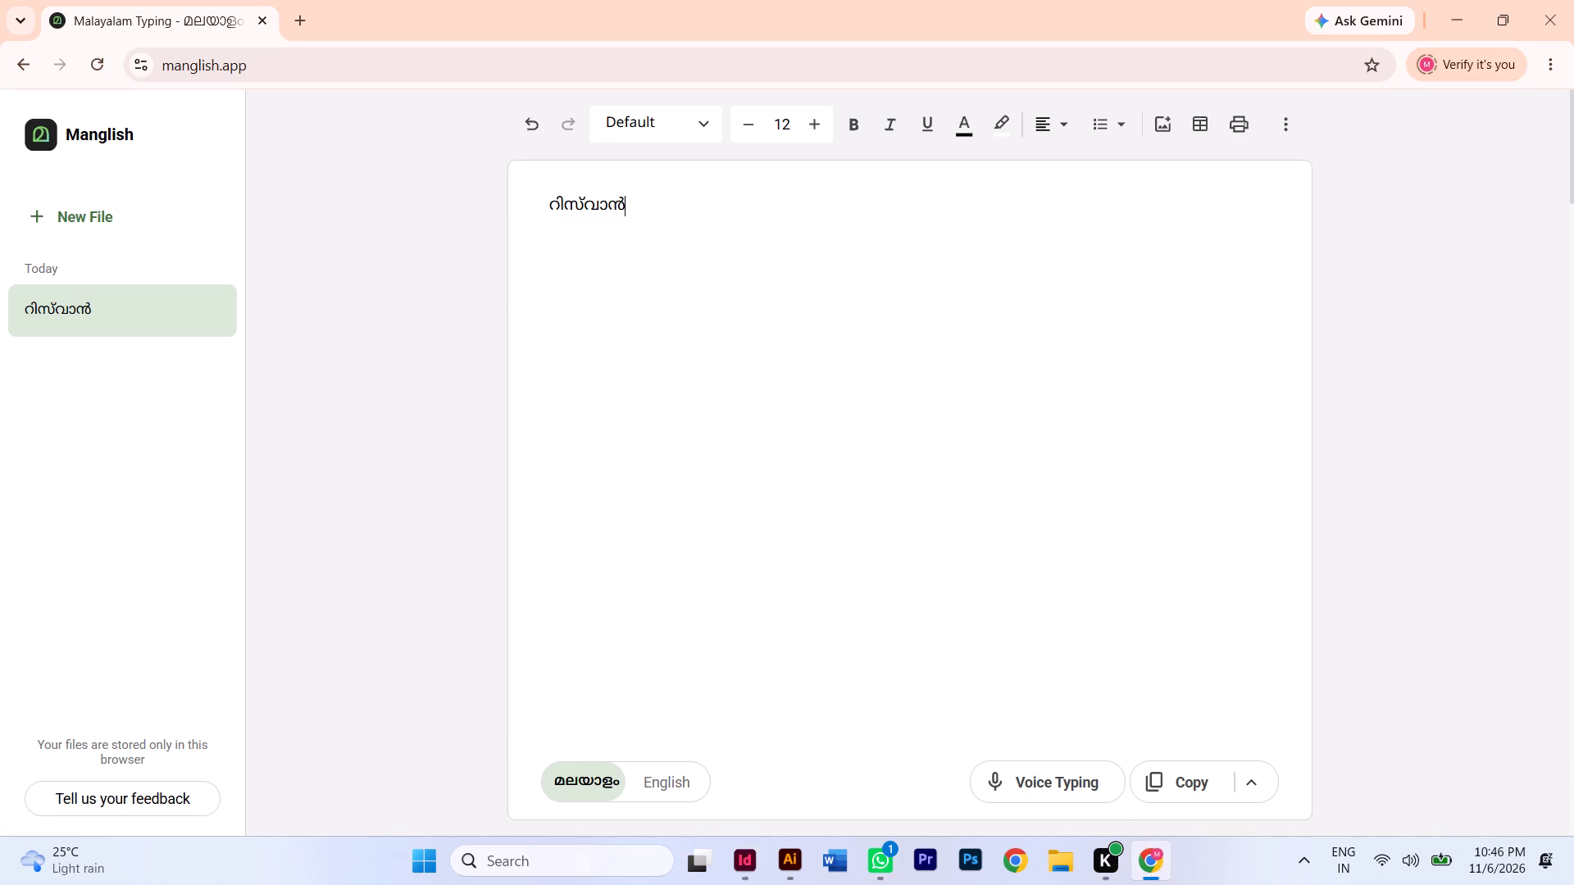
left_click(1259, 783)
left_click(1164, 643)
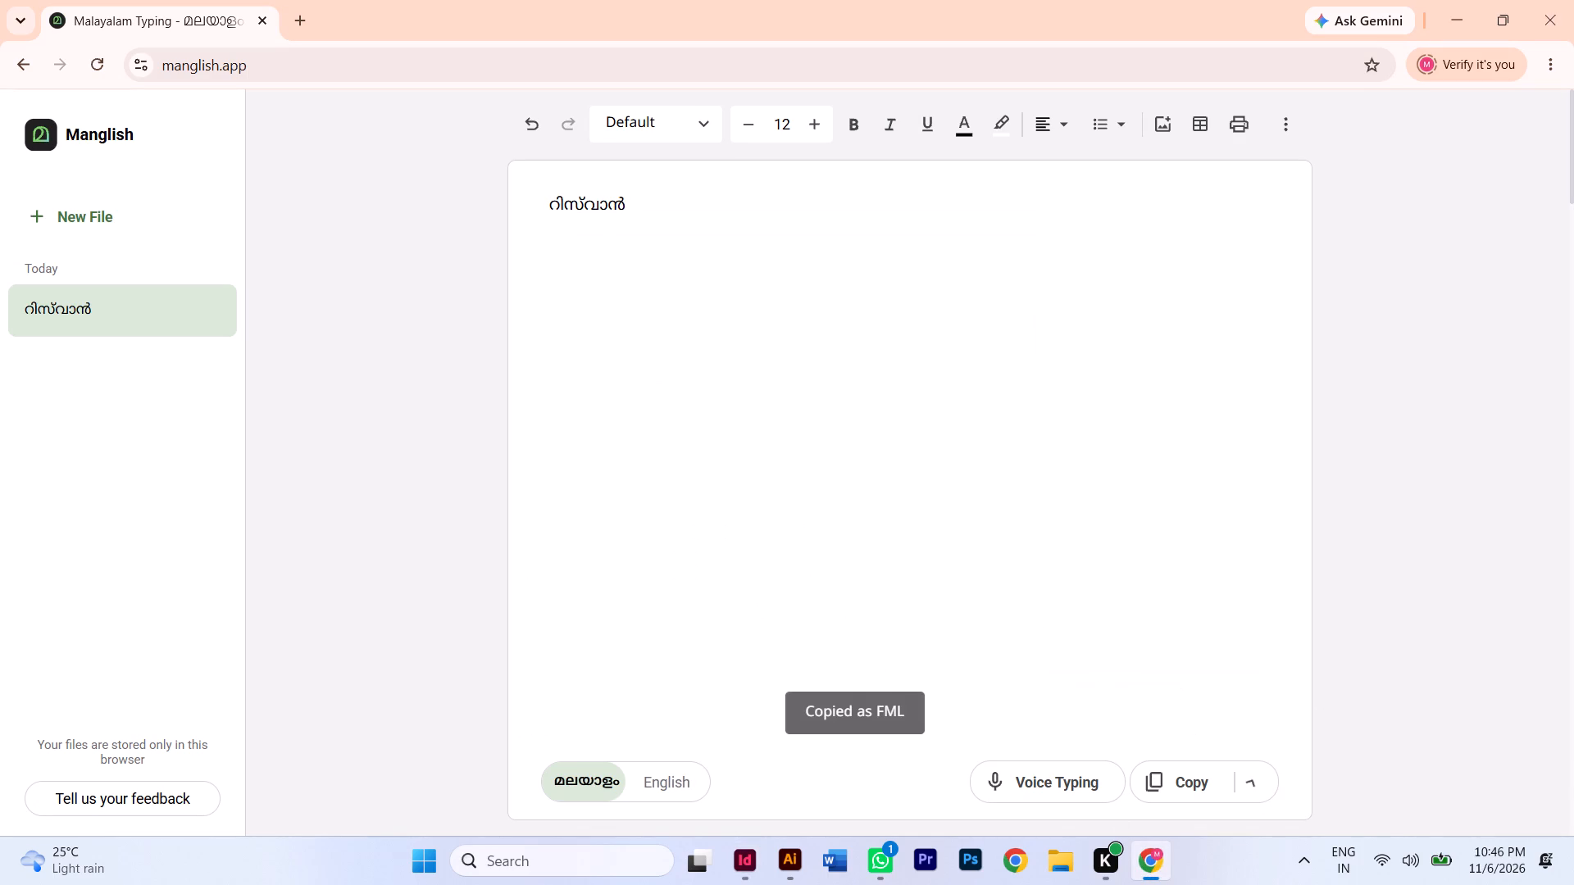
left_click(748, 860)
left_click(748, 865)
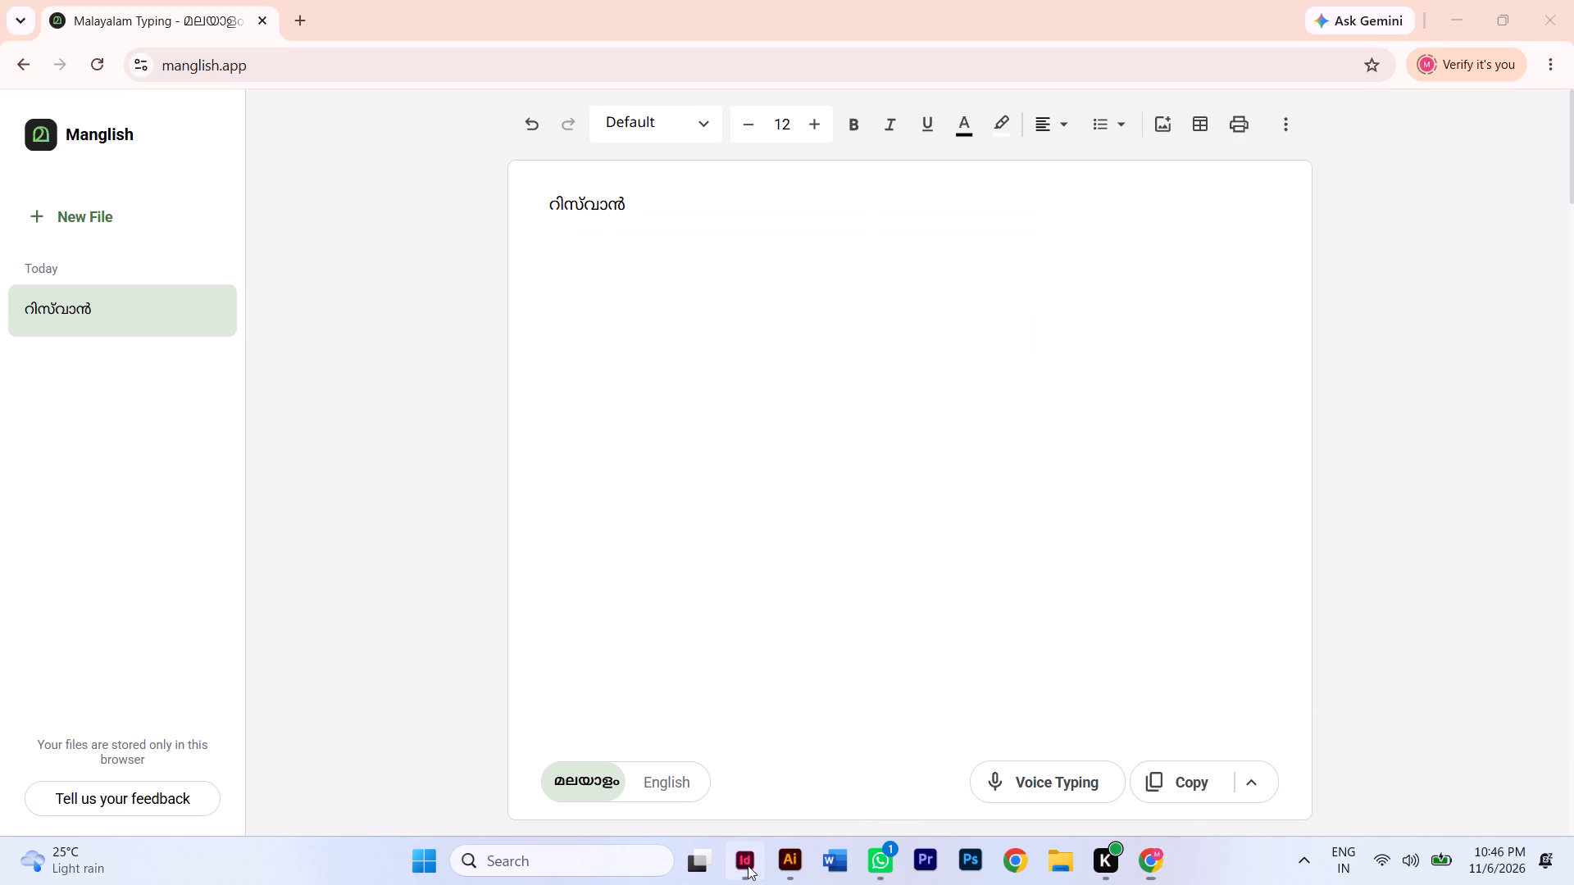
key("ctrl+v")
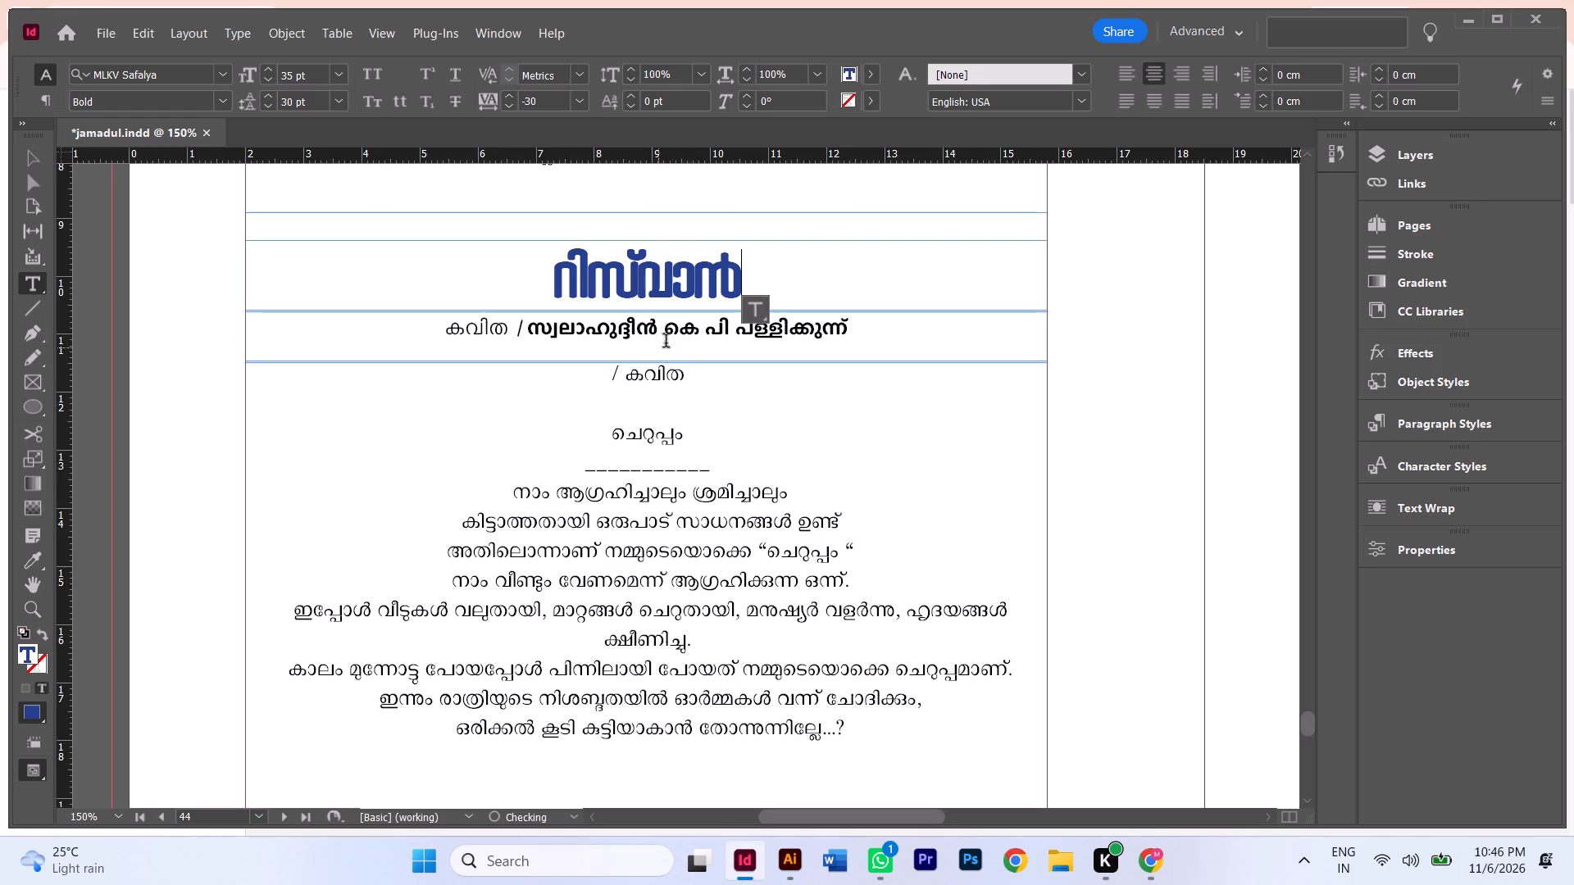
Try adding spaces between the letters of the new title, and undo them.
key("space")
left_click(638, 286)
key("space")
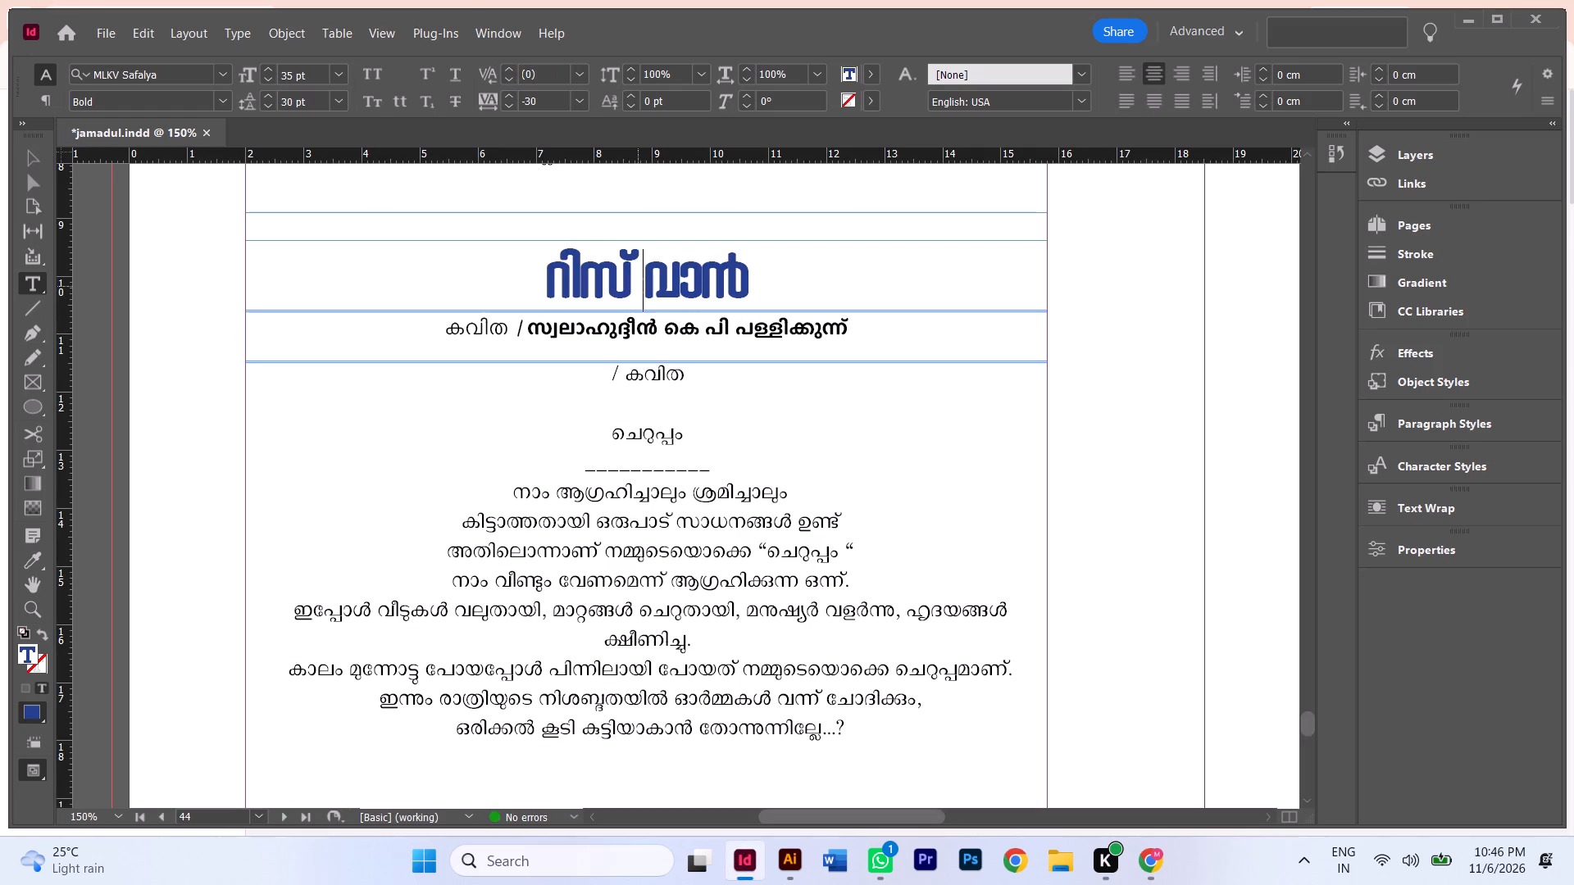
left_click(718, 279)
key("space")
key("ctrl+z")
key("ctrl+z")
Set the tracking of the second poem's title on page 44 to 0.
left_click_drag(780, 283, 548, 305)
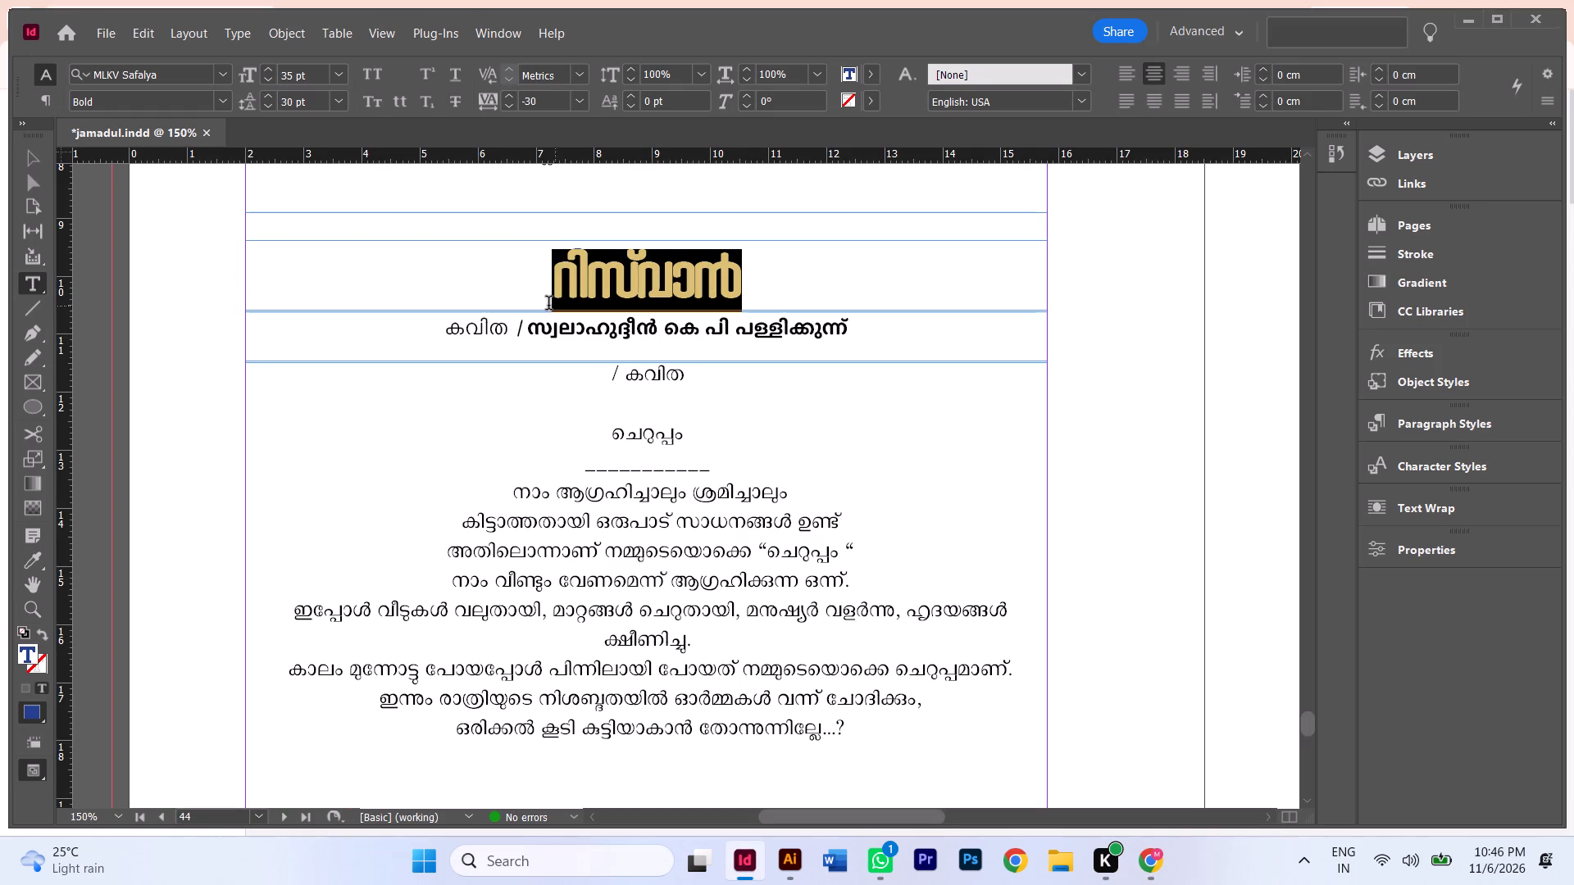
left_click_drag(548, 305, 546, 306)
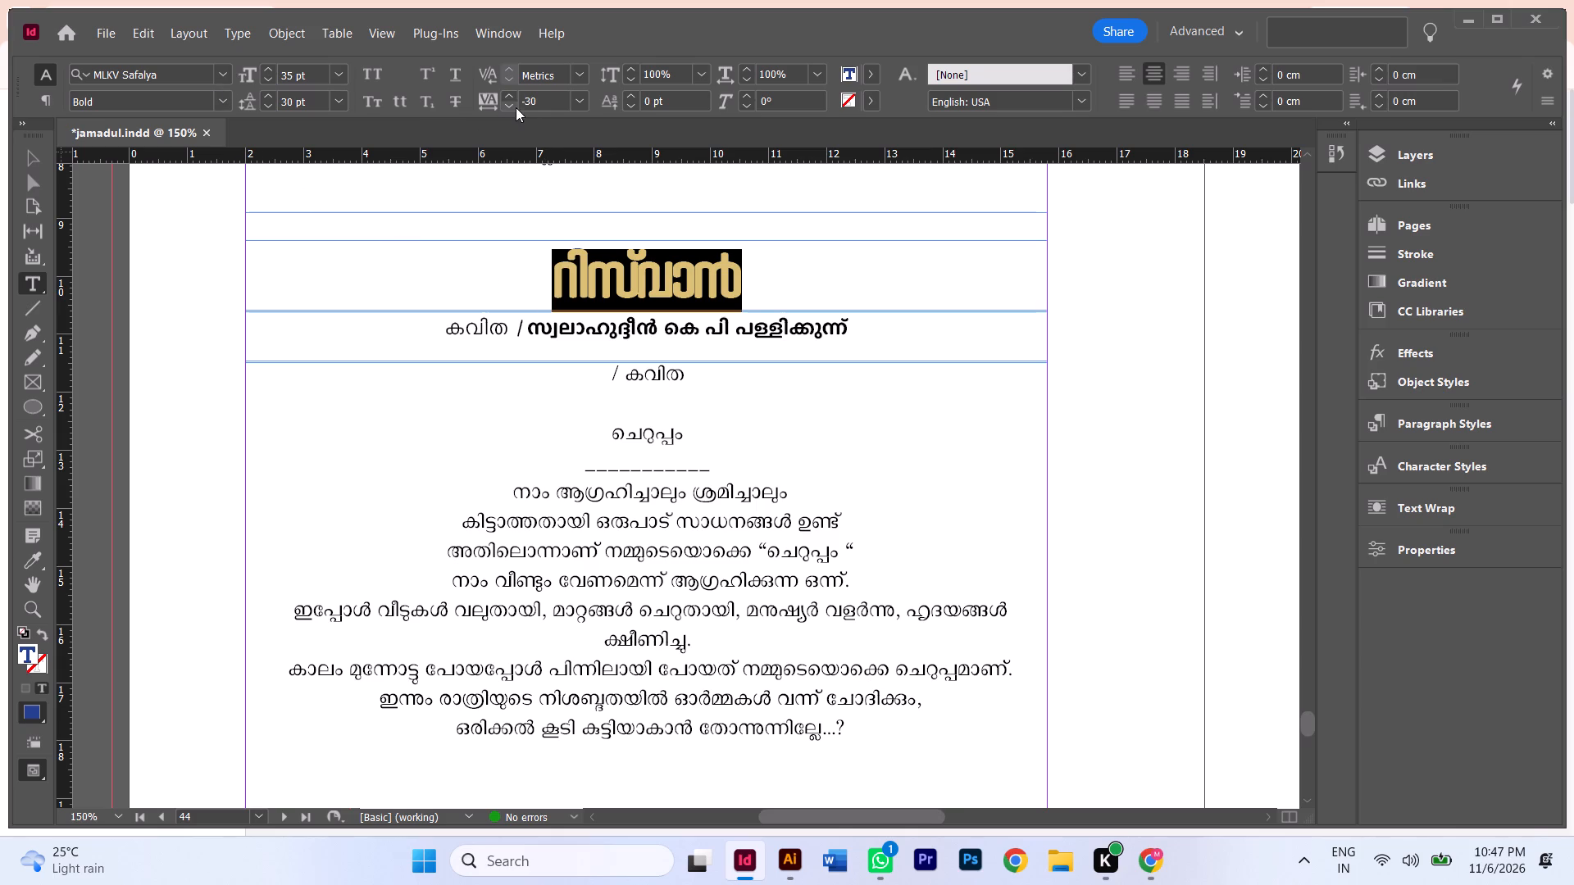
triple_click(509, 93)
left_click(1054, 321)
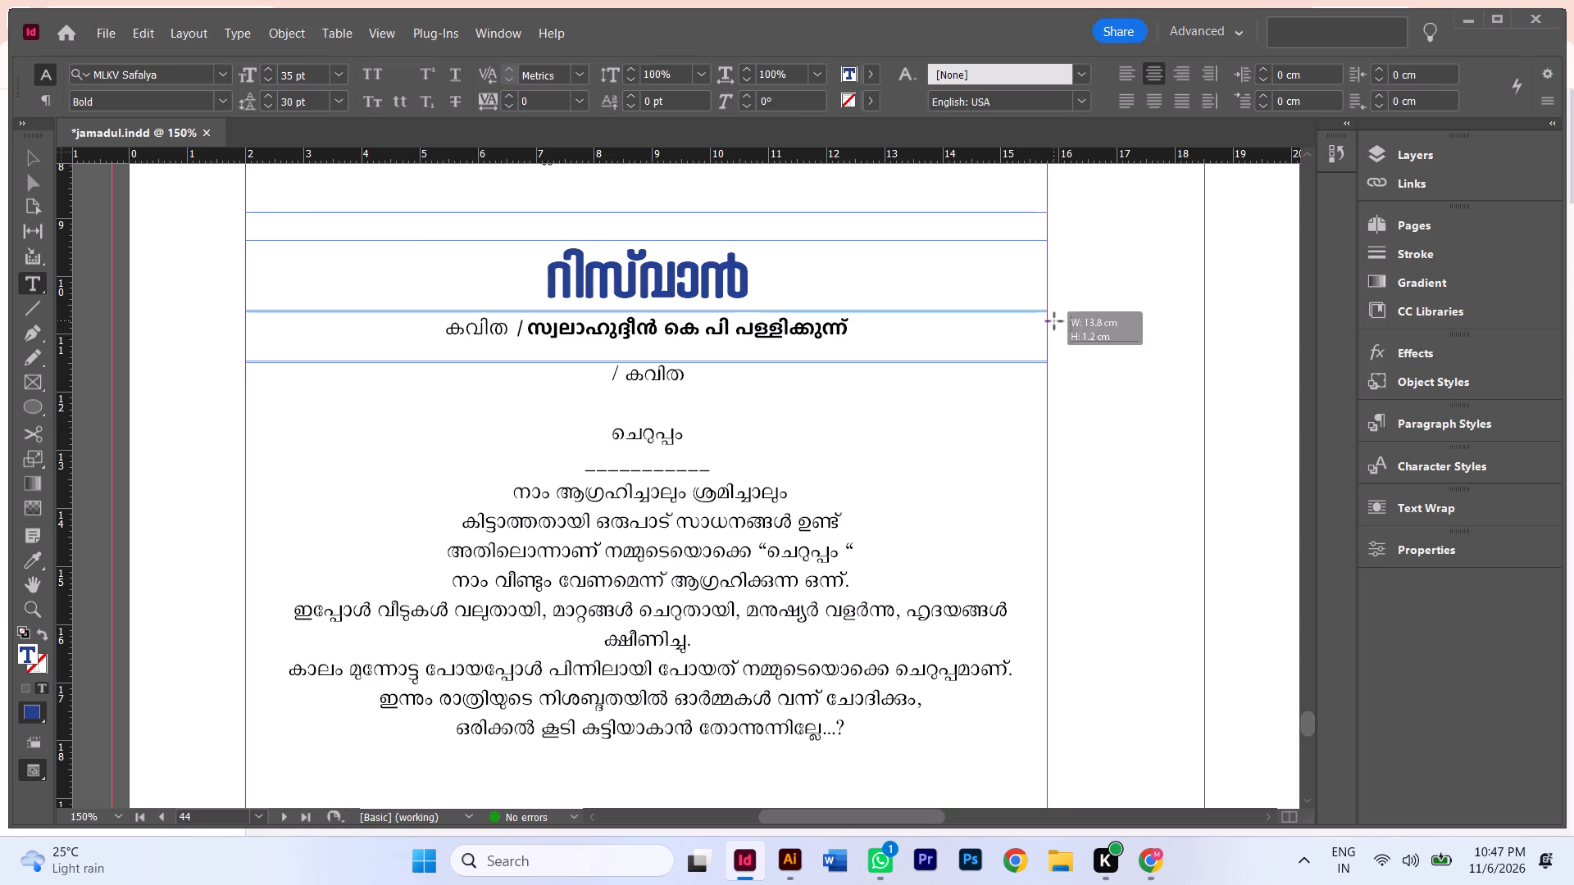
Set the പരിണാമം title at the top of page 44 to a -2 pt baseline shift and 0 tracking.
scroll(1063, 384, "up", 8)
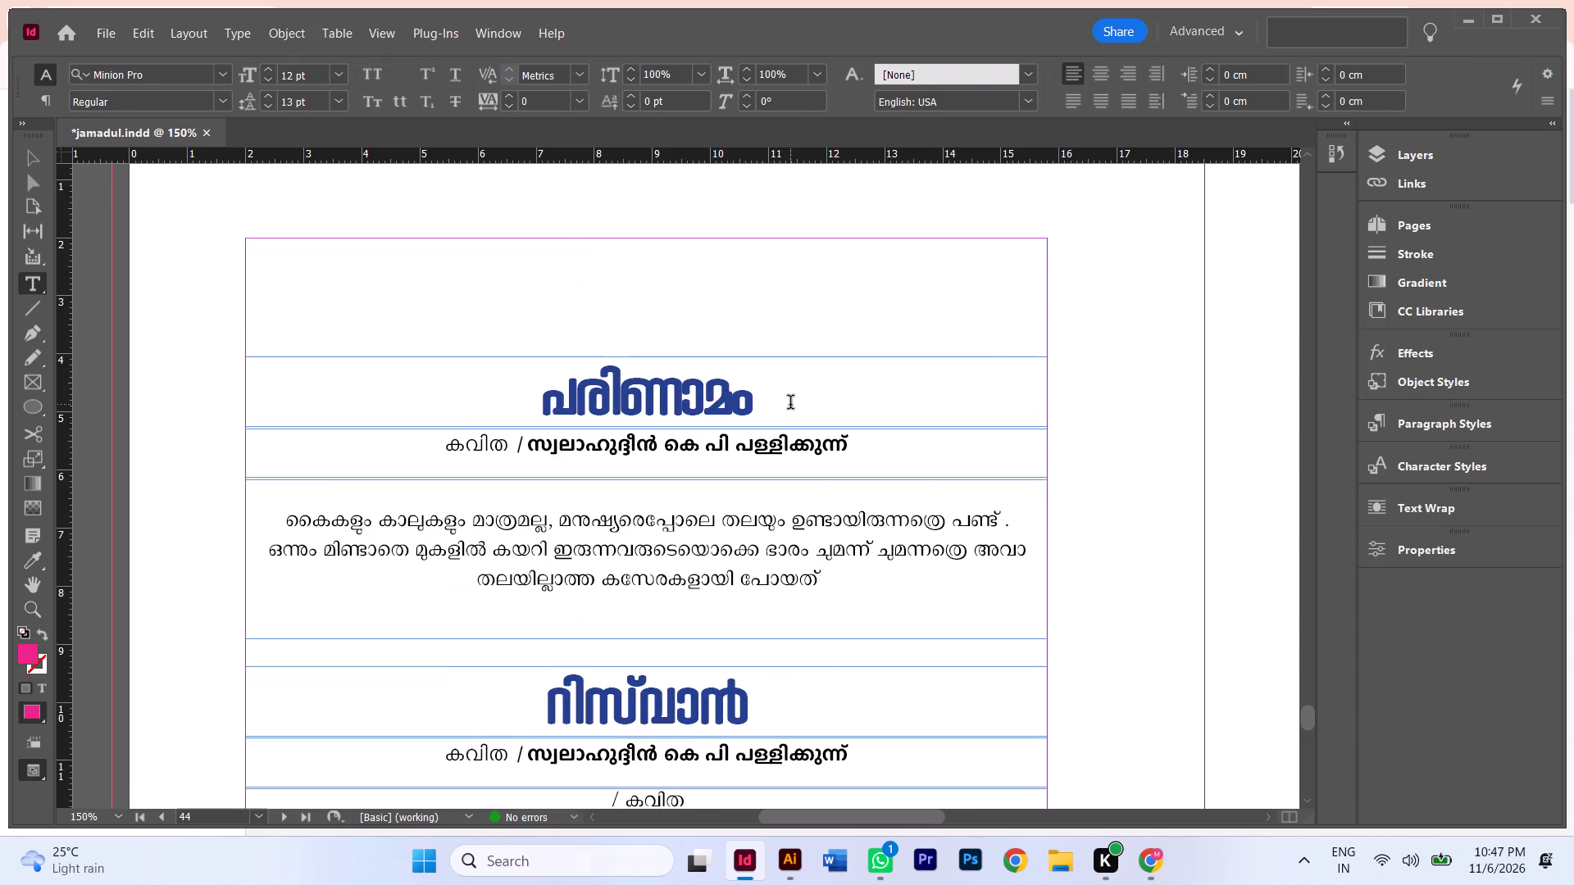
left_click_drag(803, 403, 507, 396)
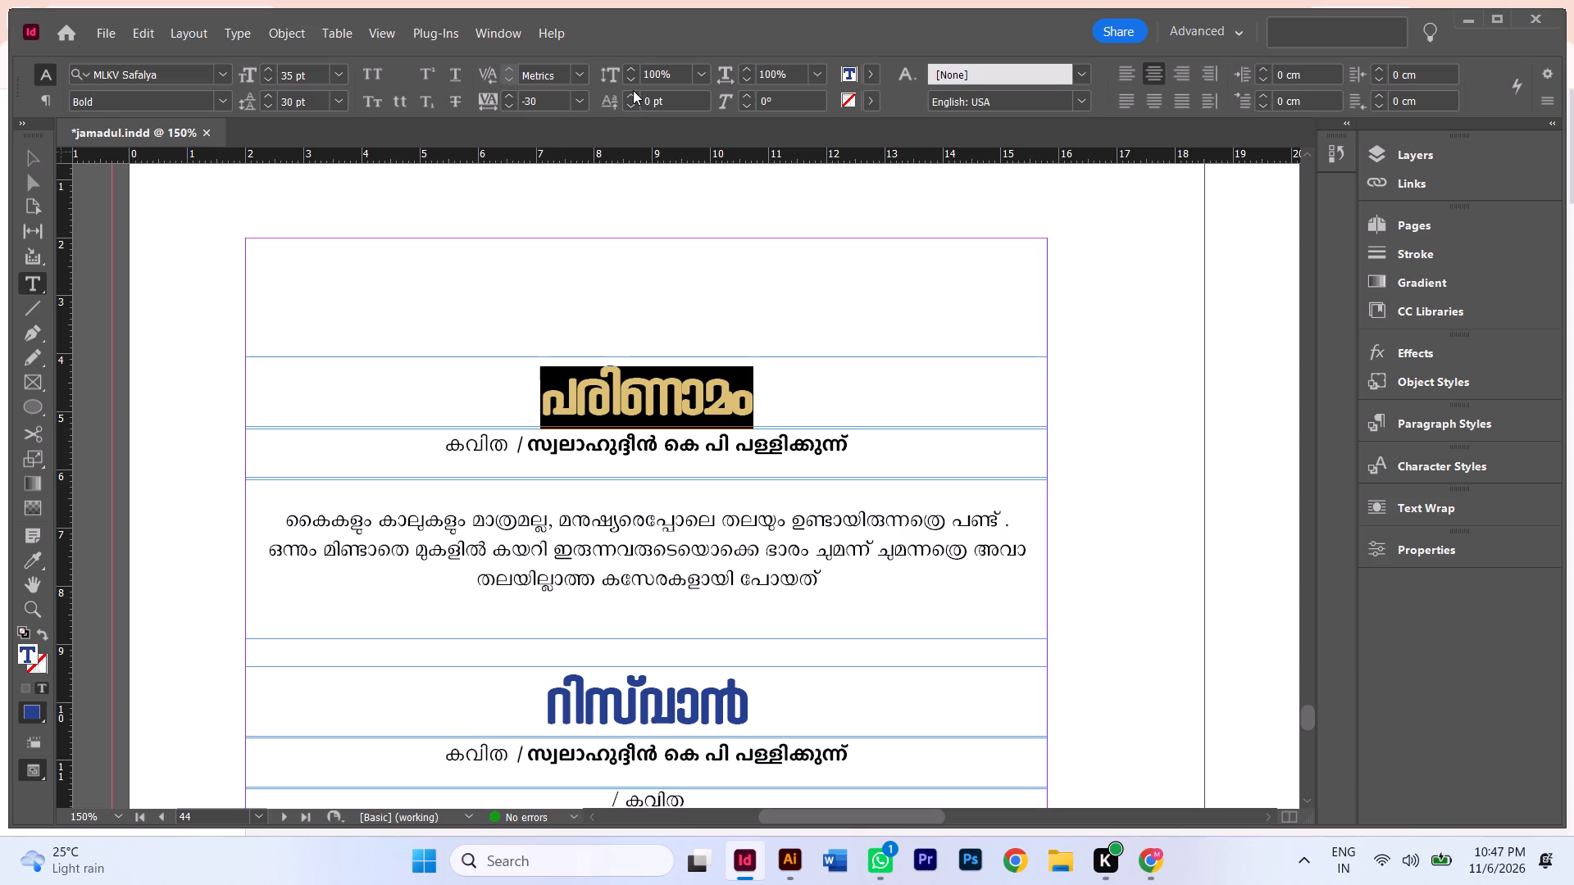
left_click(630, 93)
double_click(630, 95)
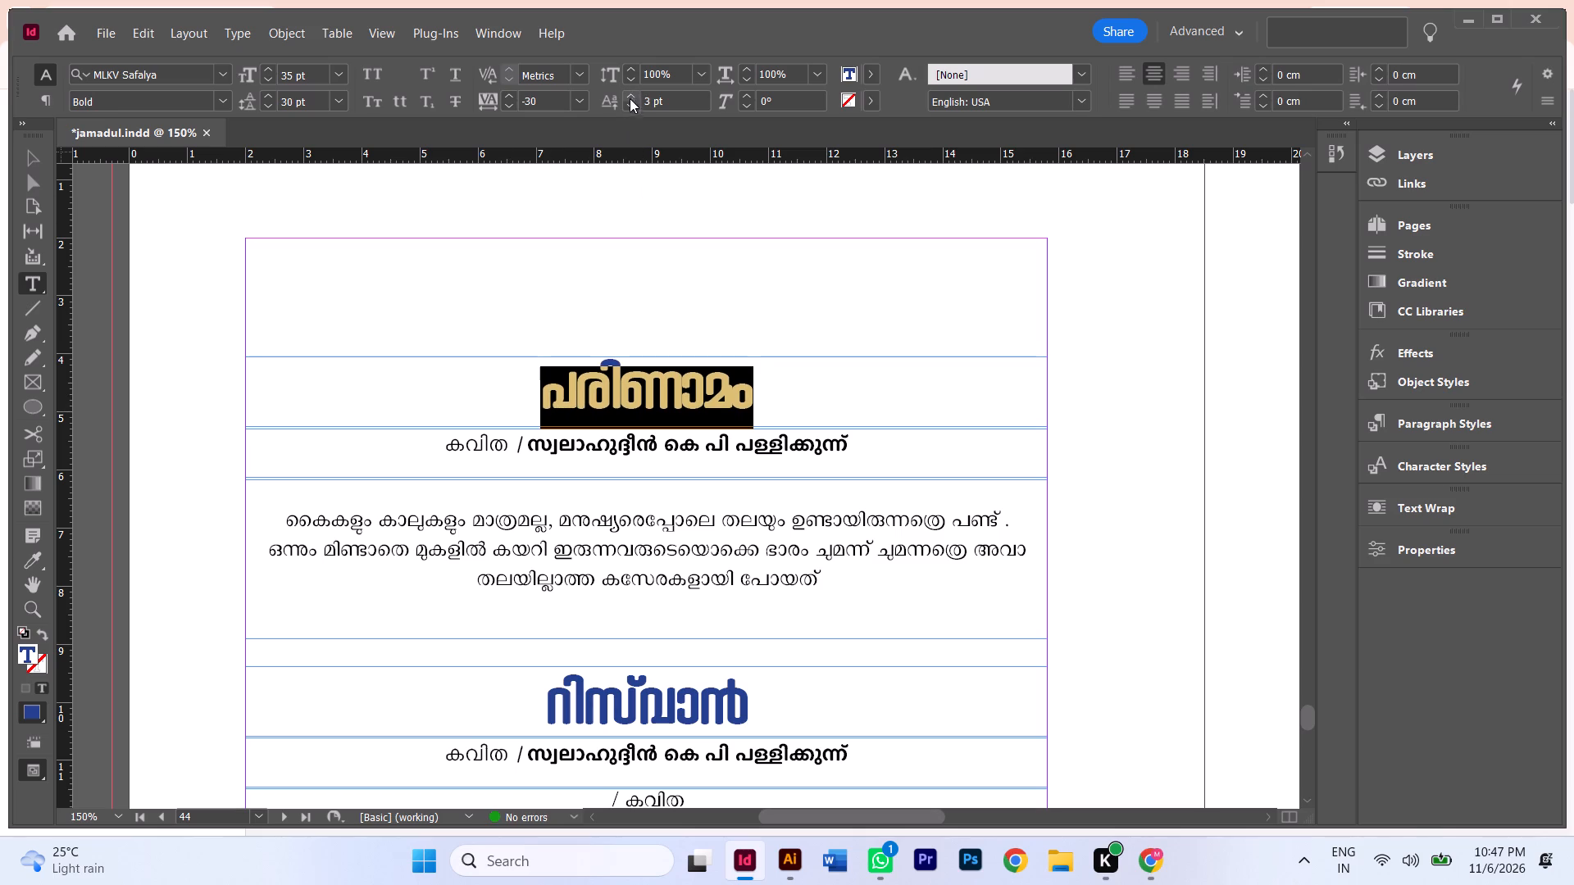
double_click(632, 106)
double_click(632, 106)
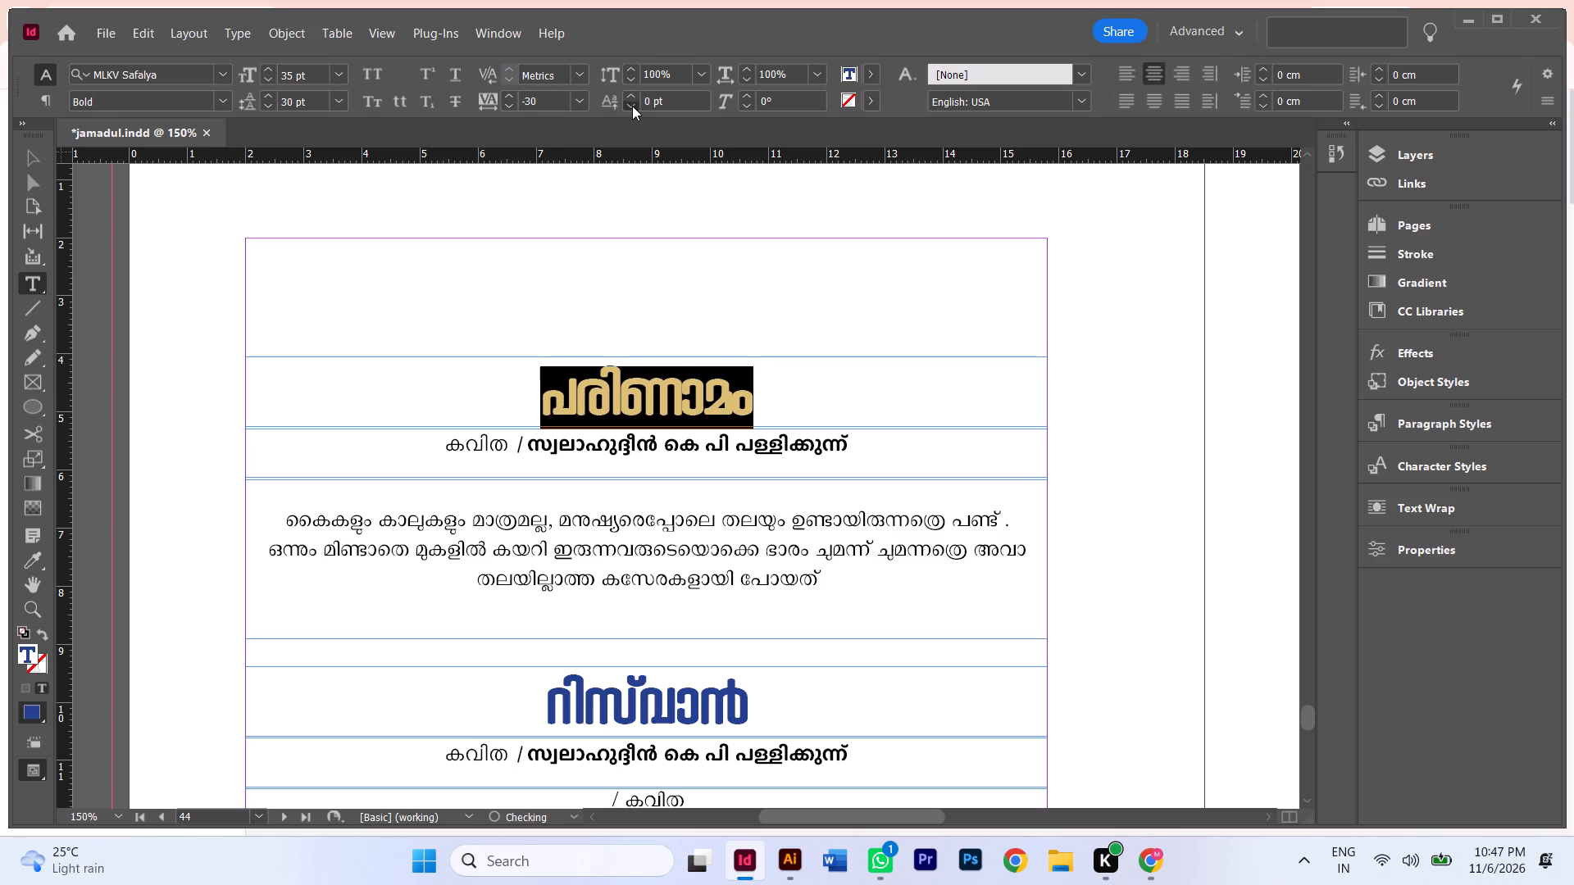
left_click(632, 106)
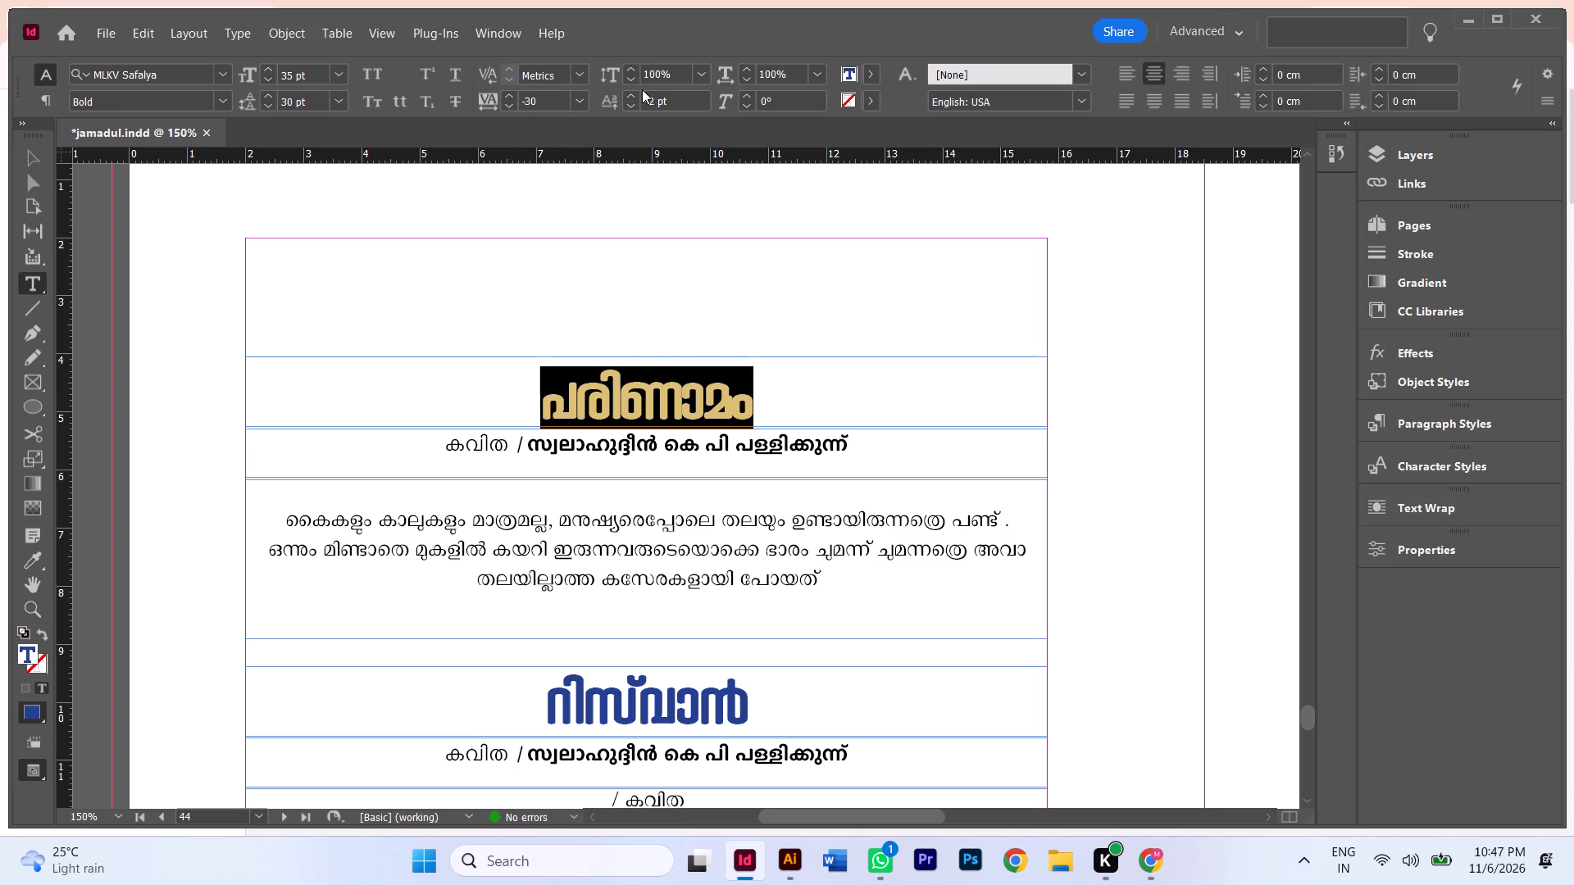
triple_click(509, 94)
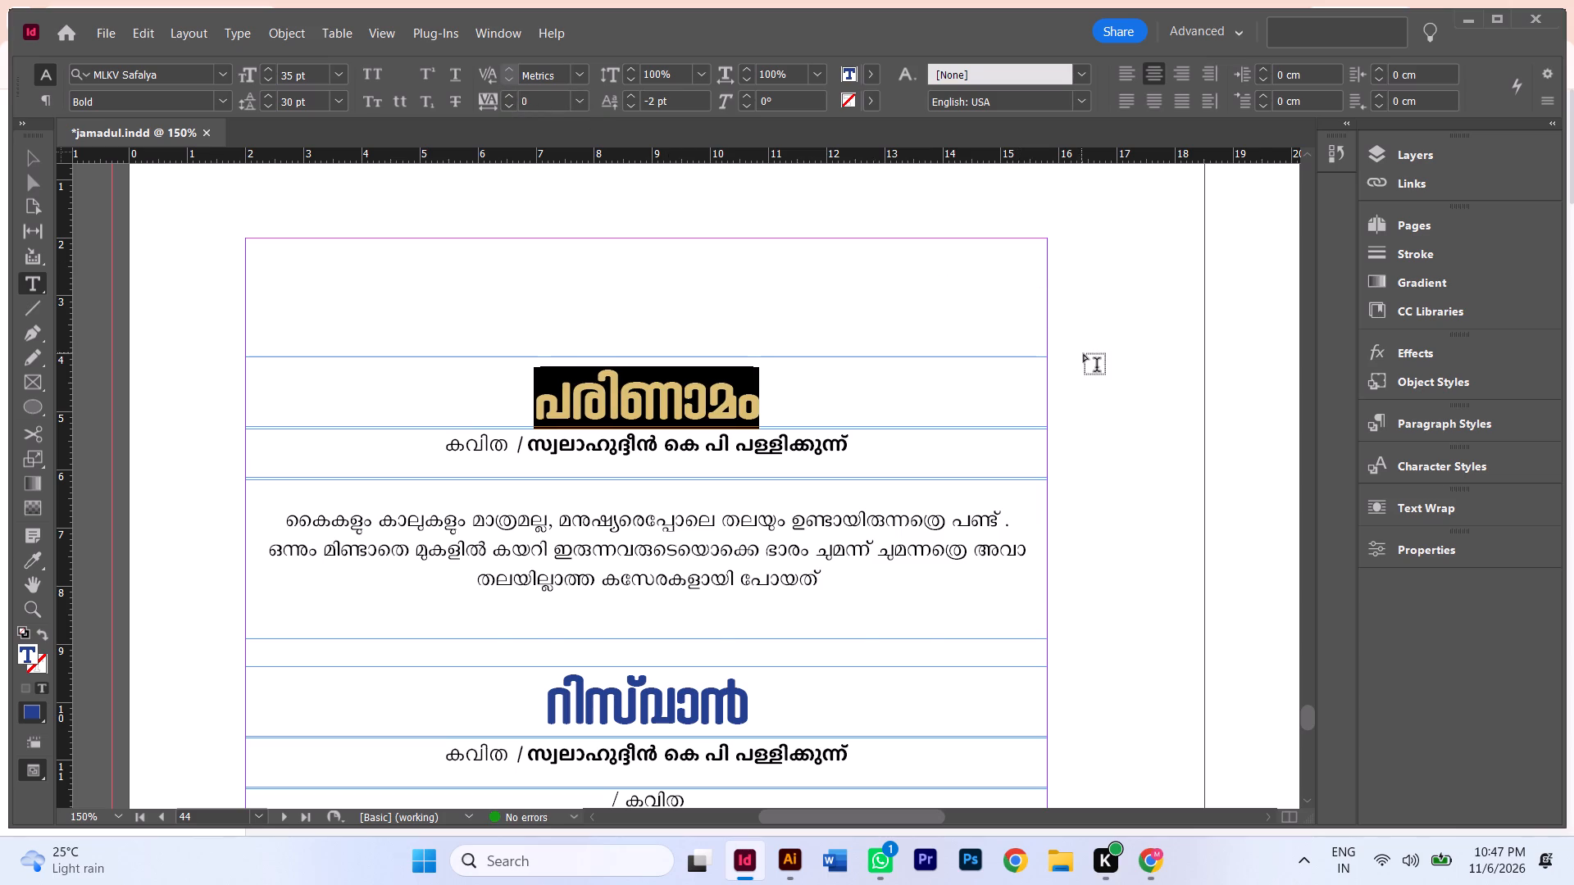
Set the tracking of the മെഴുകുതിരി title on page 42 to -10.
scroll(1084, 354, "up", 20)
scroll(1084, 354, "up", 7)
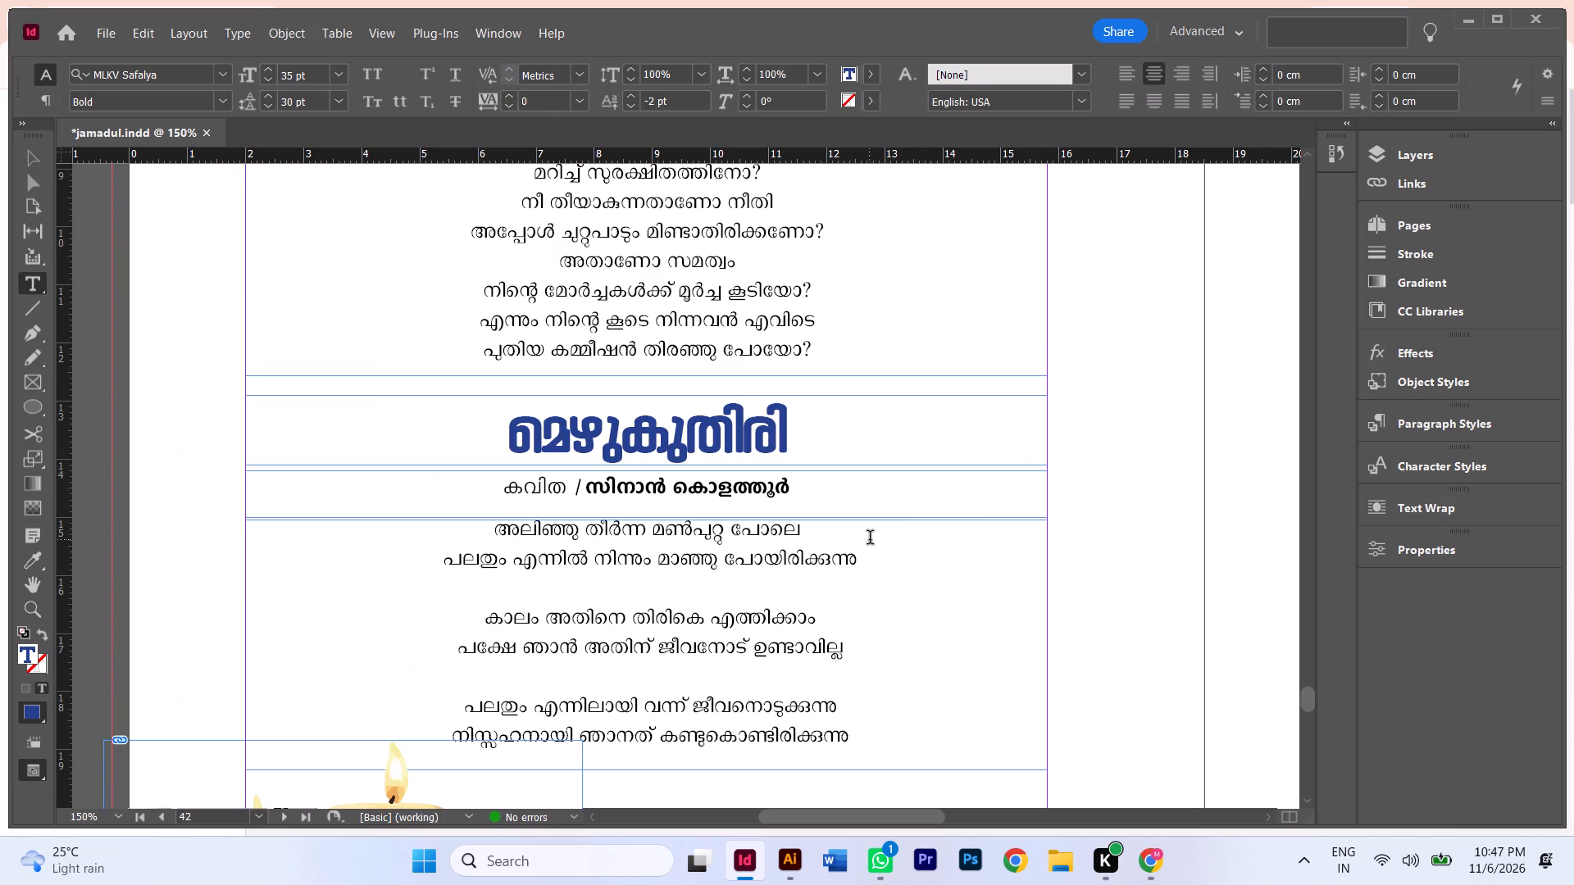
left_click_drag(847, 443, 462, 451)
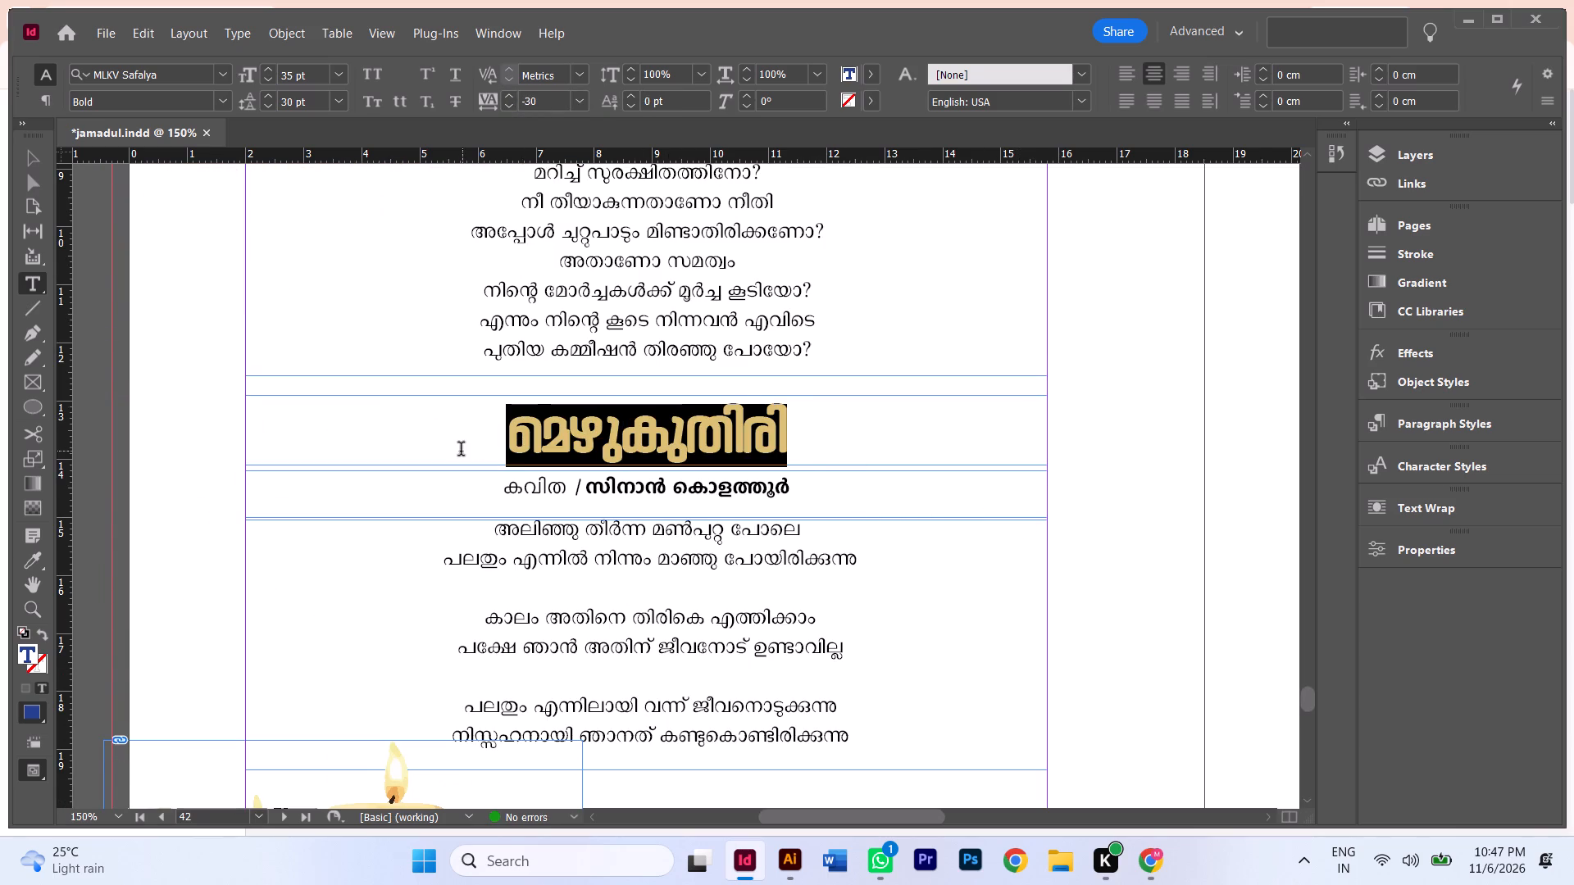
left_click(508, 91)
left_click(508, 91)
Set the tracking of the സ്ത്രീ title on page 42 to -10.
scroll(804, 425, "up", 7)
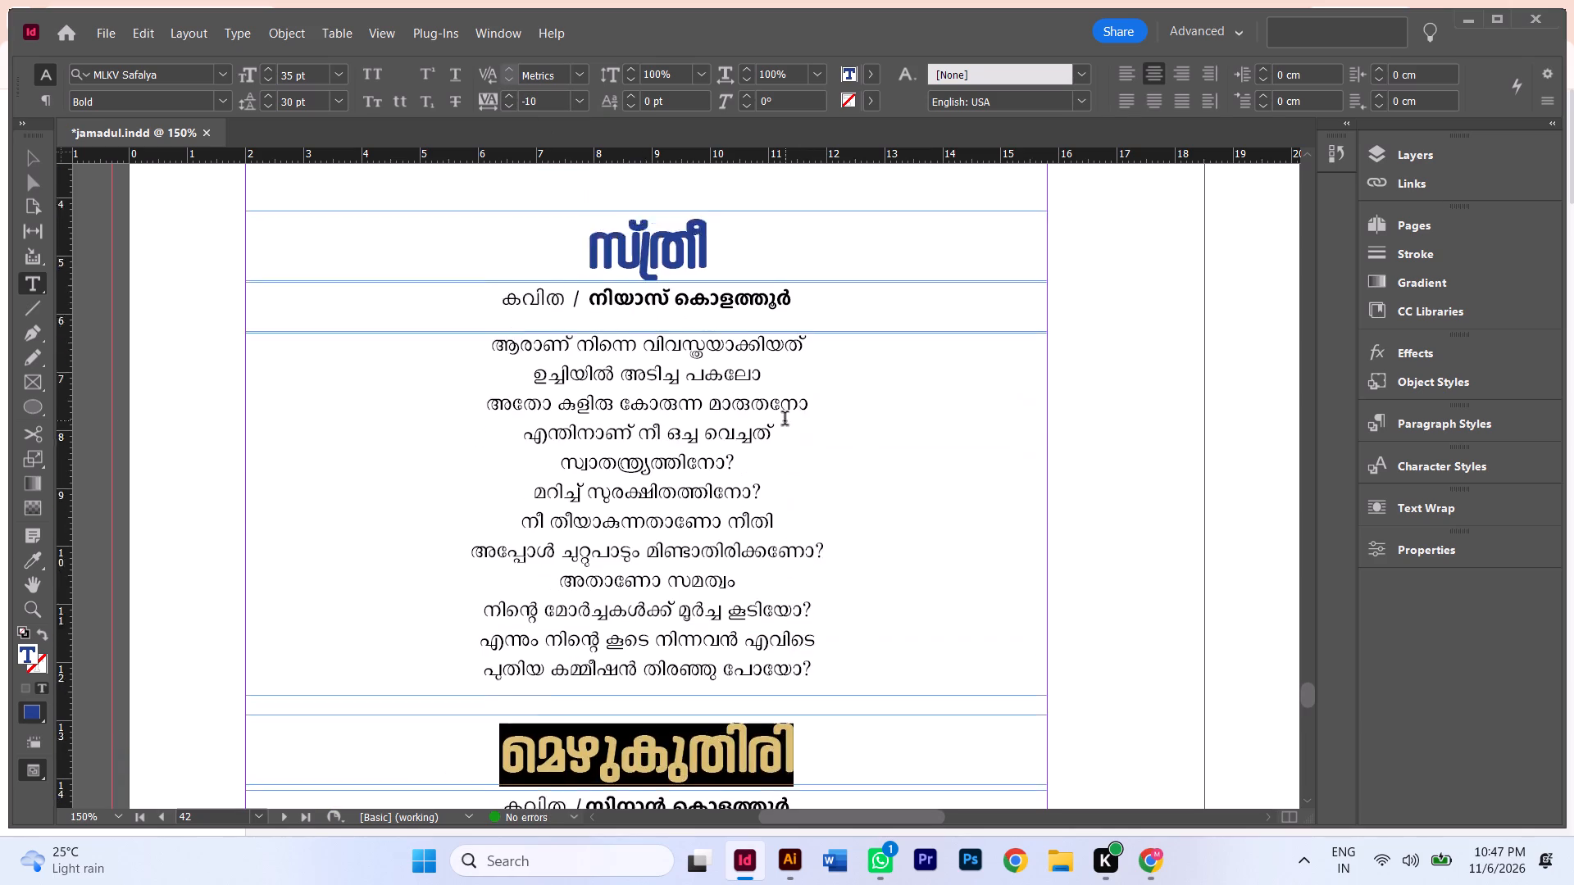
scroll(785, 420, "up", 3)
left_click_drag(725, 454, 560, 456)
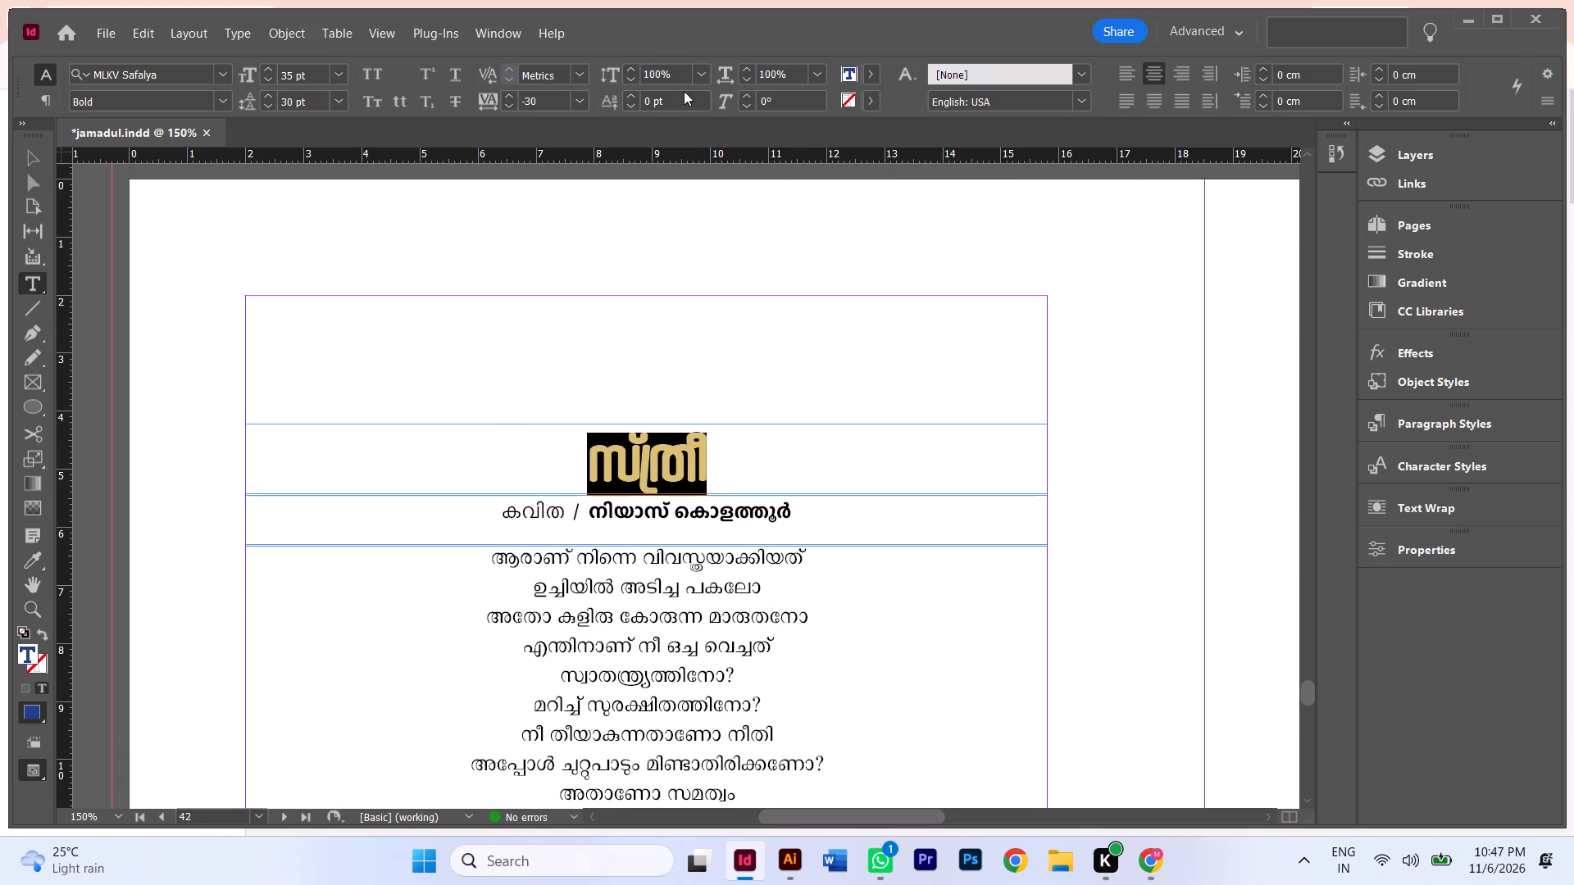
double_click(512, 89)
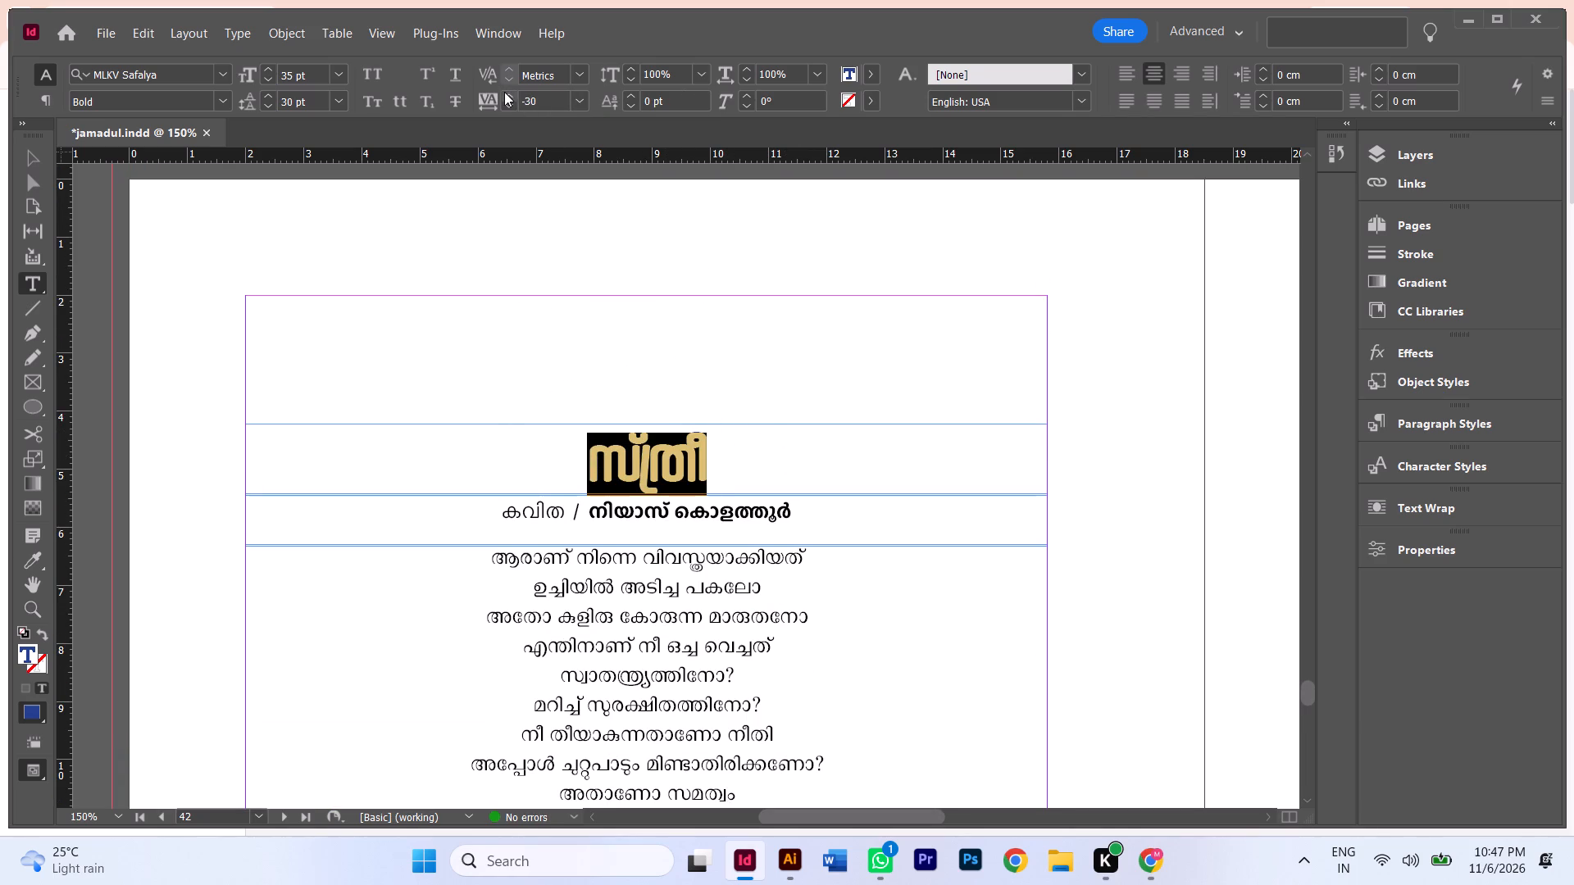
left_click(501, 93)
left_click(507, 97)
left_click(507, 97)
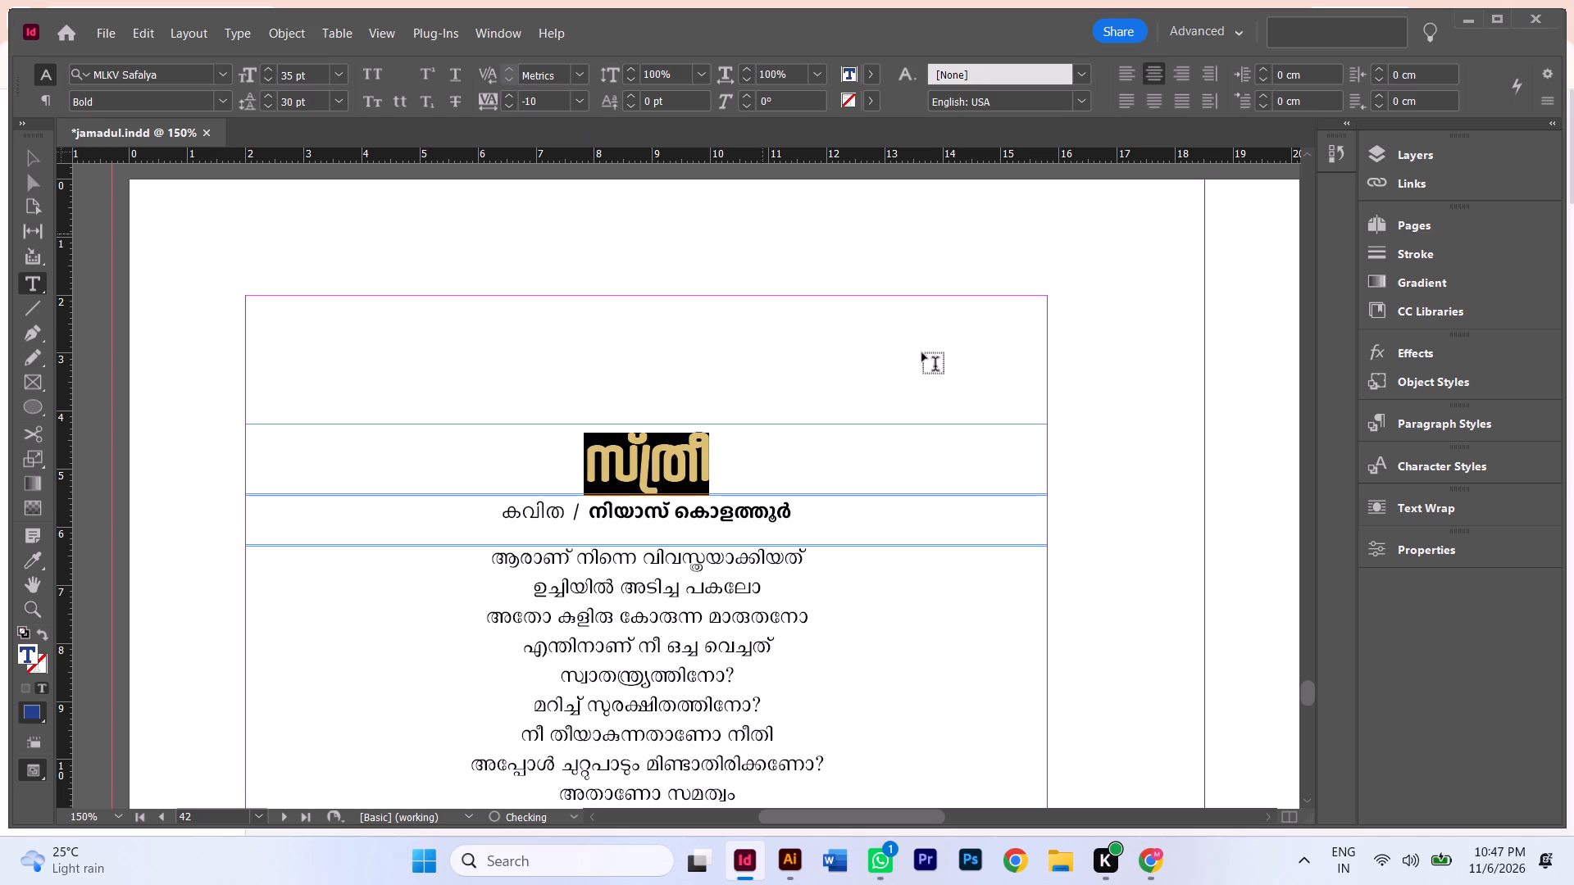
left_click(1097, 422)
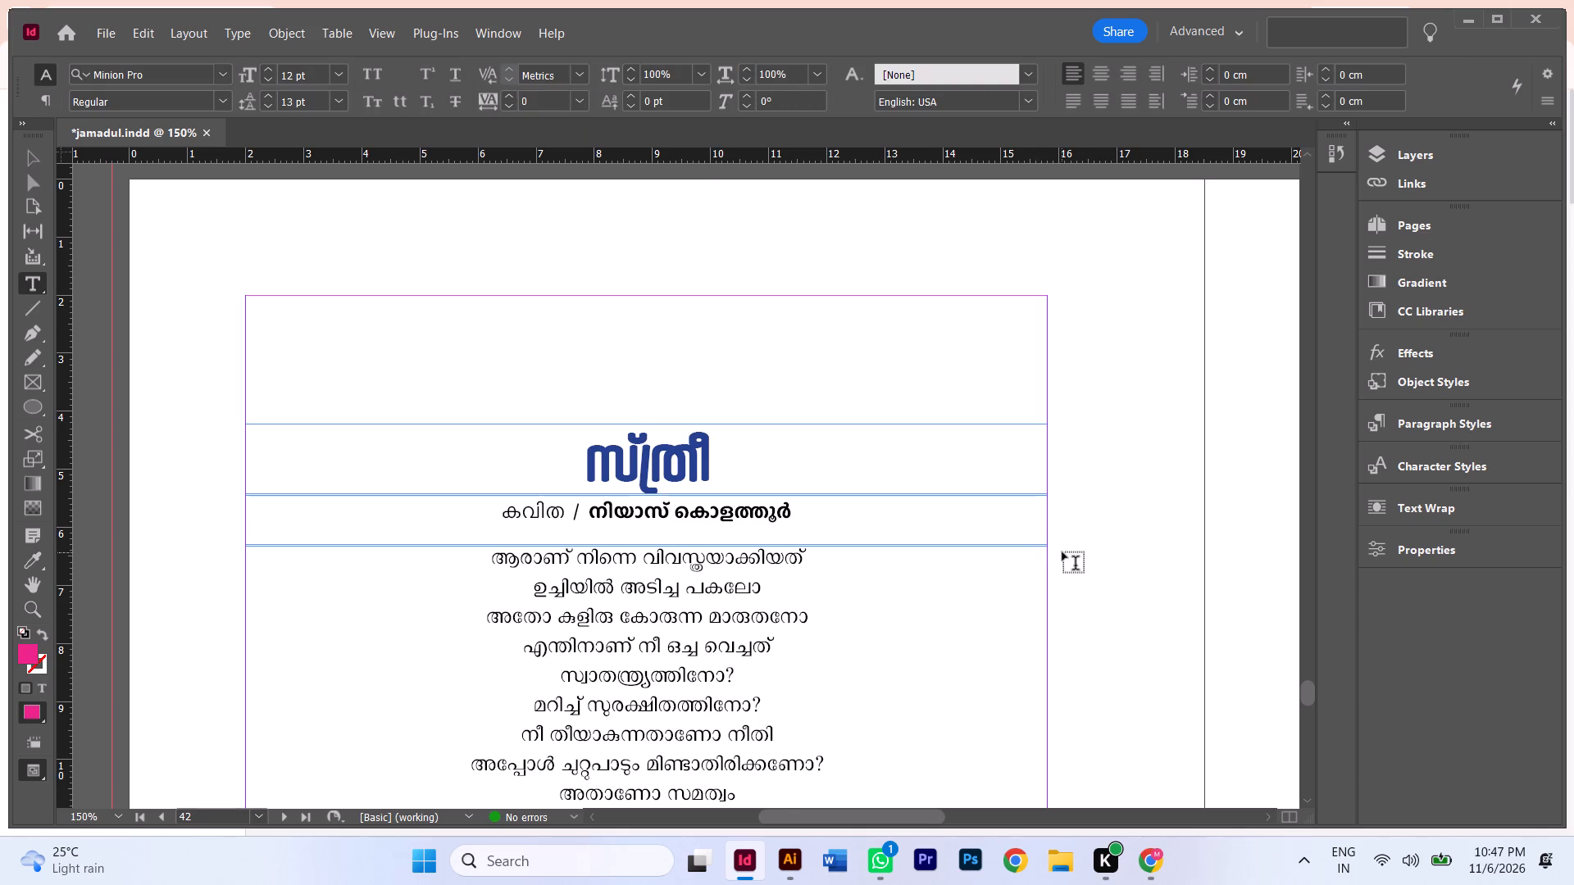
Set the tracking of the സ്ത്രീ title on page 43 to -10.
scroll(1062, 552, "down", 20)
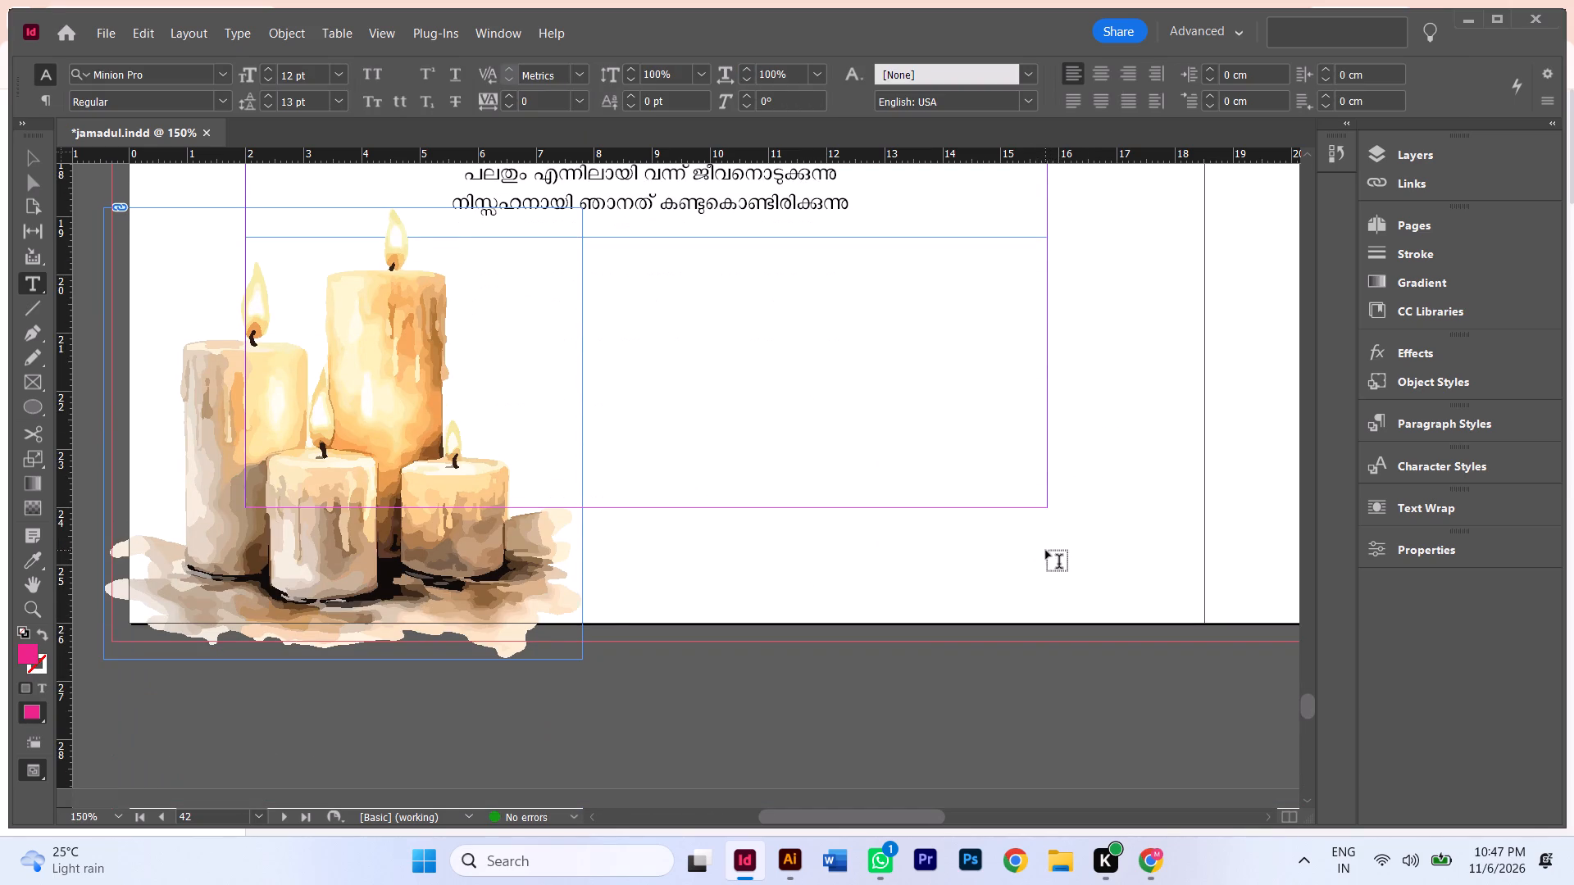
scroll(1038, 556, "down", 3, "alt")
scroll(1066, 547, "down", 5, "ctrl")
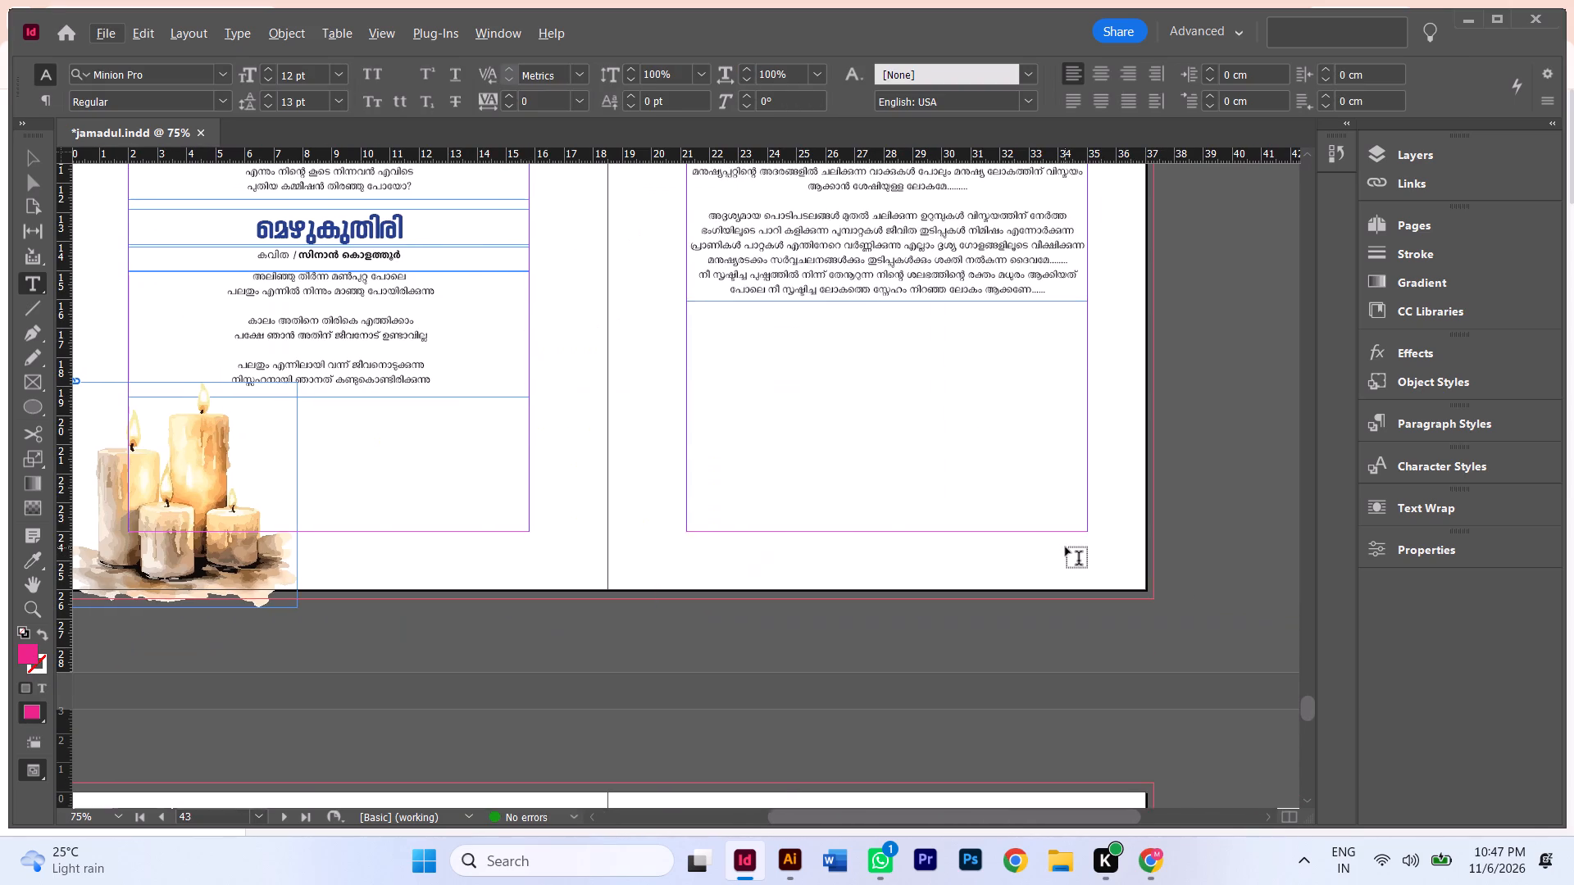
scroll(1066, 547, "up", 5)
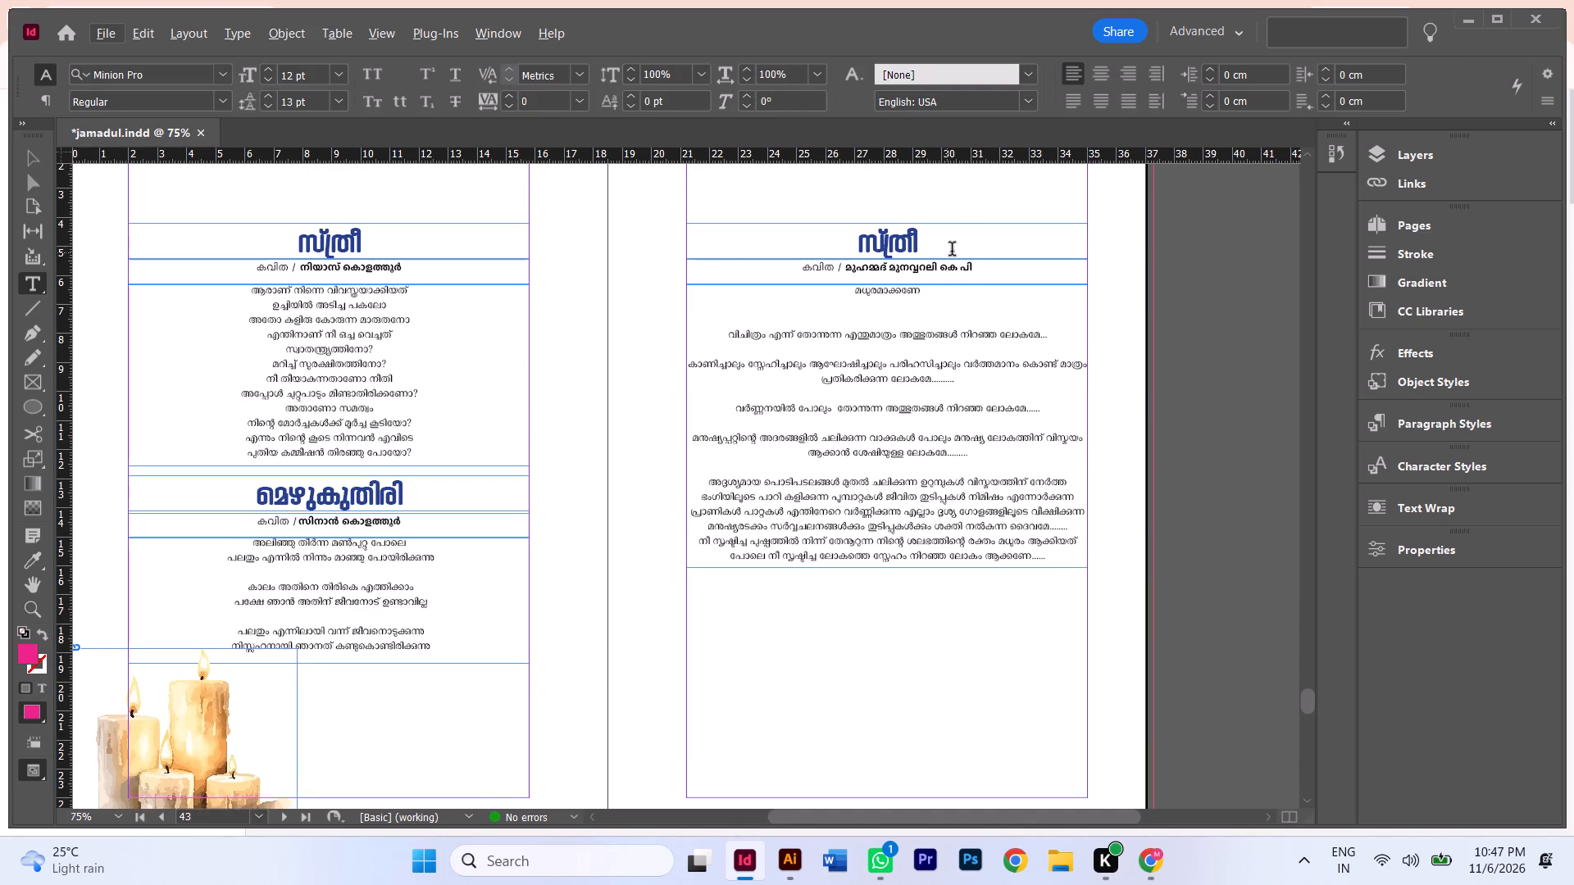
left_click_drag(950, 247, 835, 252)
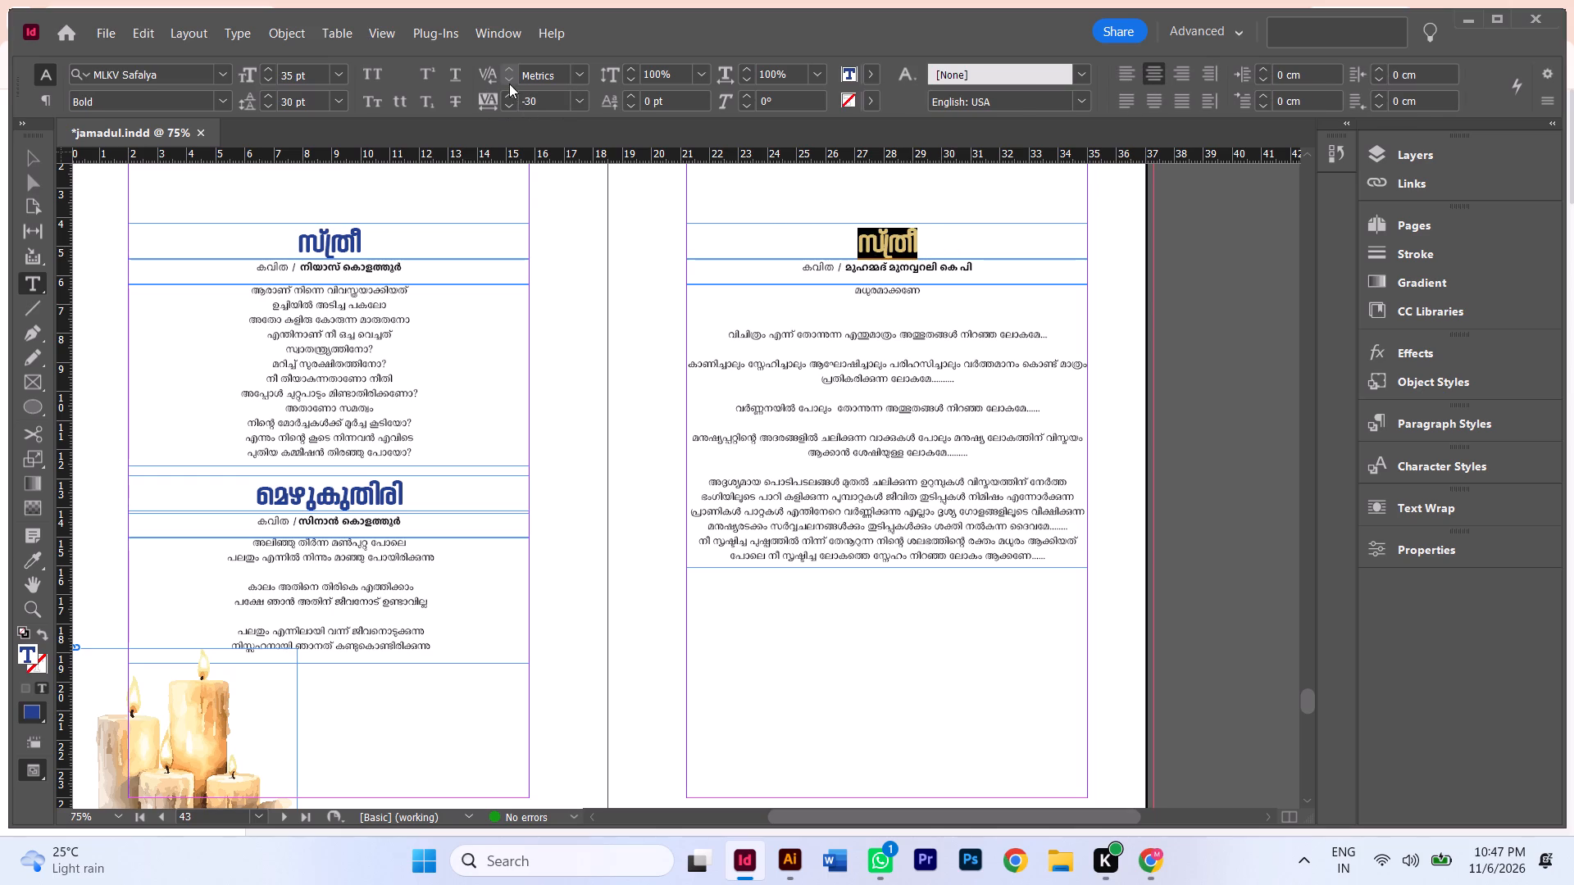
left_click(506, 97)
left_click(506, 97)
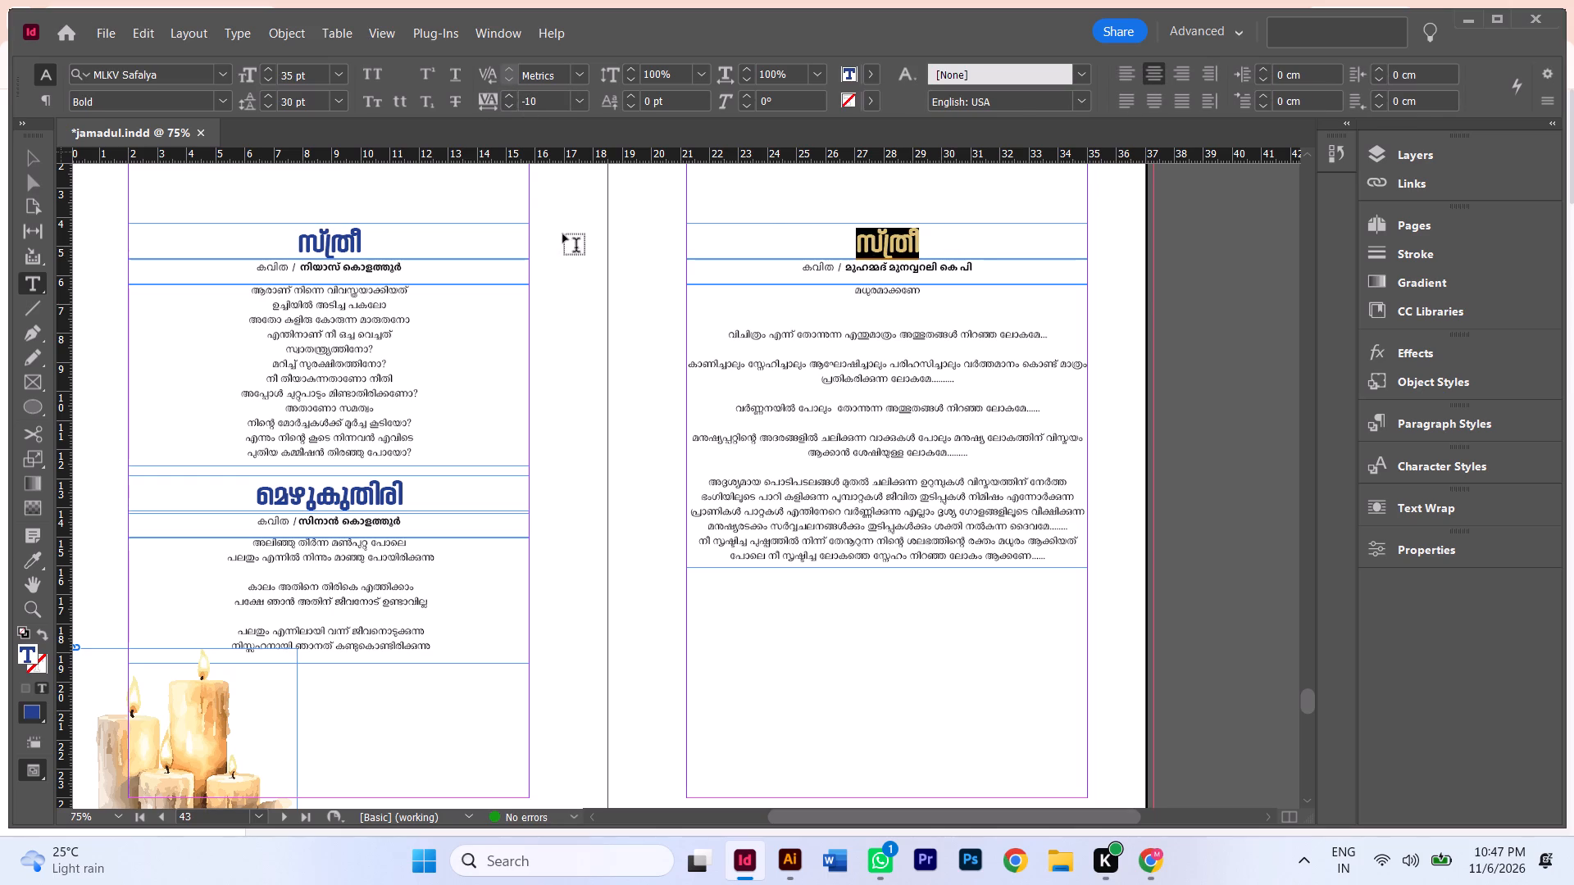
left_click(604, 318)
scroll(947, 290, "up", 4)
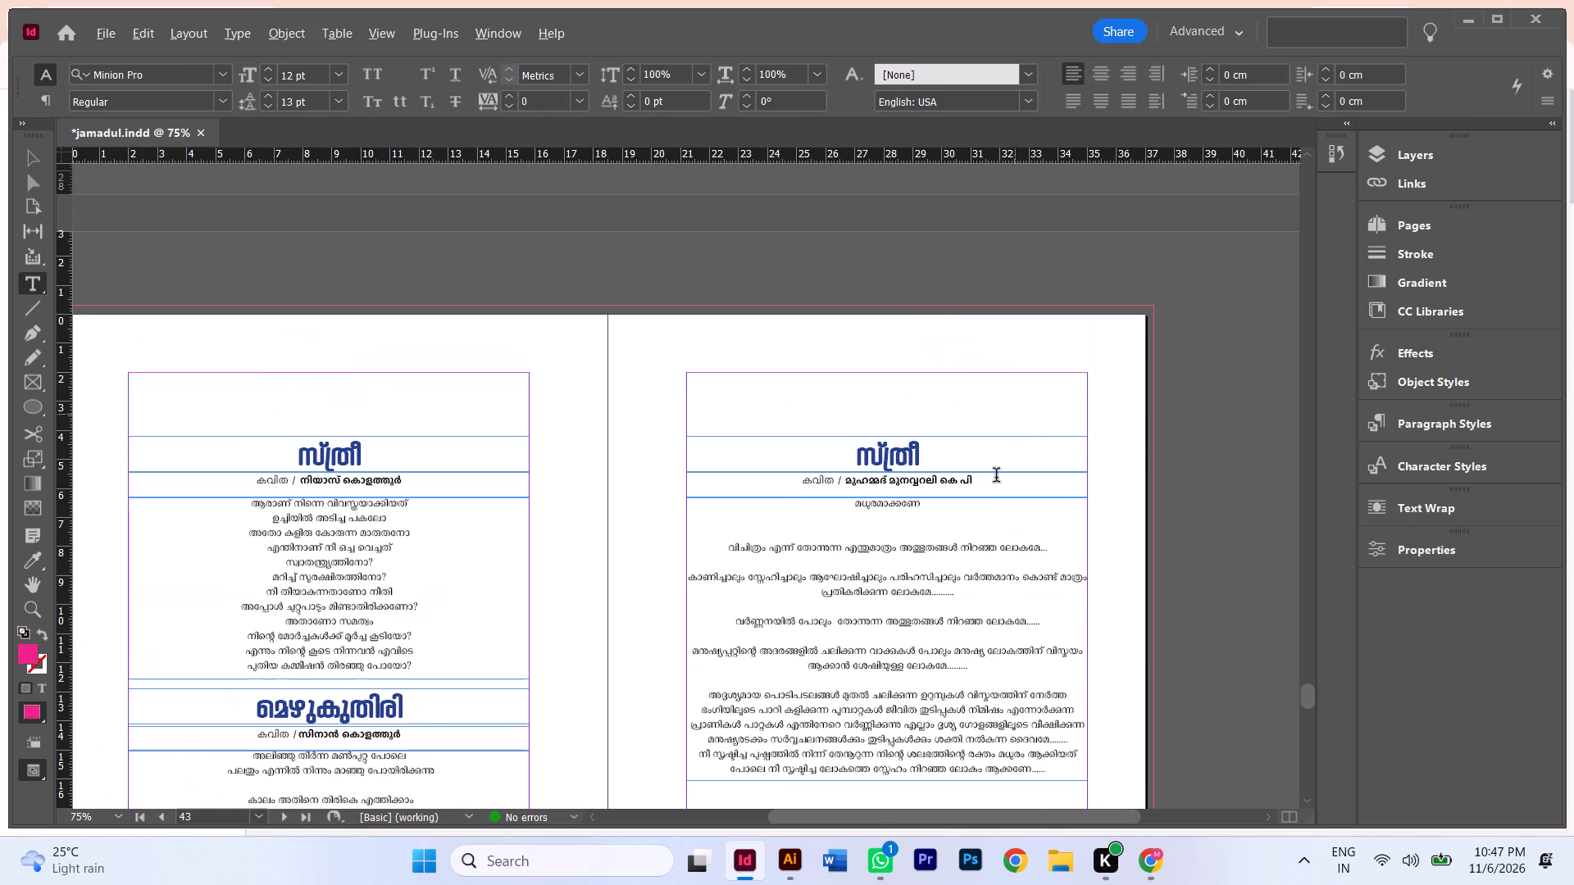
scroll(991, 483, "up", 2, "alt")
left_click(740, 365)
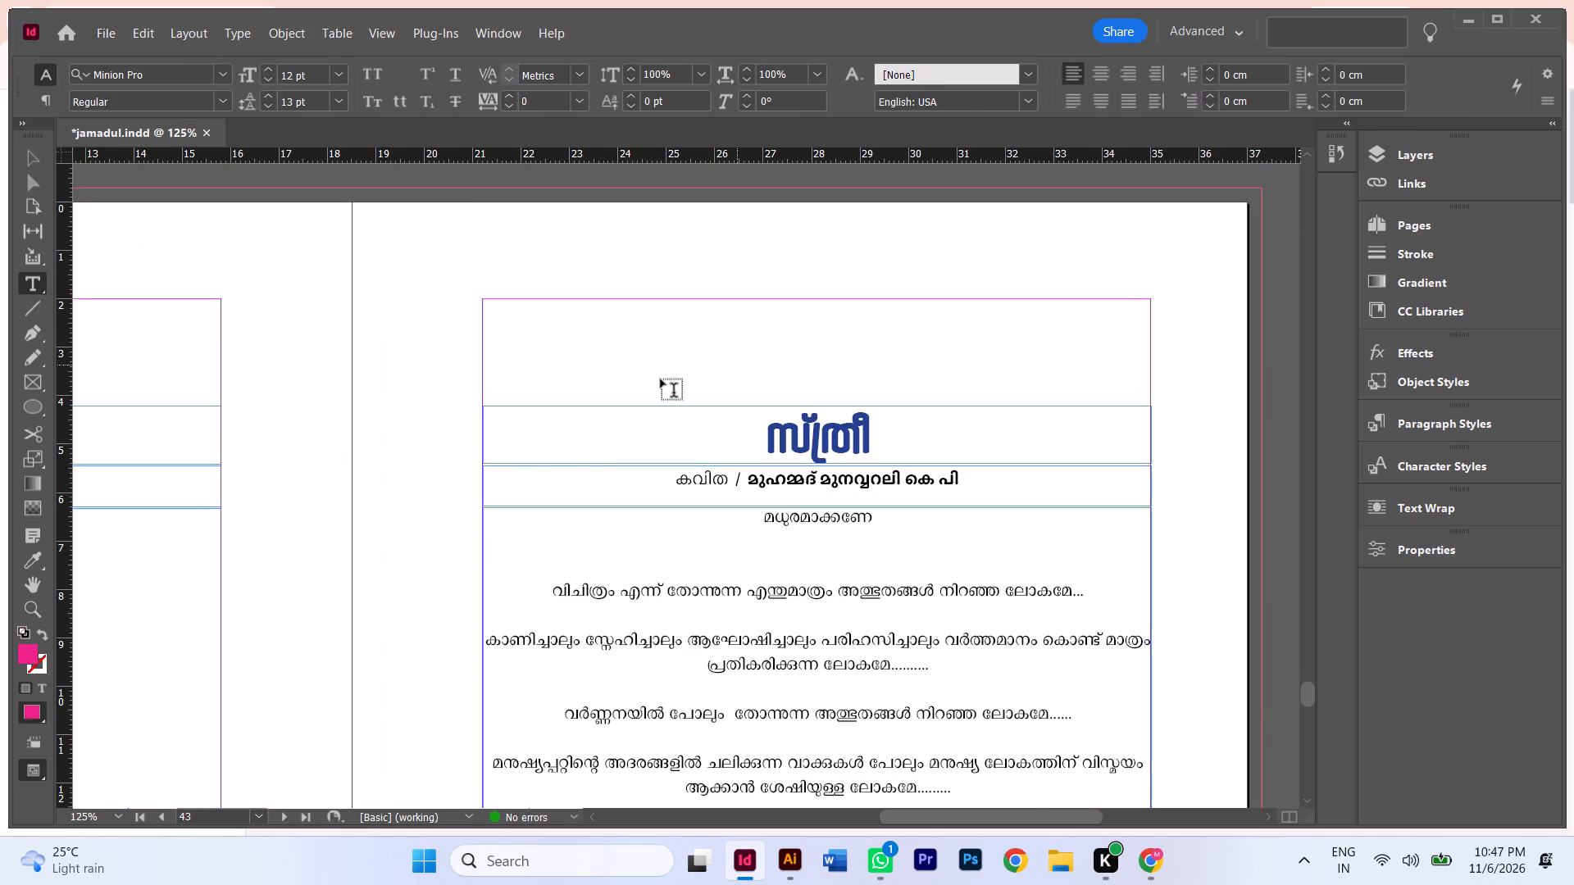
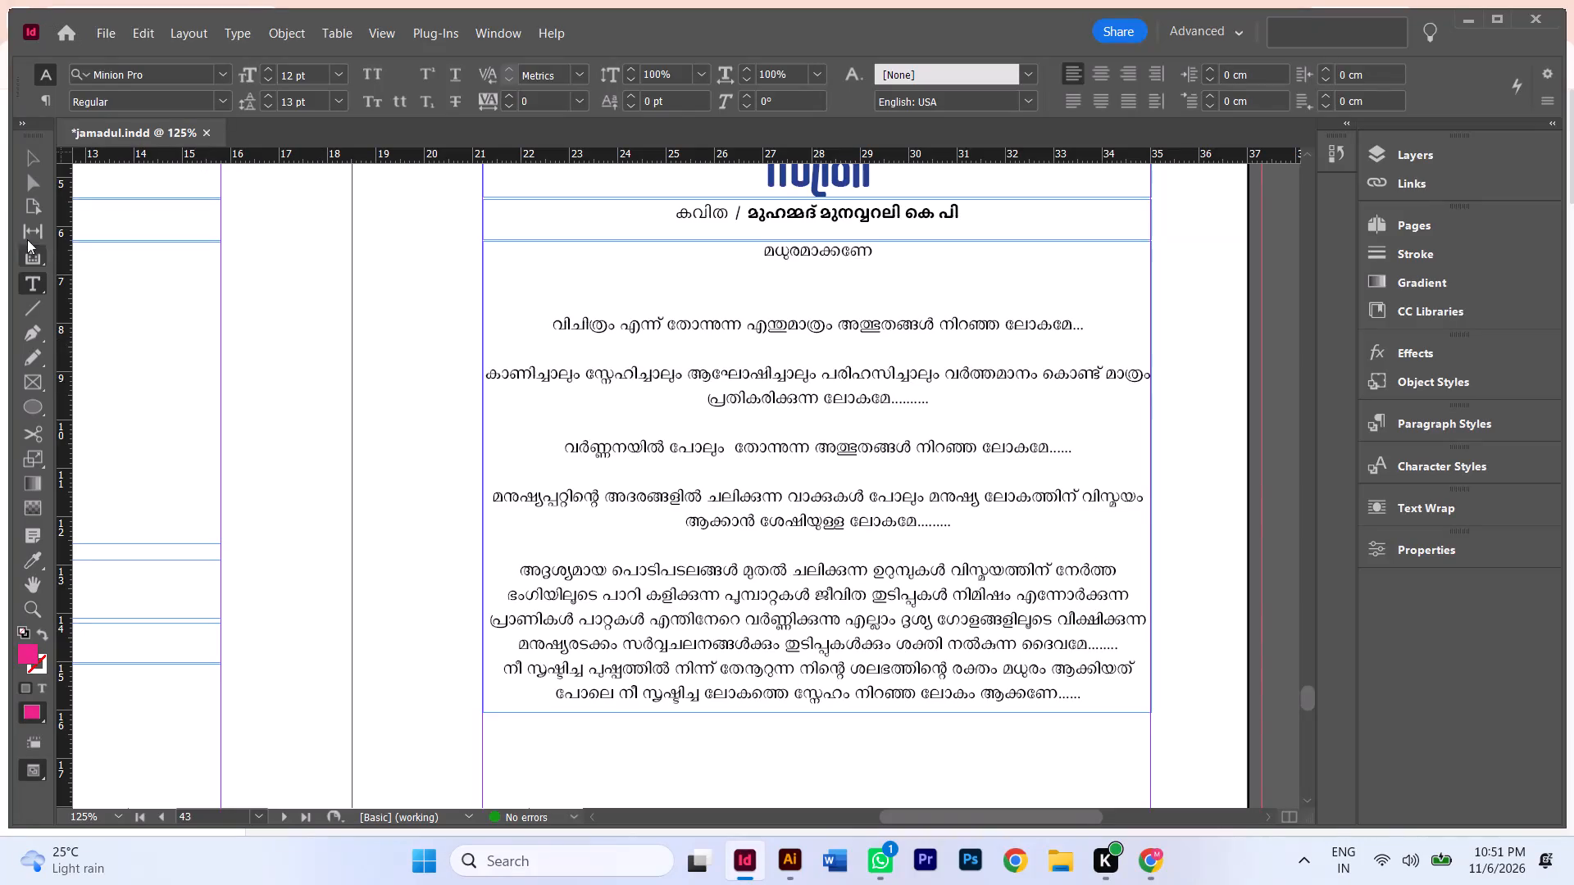
Review the poem layouts on the spreads from page 42 to page 45.
left_click(33, 147)
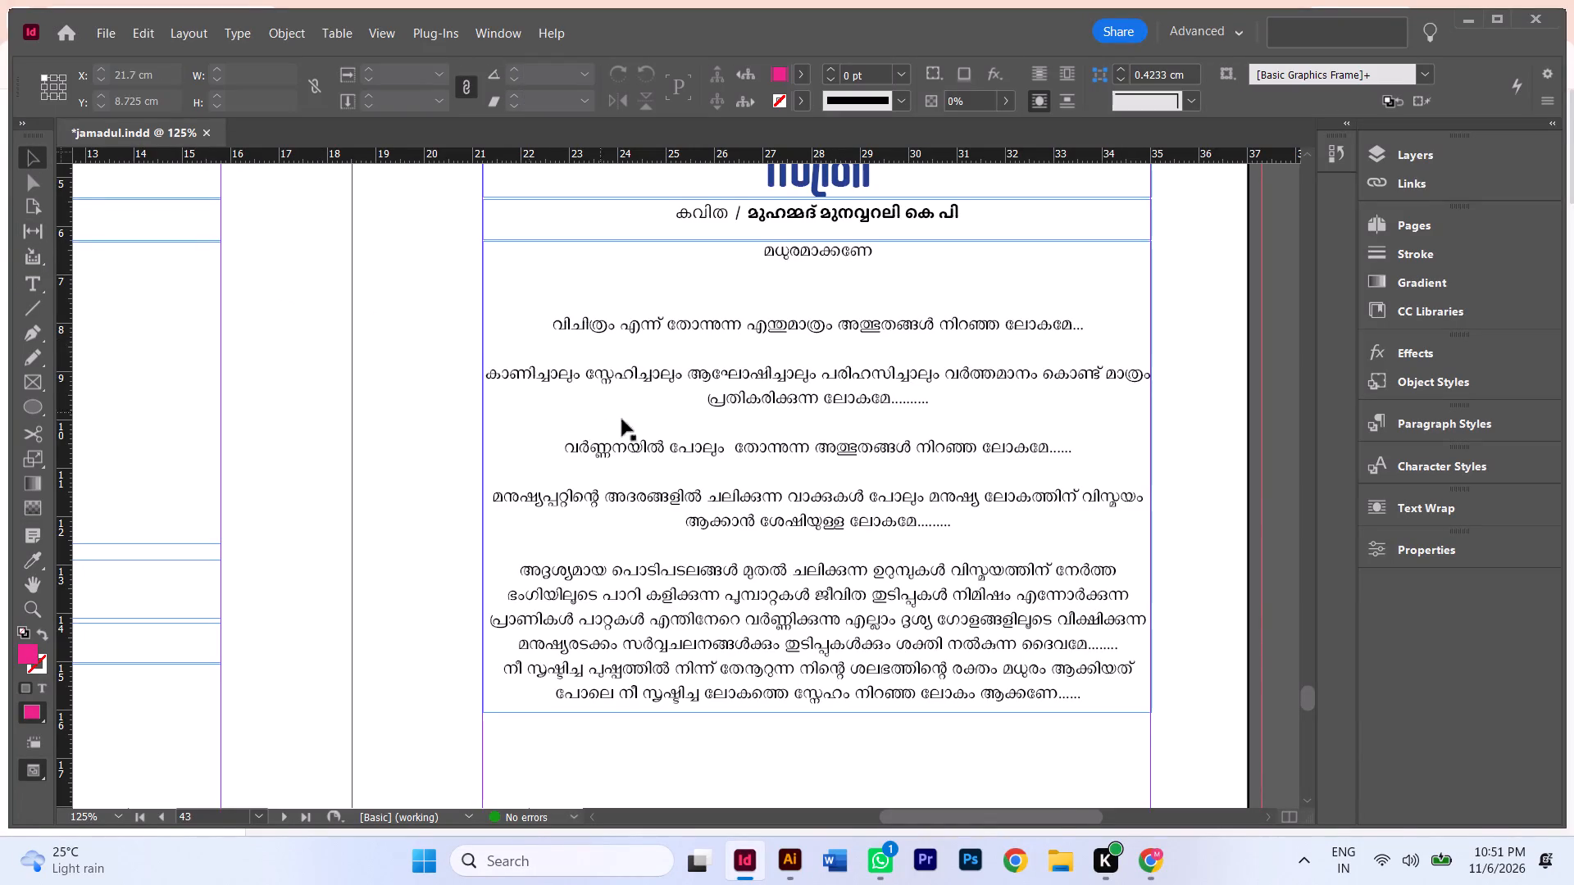
scroll(704, 429, "down", 2, "alt")
scroll(706, 439, "down", 4)
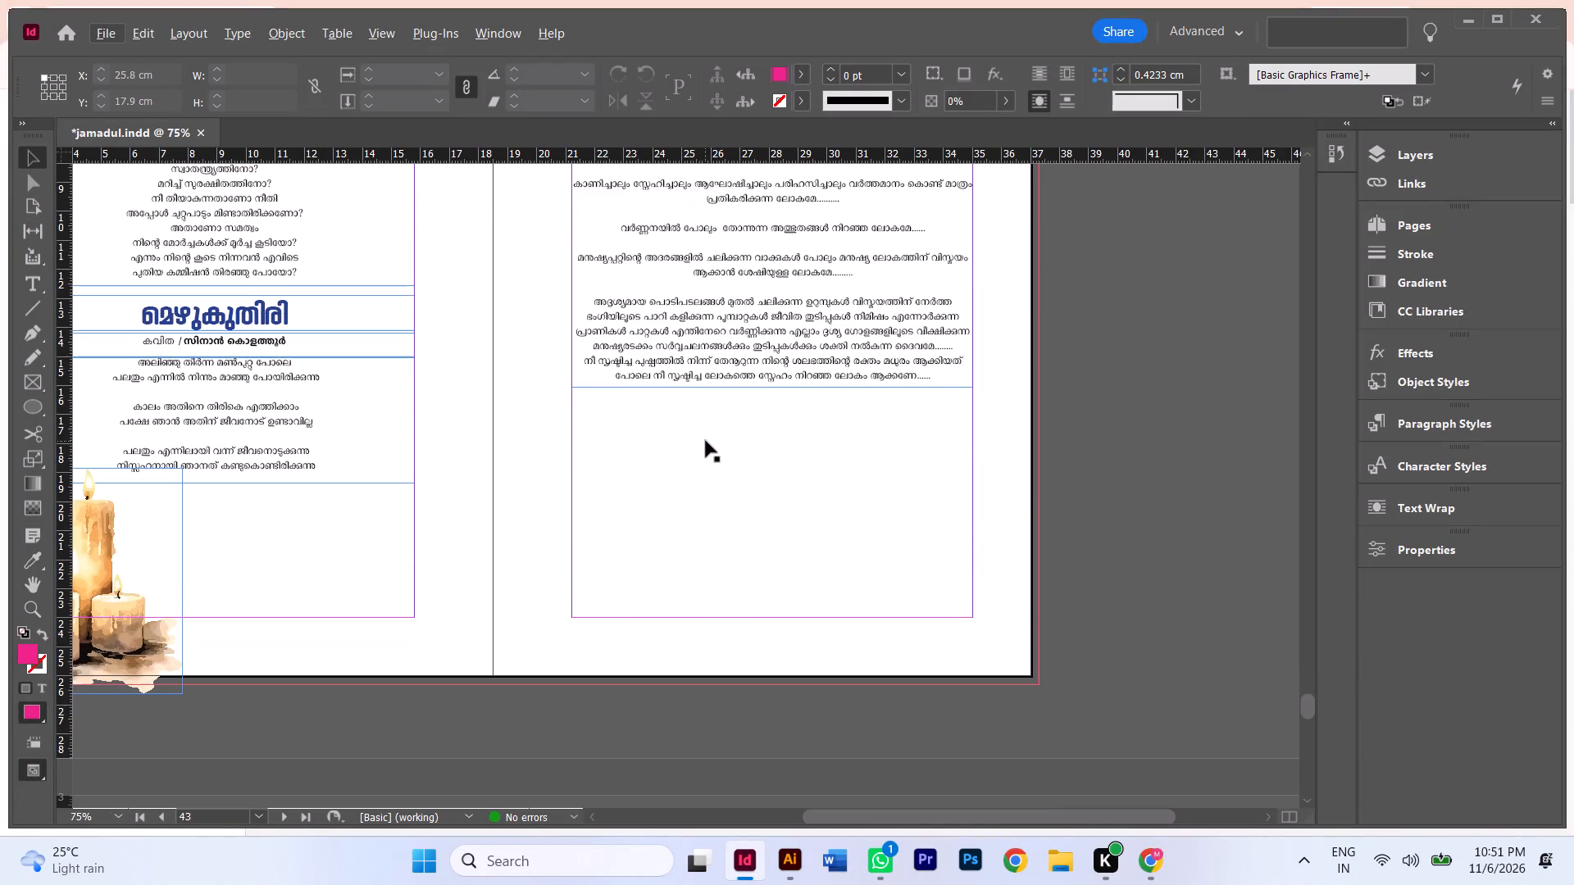
scroll(854, 465, "down", 10)
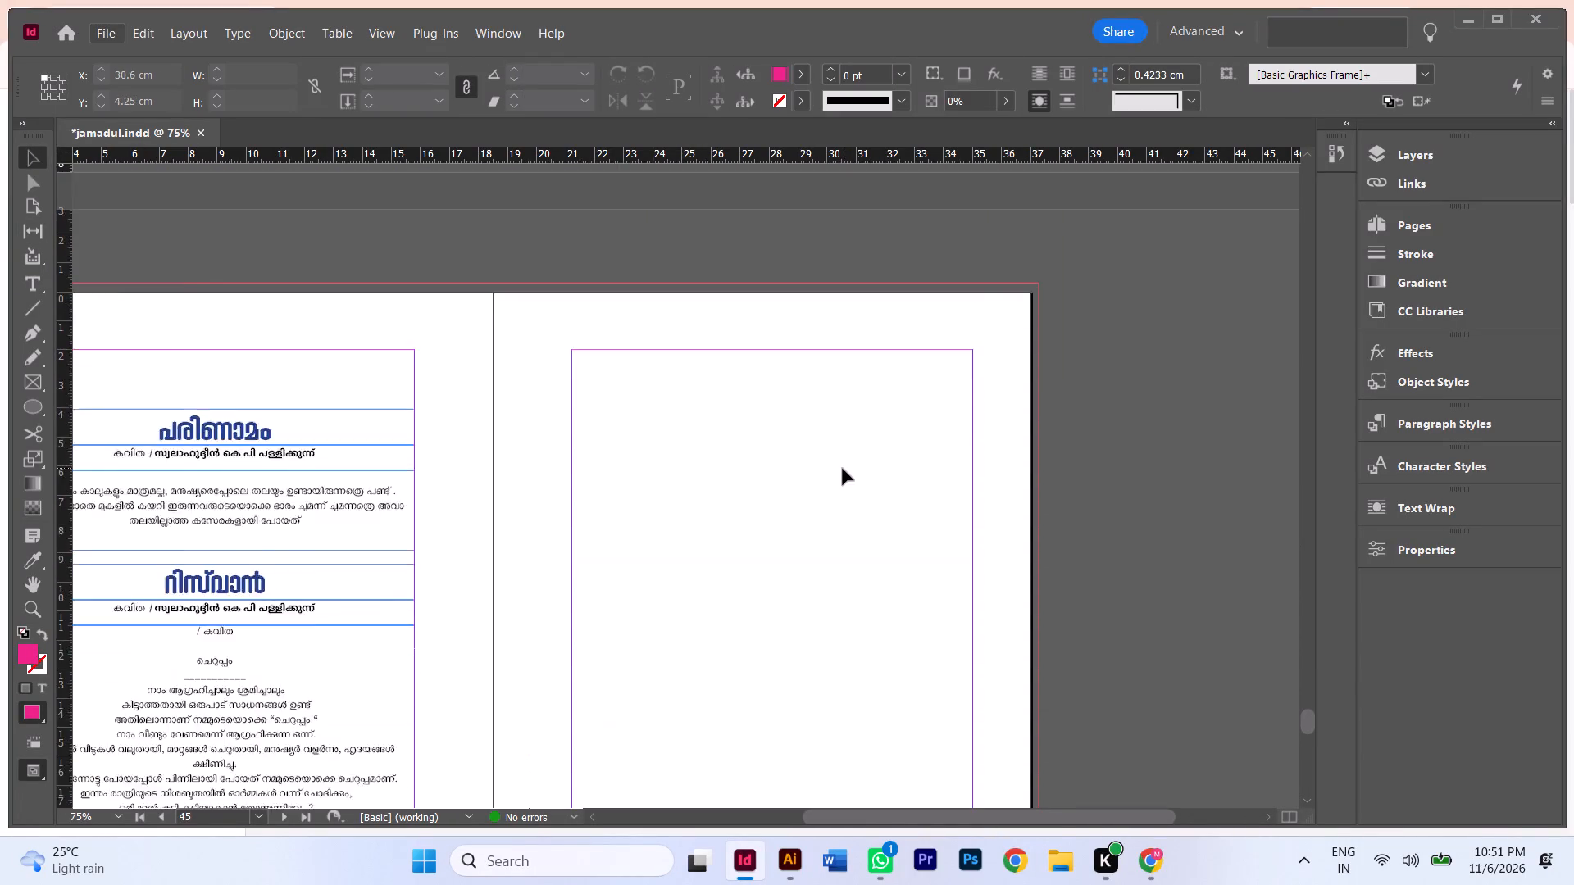
scroll(843, 469, "down", 7)
scroll(550, 433, "up", 6)
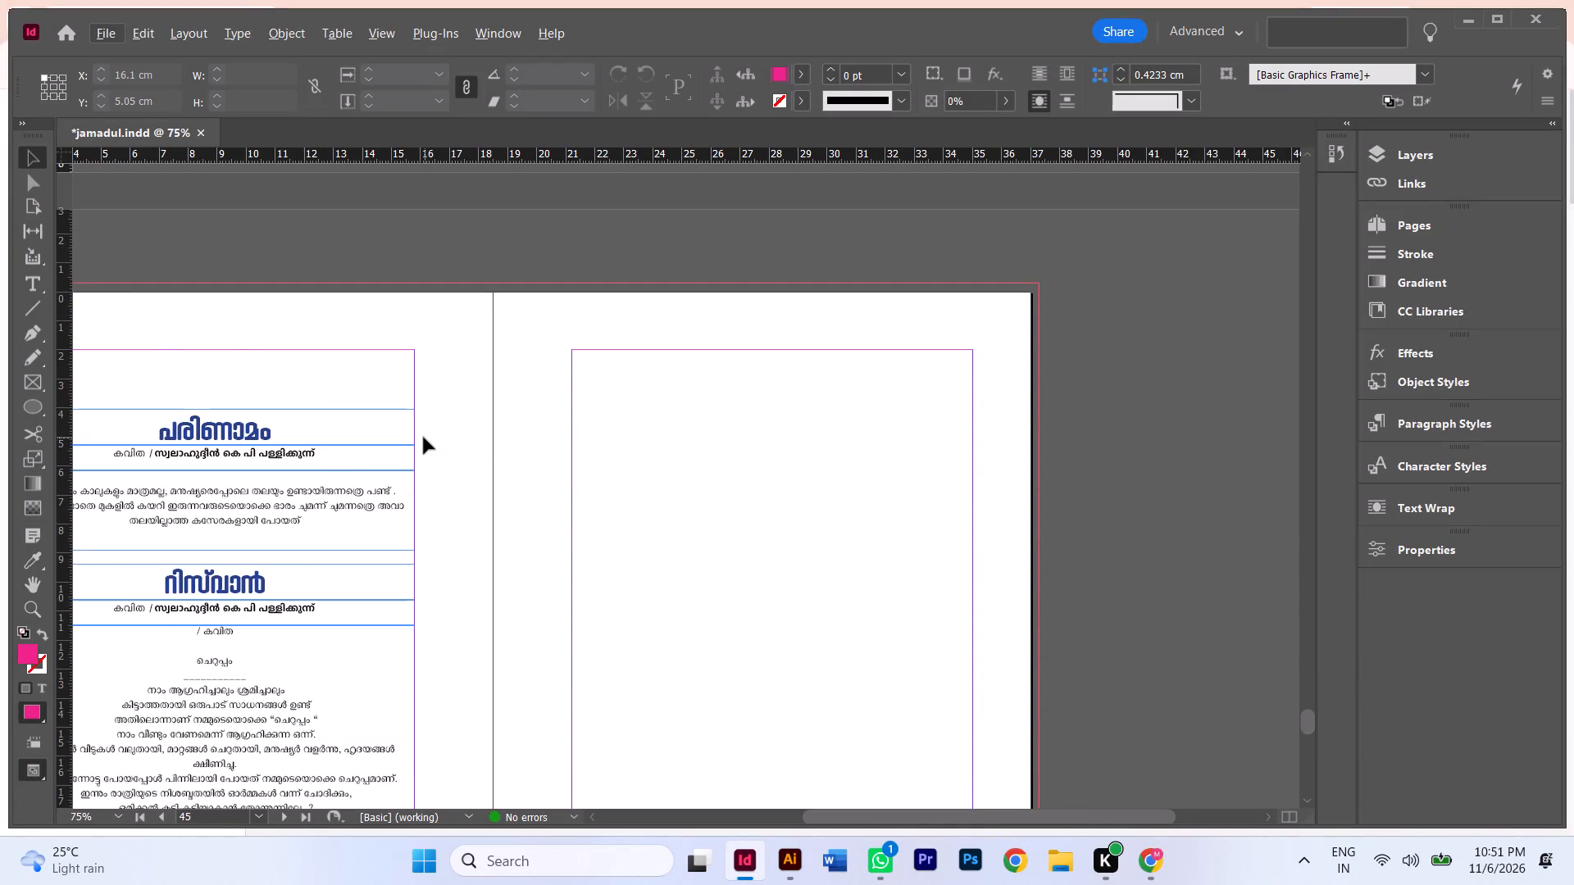
scroll(424, 438, "down", 7)
scroll(424, 438, "up", 5)
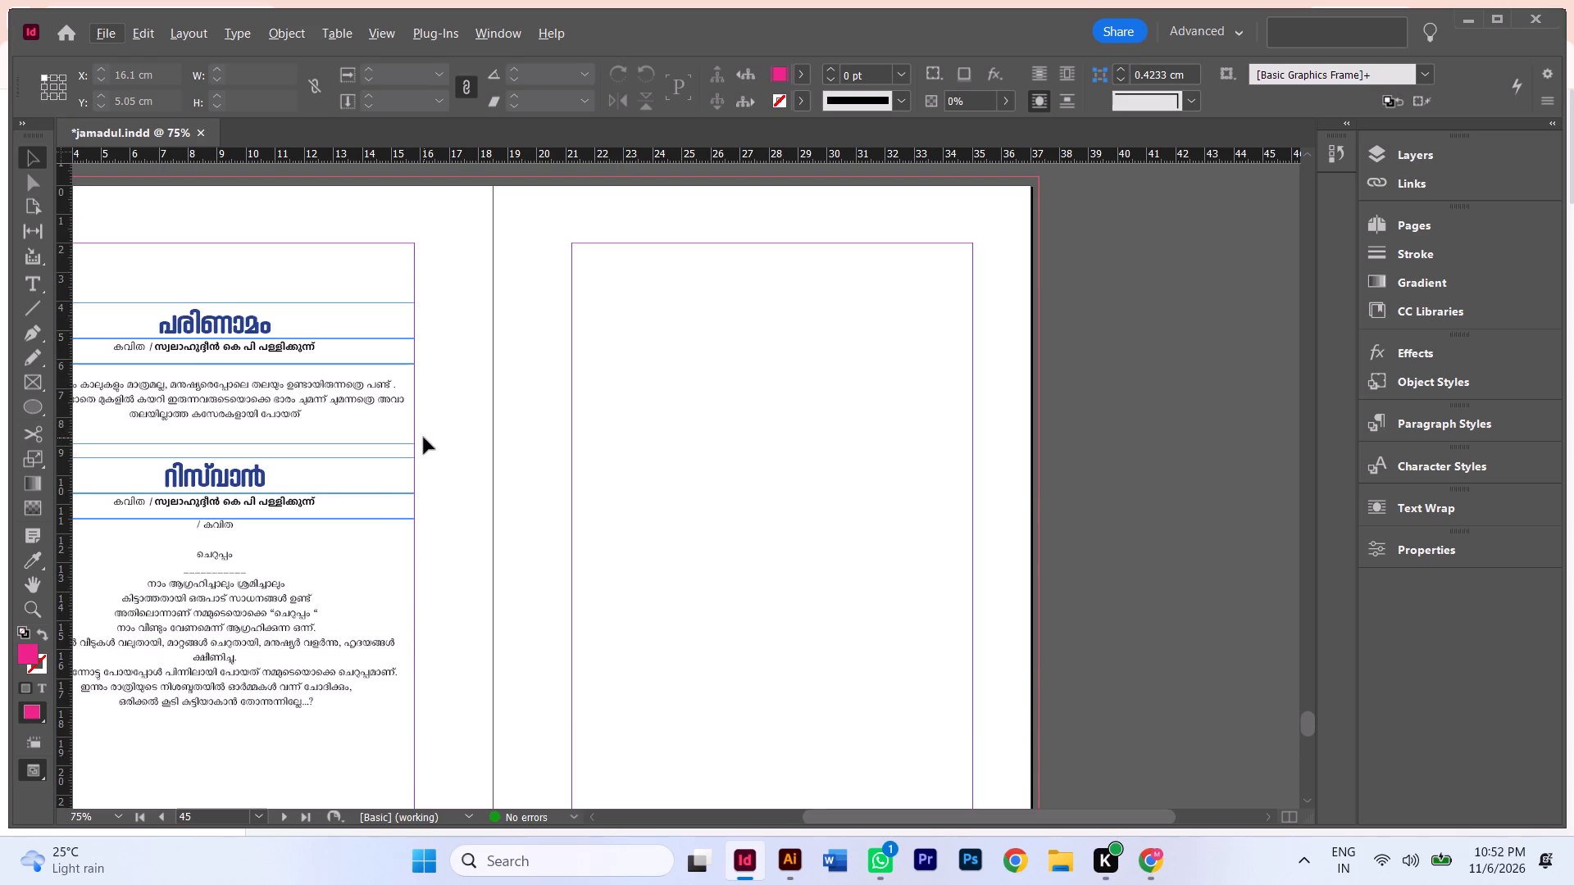
scroll(491, 573, "up", 3)
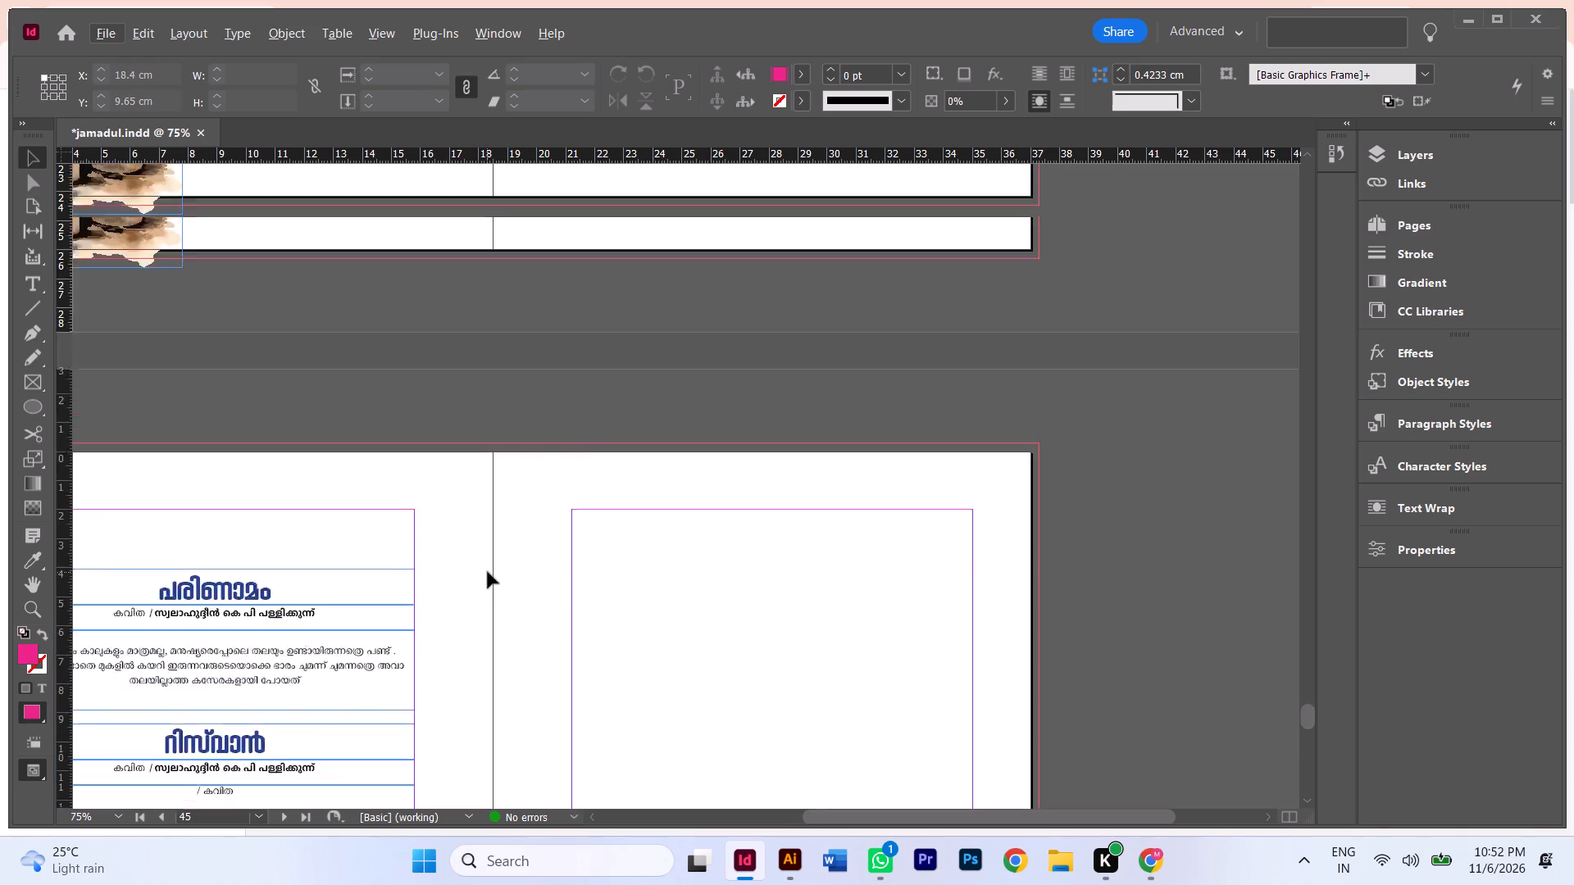
scroll(488, 572, "up", 14)
scroll(498, 570, "down", 8)
scroll(421, 614, "down", 10)
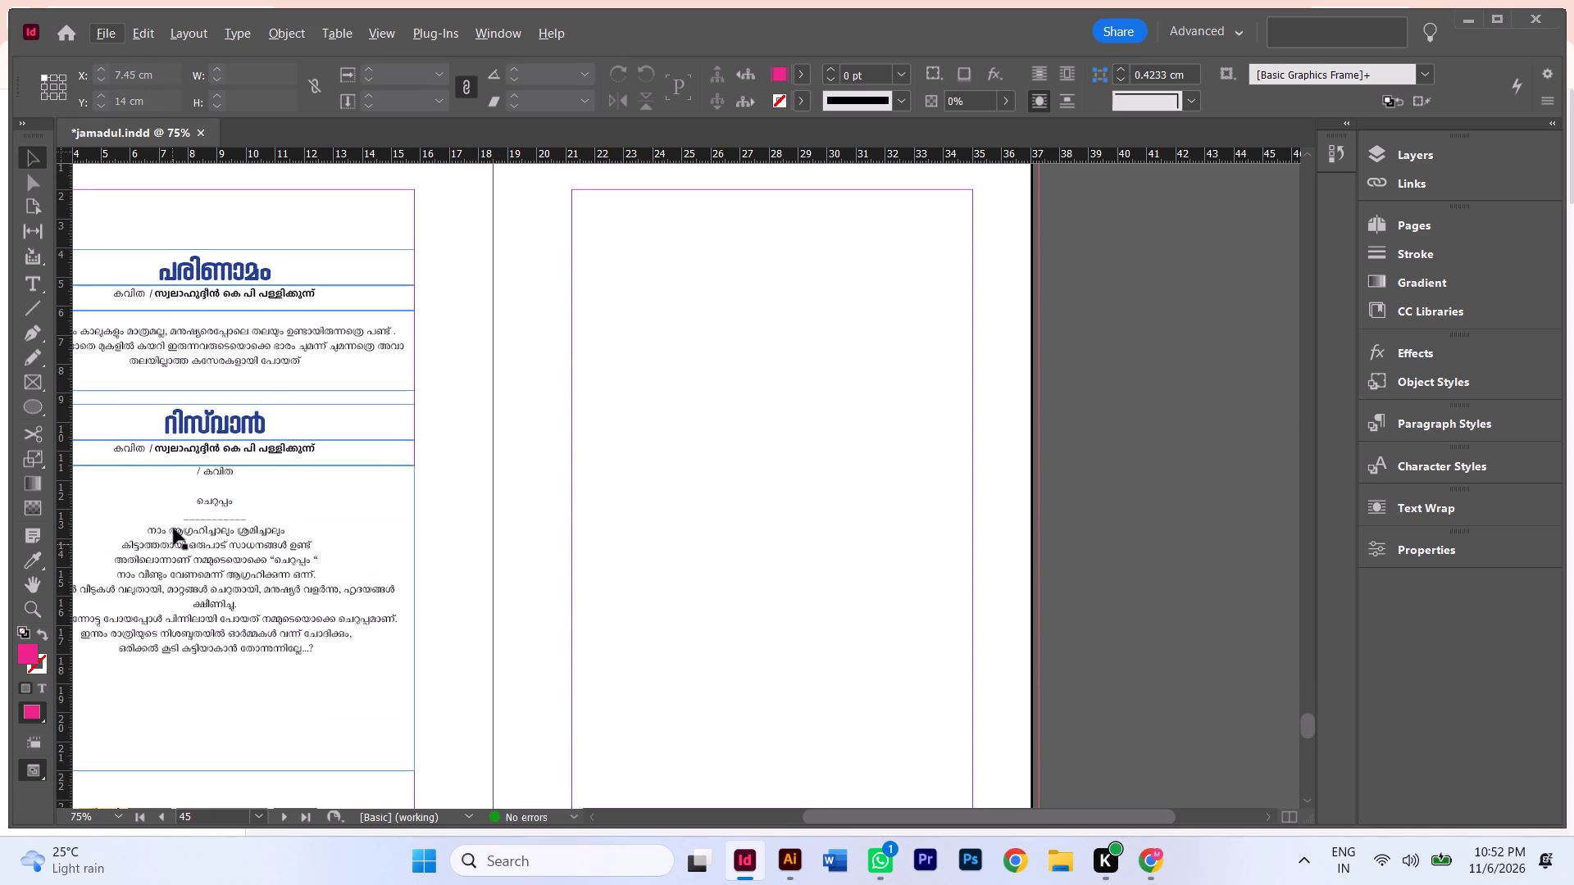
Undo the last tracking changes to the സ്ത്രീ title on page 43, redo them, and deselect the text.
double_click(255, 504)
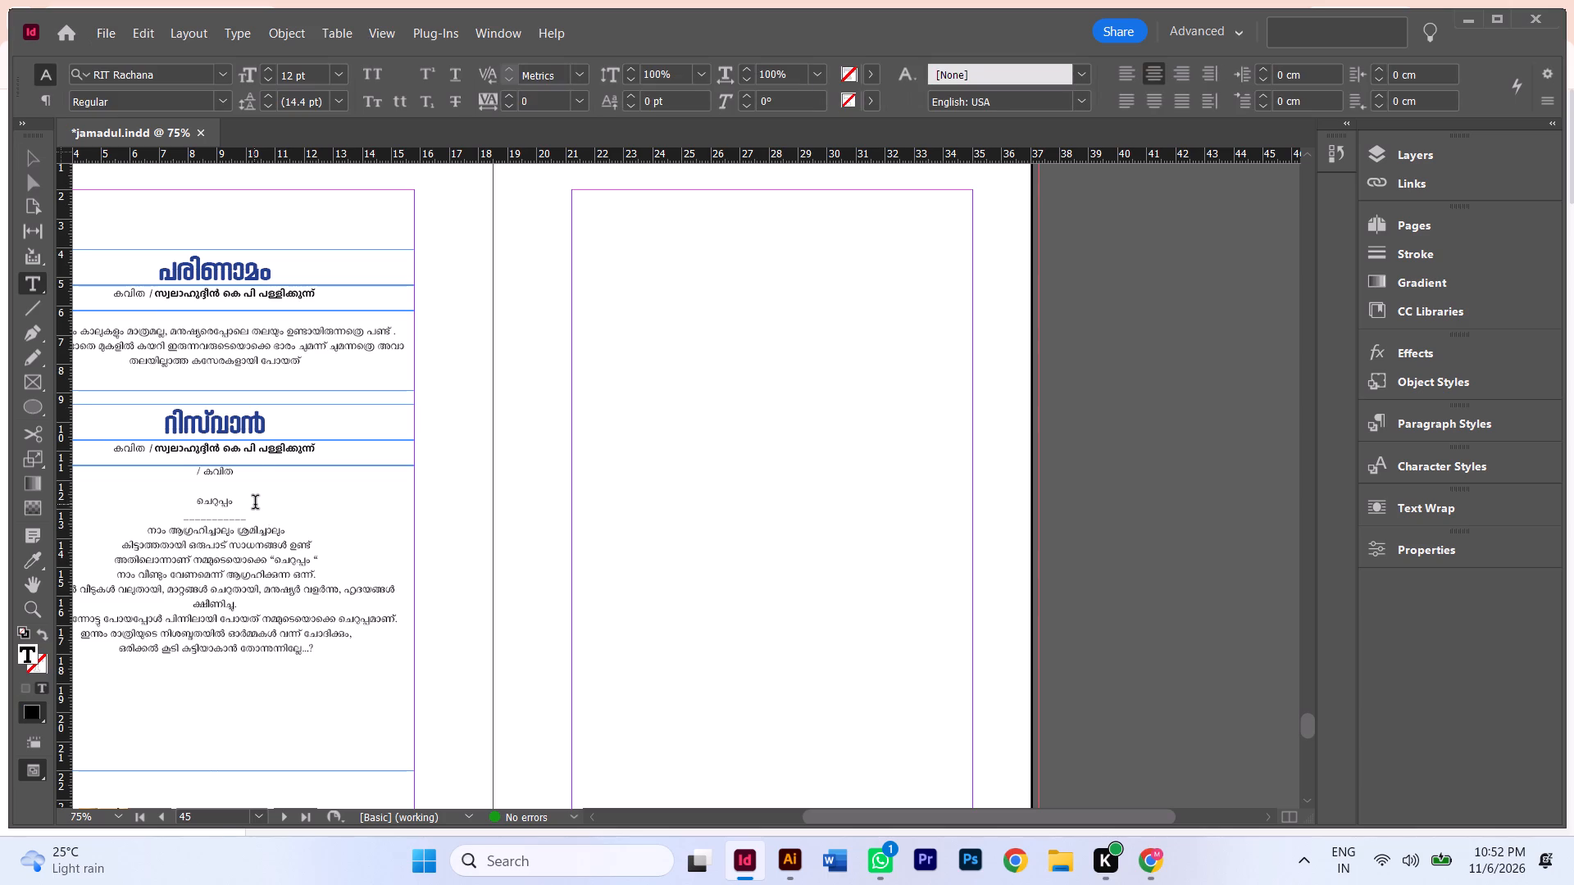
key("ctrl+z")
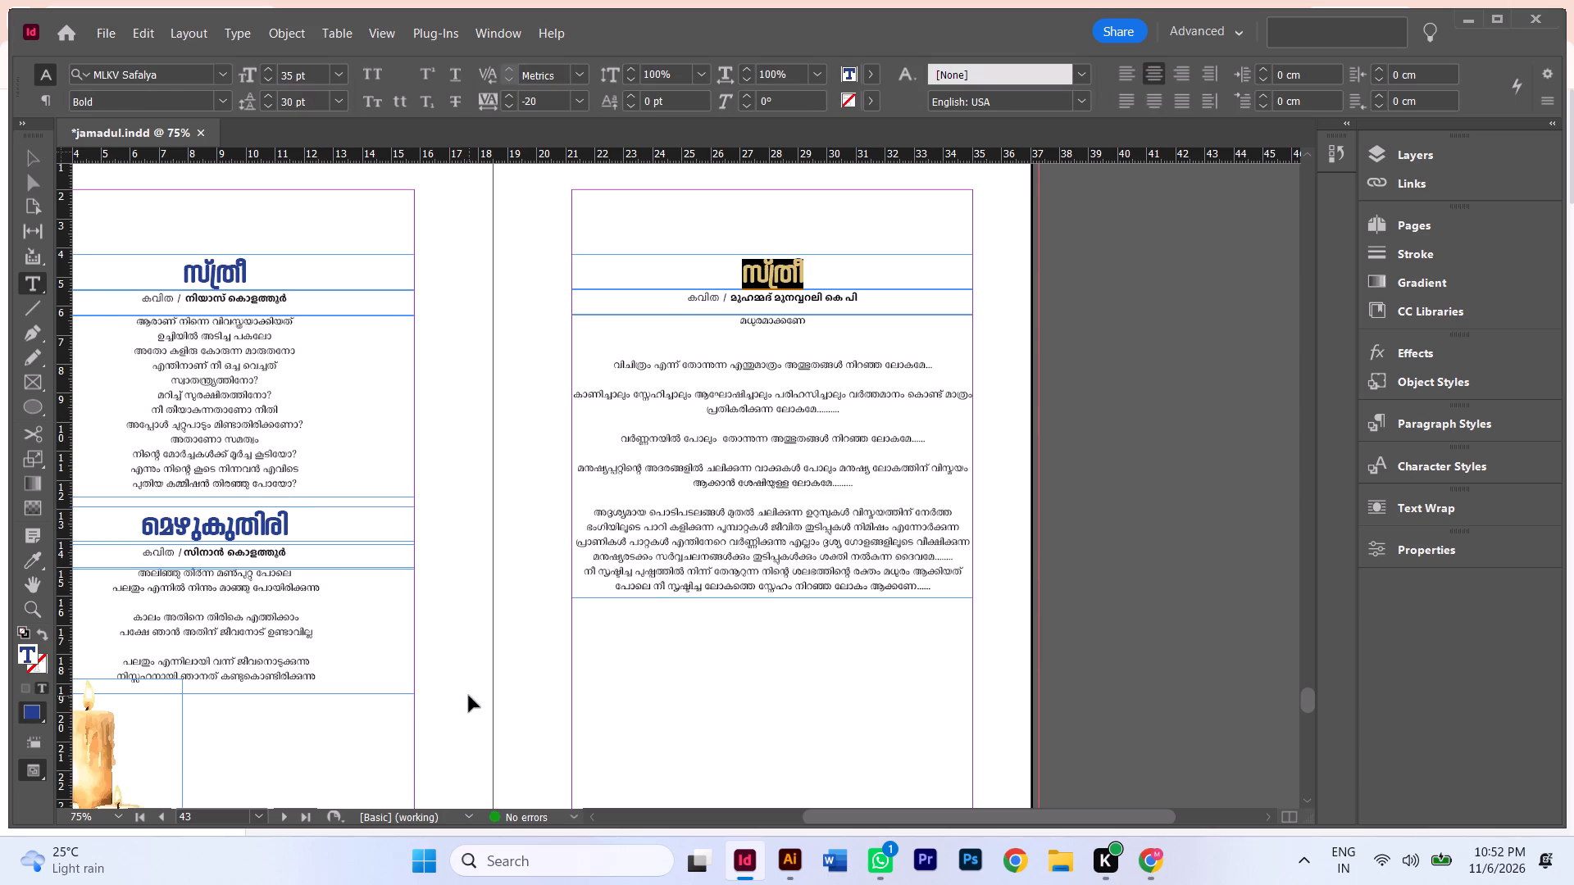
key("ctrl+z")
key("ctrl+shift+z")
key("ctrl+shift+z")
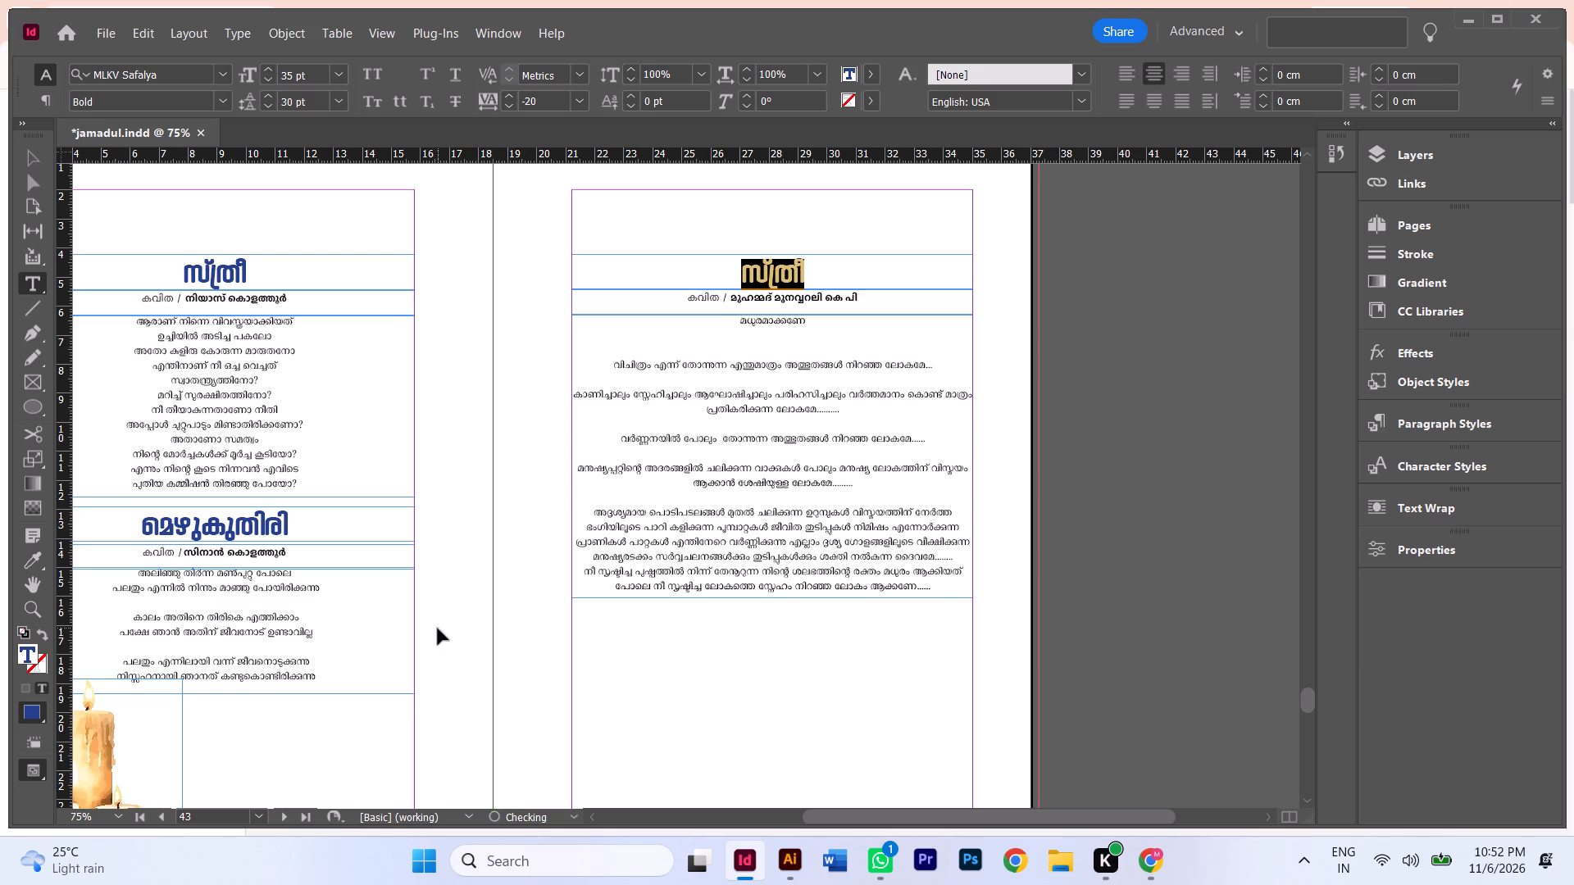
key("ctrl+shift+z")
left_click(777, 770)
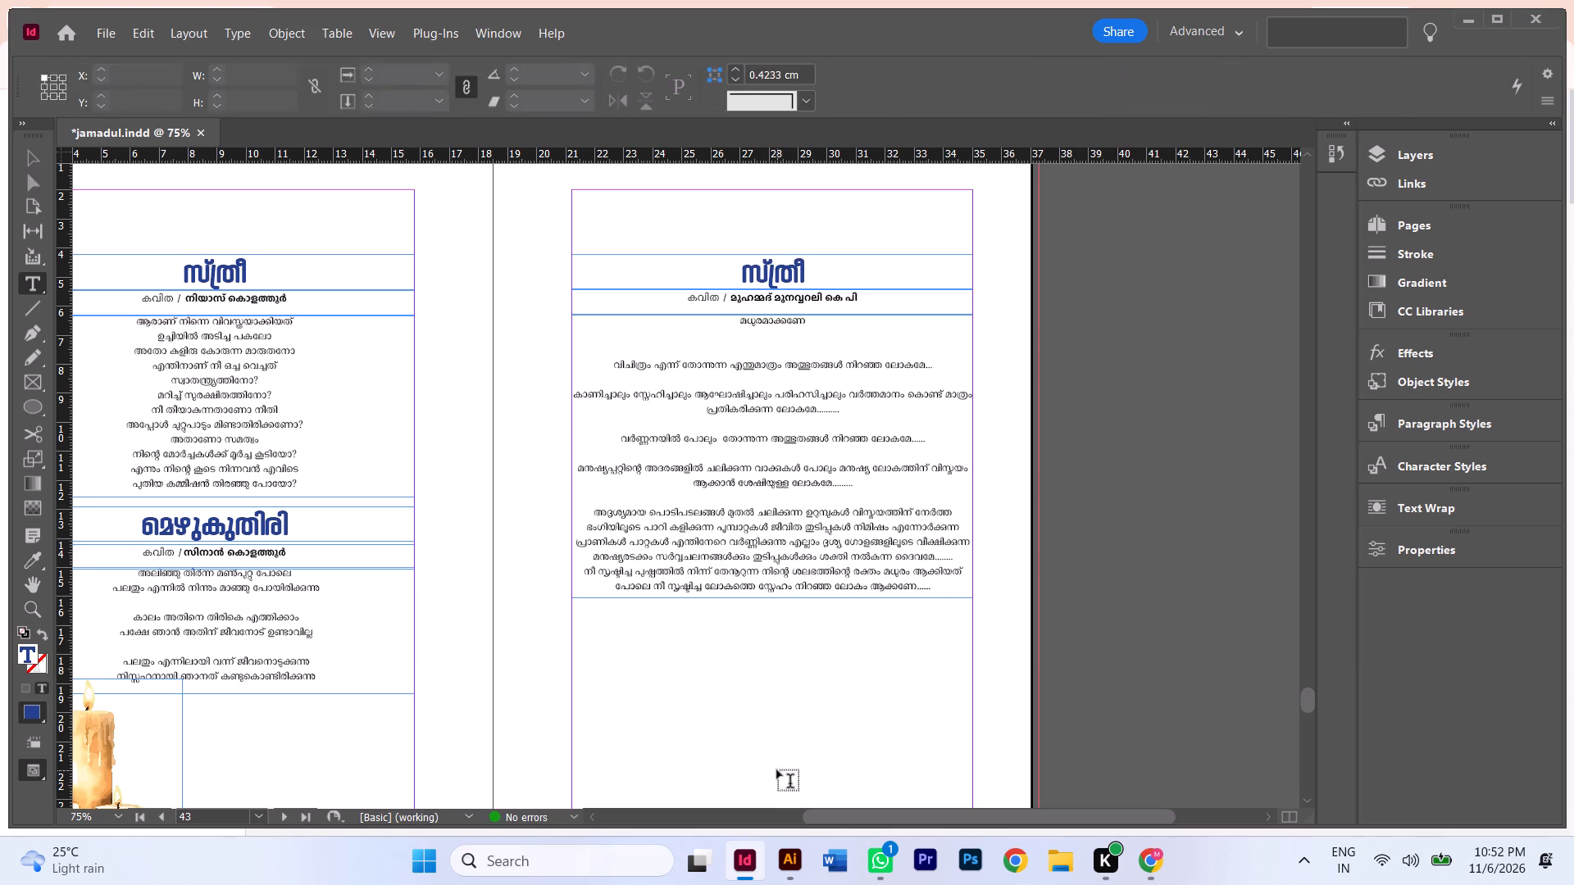
Replace the author name in the second poem's byline on page 44 with റിസ്‌വാൻ, copied from the Manglish page in Chrome.
scroll(647, 624, "down", 18)
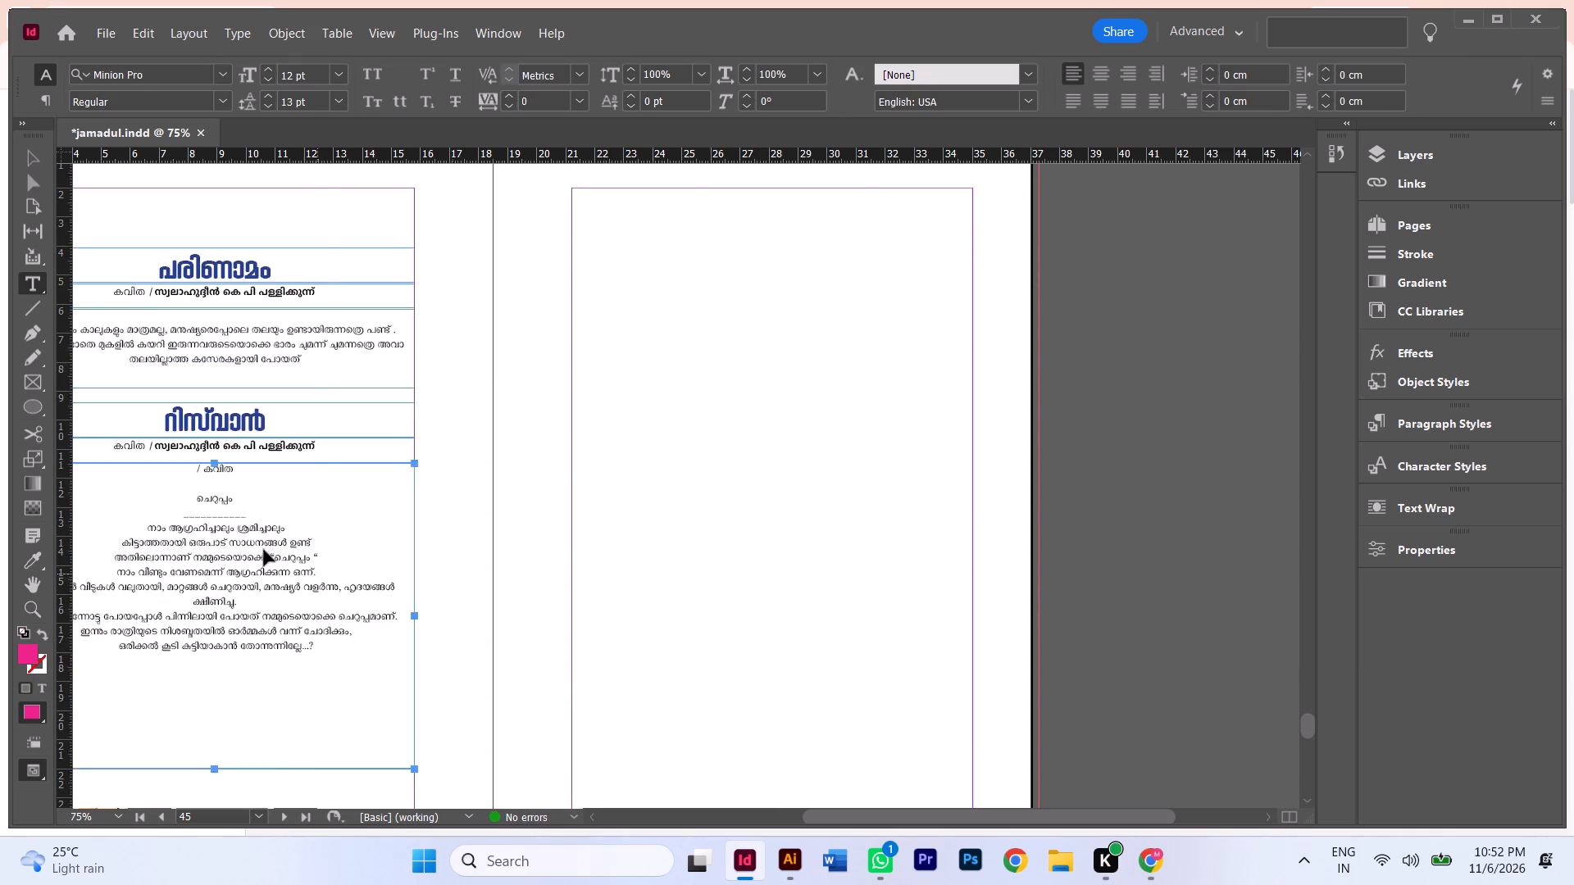
scroll(236, 535, "up", 6, "ctrl")
left_click_drag(905, 424, 716, 413)
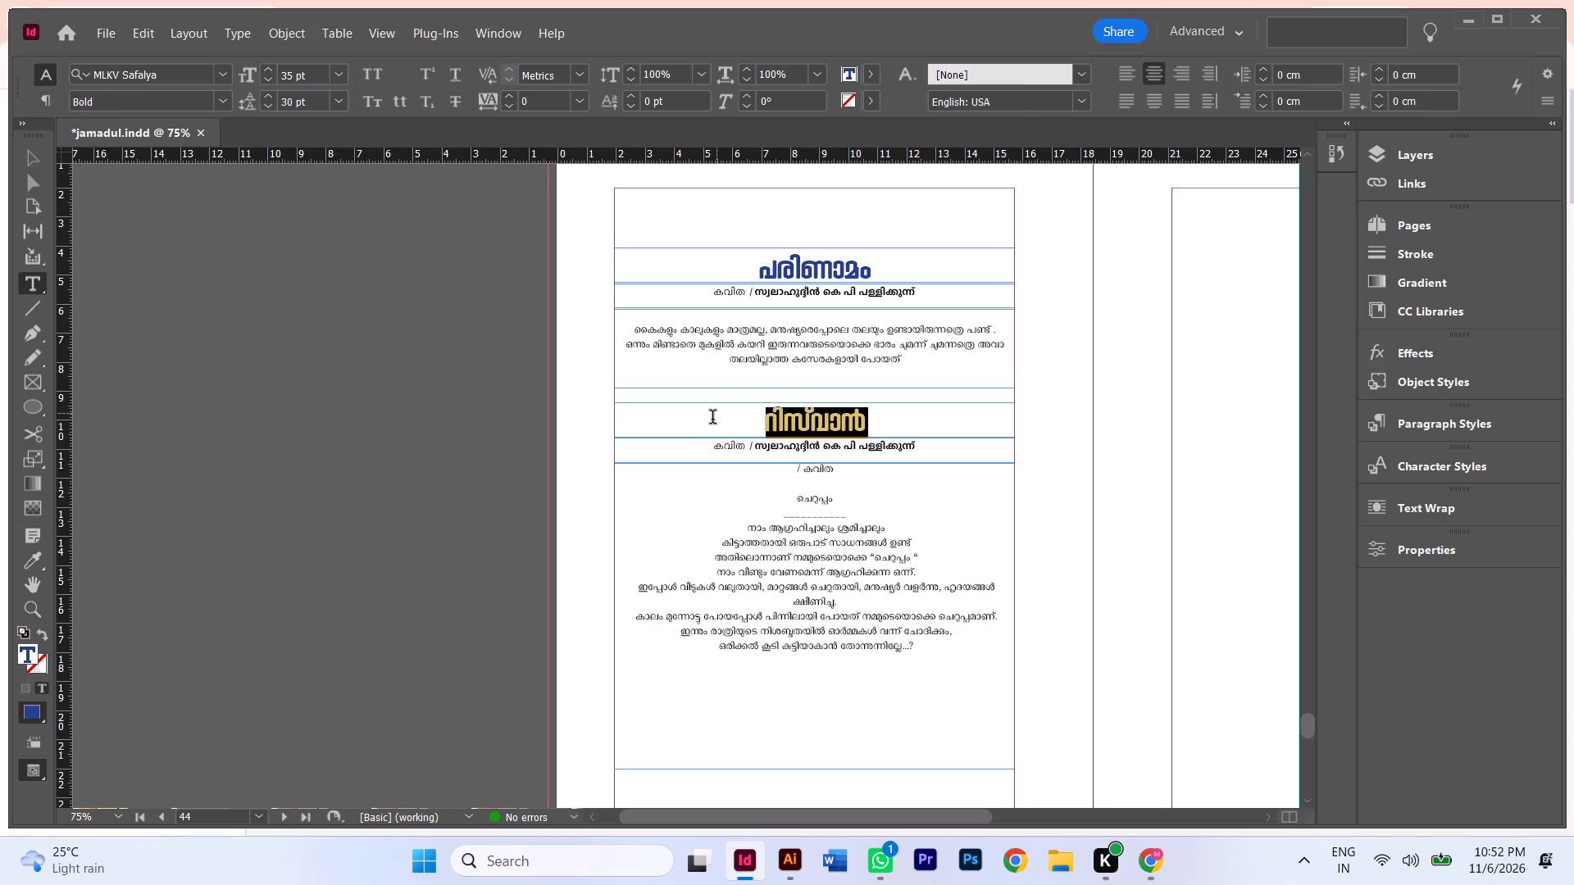
left_click(1129, 873)
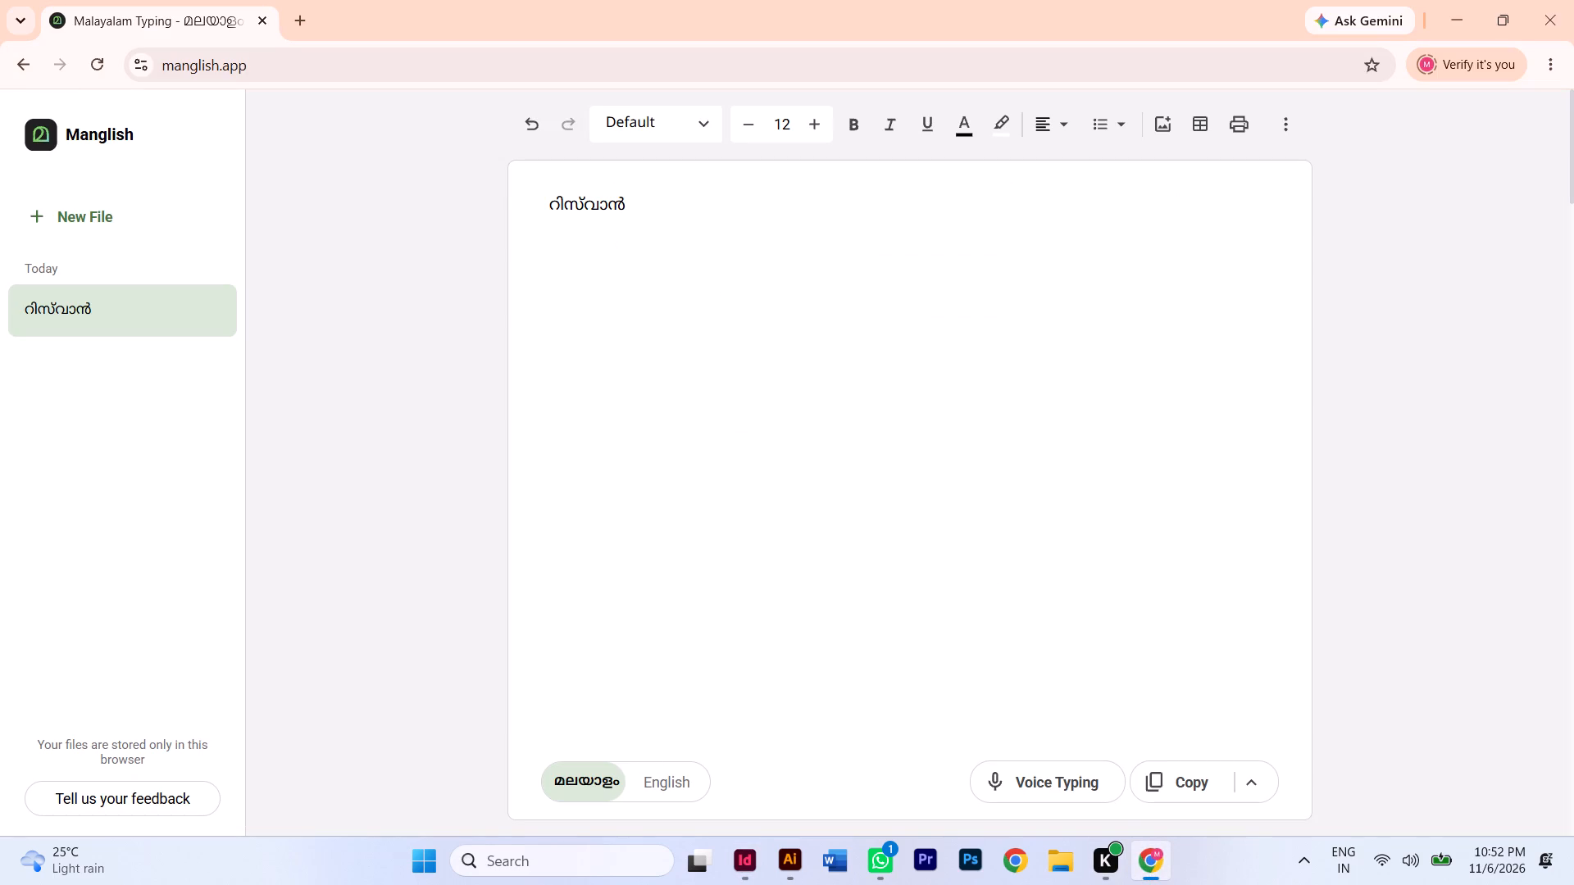
key("ctrl+a")
key("ctrl+c")
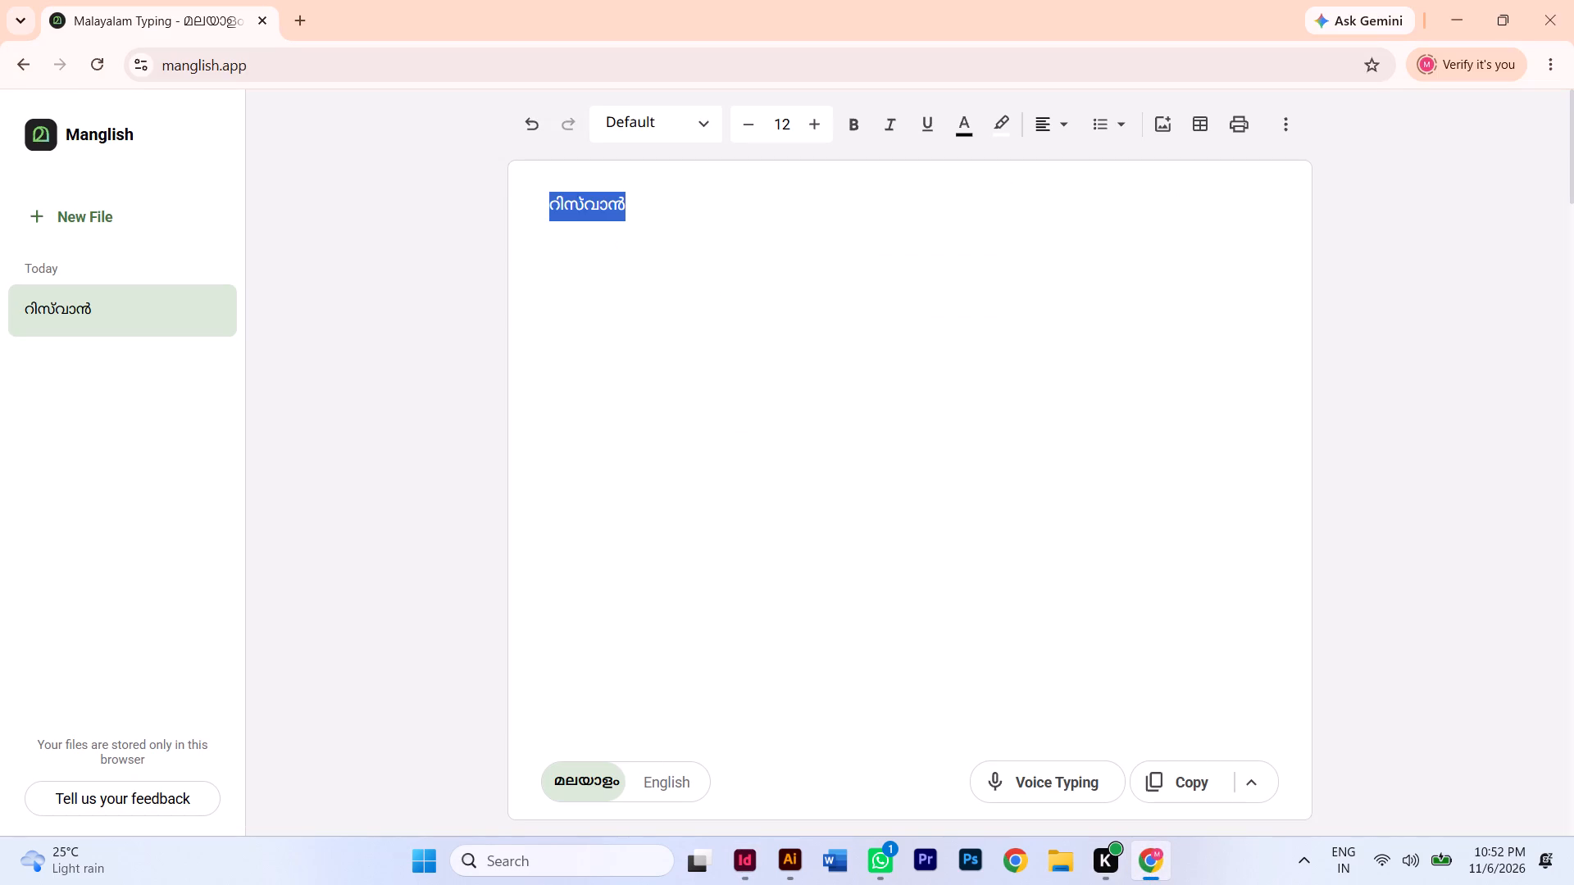
left_click(762, 882)
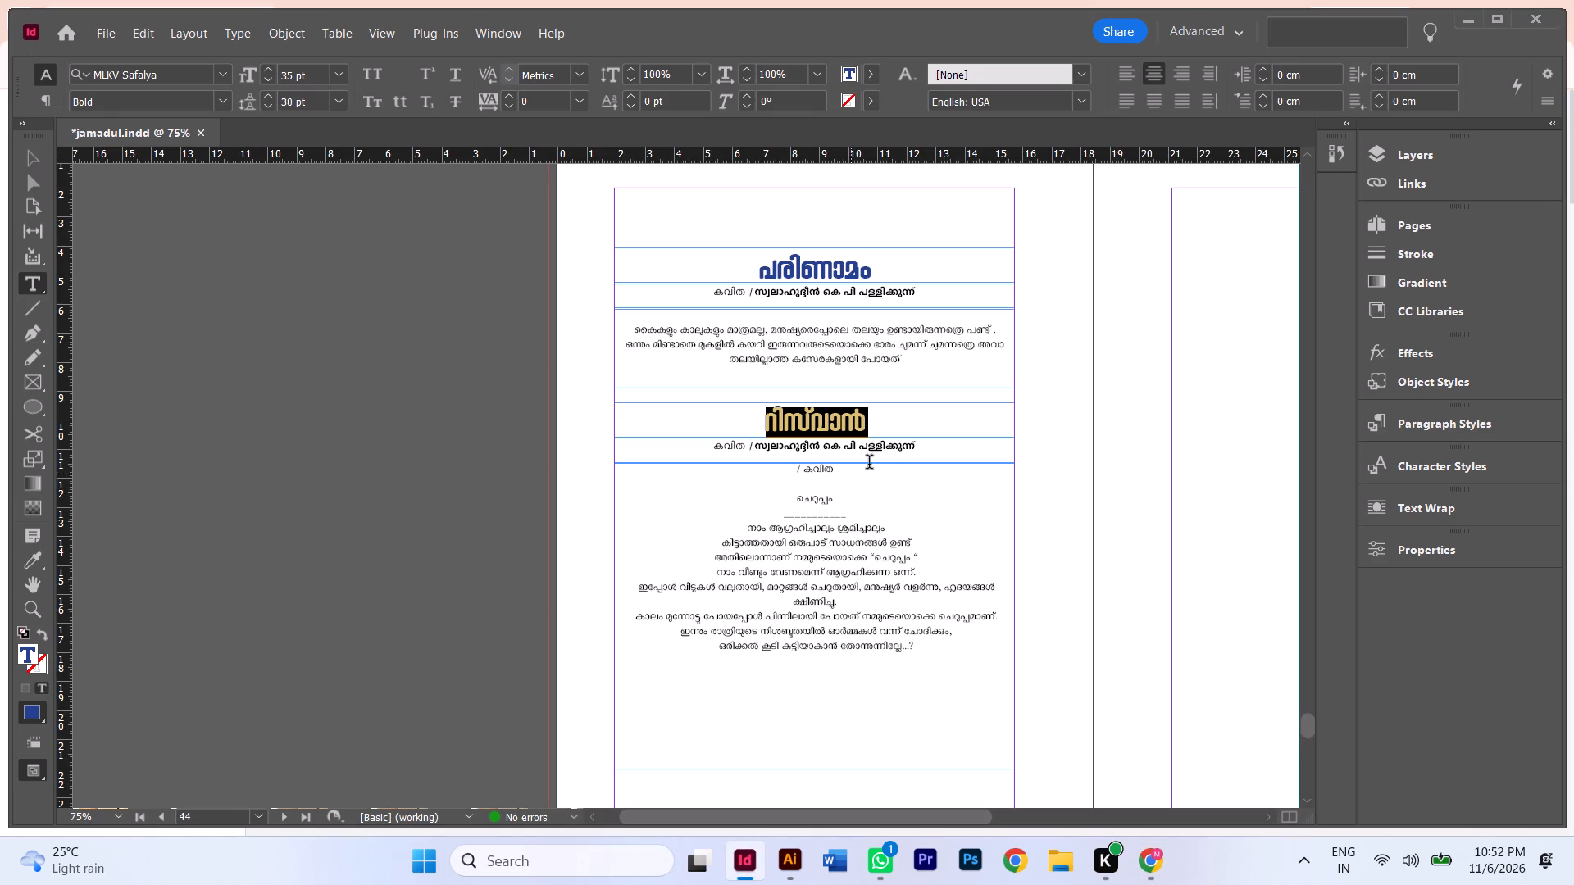
scroll(862, 461, "up", 5, "alt")
left_click_drag(1190, 420, 850, 407)
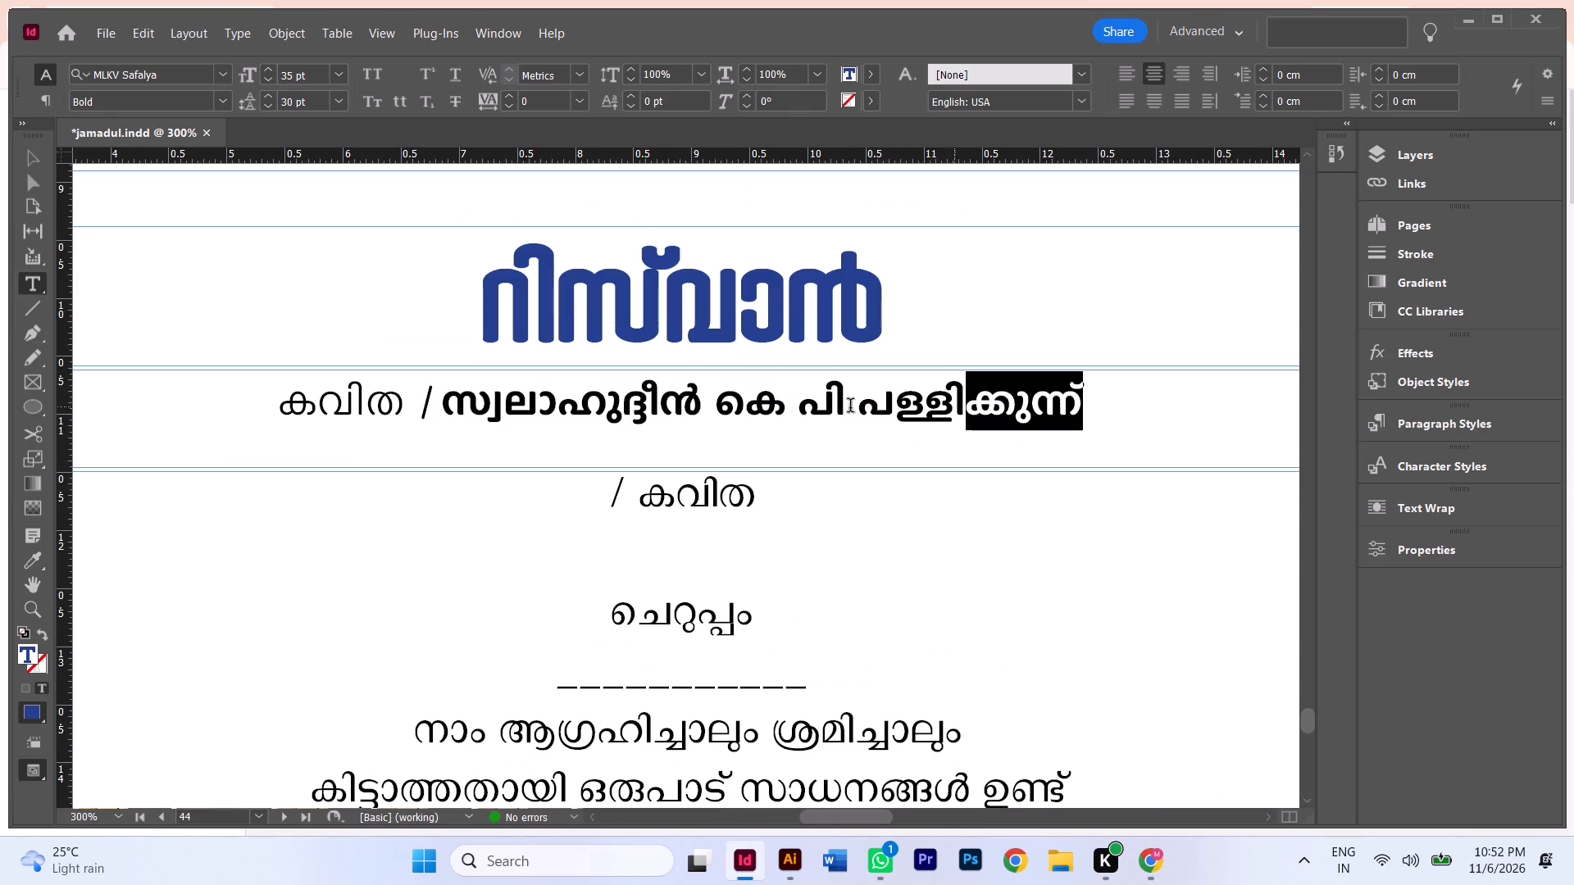
left_click_drag(850, 407, 448, 415)
key("ctrl+shift+v")
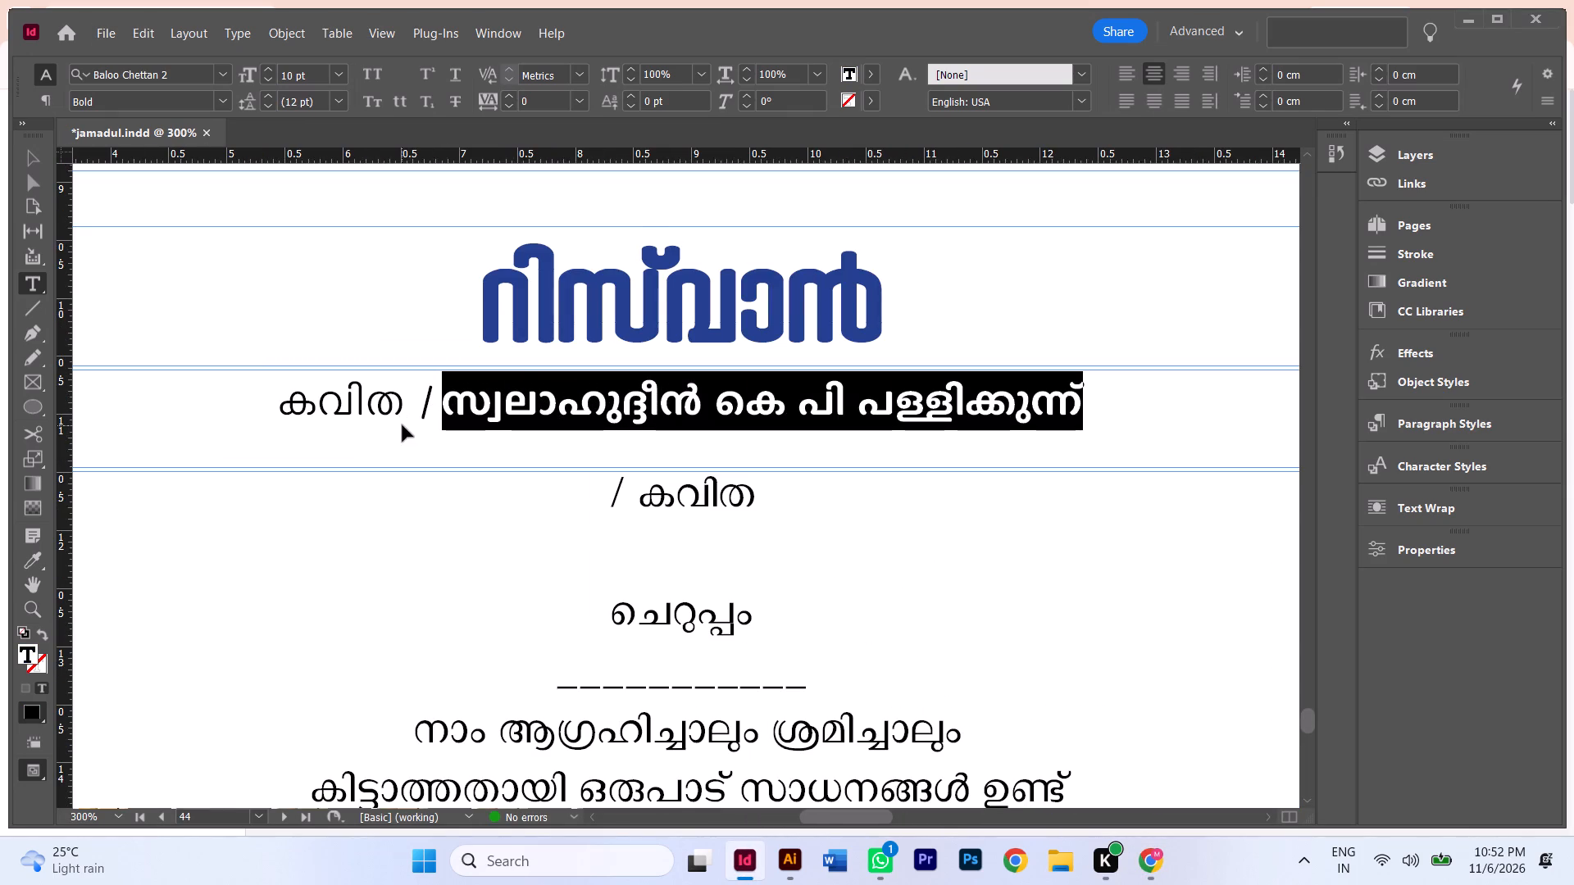
key("ctrl+shift+v")
key("ctrl+v")
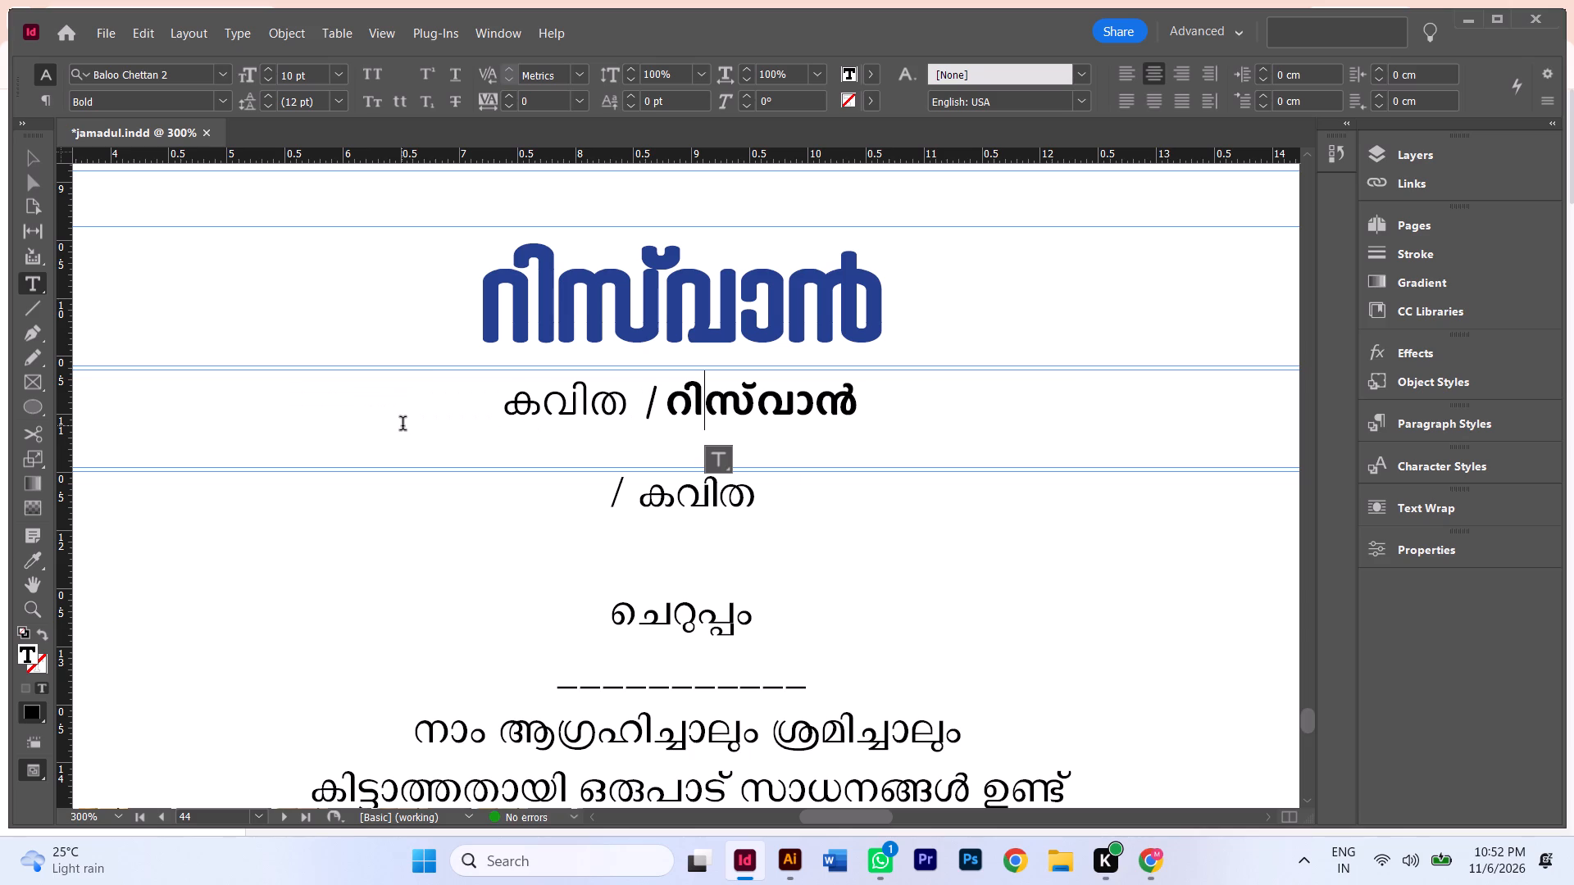
Delete the "/ കവിത" line, the dashed line and the blank lines around ചെറുപ്പം in the second poem's body on page 44.
left_click_drag(832, 519, 490, 492)
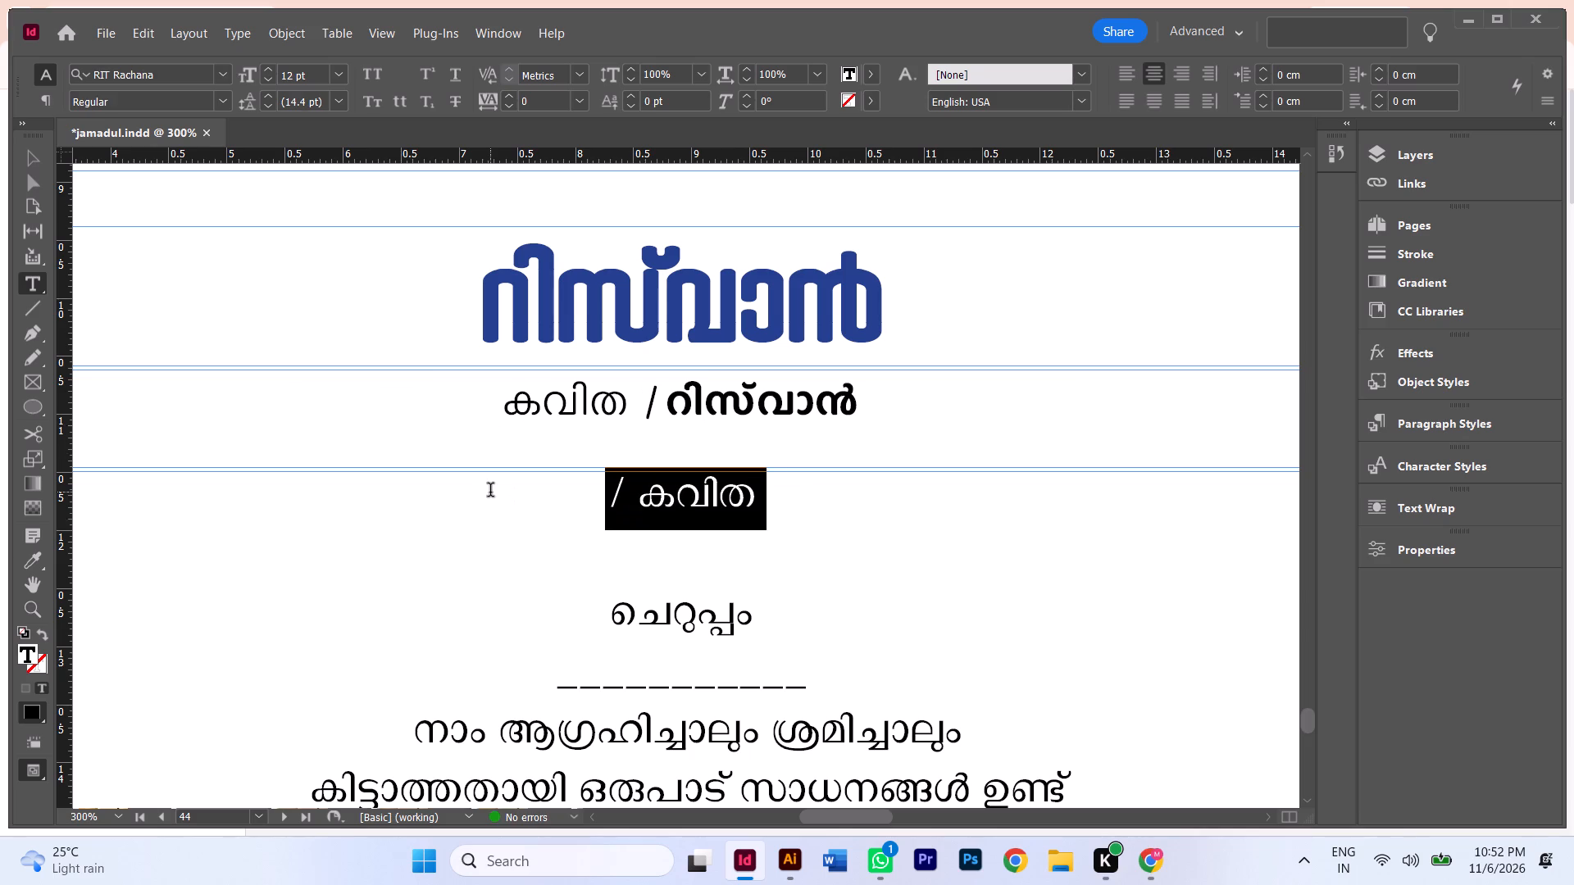
key("BackSpace")
key("BackSpace")
left_click(752, 587)
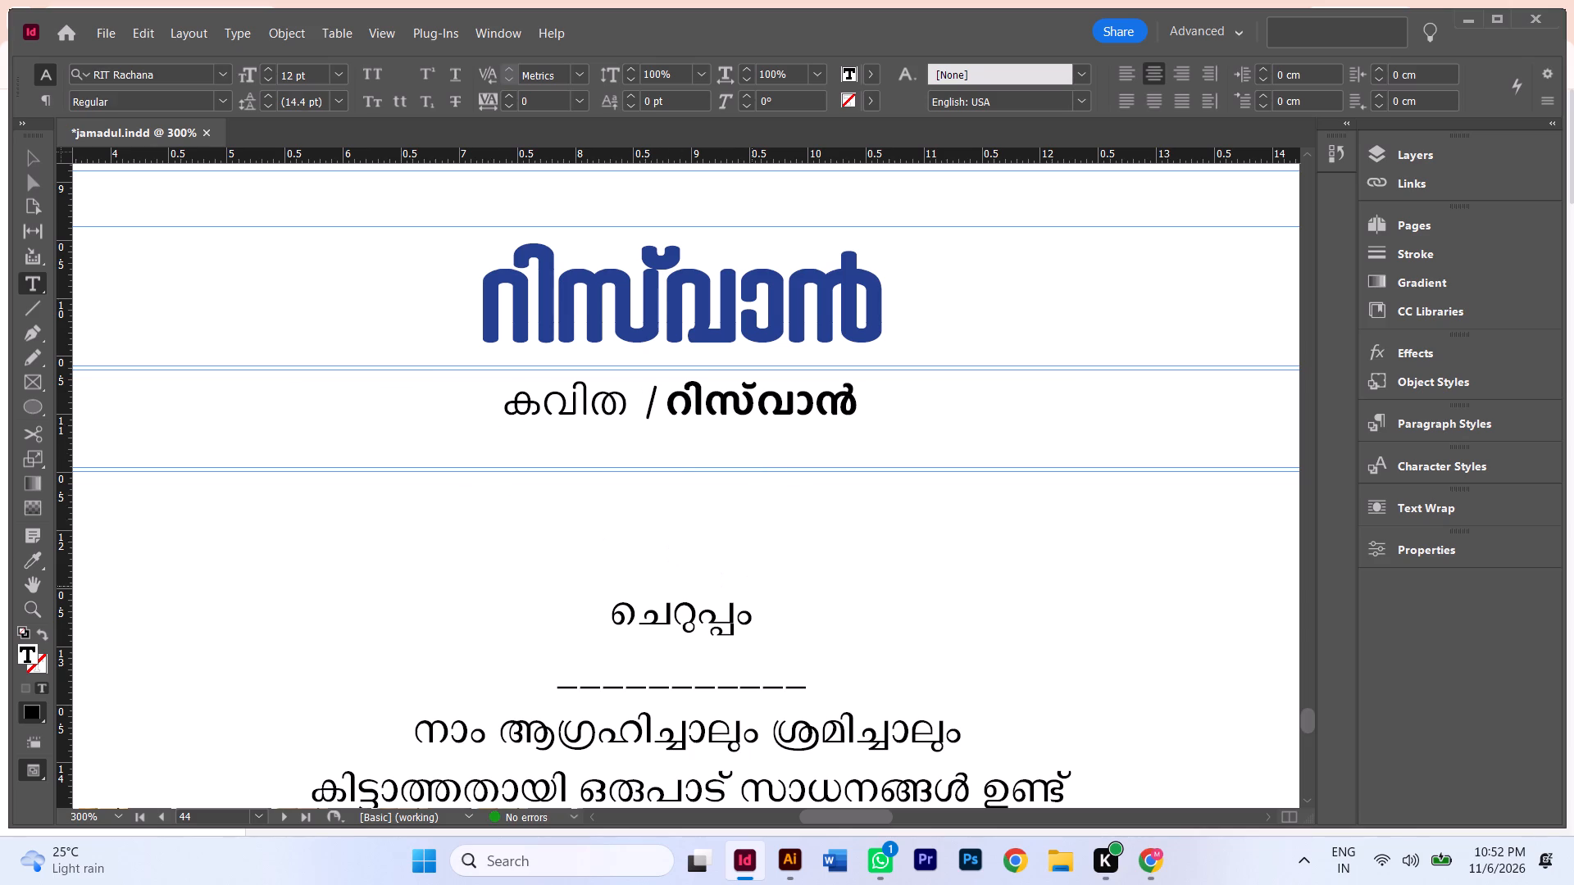
key("BackSpace")
key("ctrl+z")
left_click(590, 598)
key("BackSpace")
key("BackSpace")
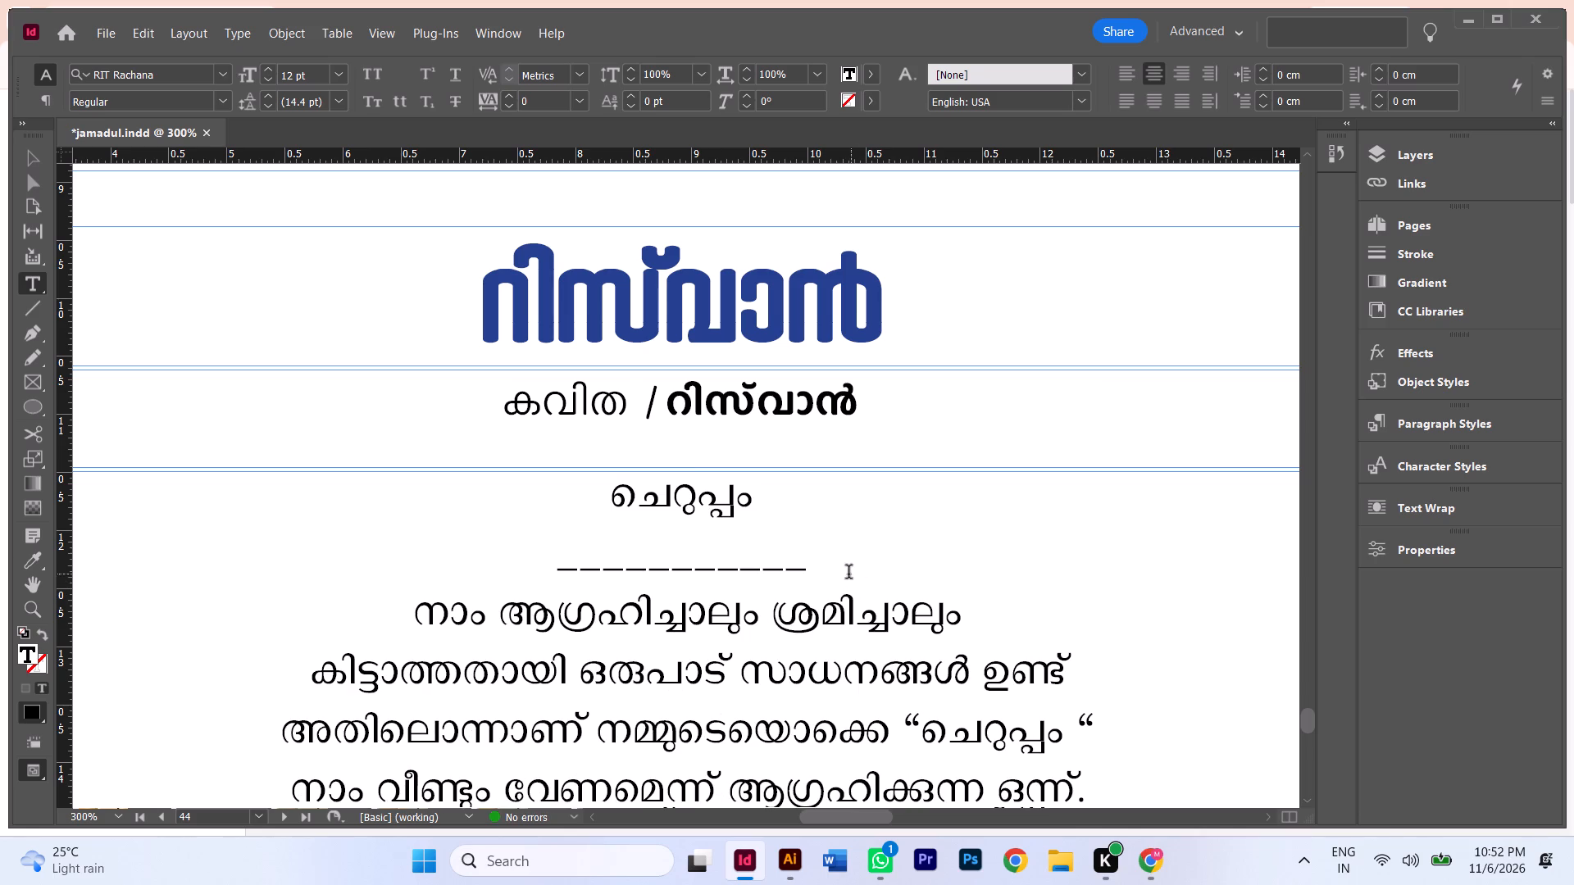
left_click_drag(846, 574, 469, 583)
key("BackSpace")
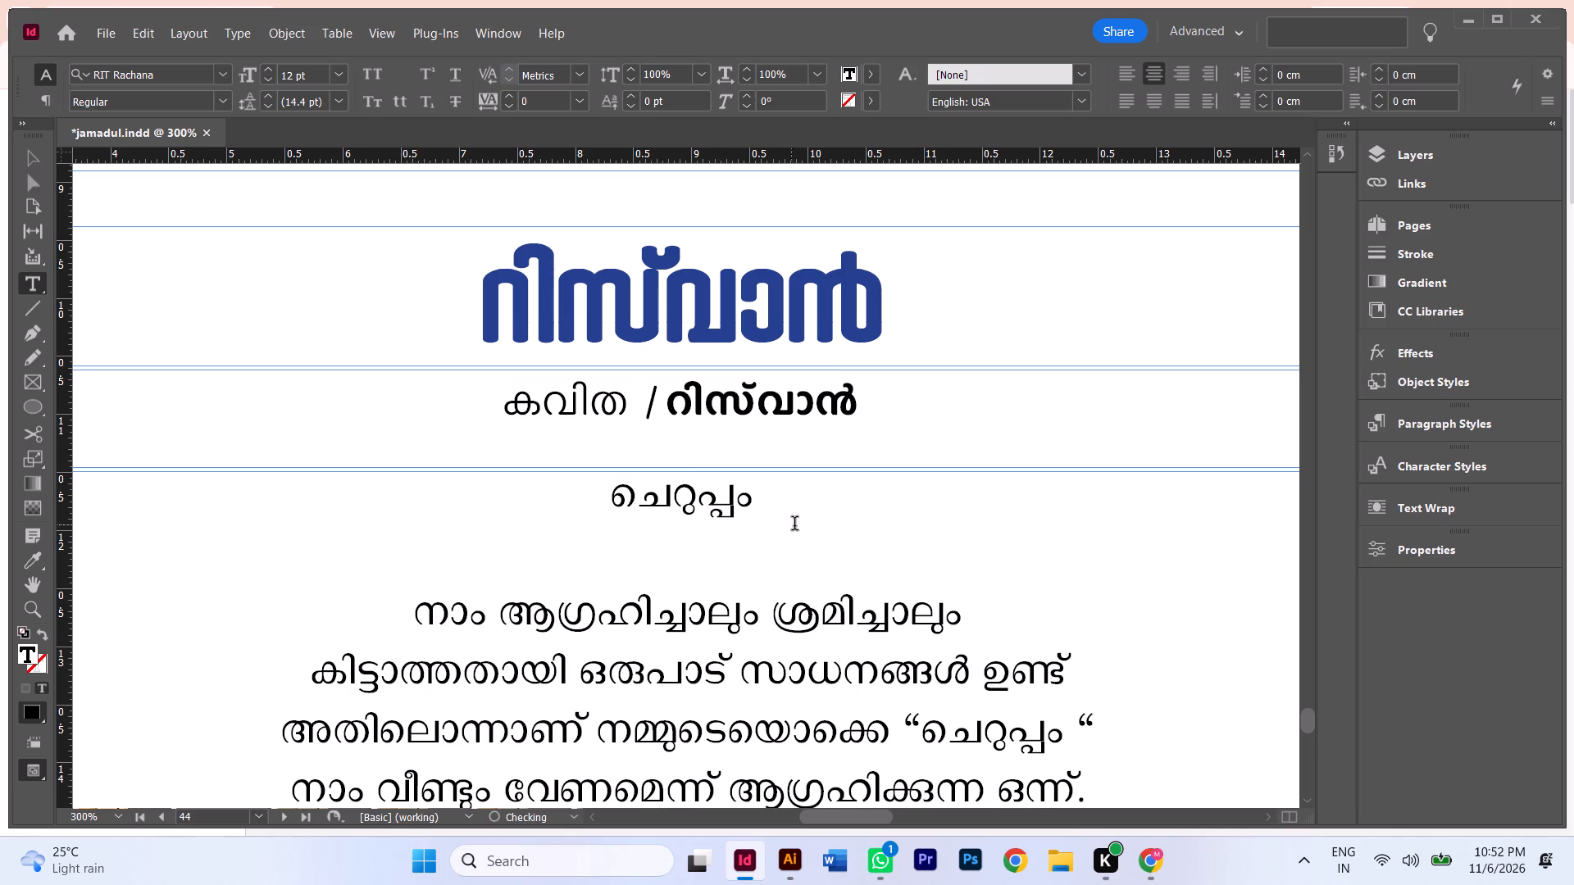
key("BackSpace")
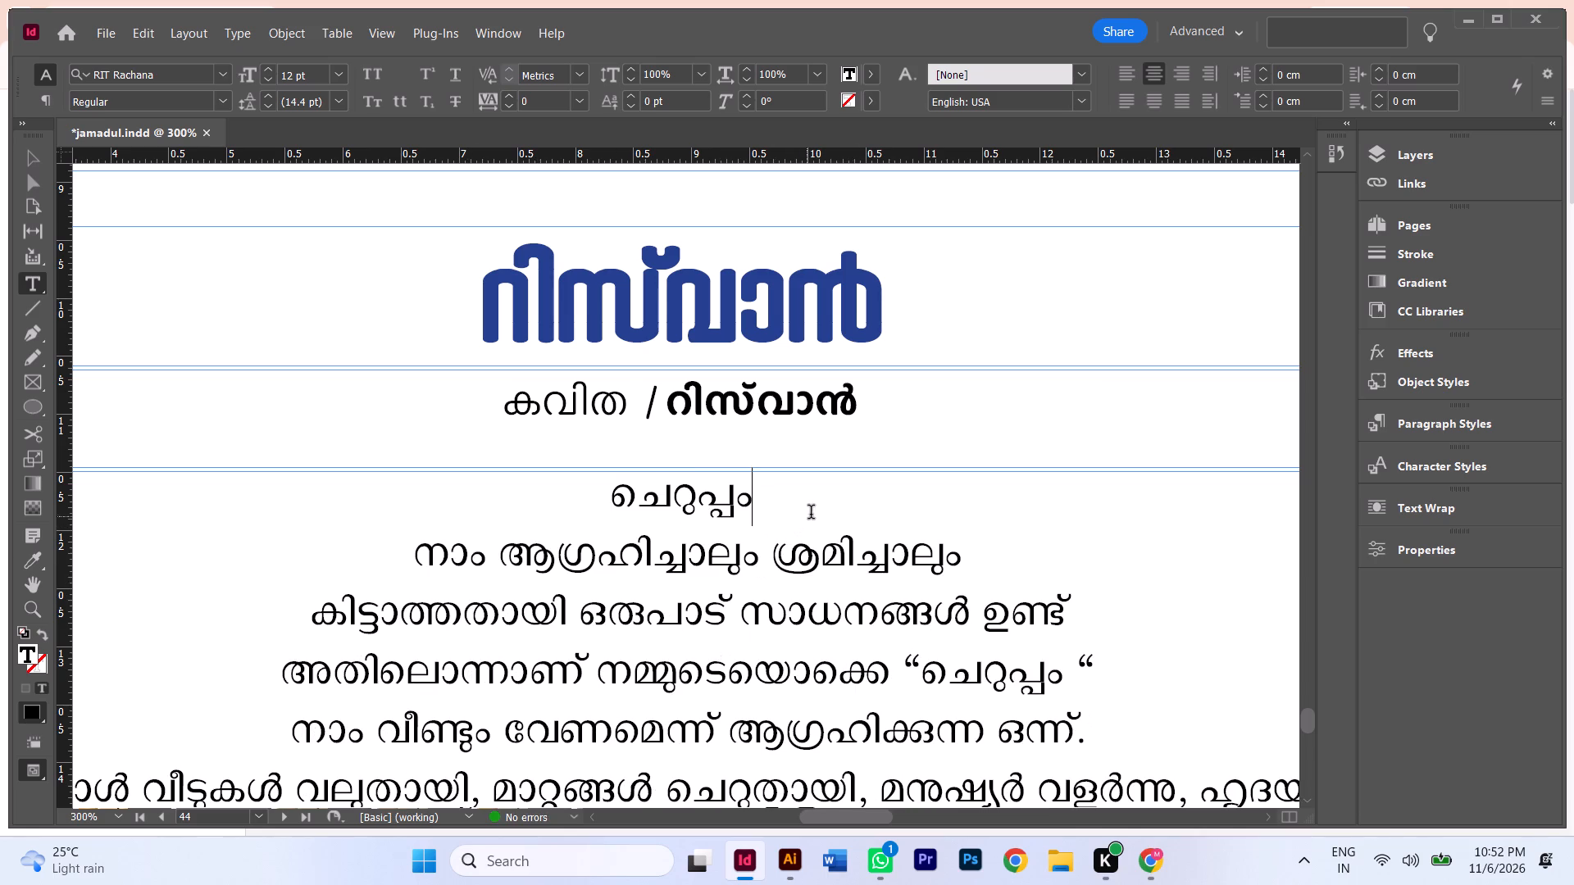
Cut ചെറുപ്പം from the poem body, copy it as FML in Manglish in Chrome, and paste it over the റിസ്‌വാൻ title in InDesign.
left_click_drag(797, 506, 561, 493)
key("ctrl+x")
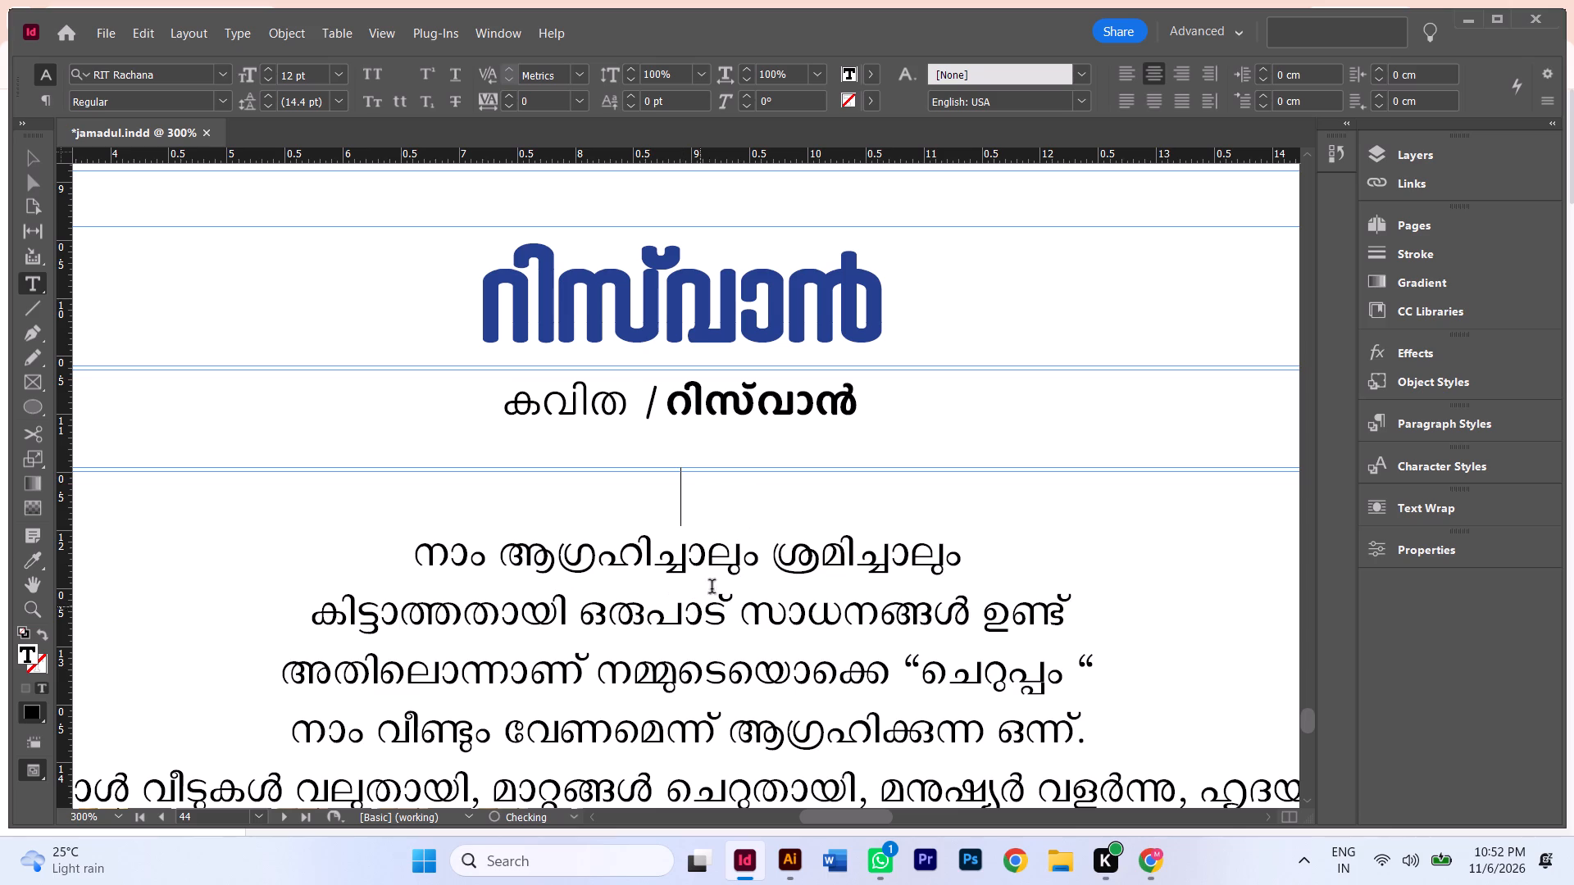
scroll(537, 470, "up", 1)
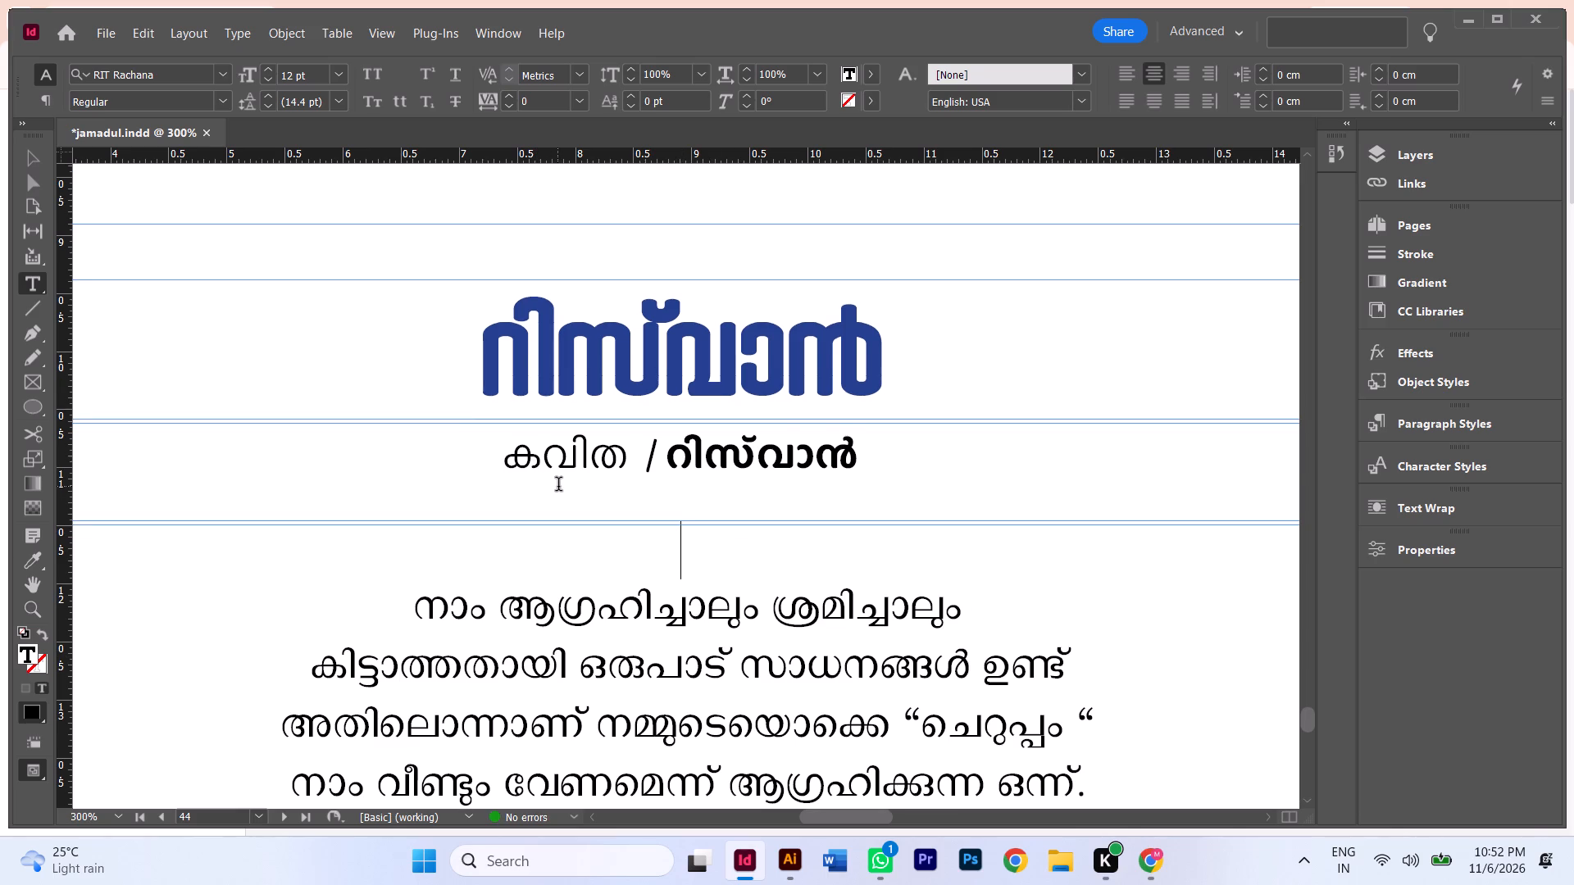
left_click(1154, 880)
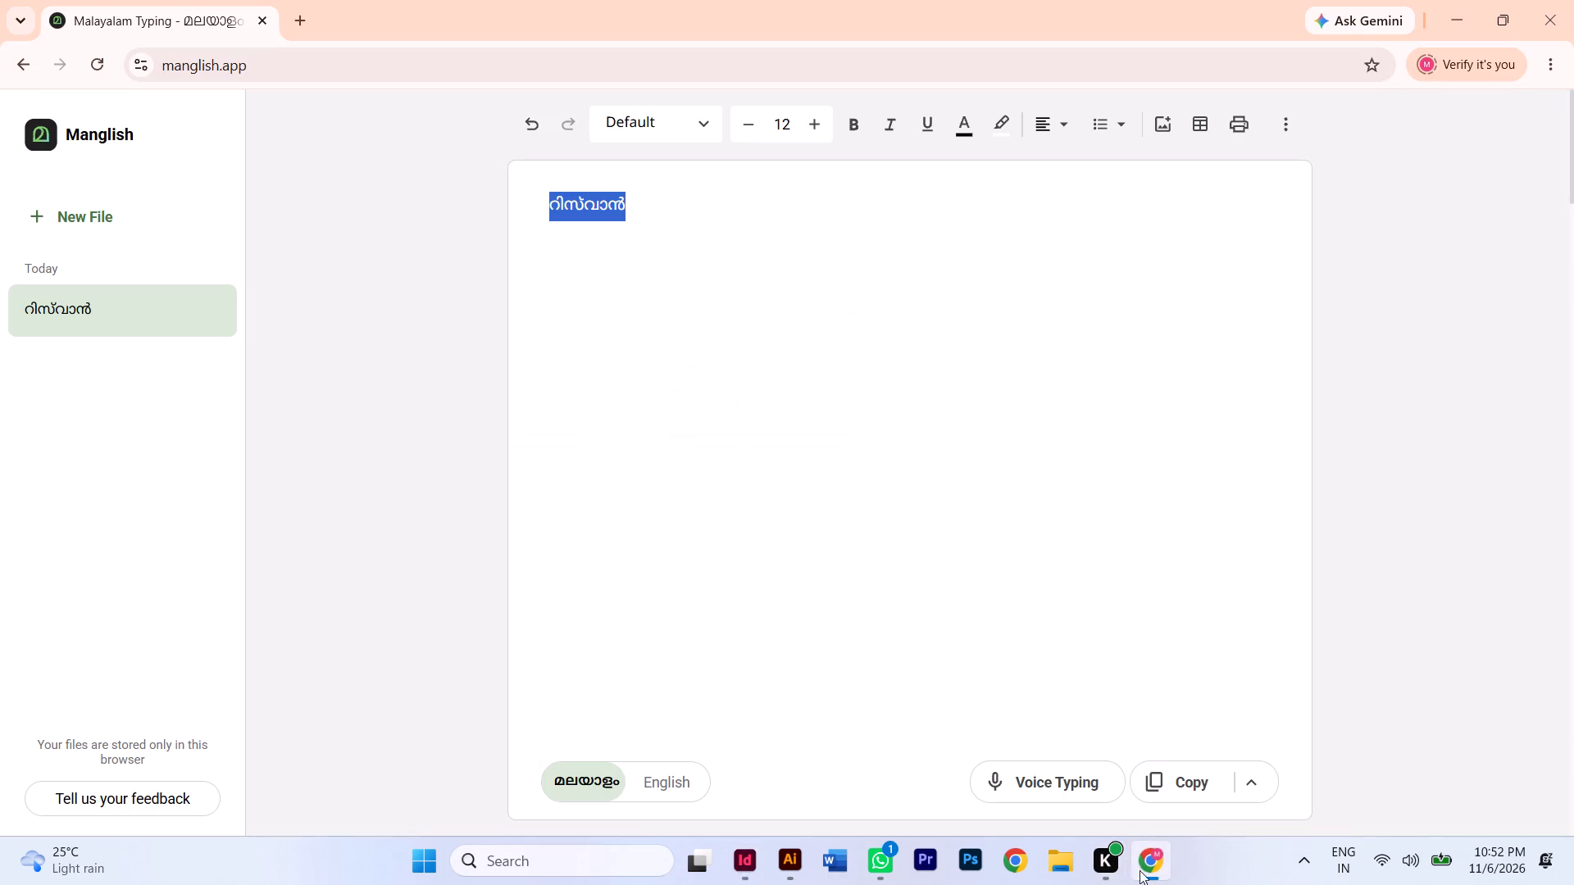
key("ctrl+v")
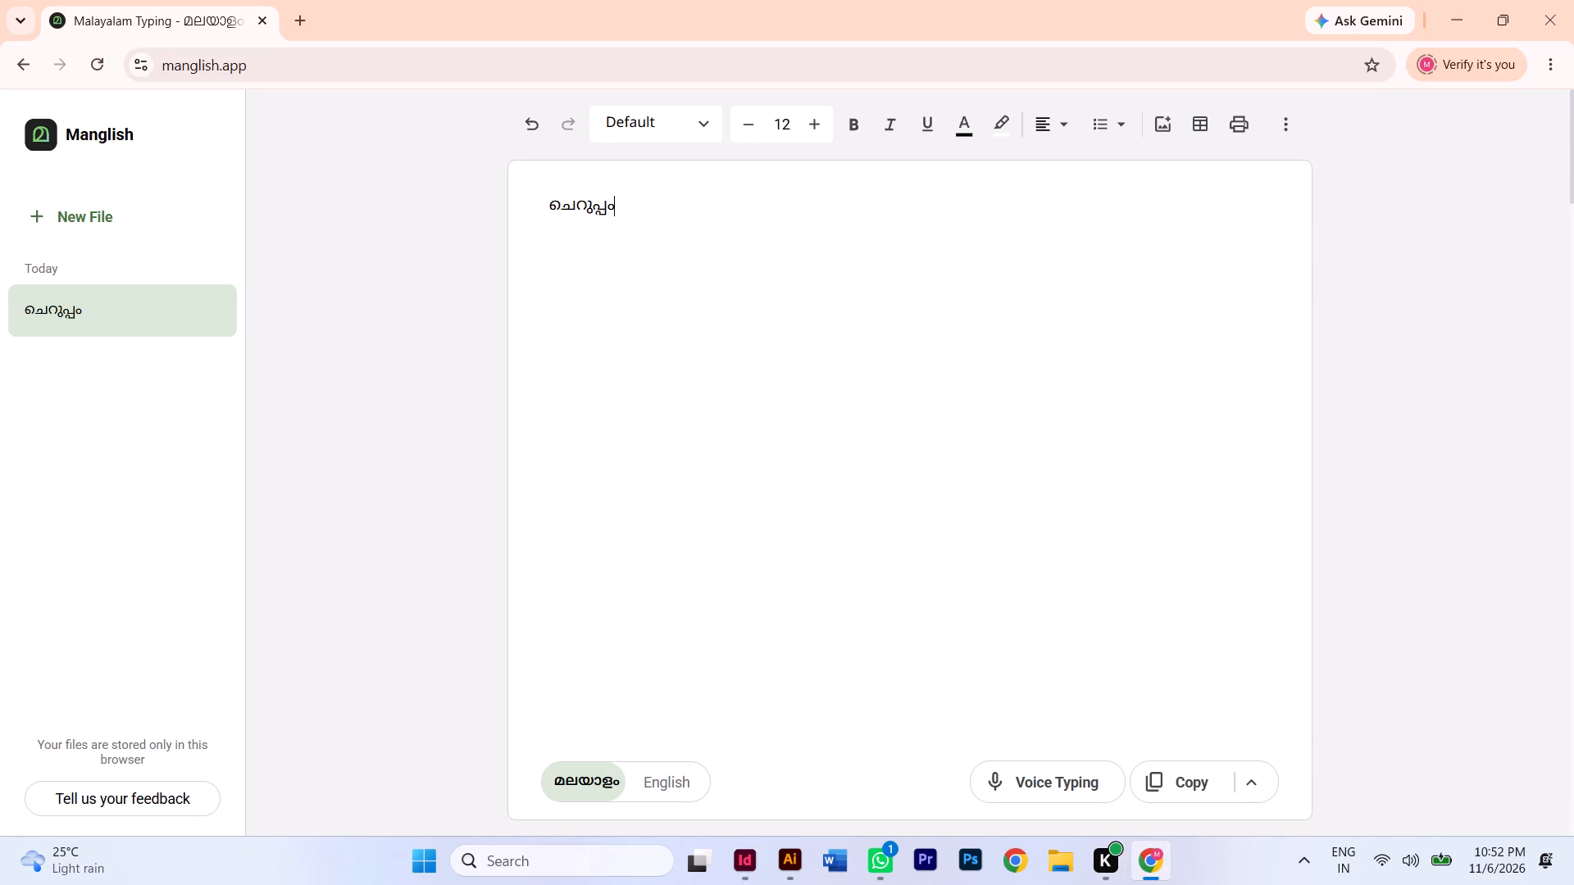
left_click(1261, 768)
left_click(1180, 646)
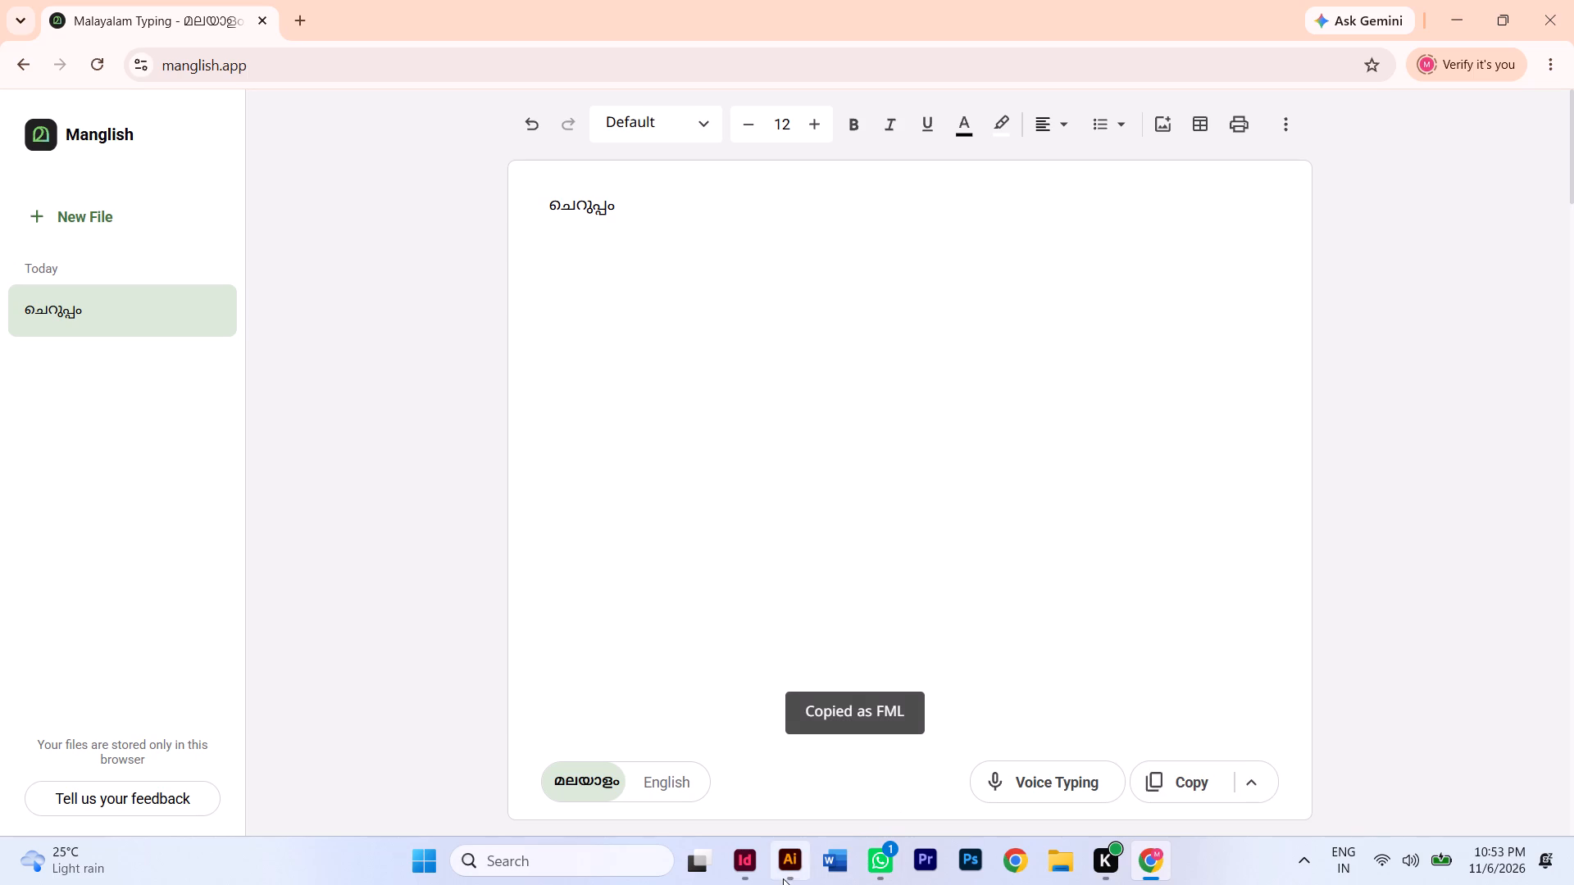
left_click(761, 851)
double_click(744, 350)
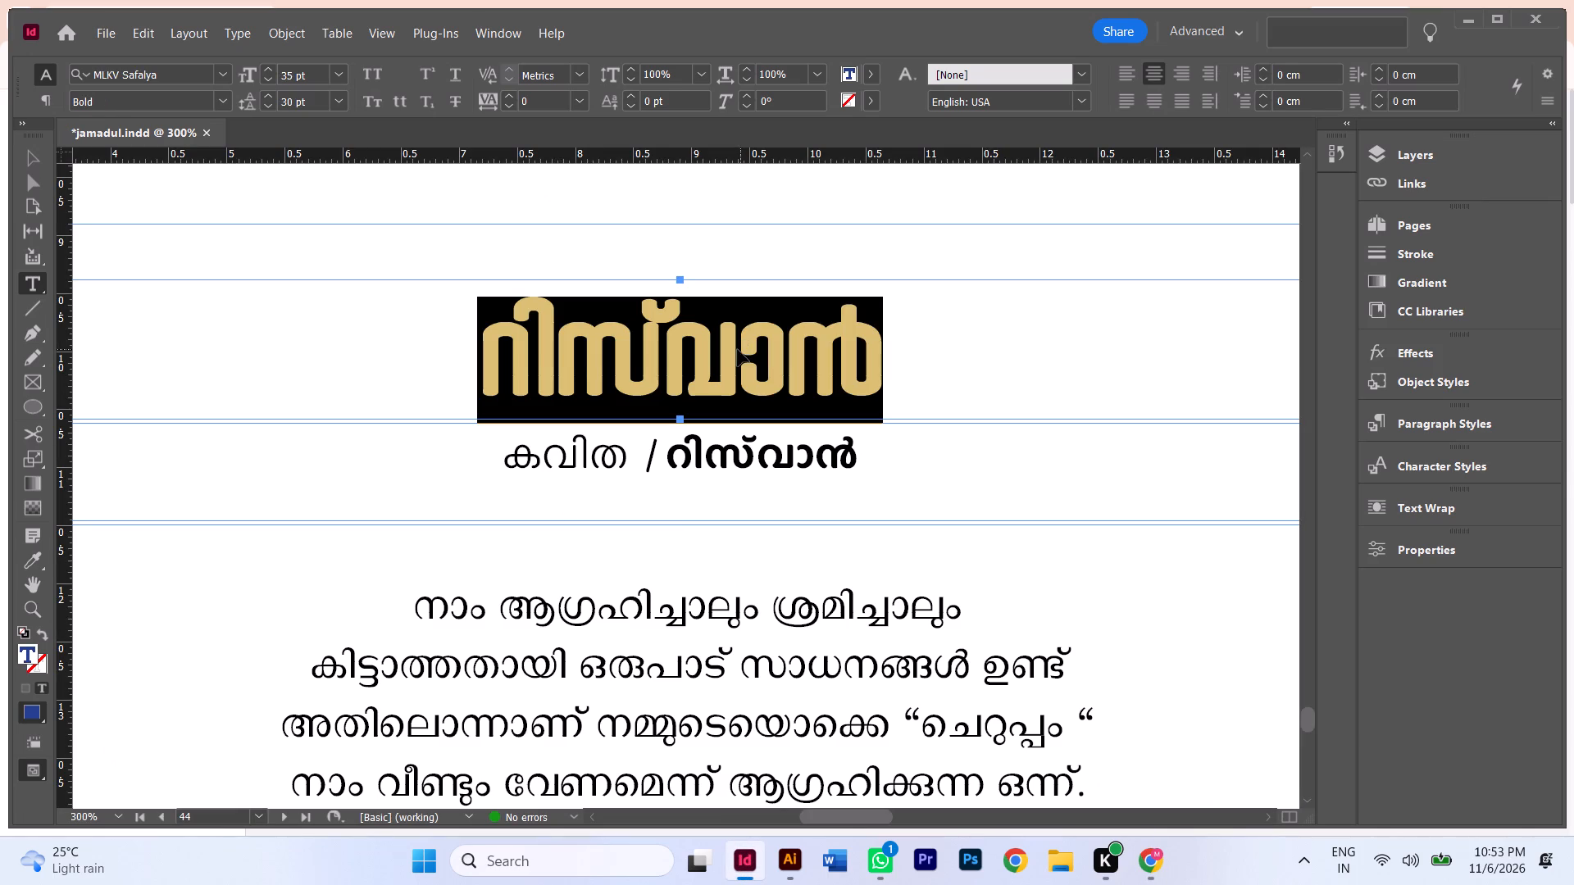
key("ctrl+shift+v")
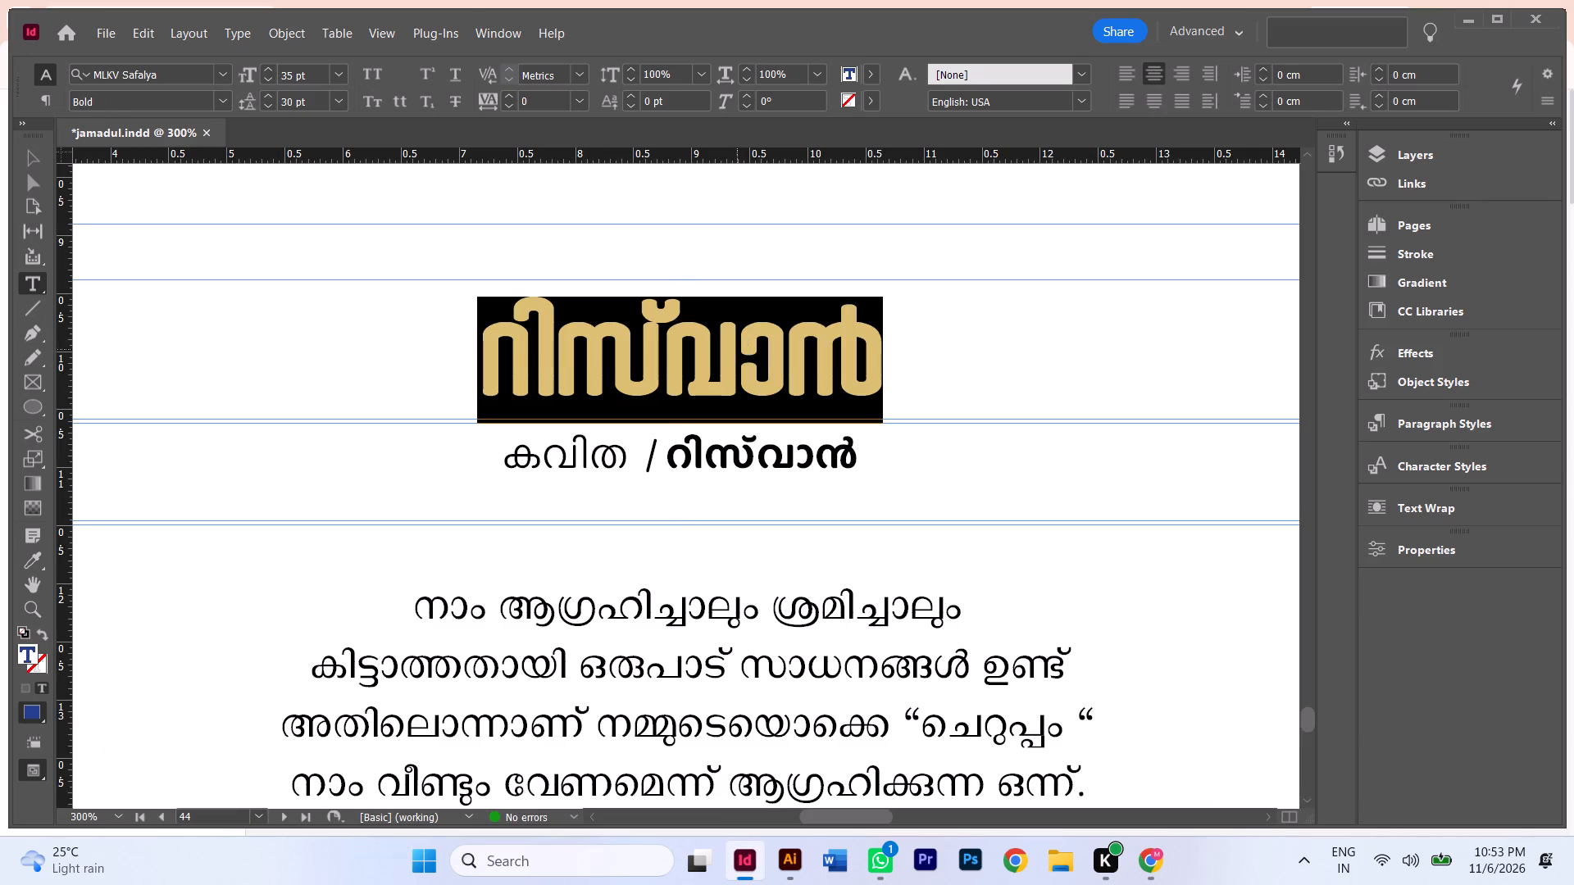
key("ctrl+v")
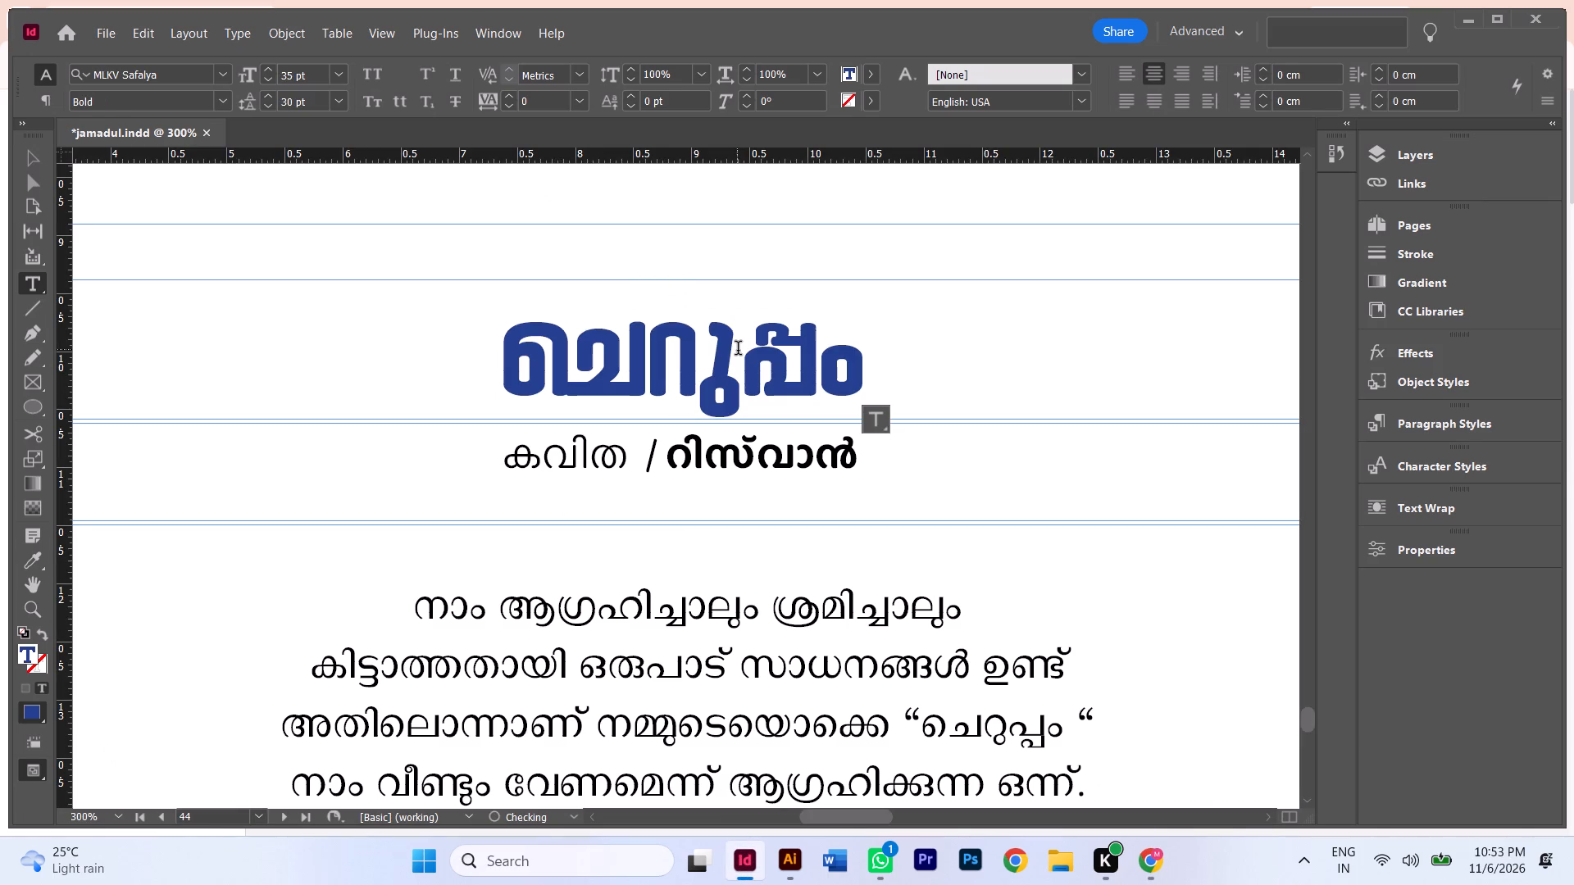
Set the tracking of the ചെറുപ്പം title on page 44 to 30 and deselect the text.
left_click_drag(985, 358, 379, 365)
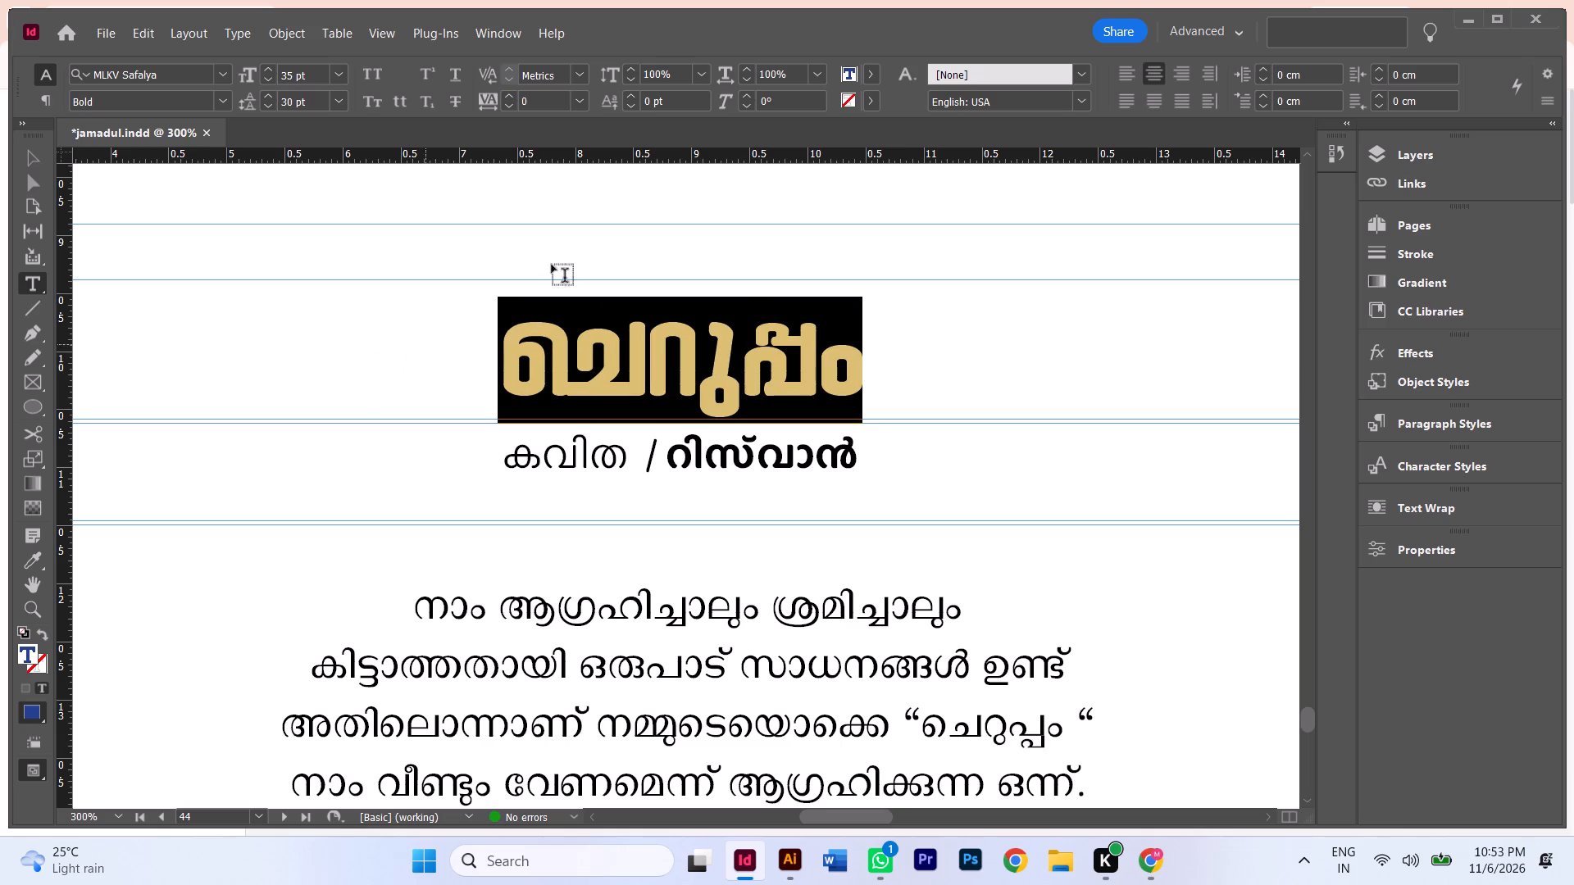
left_click(508, 92)
double_click(508, 92)
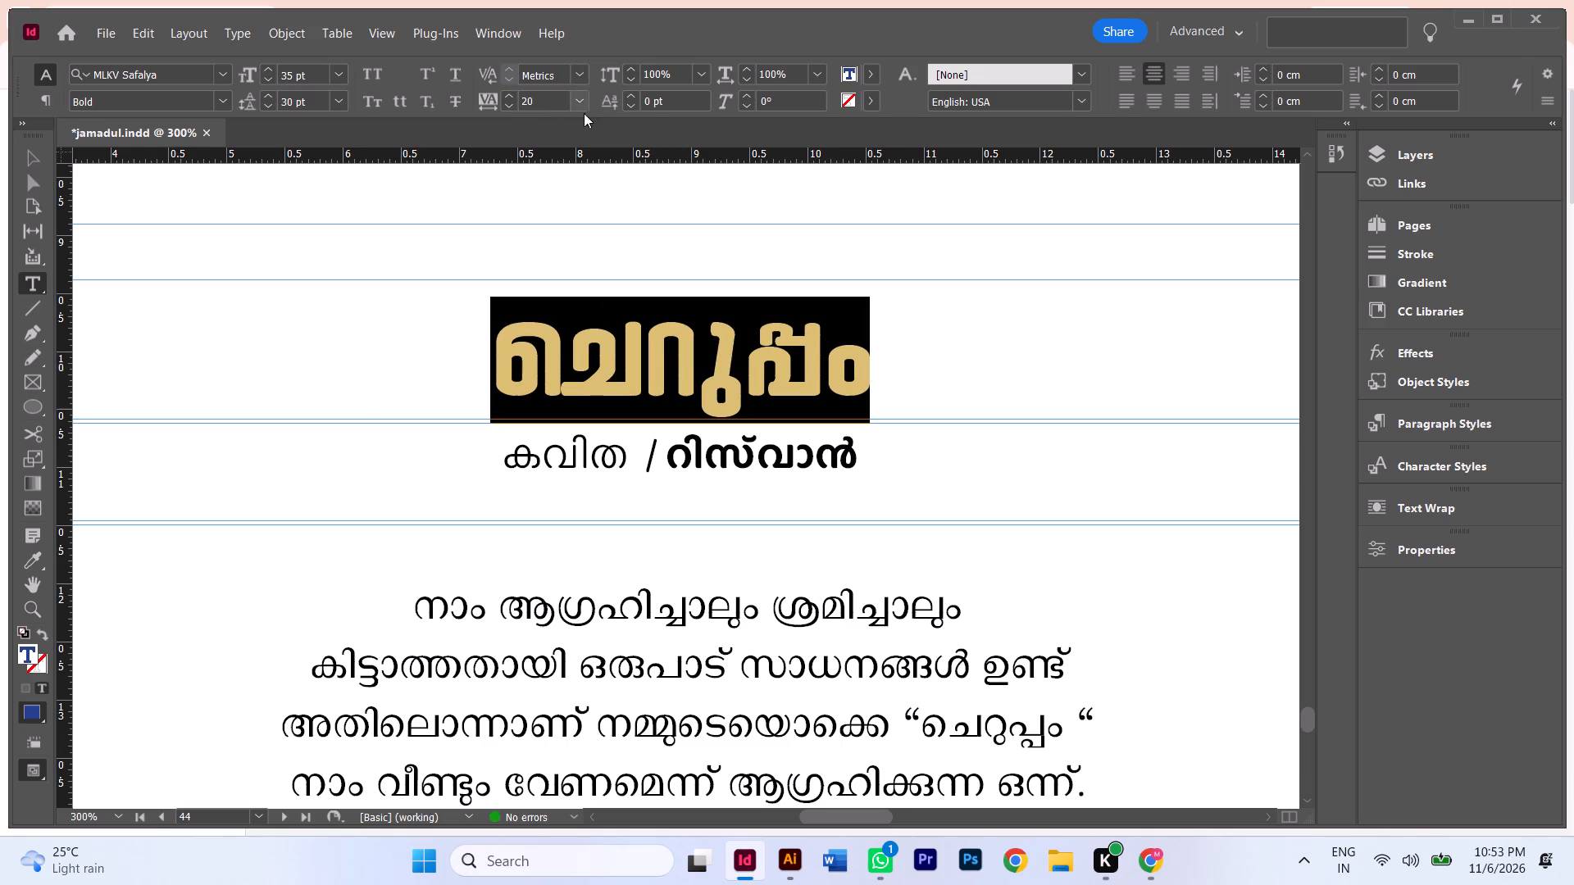
left_click(510, 89)
left_click(510, 97)
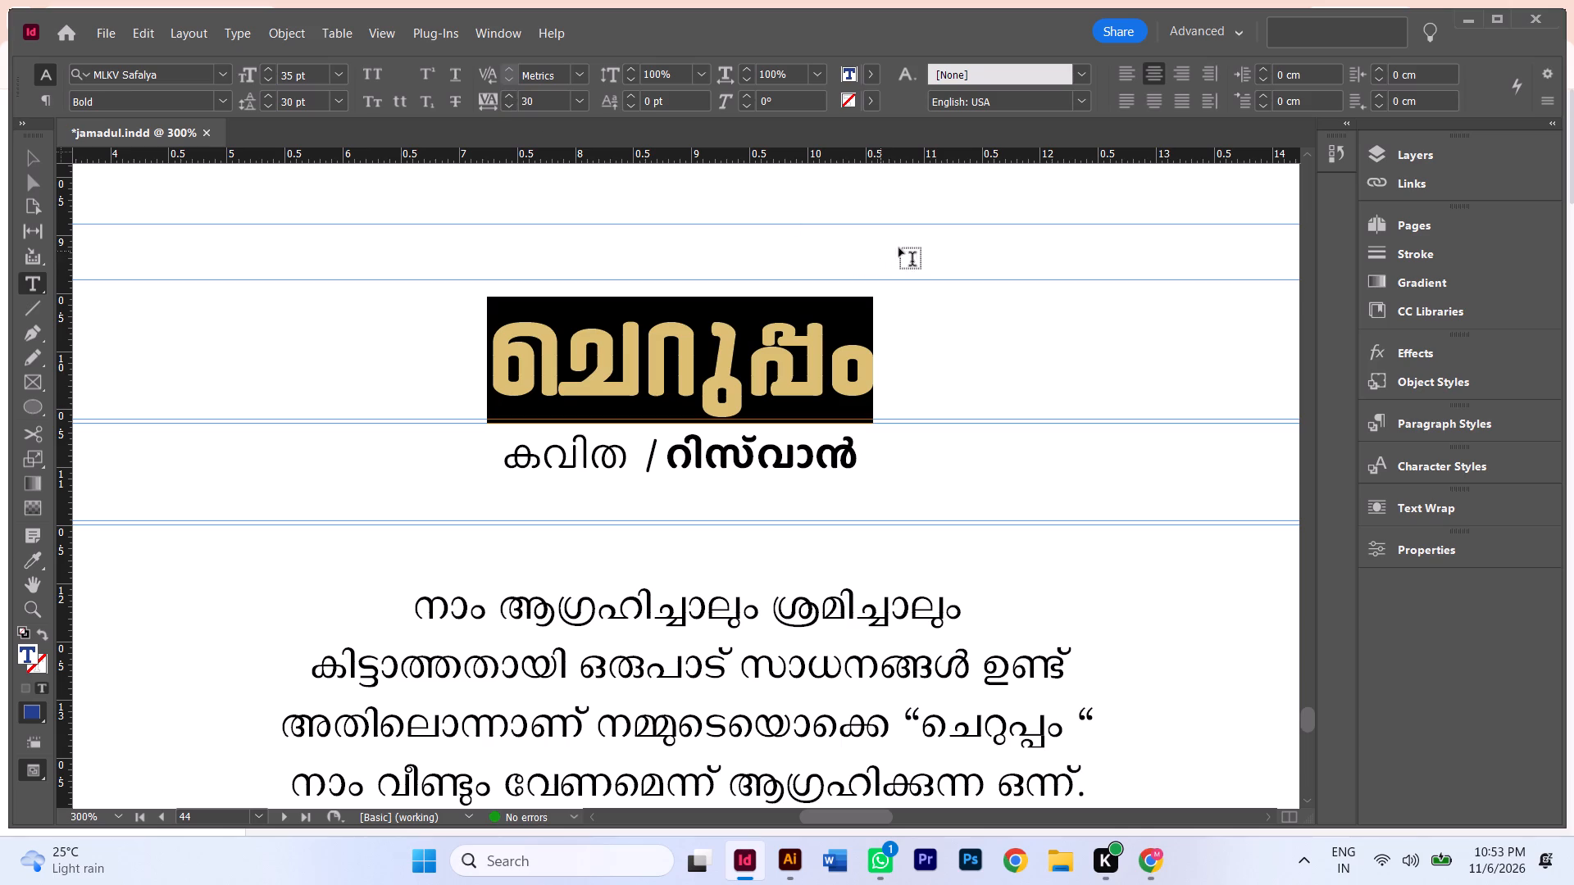
left_click(924, 244)
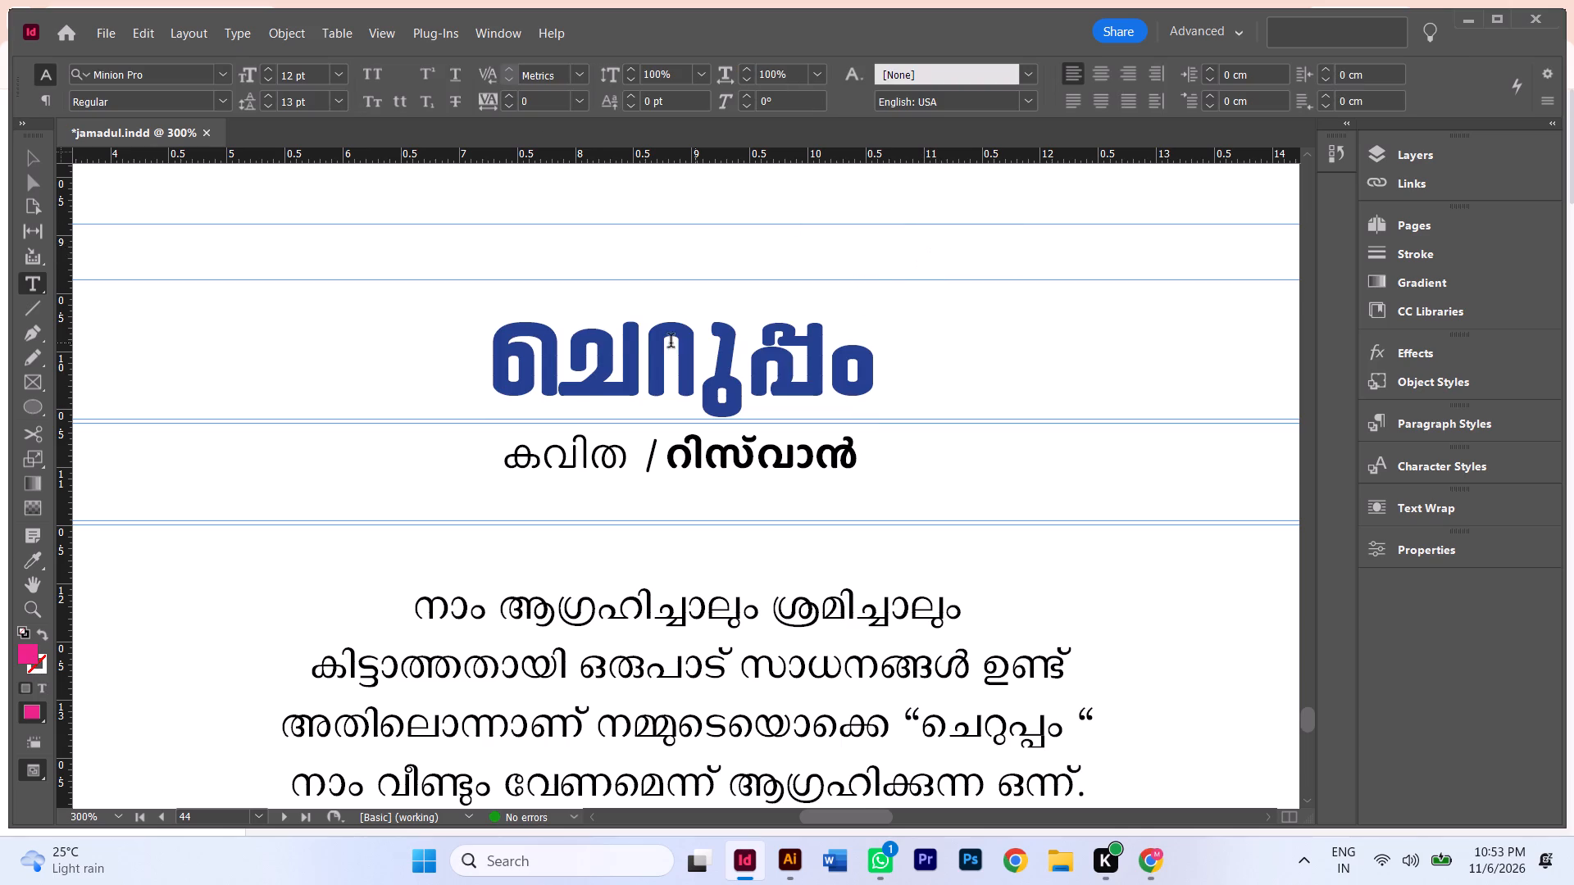
Shorten the ചെറുപ്പം poem's body text frame from its bottom edge to about 5.56 cm high, ending just below the last line.
scroll(648, 338, "down", 3, "alt")
scroll(778, 352, "down", 1, "alt")
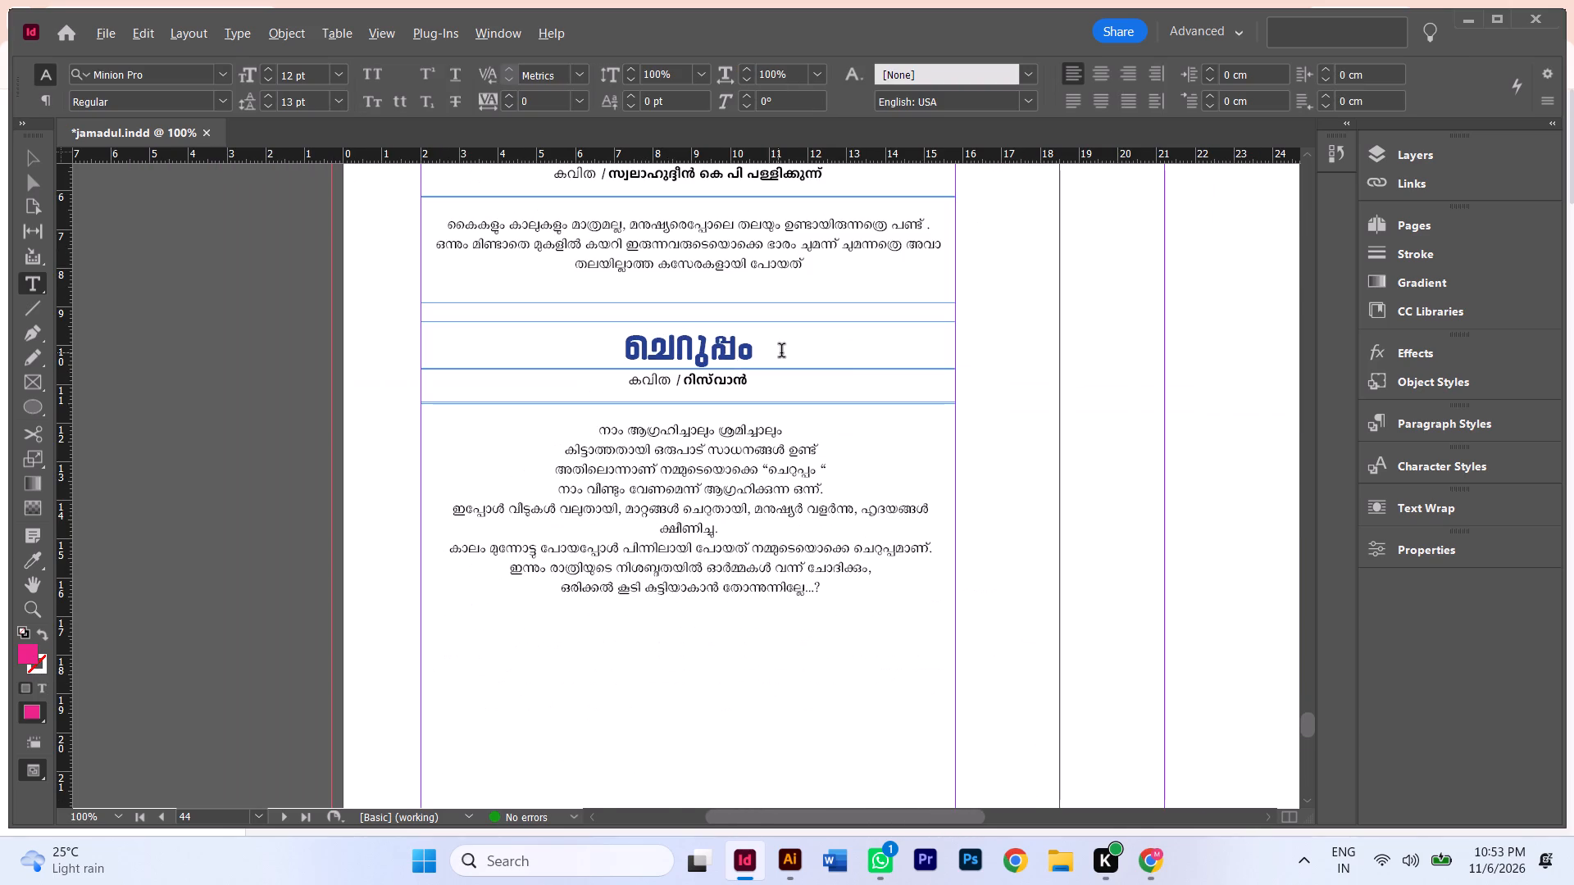
scroll(1026, 402, "up", 5)
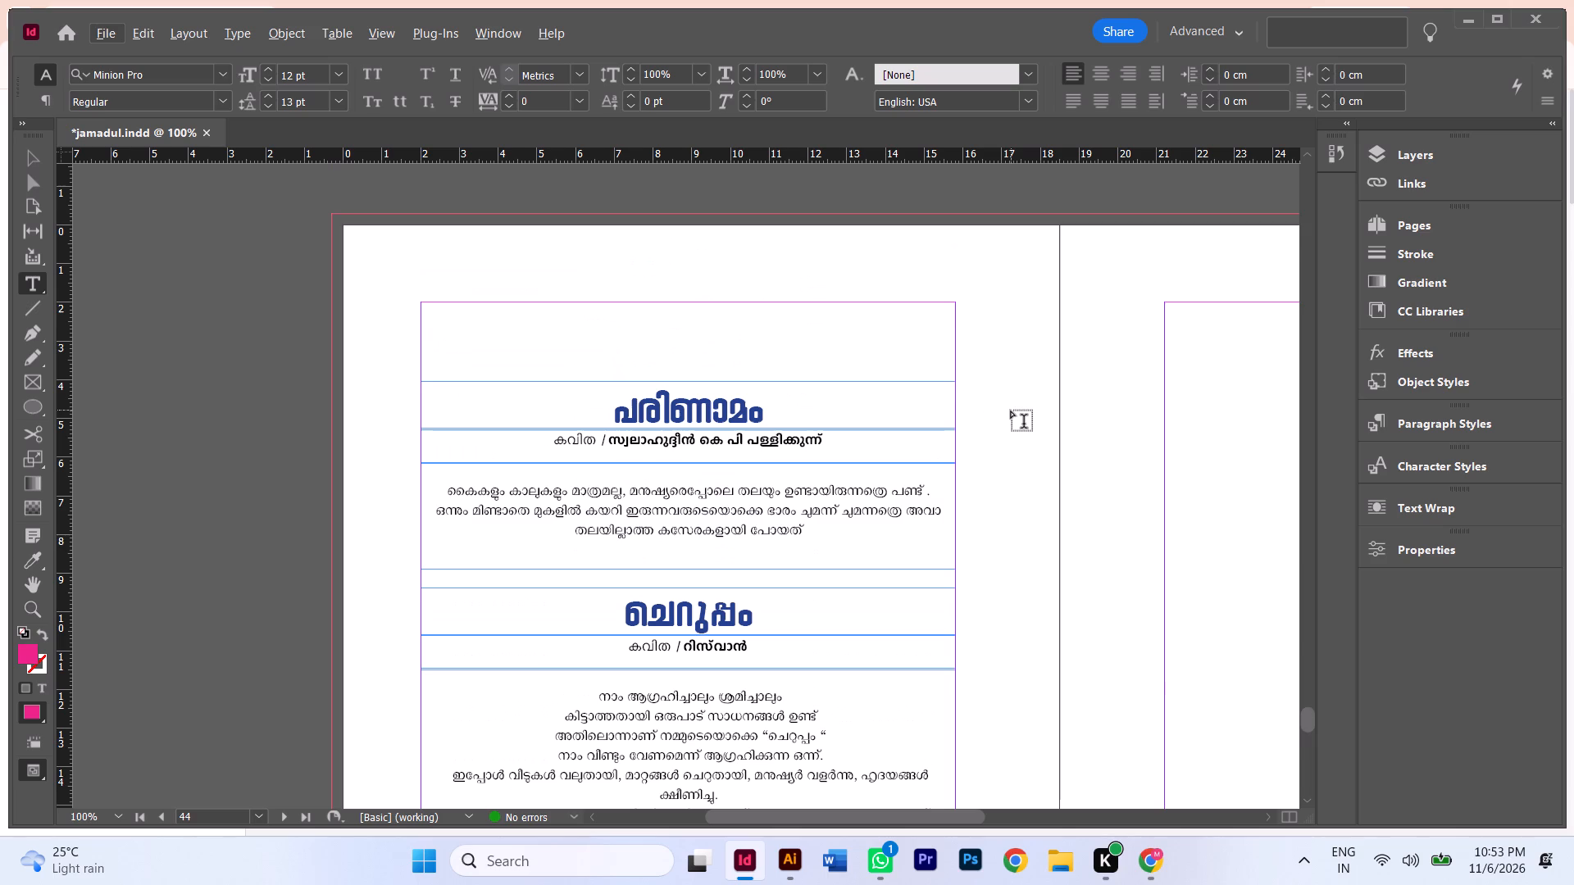
scroll(976, 438, "down", 8)
scroll(981, 538, "down", 7)
scroll(969, 516, "up", 7)
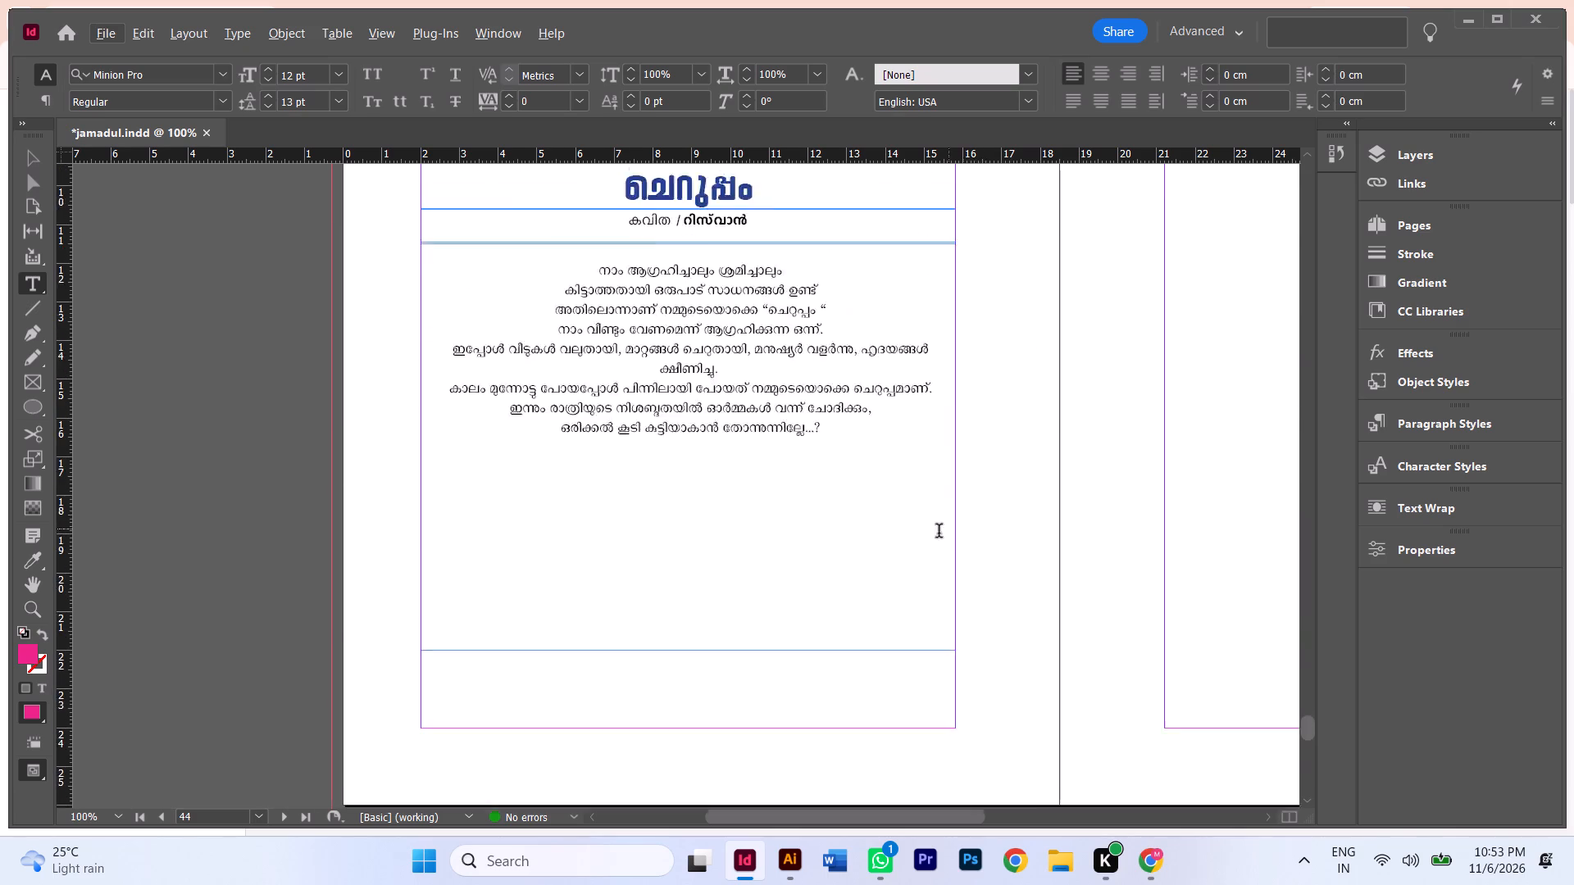
scroll(939, 533, "up", 1)
left_click(34, 153)
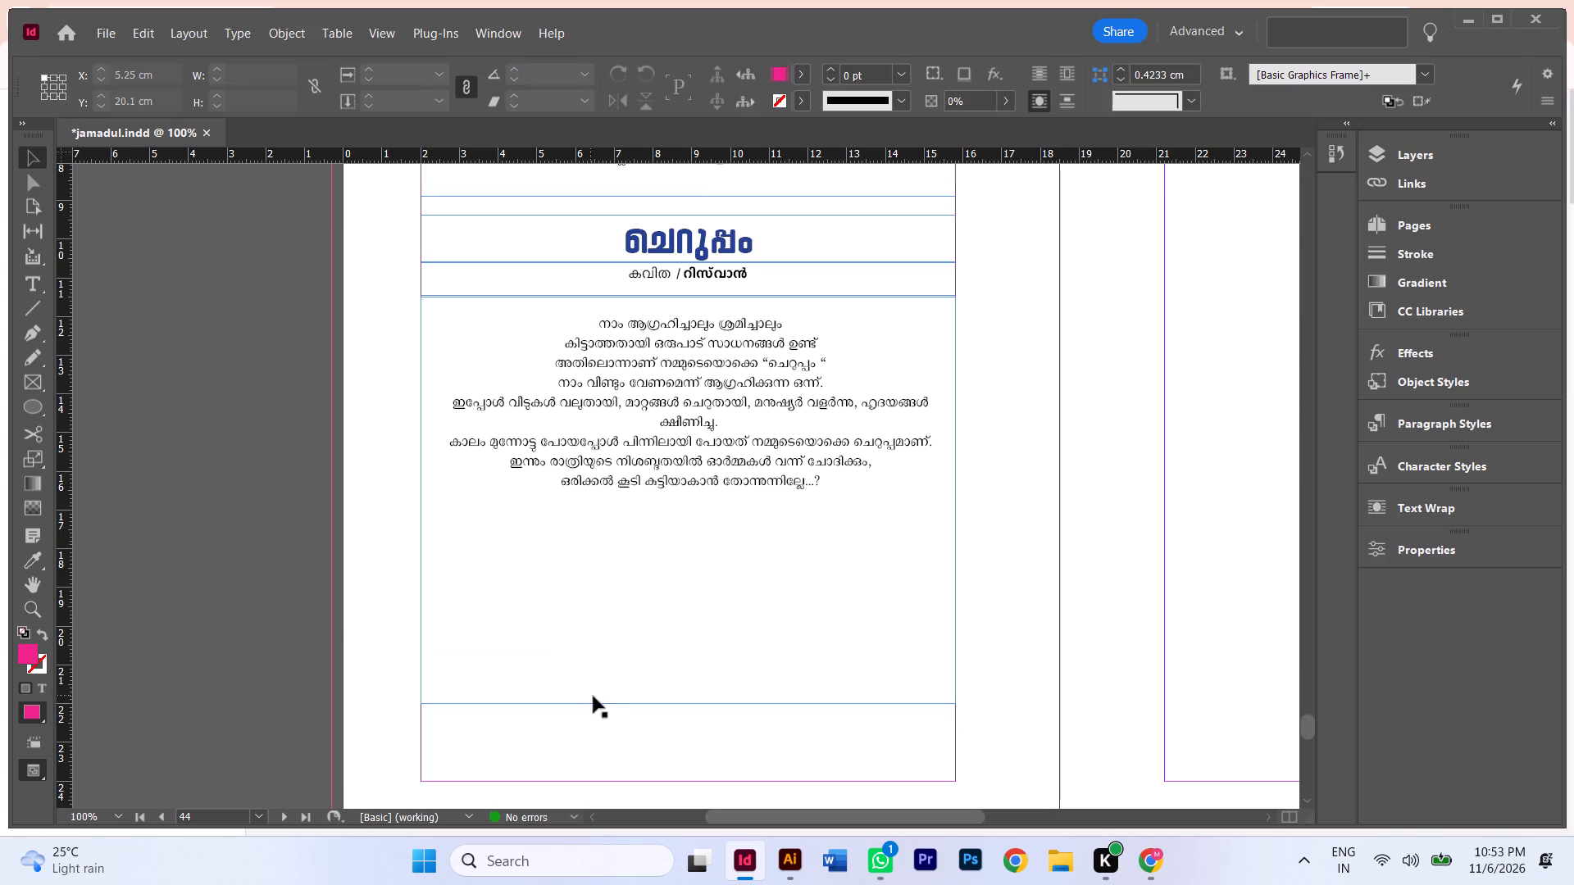
left_click(662, 667)
left_click_drag(690, 703, 689, 619)
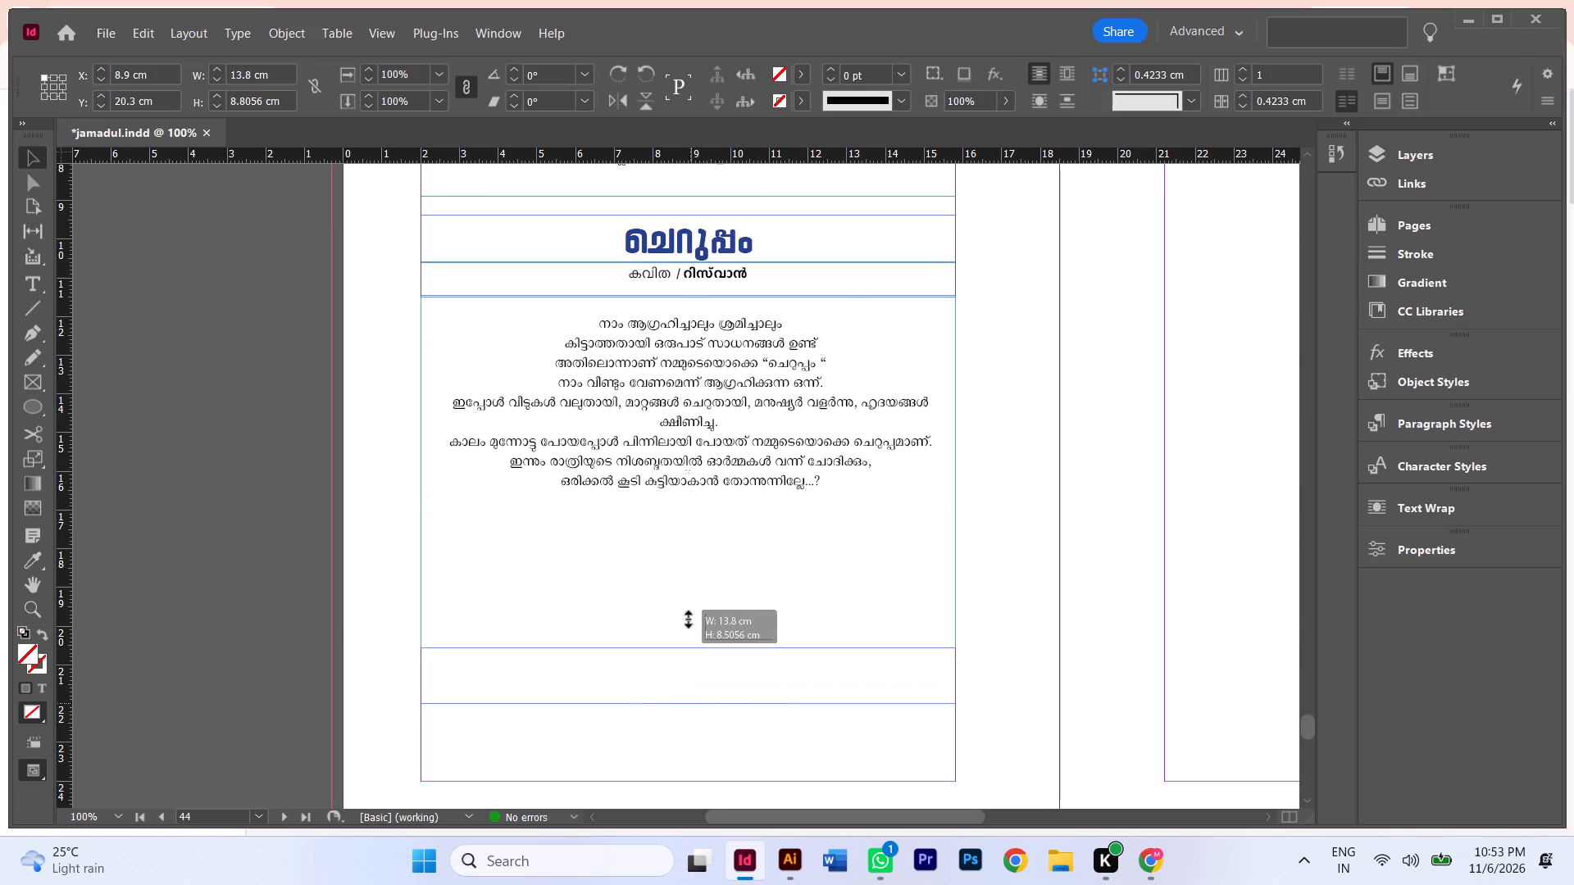
left_click_drag(689, 619, 709, 512)
scroll(957, 579, "up", 5)
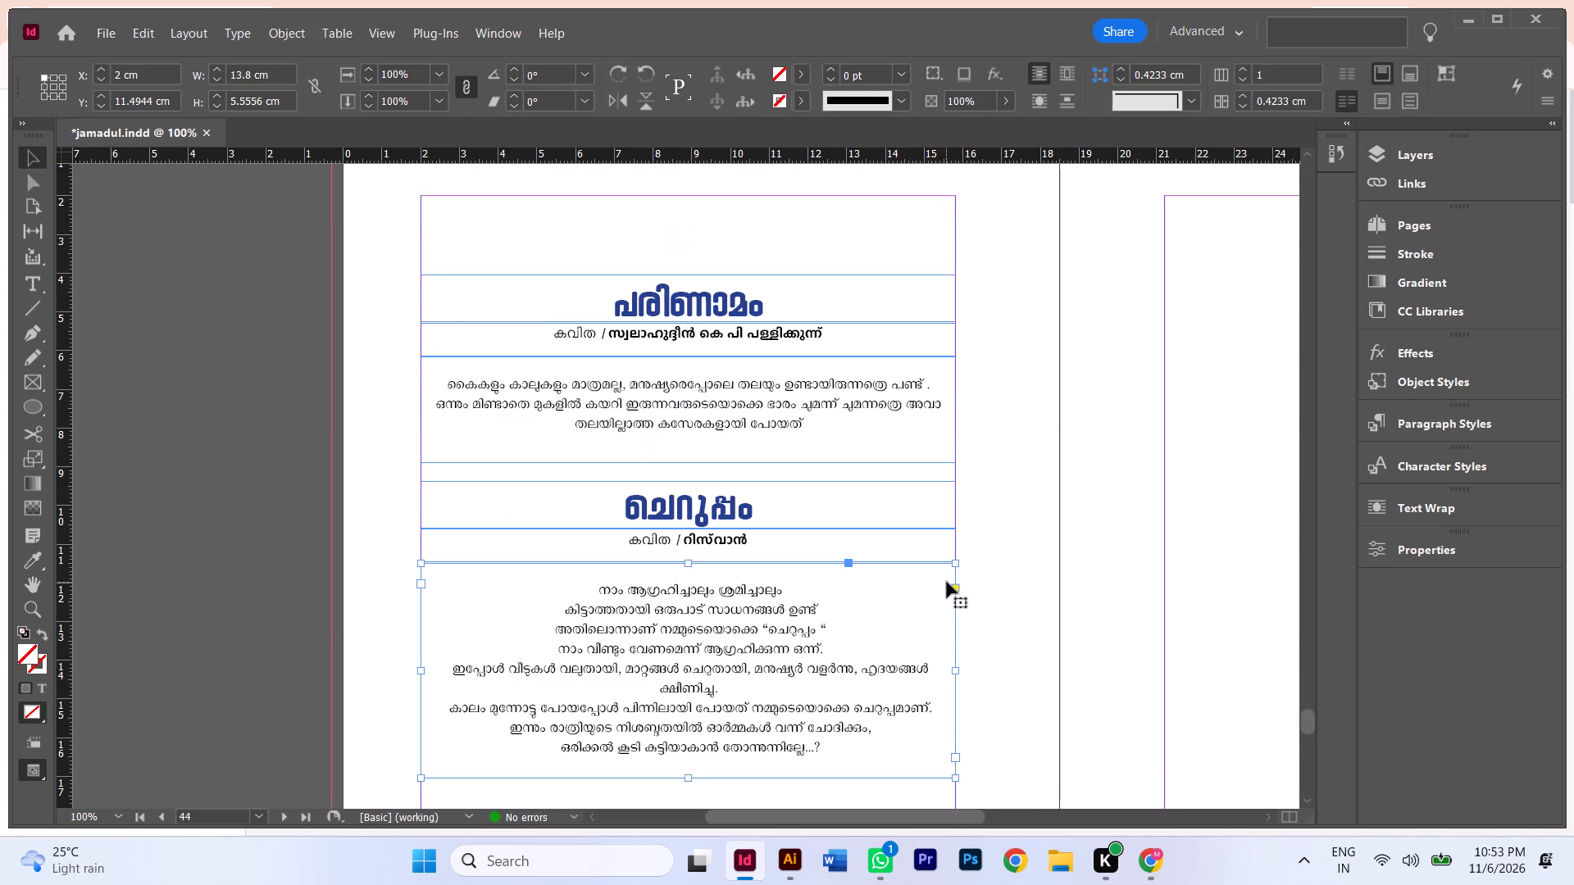
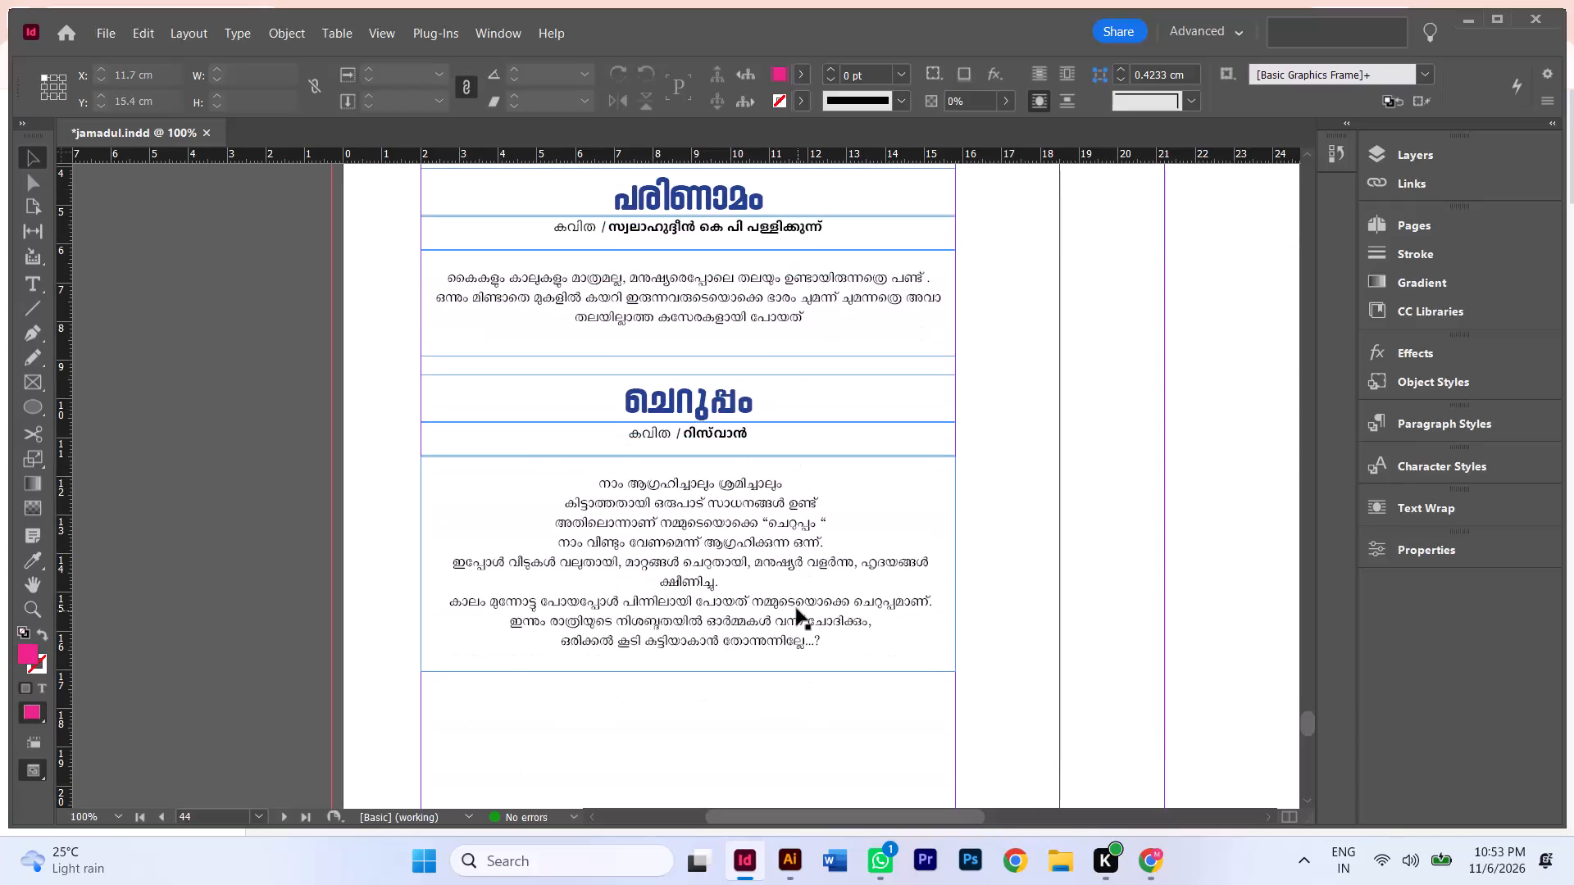
Copy all the frames of both poems on page 44 and paste them onto page 45, aligned at X 21.2 cm, Y 4.0562 cm.
scroll(792, 603, "down", 5)
scroll(792, 603, "up", 6)
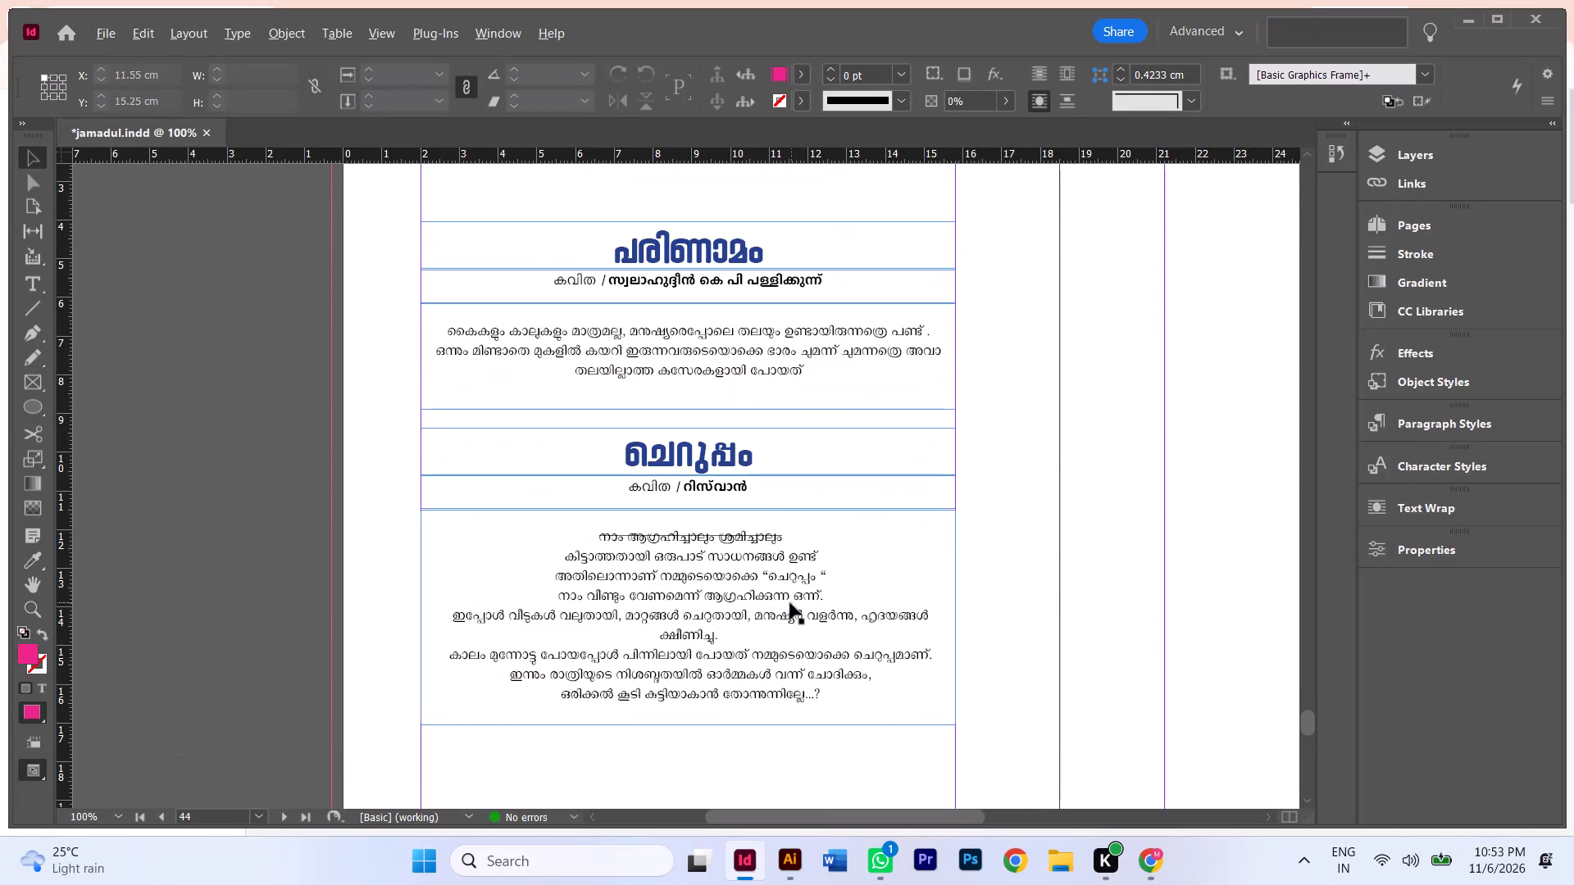
scroll(790, 603, "down", 3, "alt")
left_click_drag(746, 402, 632, 558)
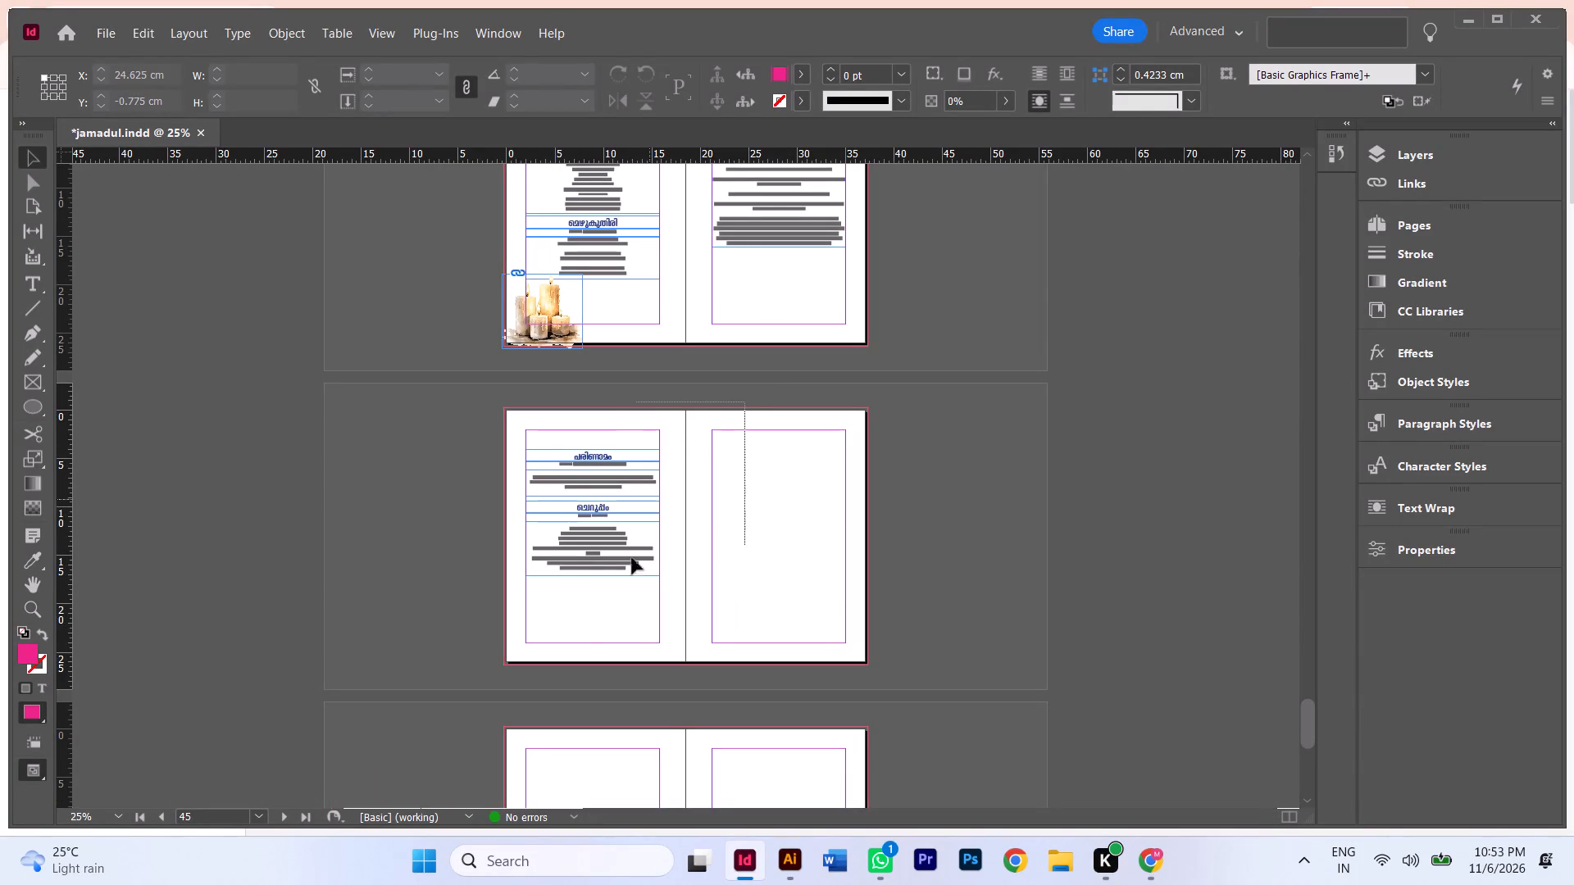
left_click_drag(632, 558, 579, 627)
key("ctrl+c")
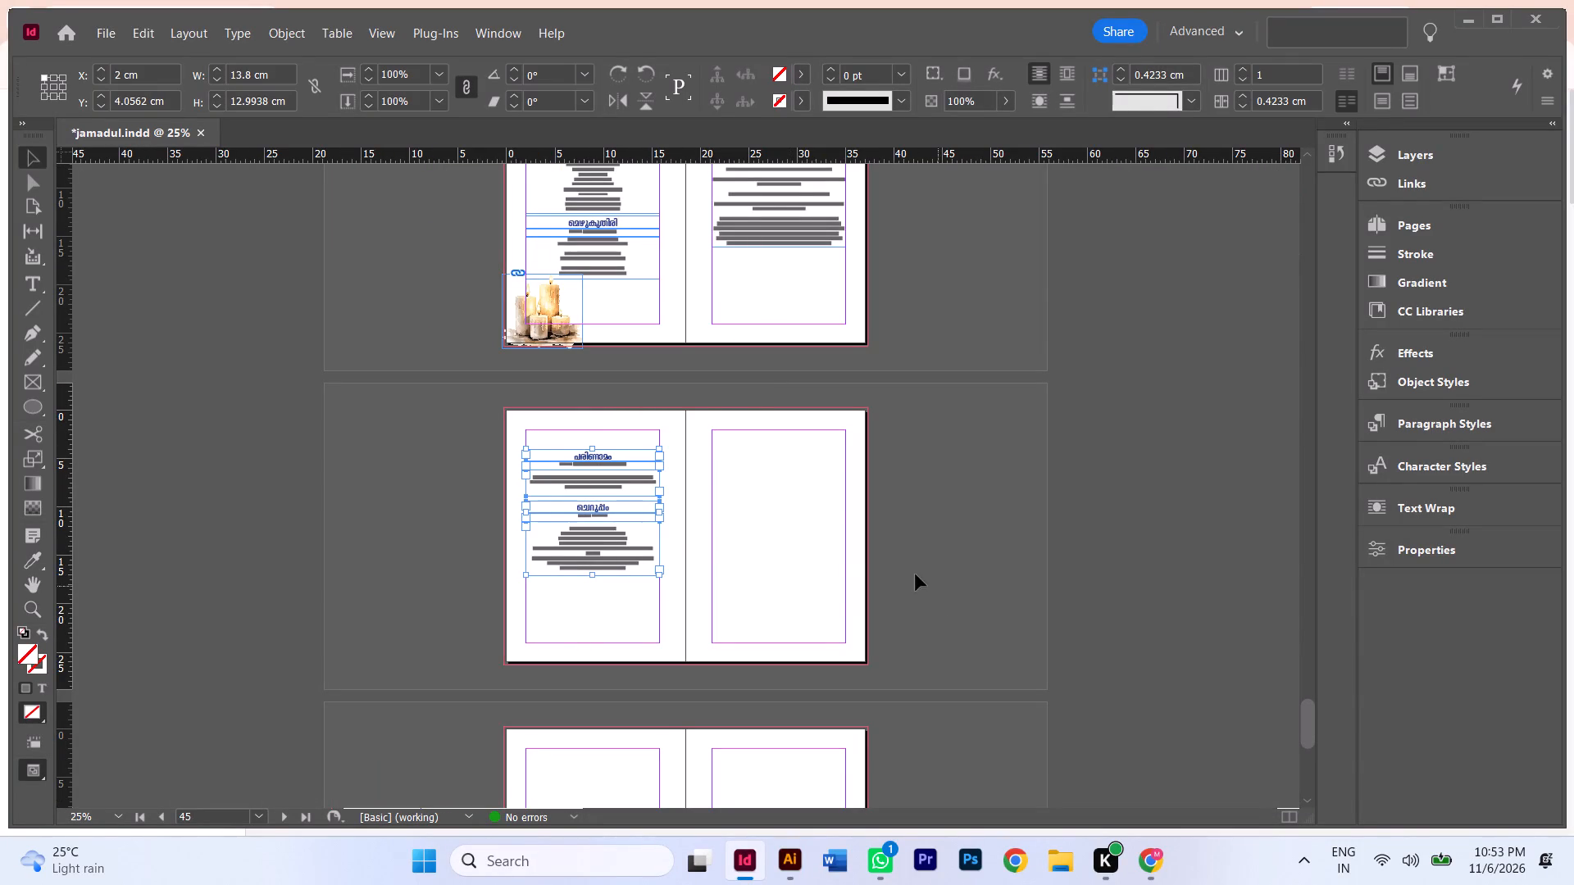
left_click(825, 529)
key("ctrl+v")
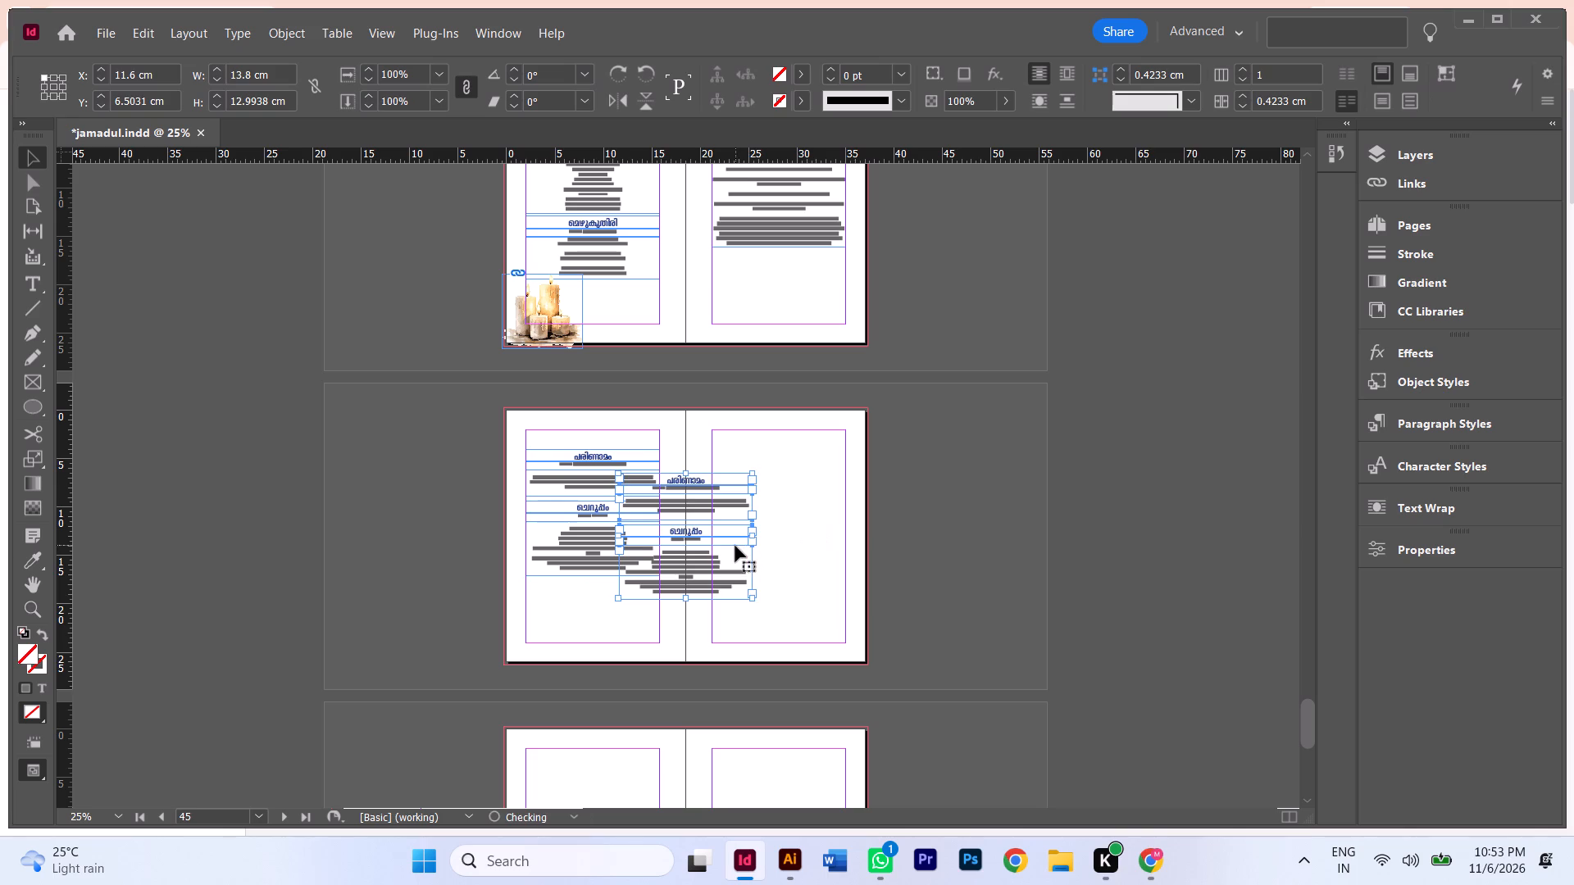
left_click_drag(735, 547, 830, 523)
scroll(770, 558, "up", 1, "alt")
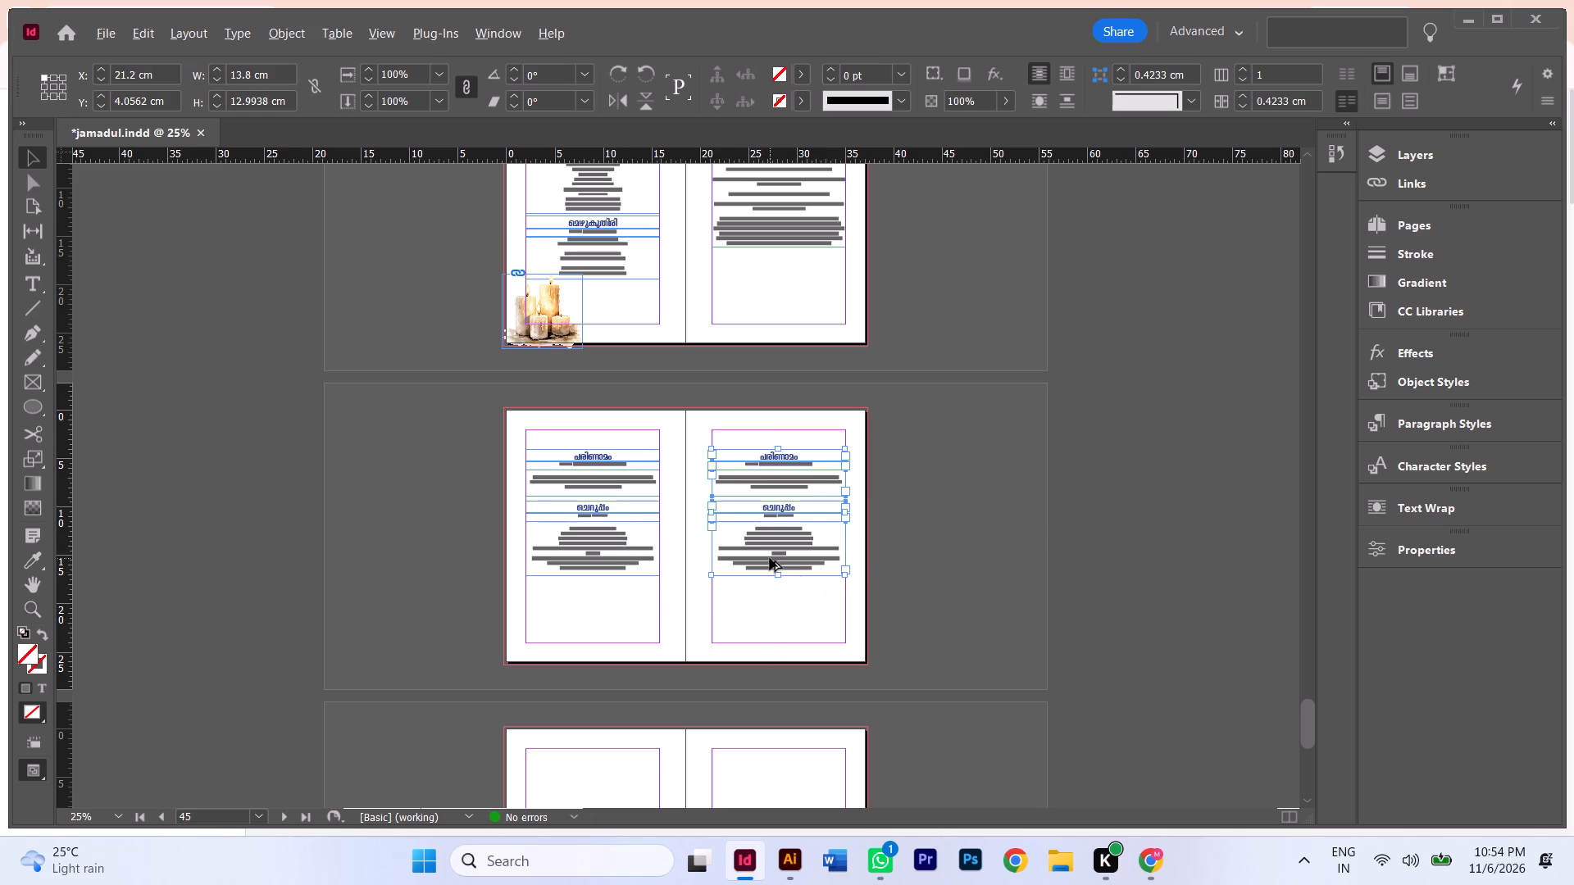
scroll(770, 558, "up", 5, "alt")
left_click(1121, 581)
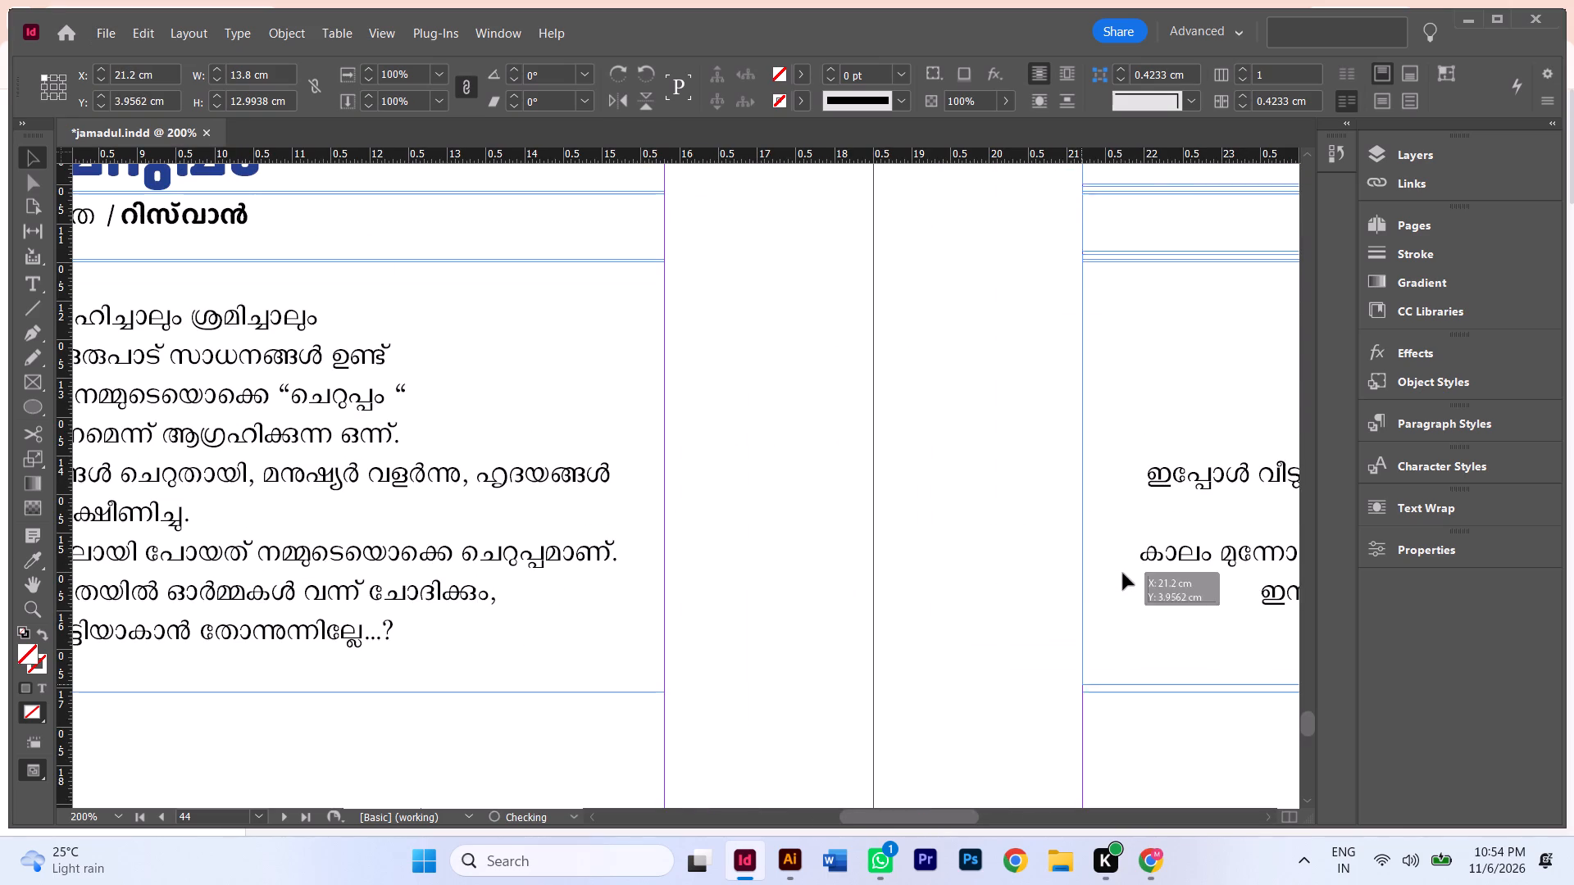
scroll(987, 563, "up", 2)
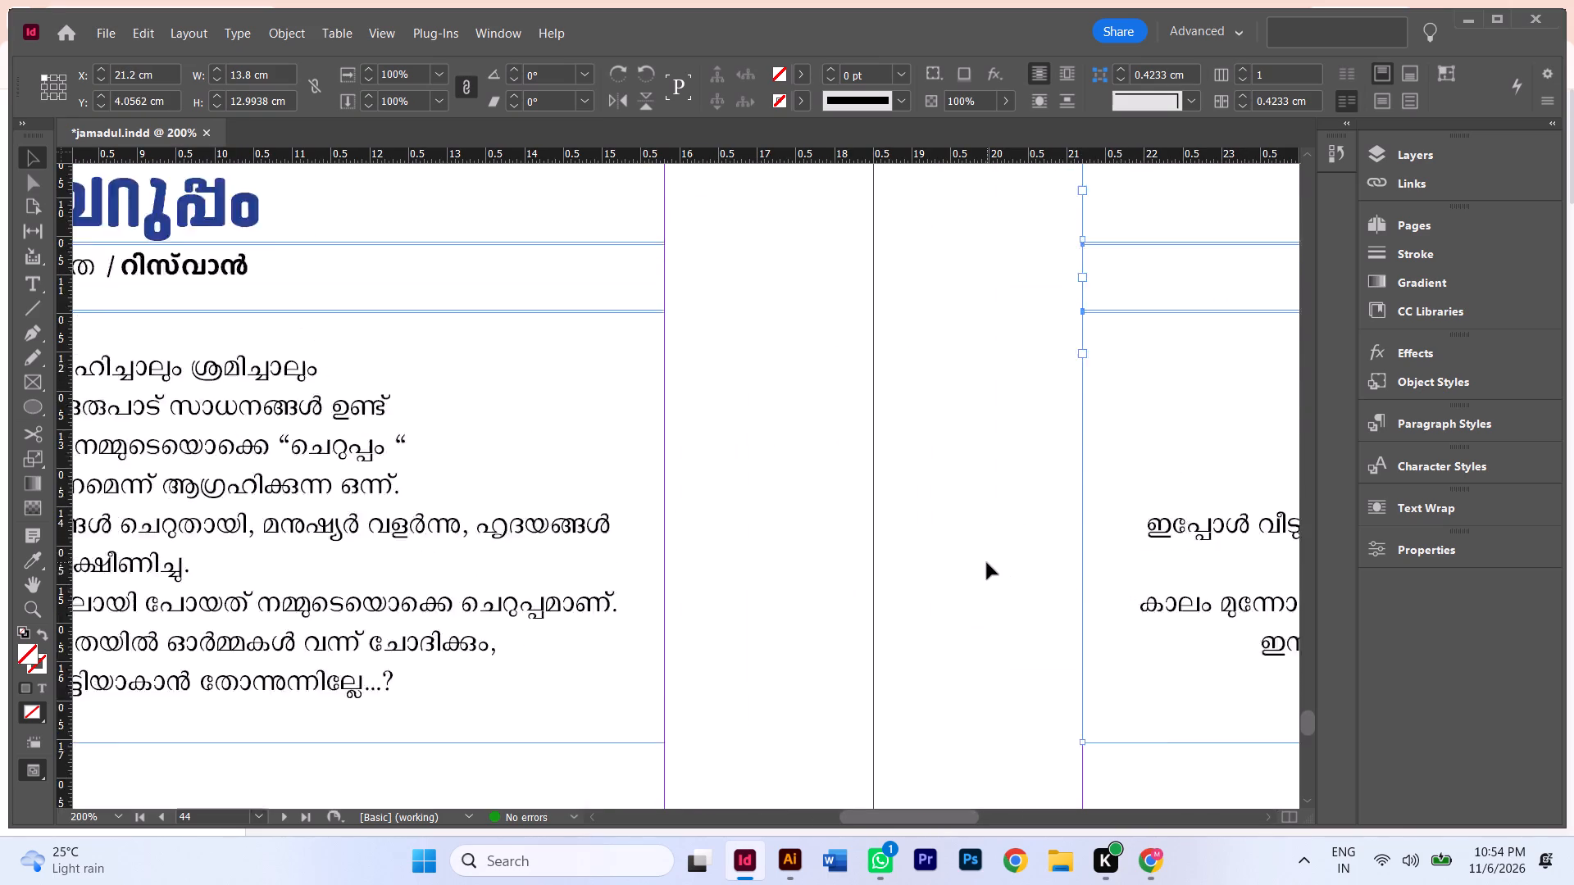
scroll(987, 563, "up", 11)
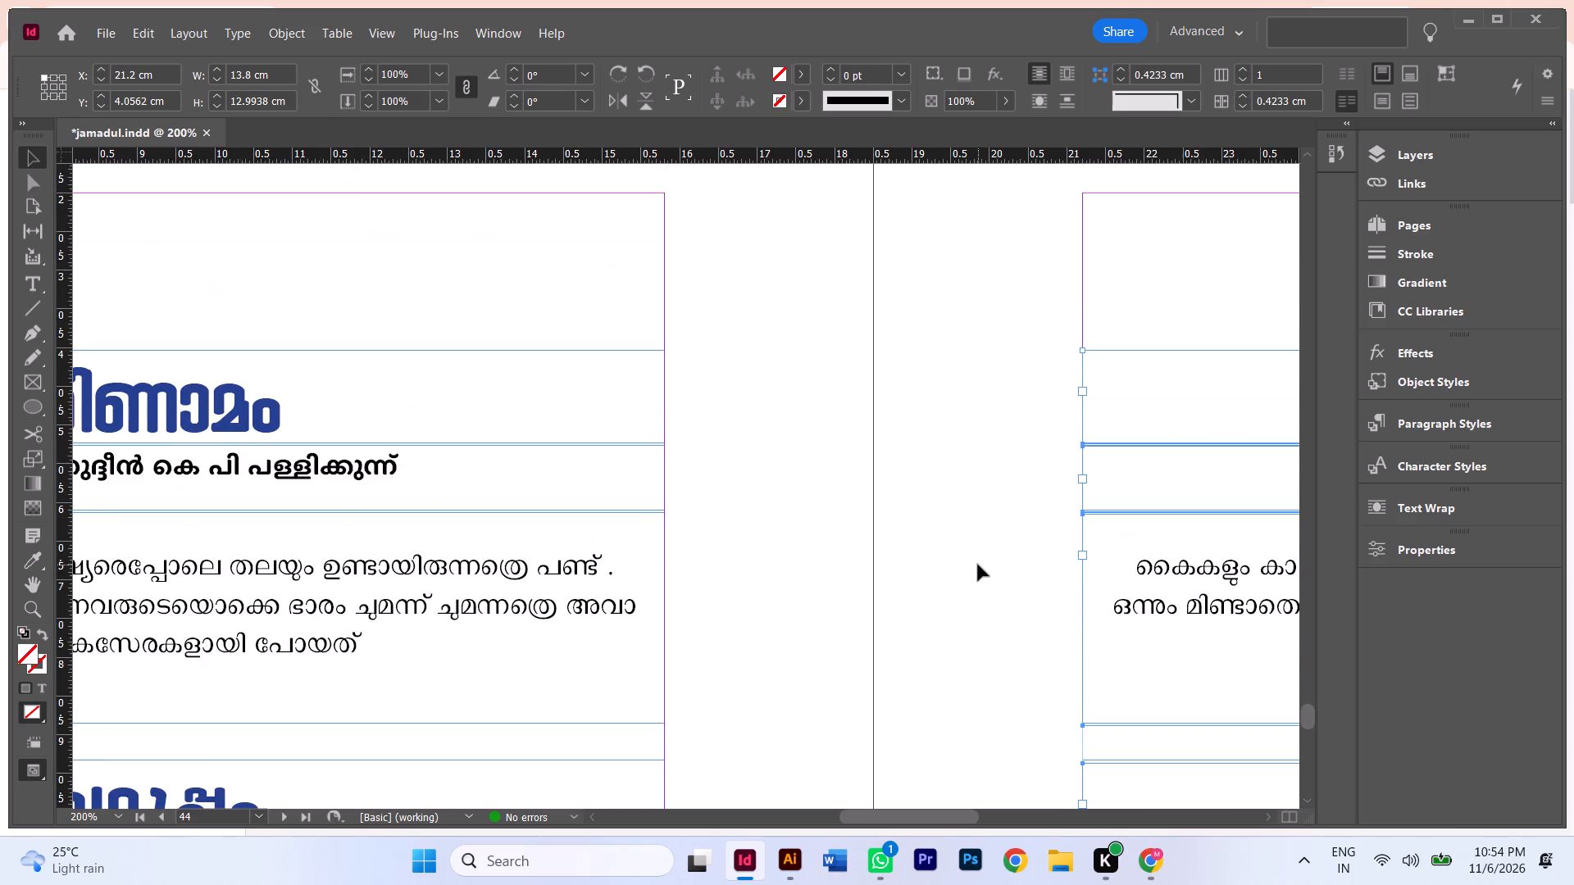
scroll(976, 565, "down", 6, "ctrl")
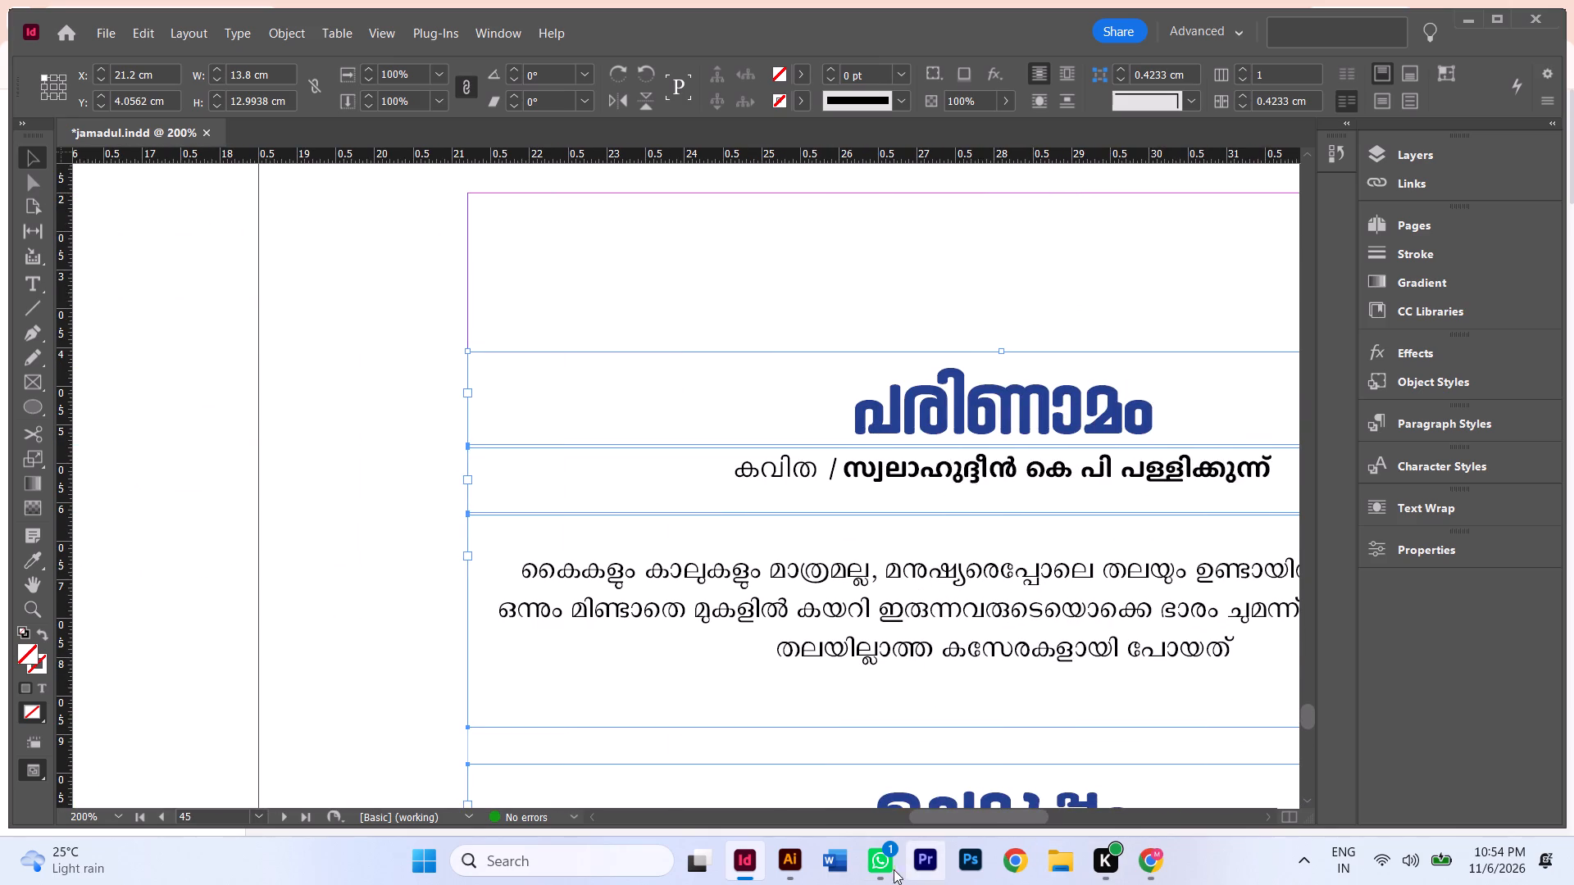
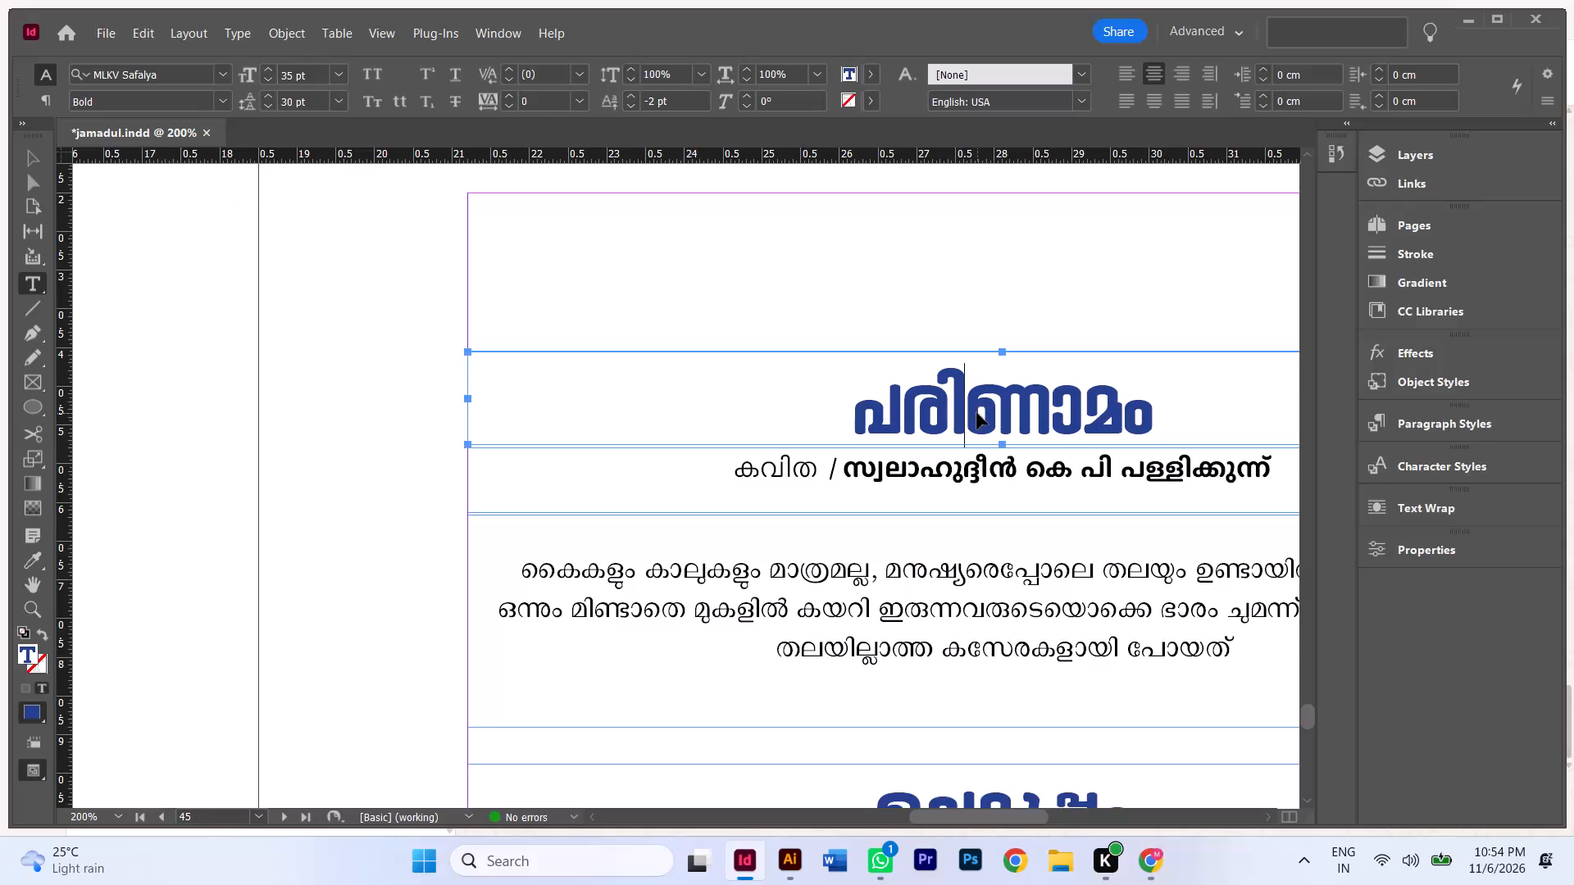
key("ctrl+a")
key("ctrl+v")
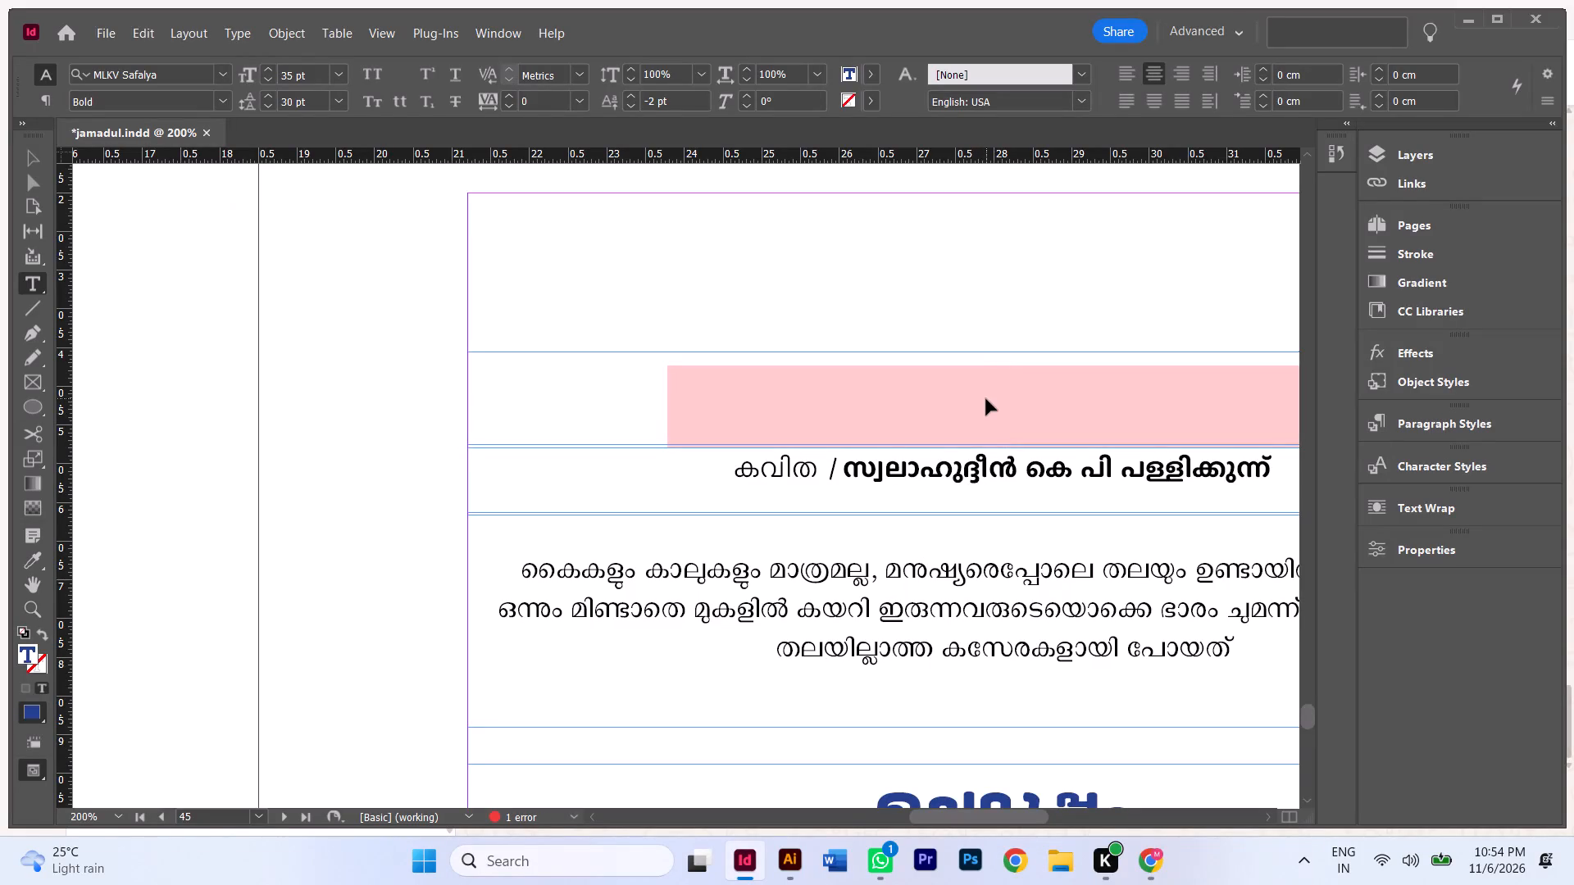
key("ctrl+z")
Replace the body text of page 45's upper poem with the copied കണ്ണാടി poem text.
double_click(956, 597)
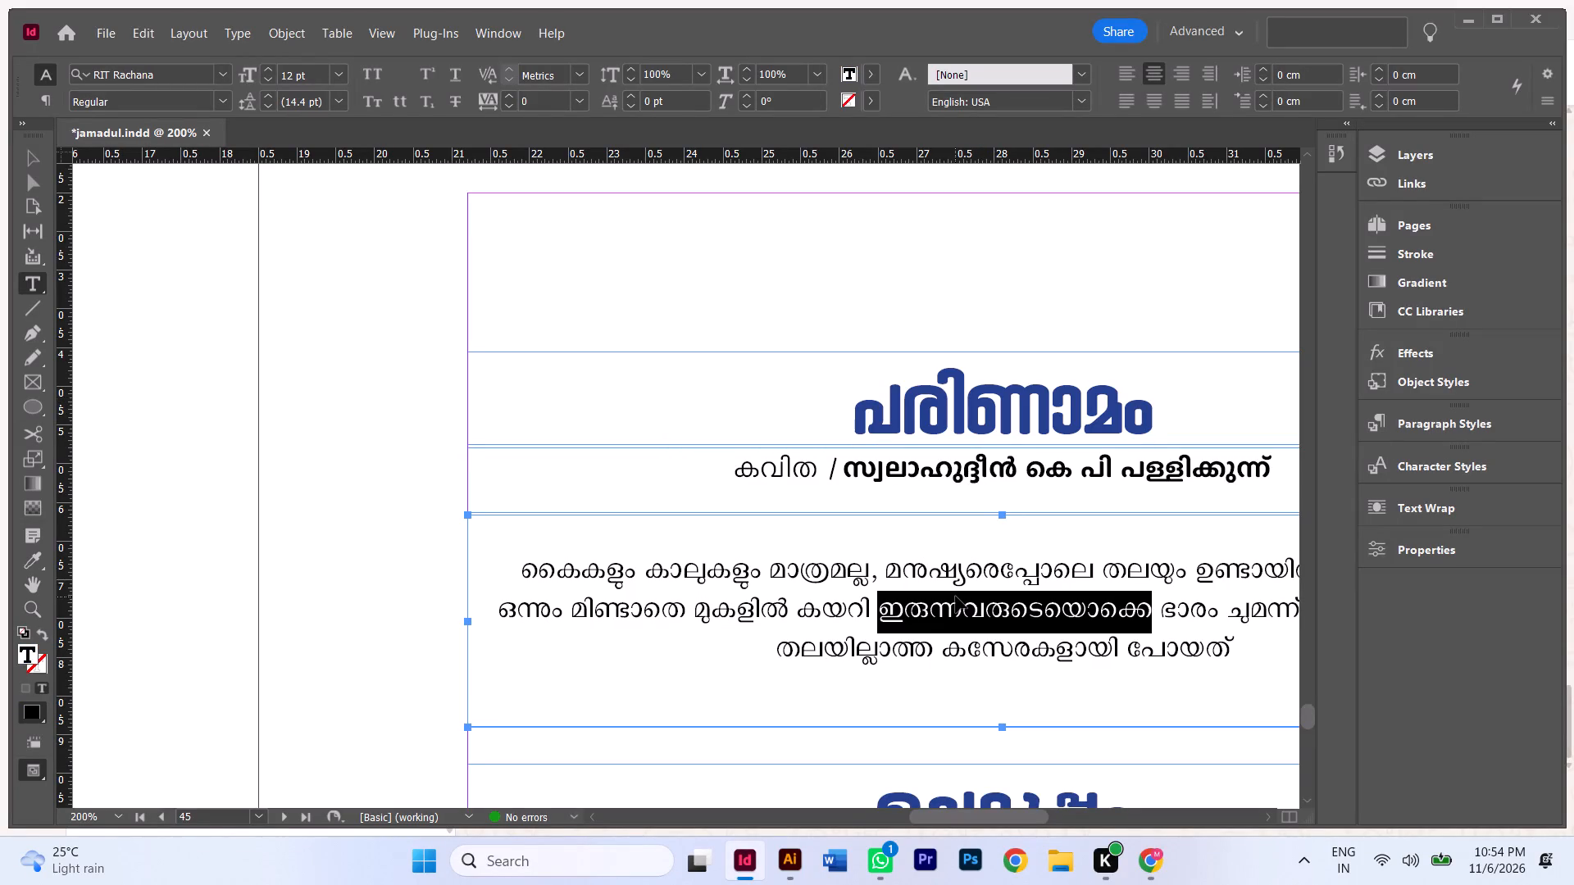
key("ctrl+a")
key("ctrl+v")
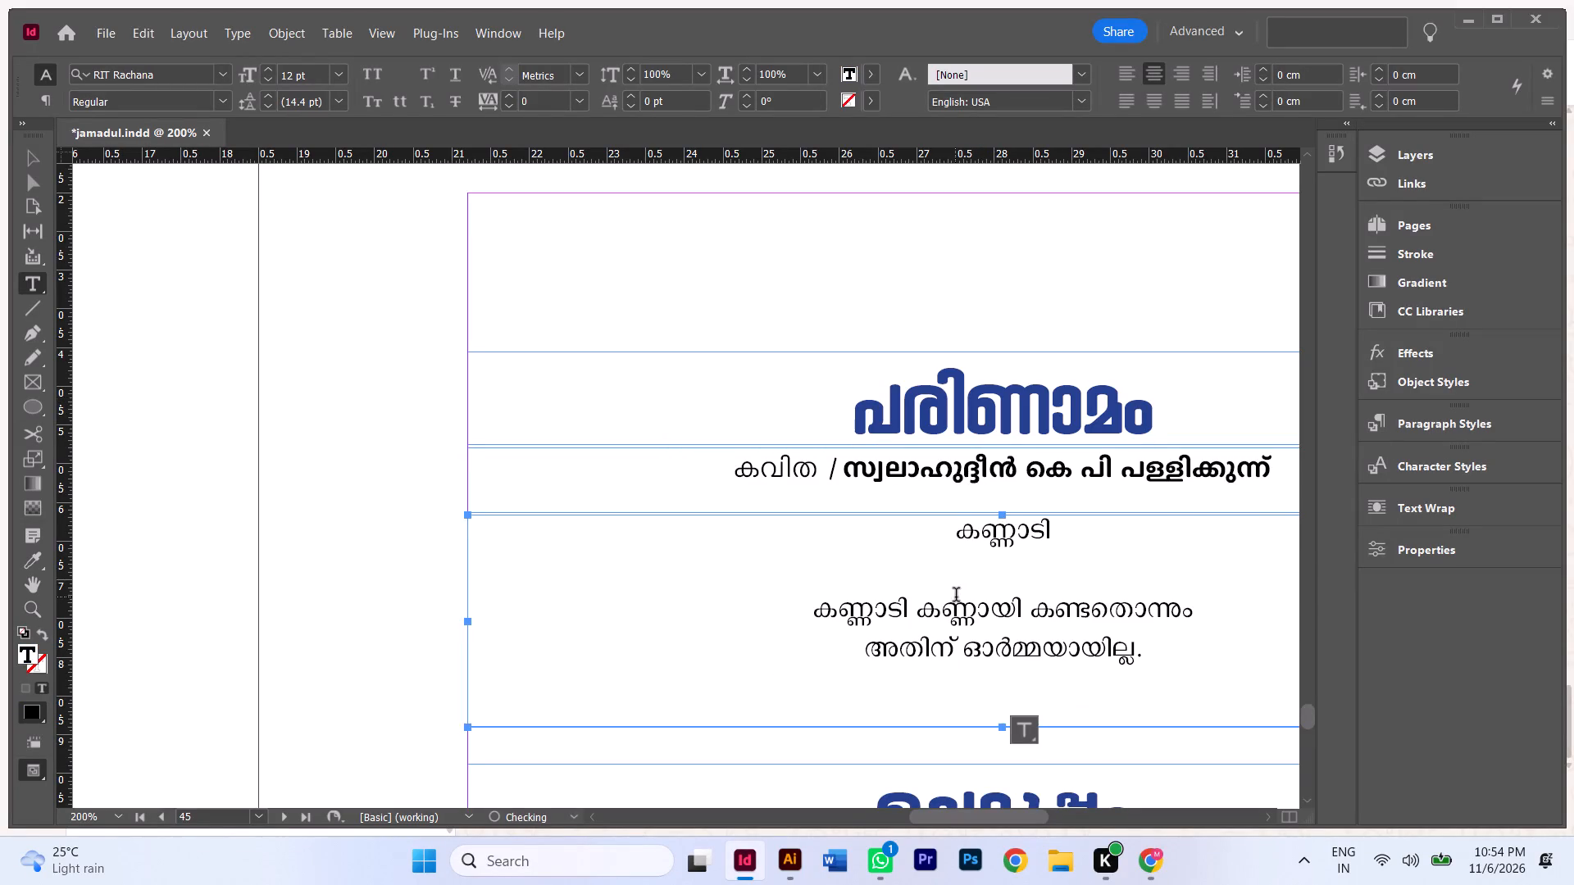
Cut the heading word കണ്ണാടി from the poem body, put it in Chrome's Manglish editor in place of the existing word, and copy it as FML.
left_click_drag(1099, 538, 895, 534)
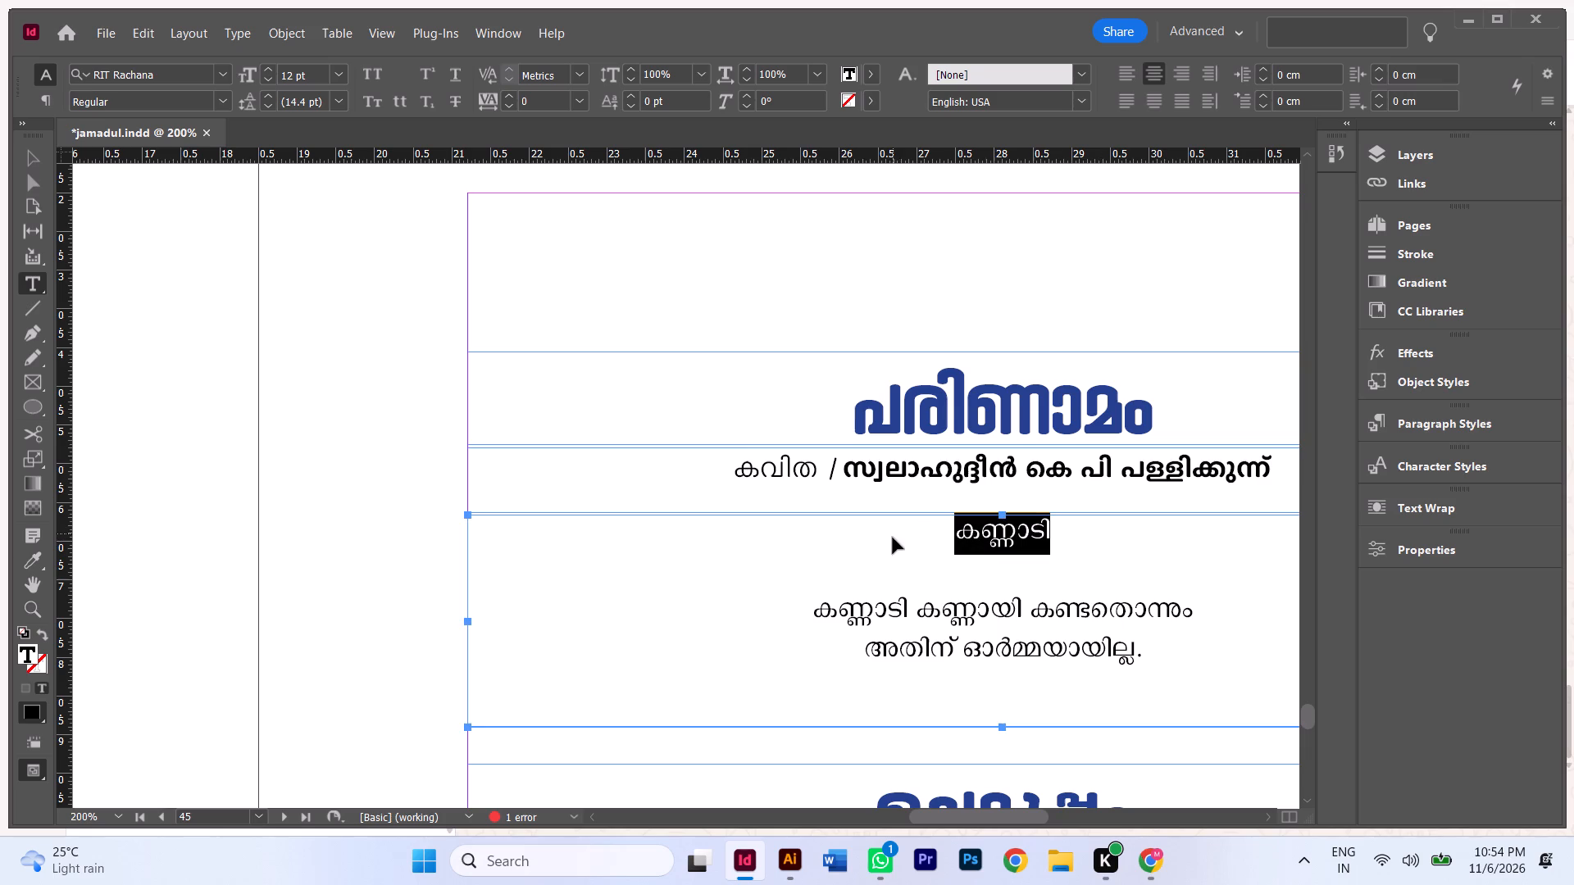
key("ctrl+x")
left_click(1144, 869)
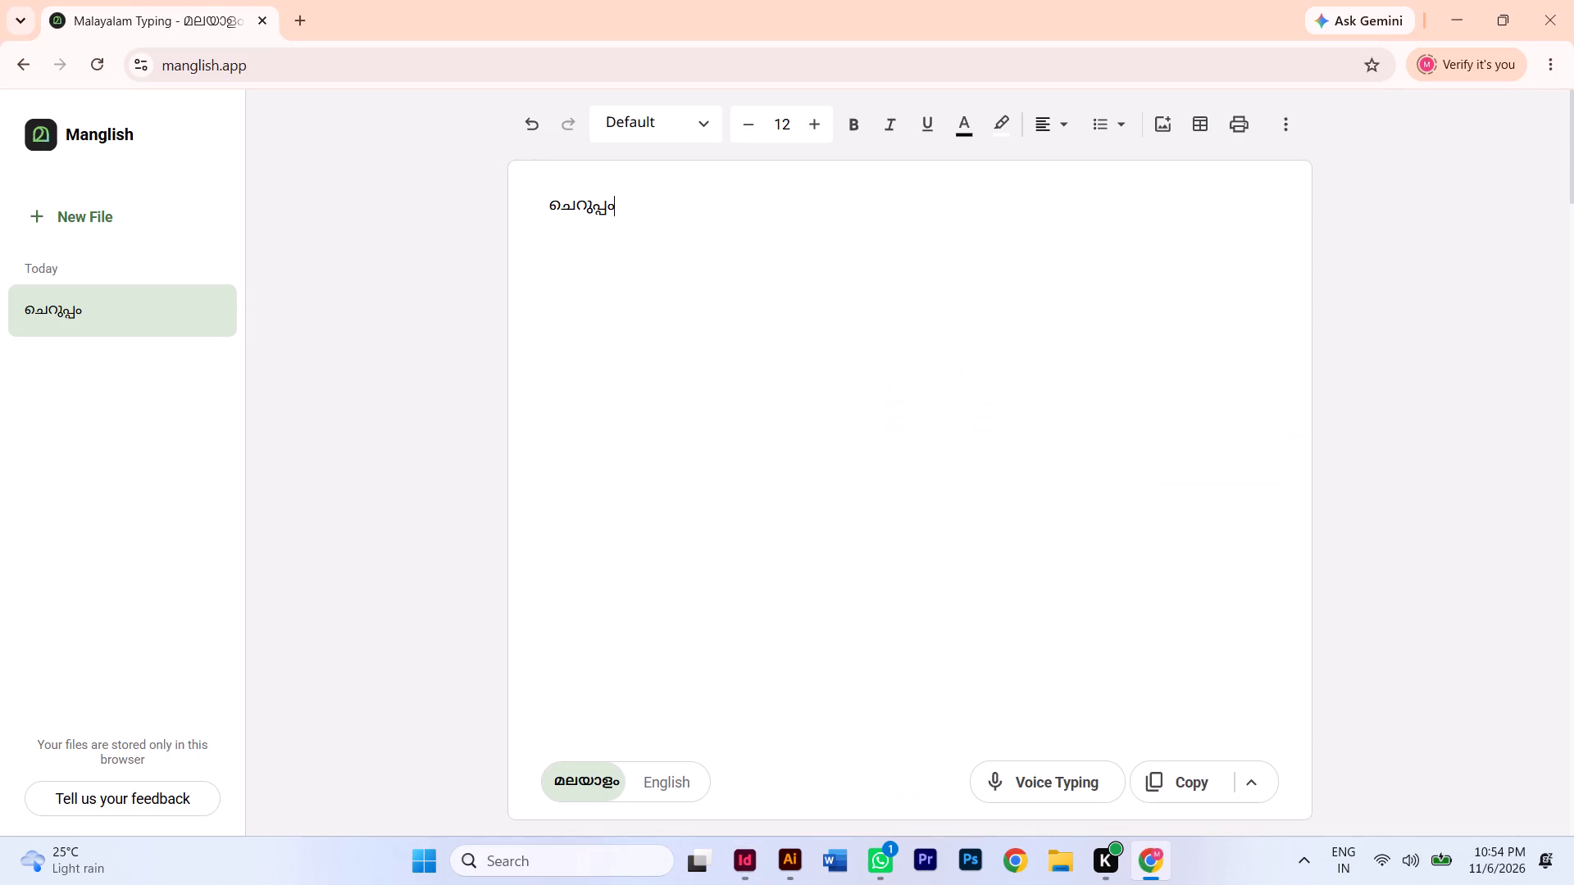
key("ctrl+s")
key("ctrl+a")
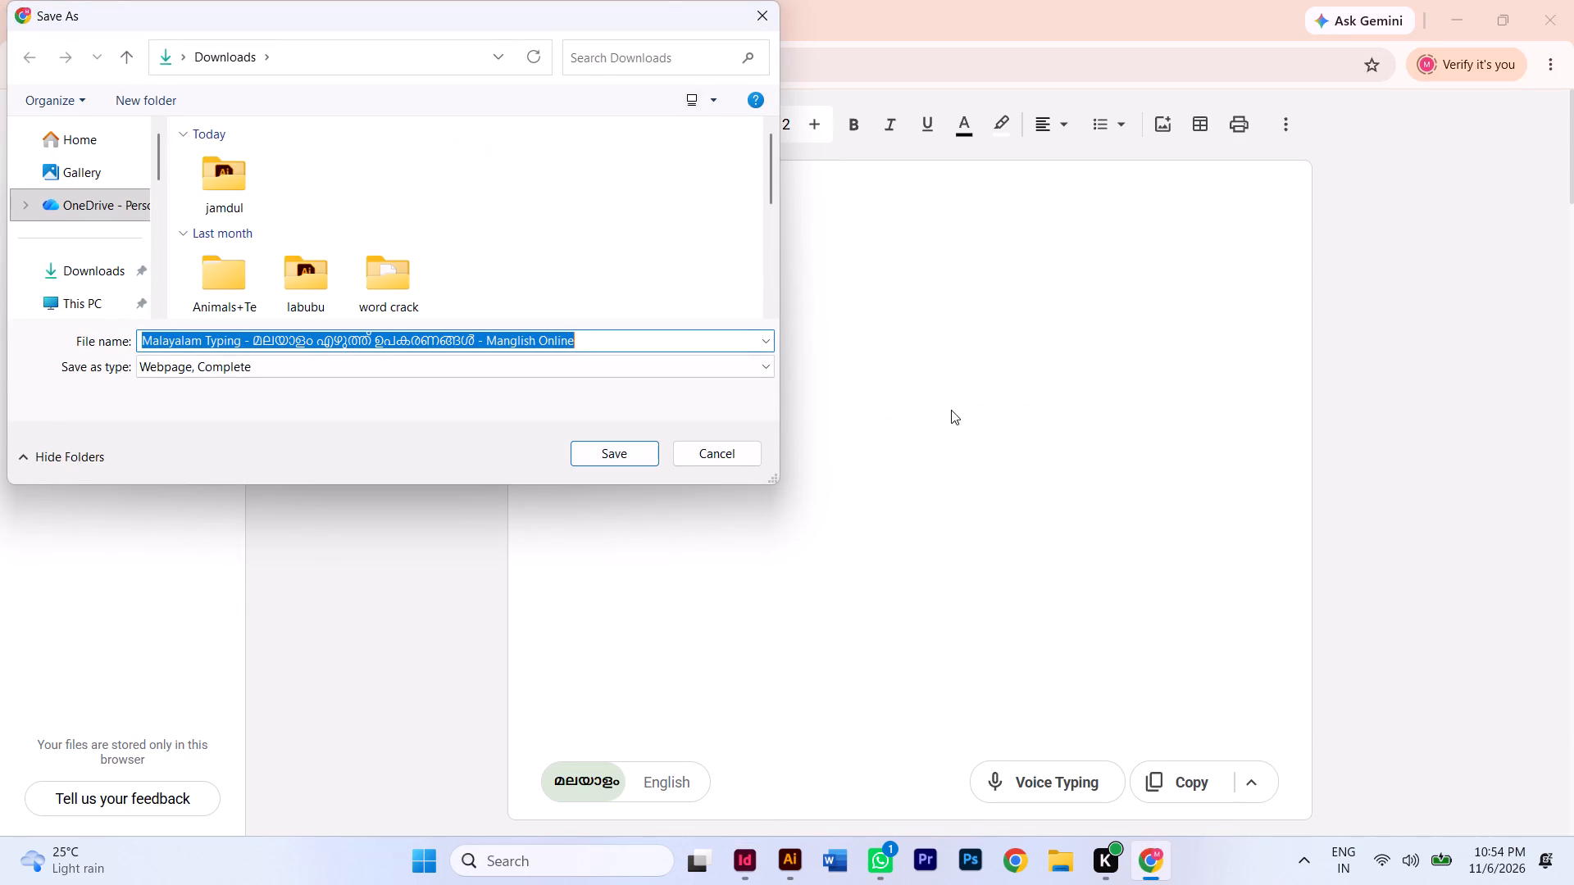
left_click(746, 448)
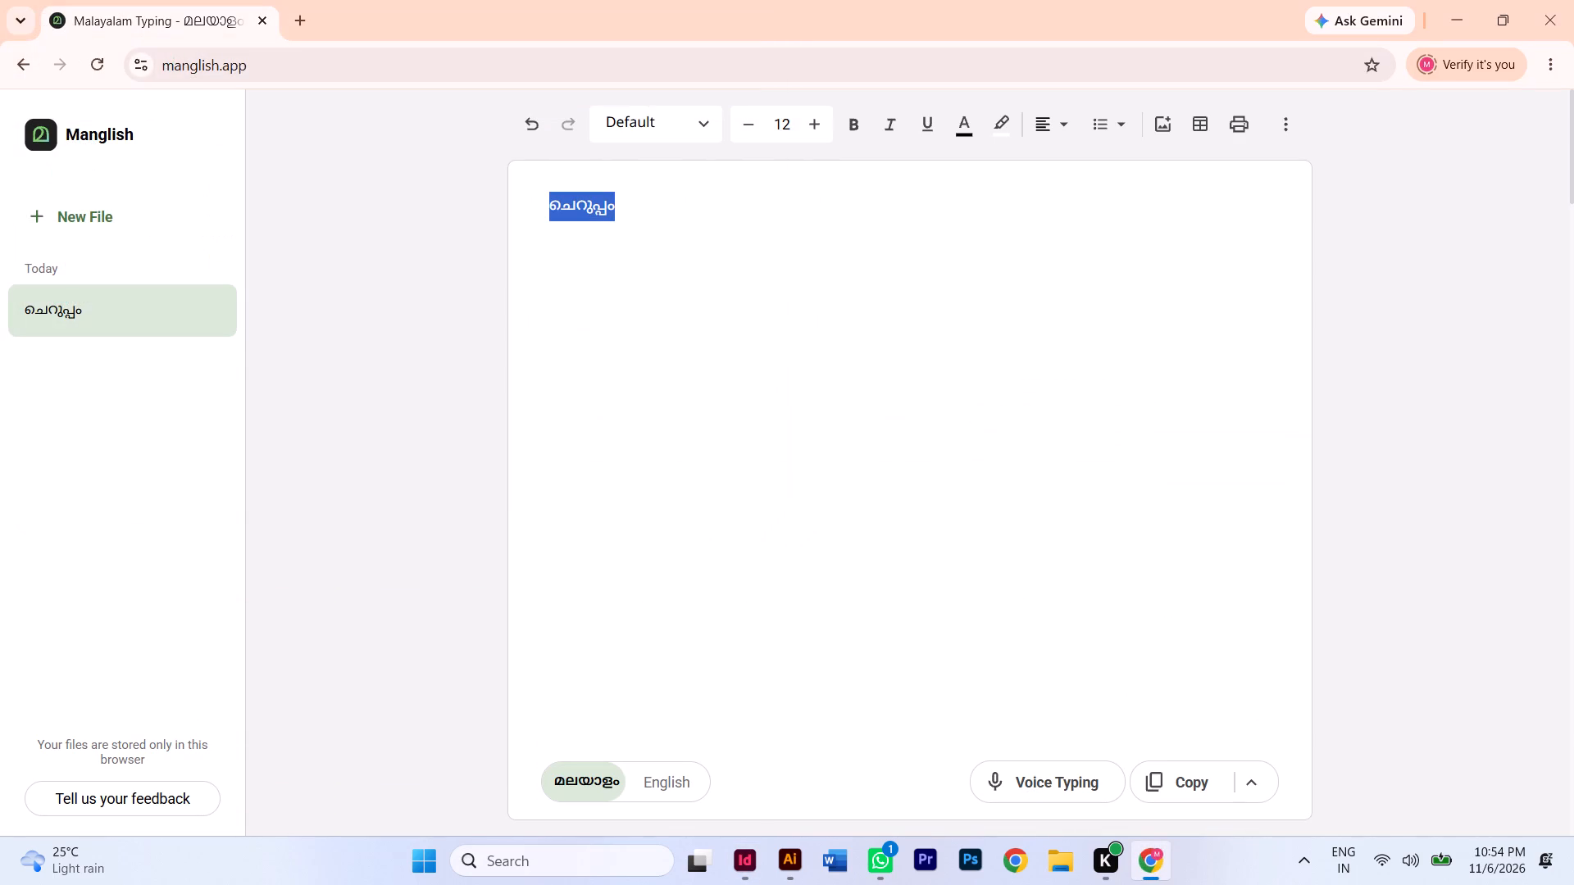
key("ctrl+v")
left_click(1260, 766)
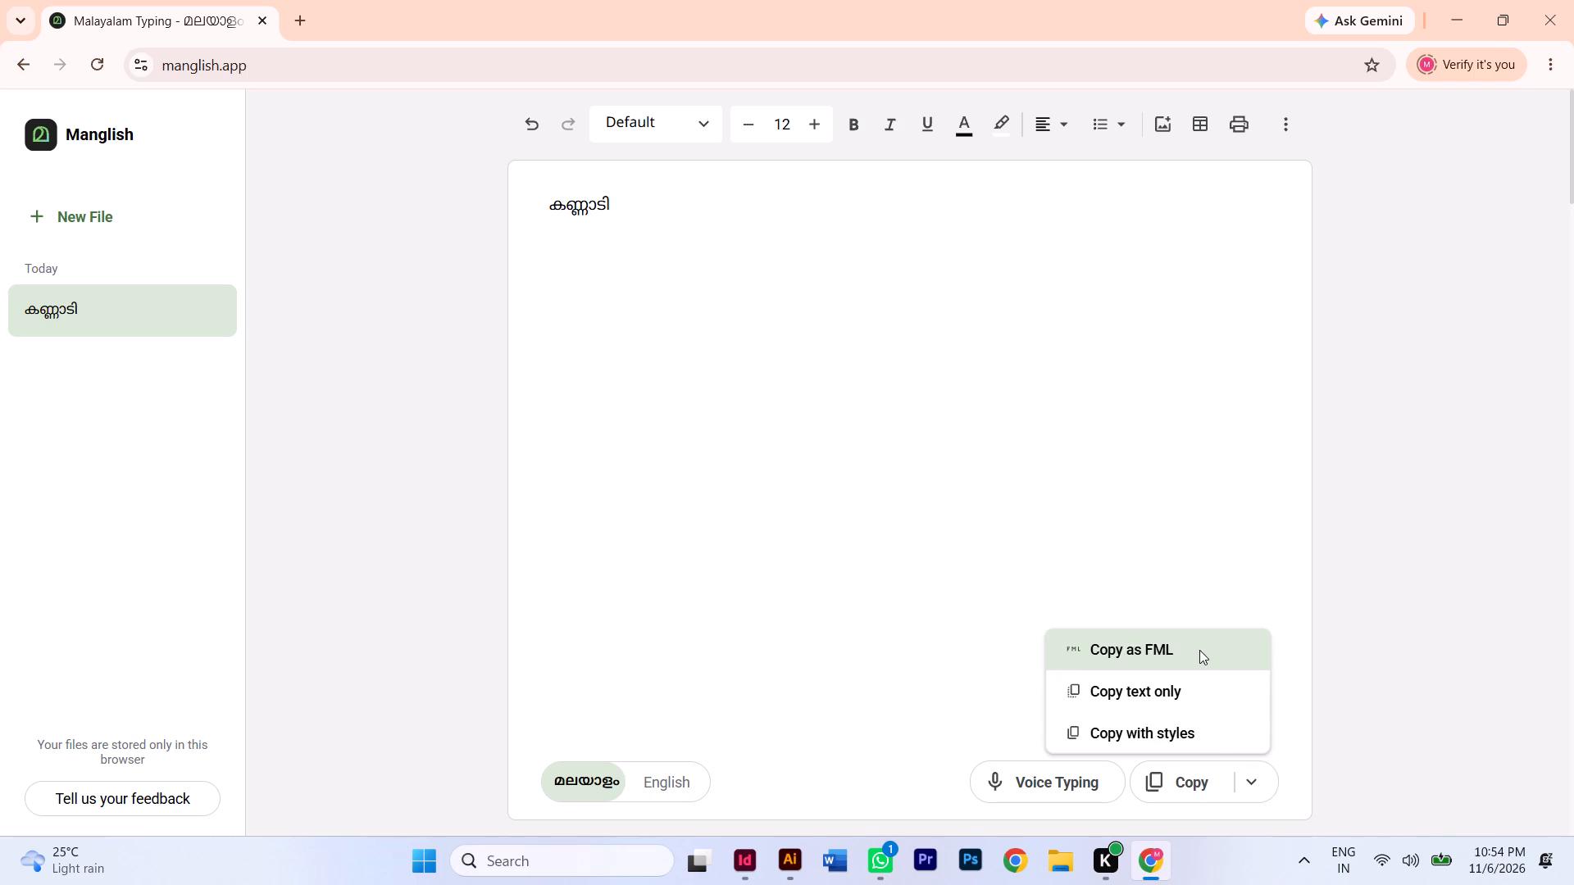
left_click(1199, 646)
Back in InDesign, replace the upper poem's title പരിണാമം on page 45 with the FML-converted title കണ്ണാടി.
left_click(754, 851)
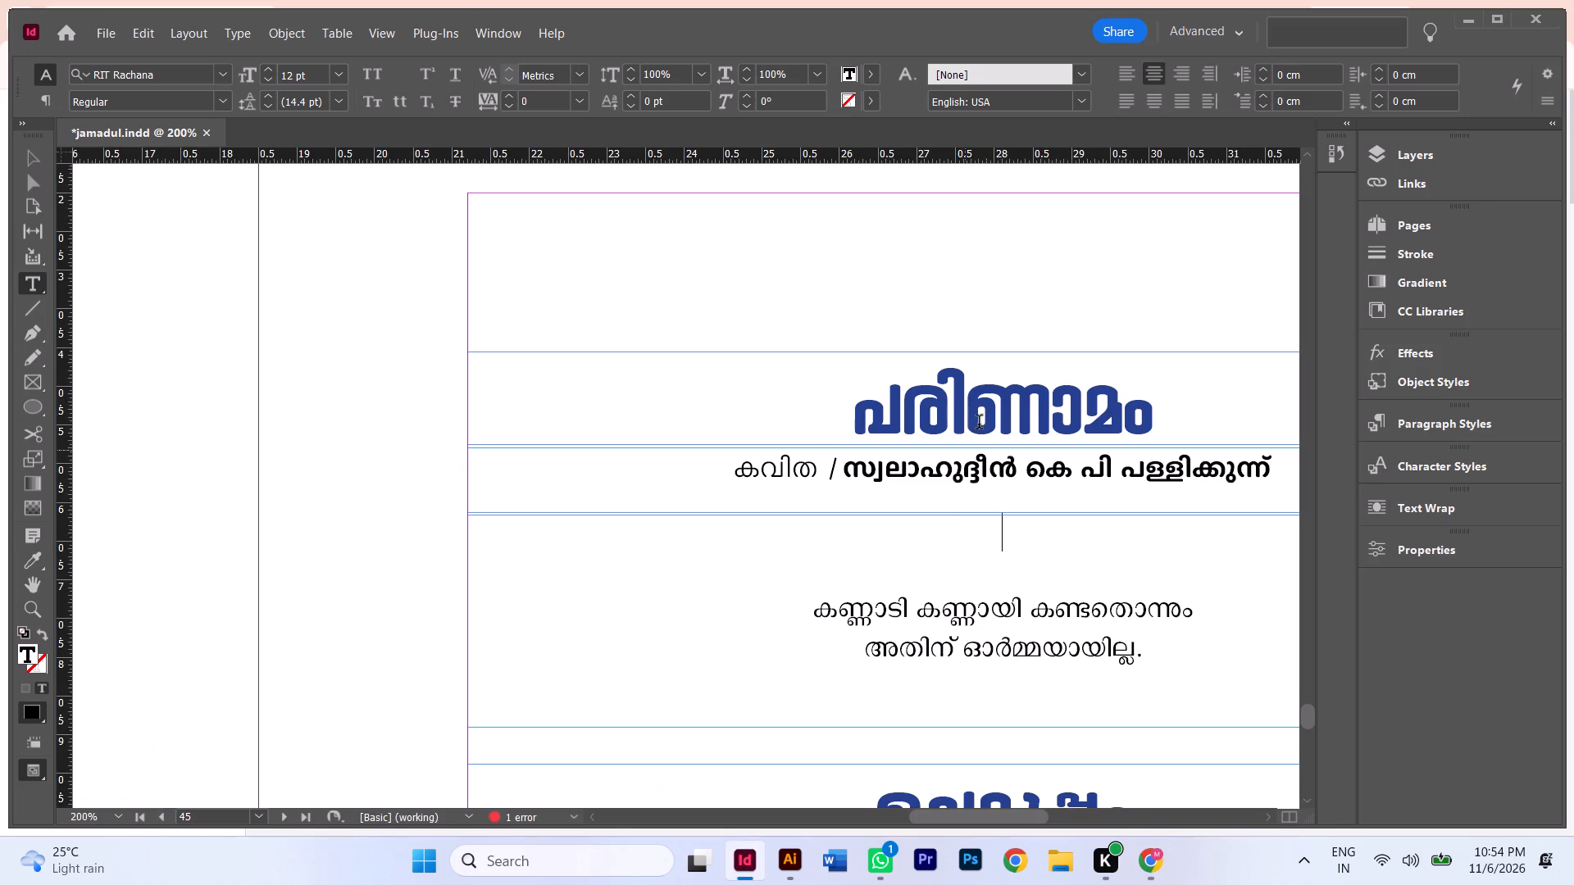
double_click(1003, 403)
key("ctrl+a")
key("ctrl+v")
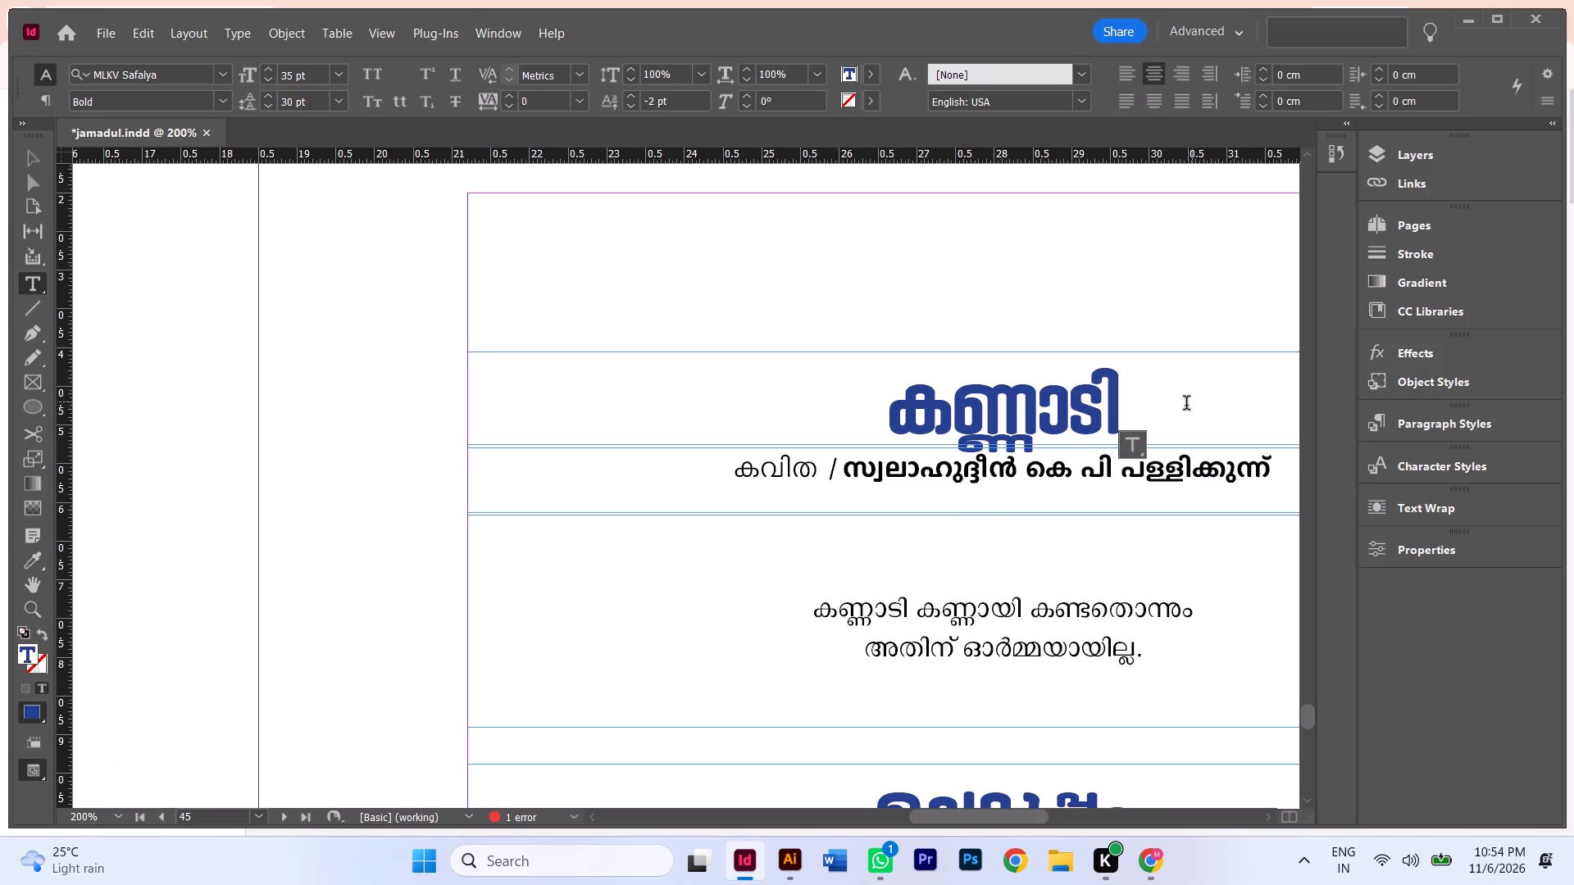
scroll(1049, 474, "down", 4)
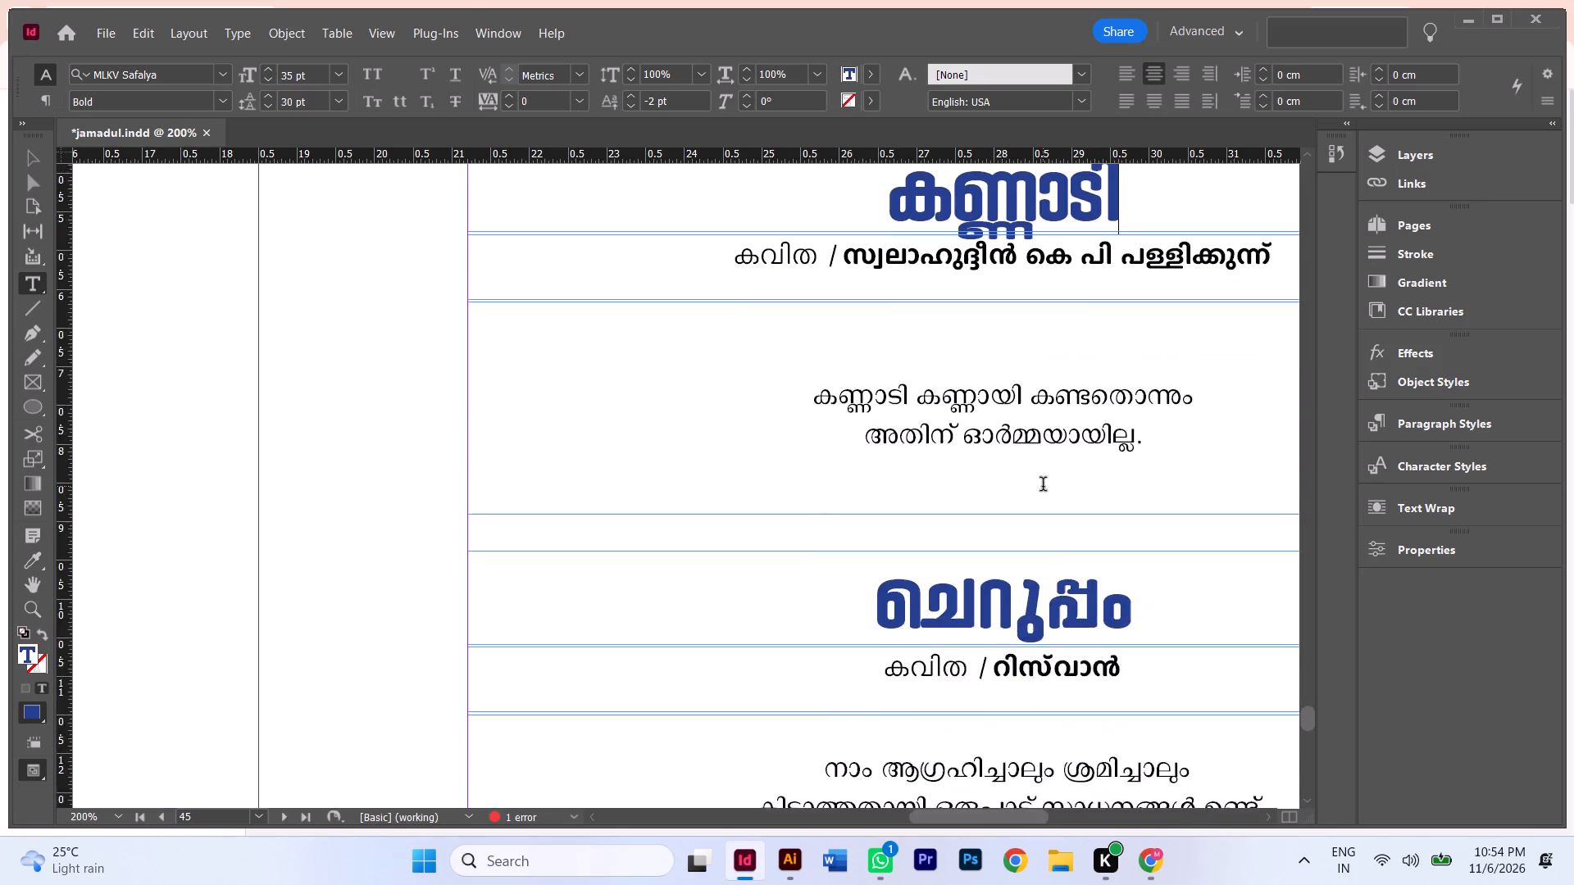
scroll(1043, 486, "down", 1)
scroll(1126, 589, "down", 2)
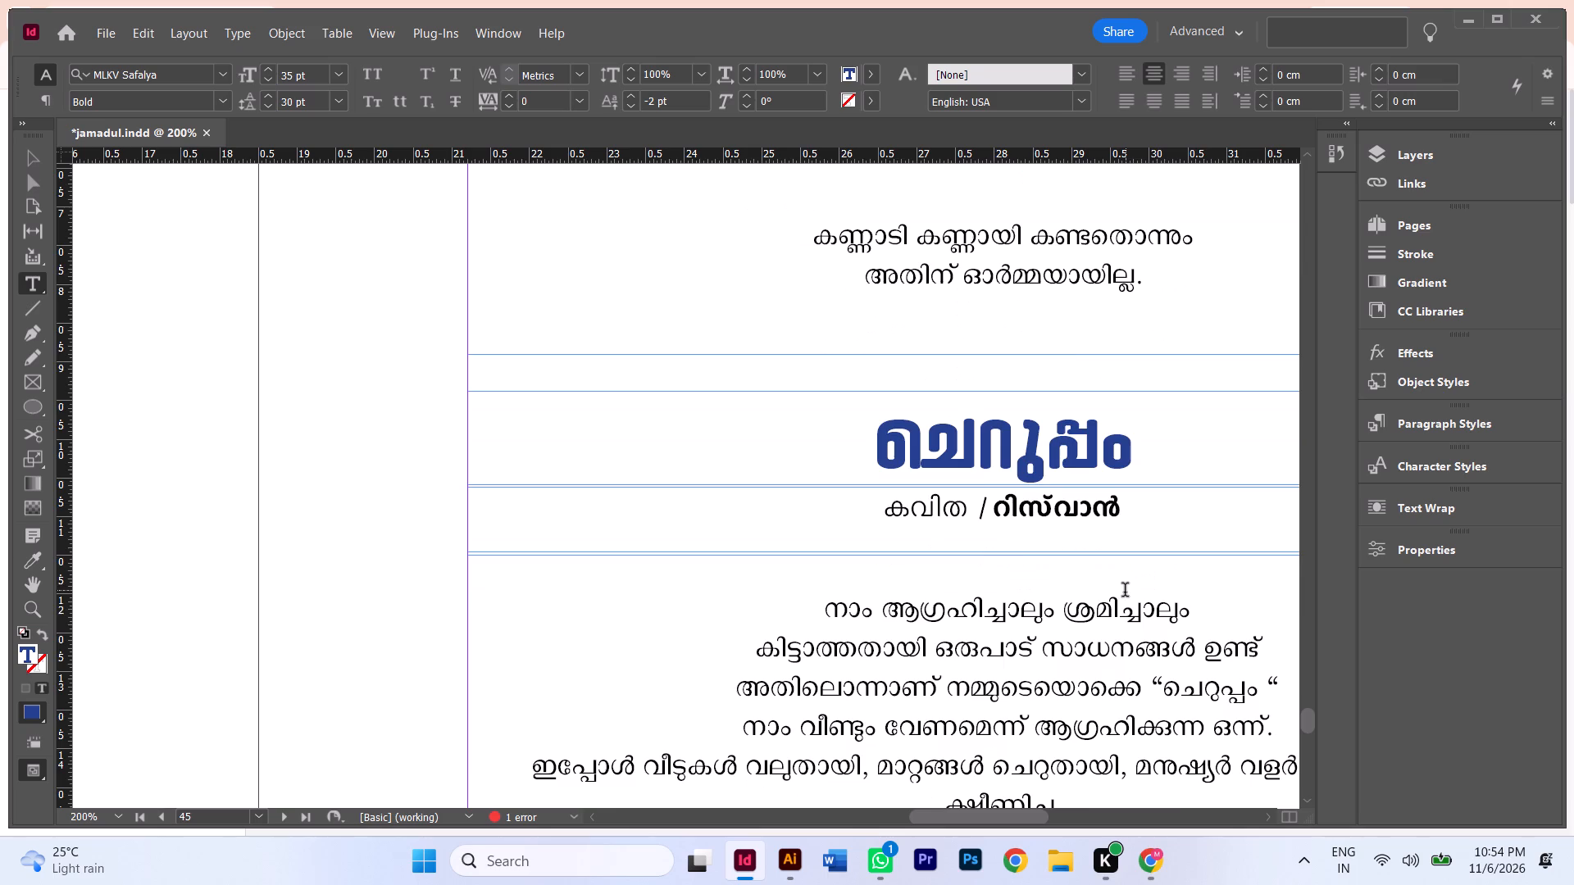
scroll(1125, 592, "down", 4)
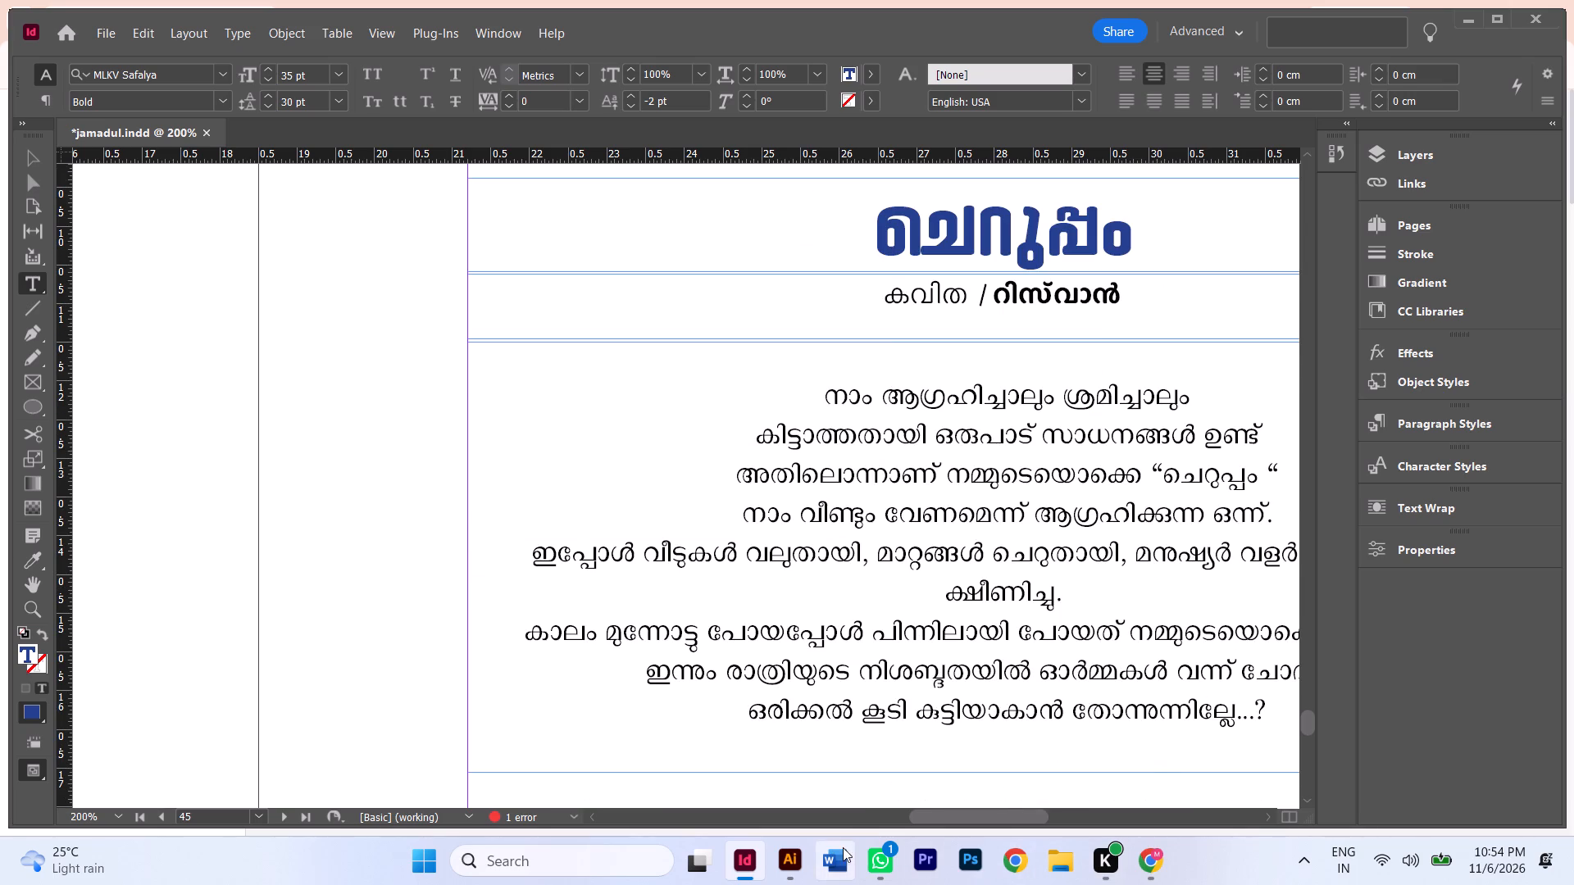
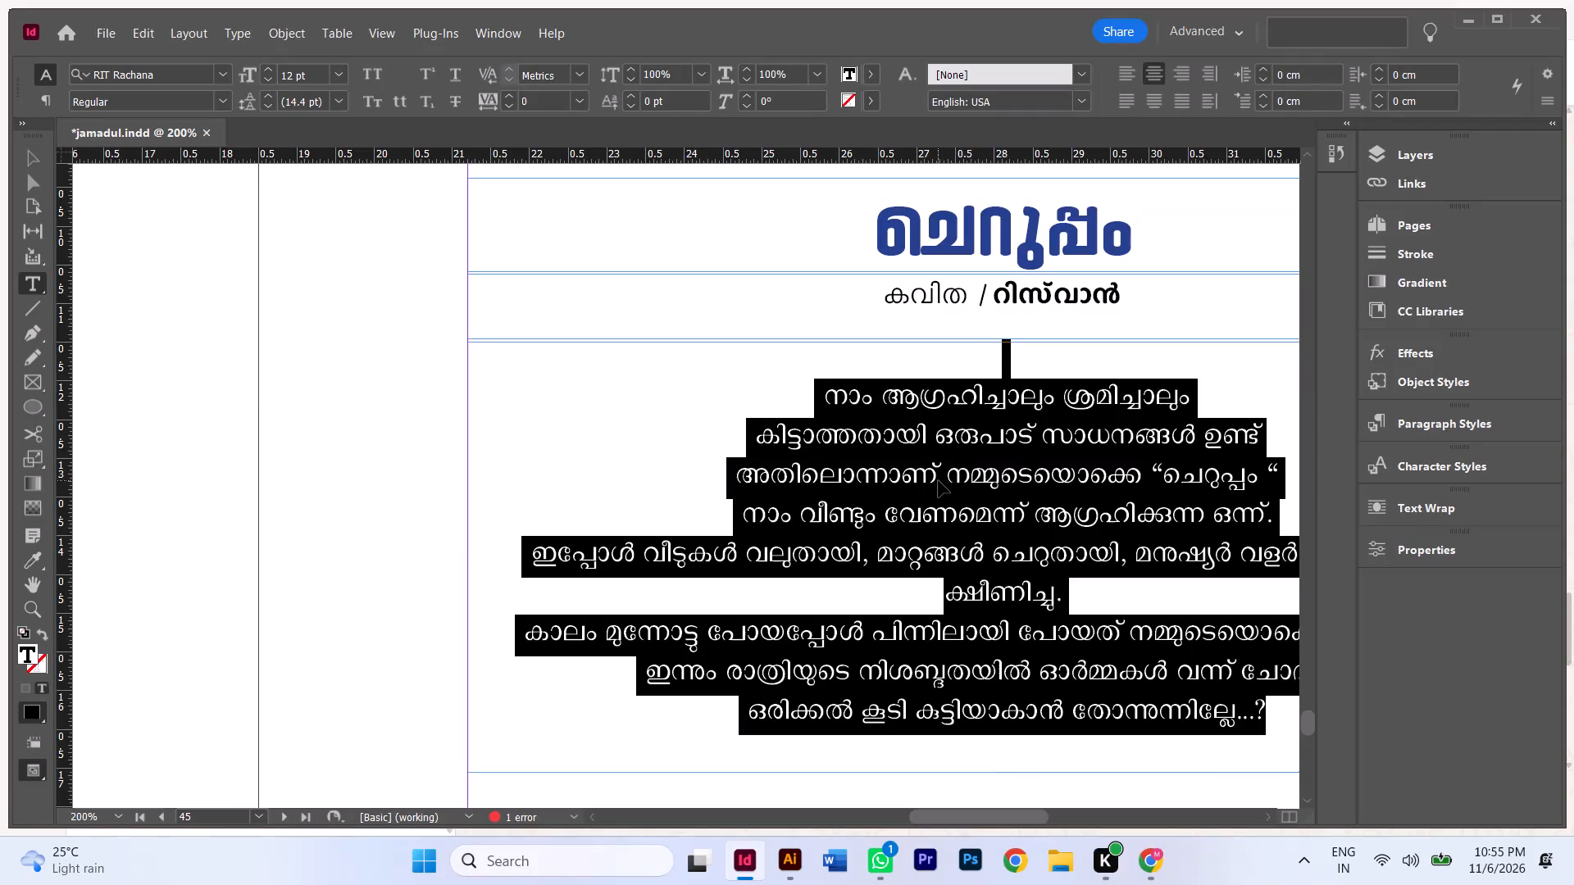
Replace the body text of page 45's lower poem with the copied ജീവിത പുസ്തകം poem text.
key("ctrl+v")
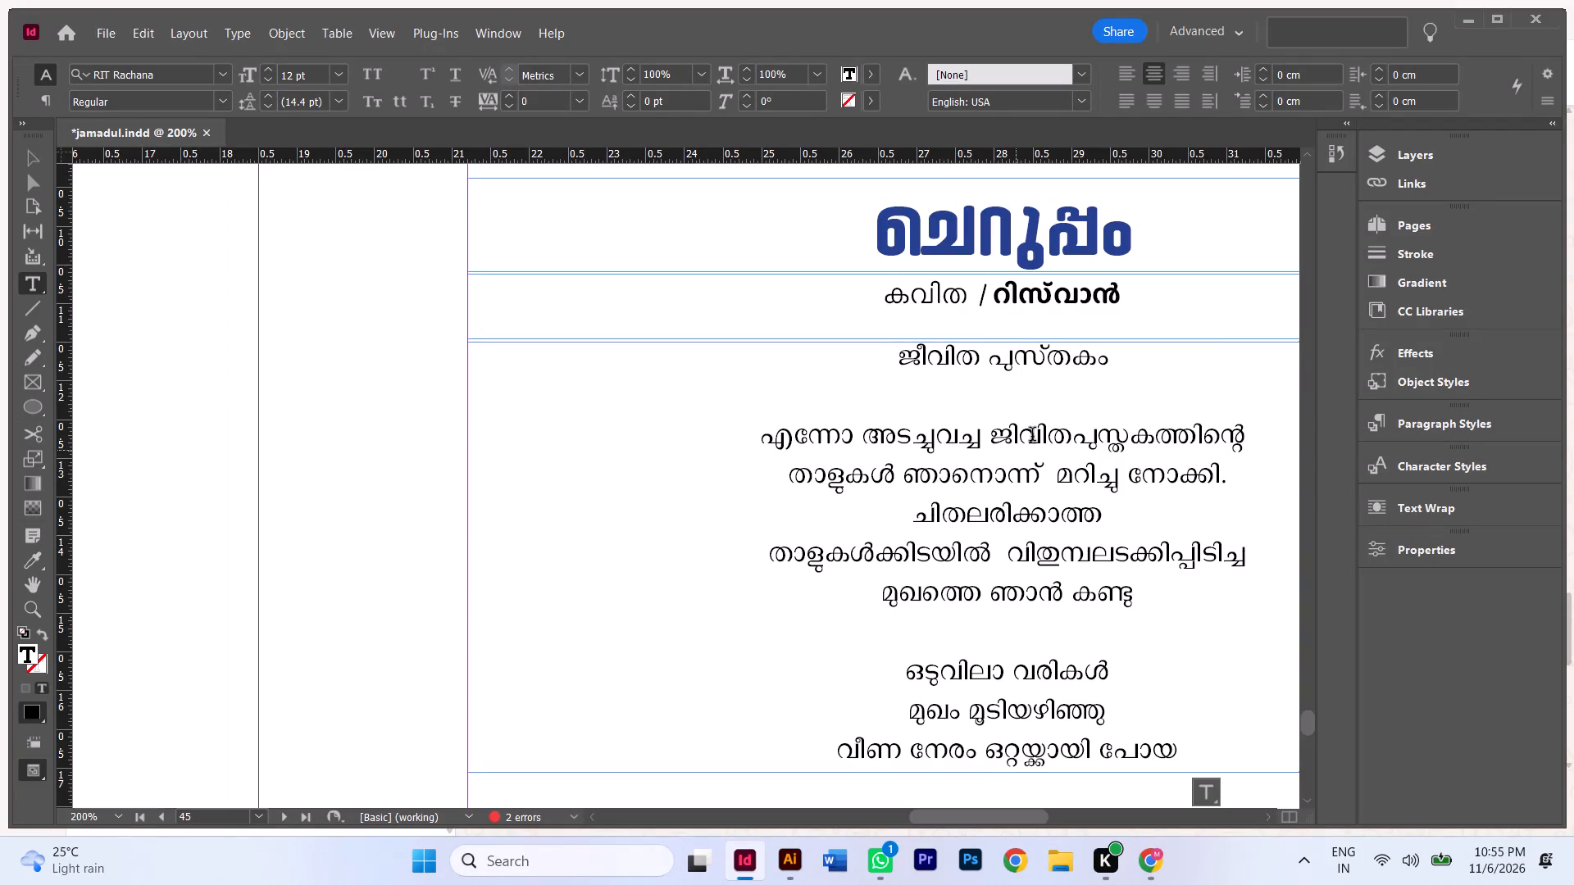
Cut the heading ജീവിത പുസ്തകം from the lower poem's body, put it in Chrome's Manglish editor in place of the existing word, and copy it as FML.
left_click_drag(1138, 358, 791, 383)
left_click_drag(814, 361, 980, 371)
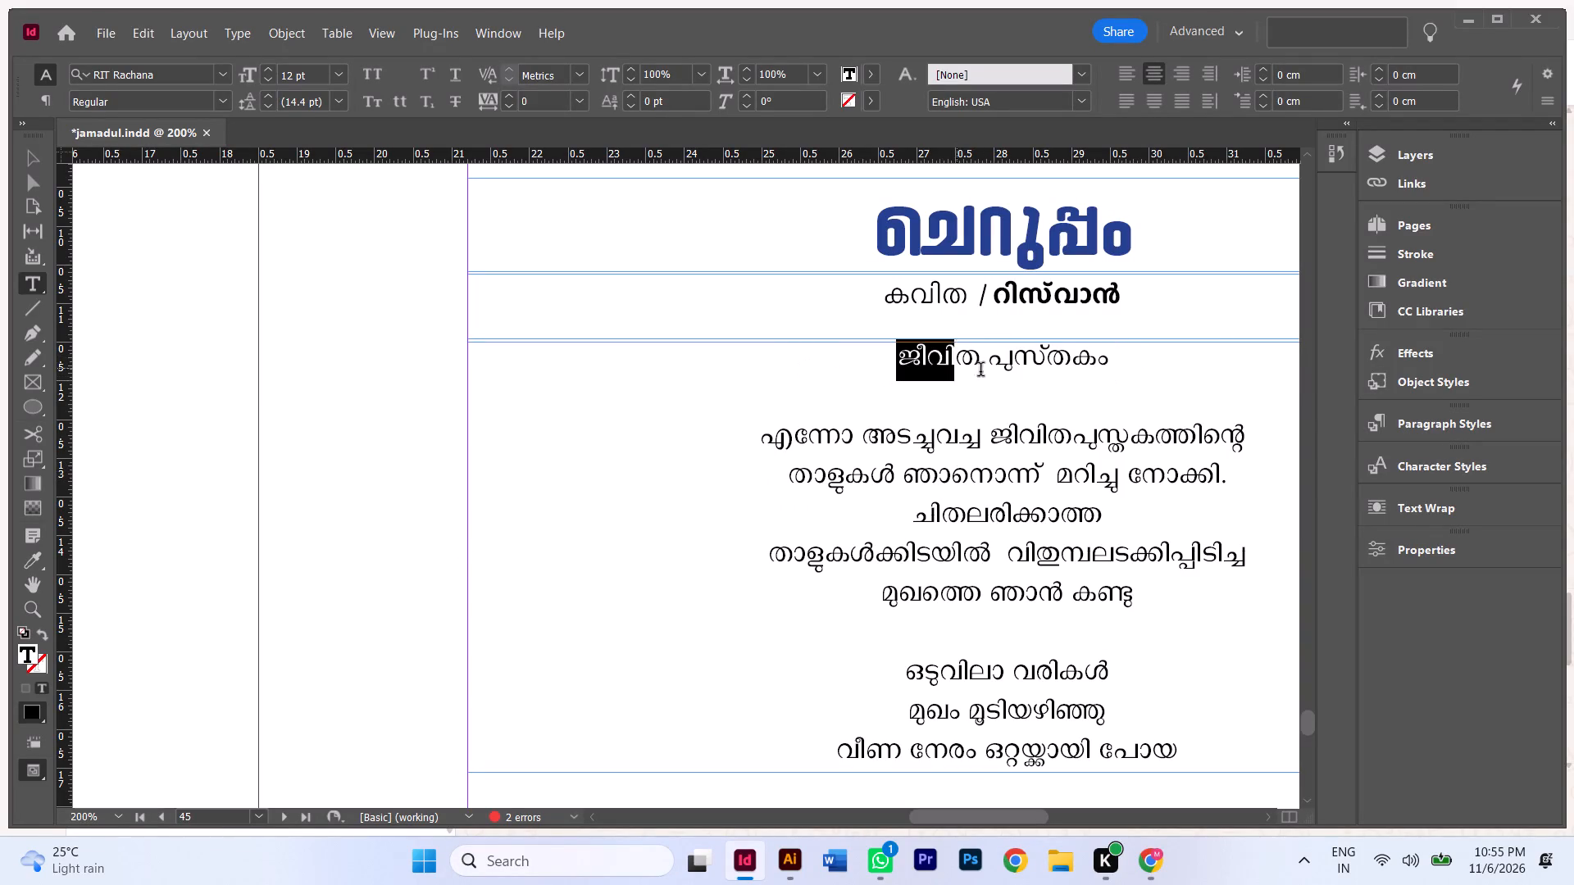
left_click_drag(980, 371, 1115, 376)
key("ctrl+x")
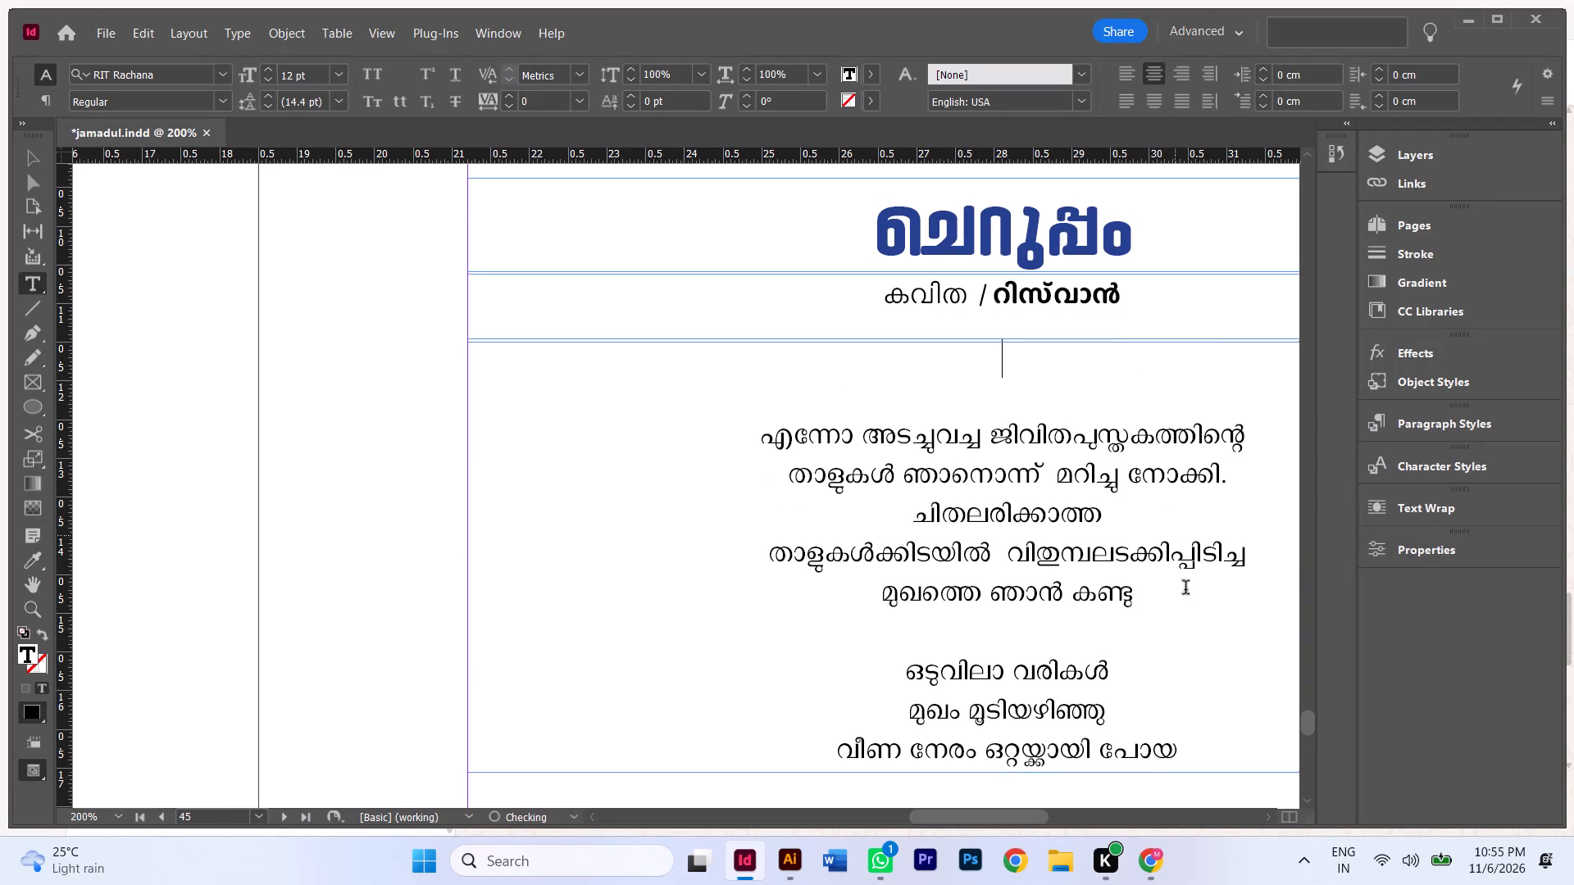
left_click(1165, 872)
left_click_drag(924, 351, 924, 363)
key("ctrl+a")
key("ctrl+v")
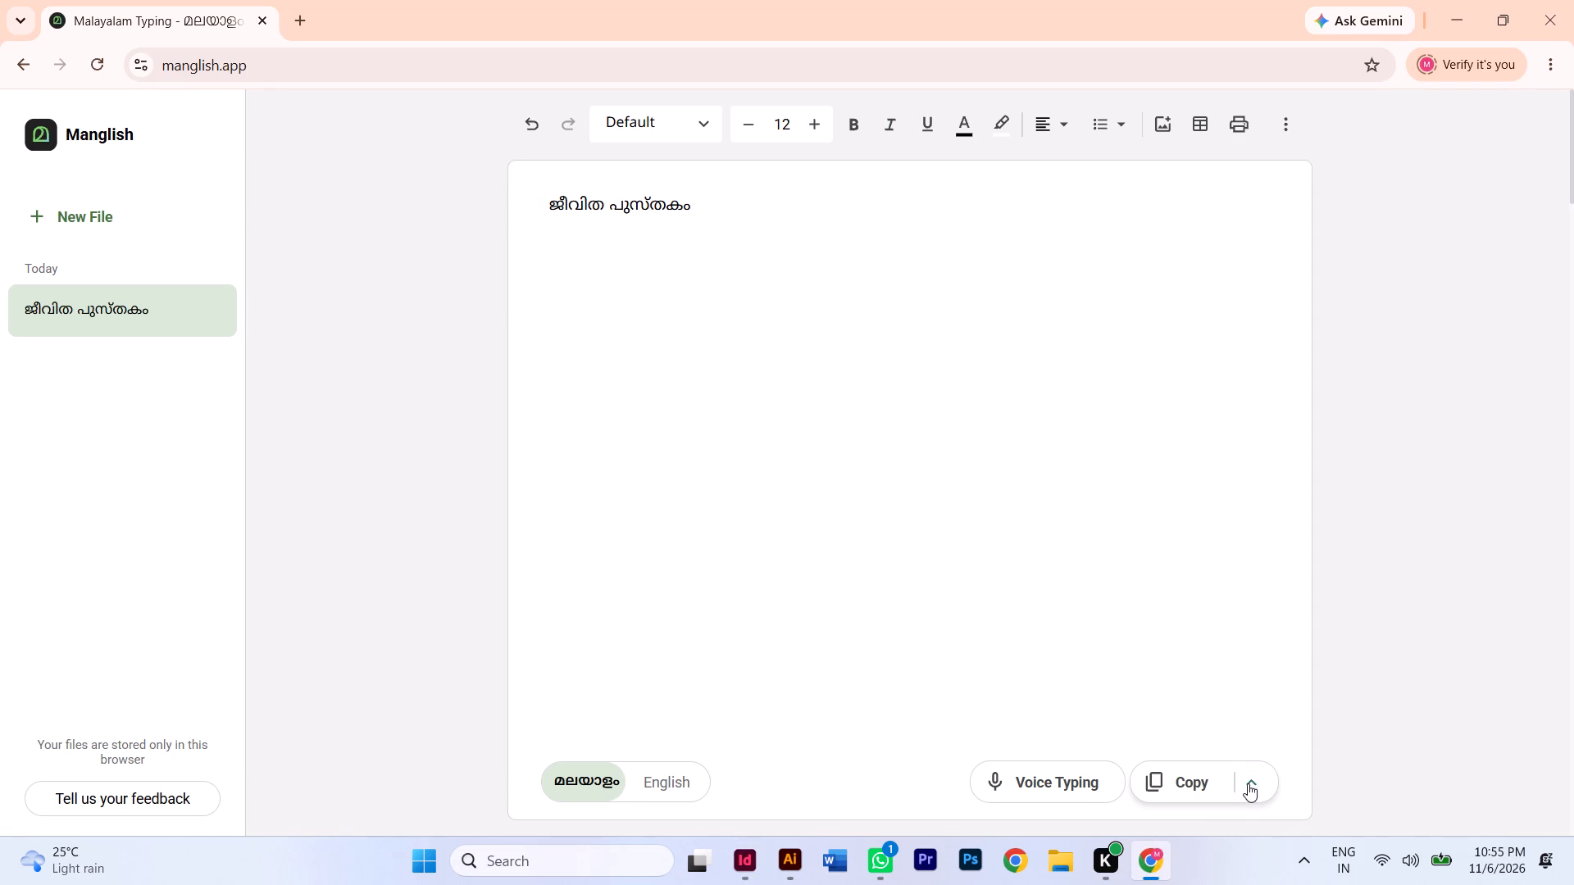
left_click(1249, 782)
left_click(1150, 635)
Back in InDesign, replace the lower poem's title ചെറുപ്പം on page 45 with the FML-converted title ജീവിത പുസ്തകം.
left_click(748, 842)
double_click(995, 227)
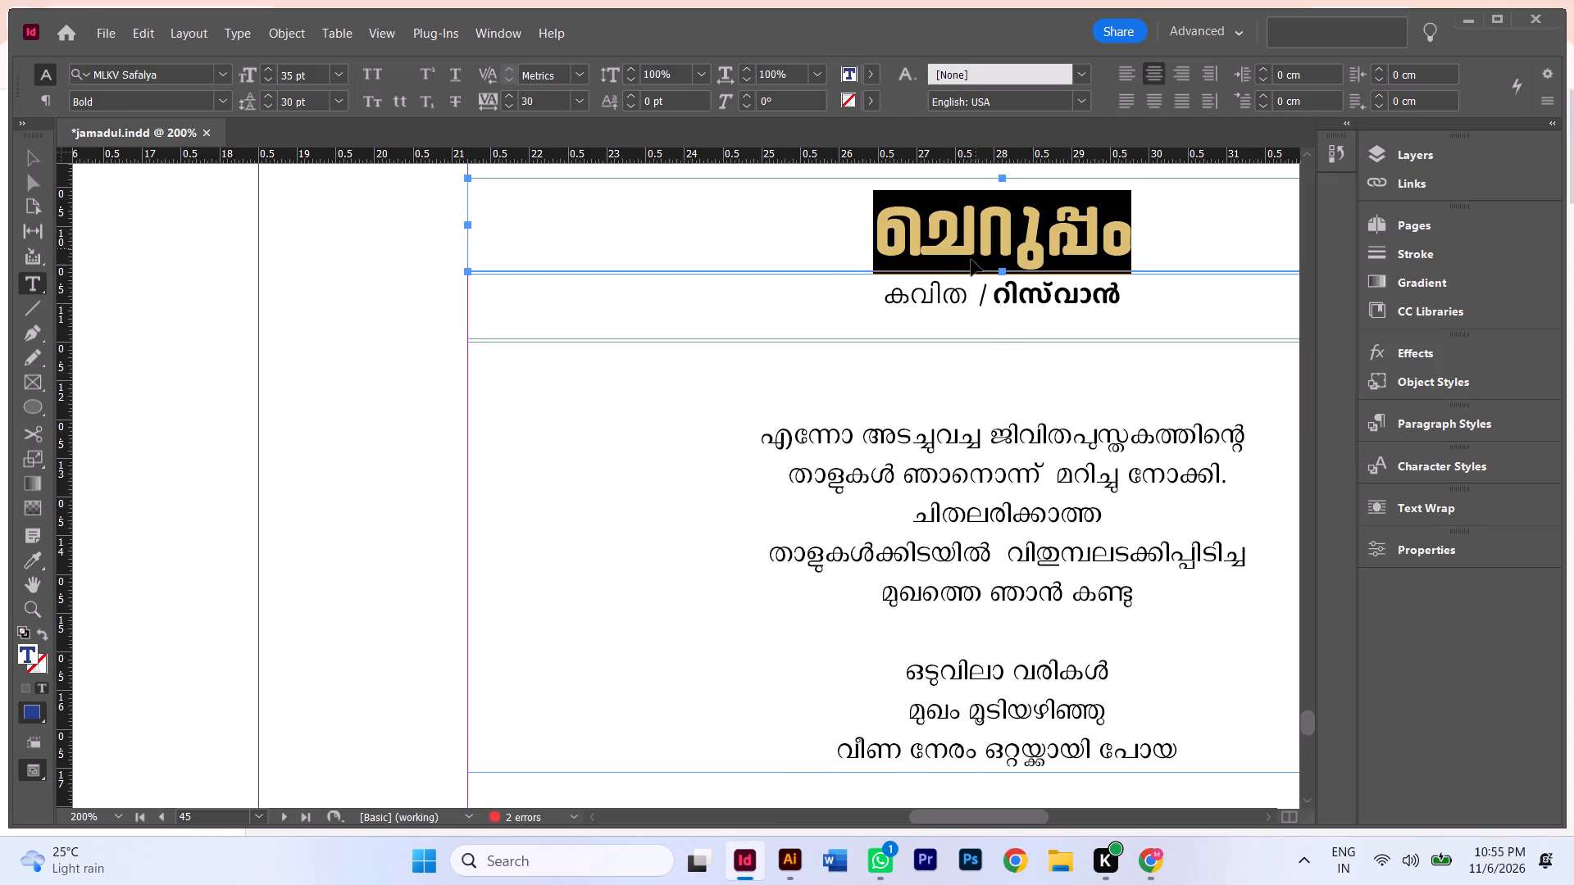
key("ctrl+v")
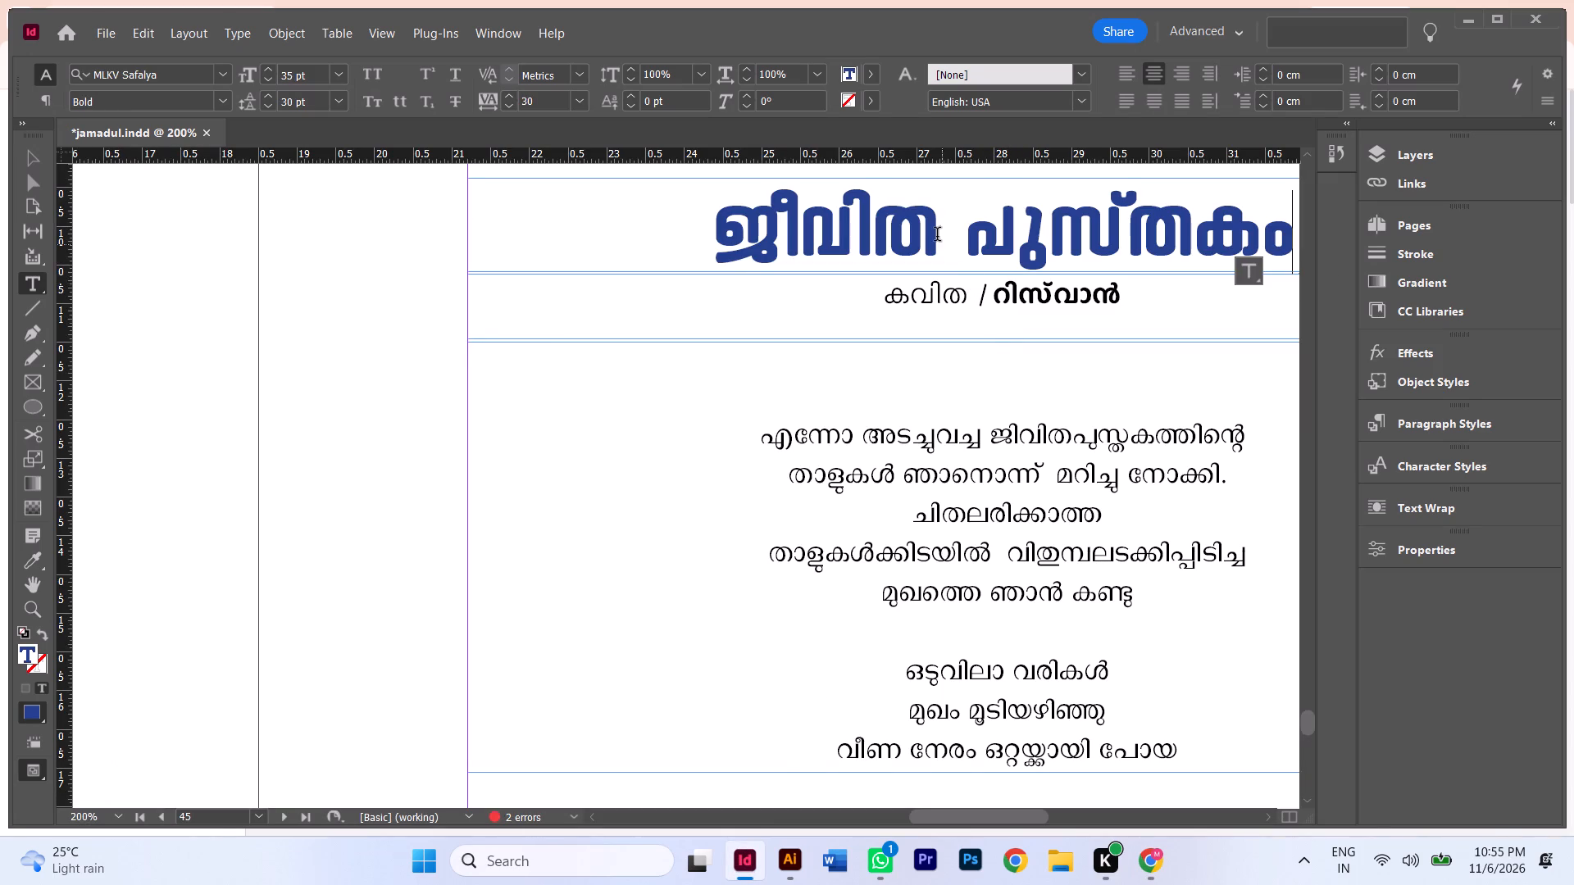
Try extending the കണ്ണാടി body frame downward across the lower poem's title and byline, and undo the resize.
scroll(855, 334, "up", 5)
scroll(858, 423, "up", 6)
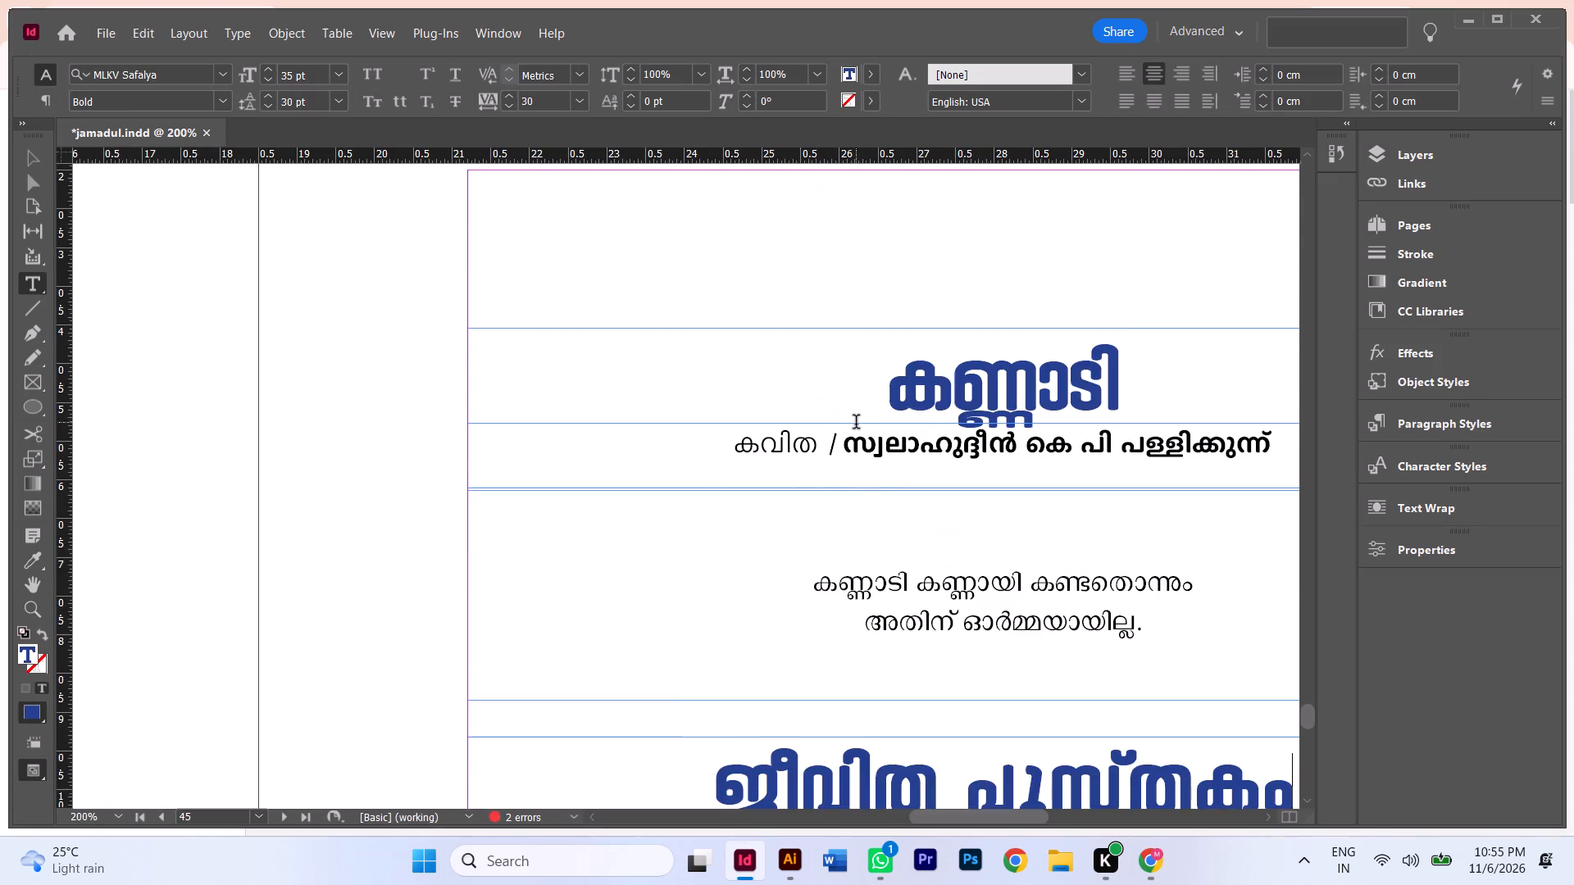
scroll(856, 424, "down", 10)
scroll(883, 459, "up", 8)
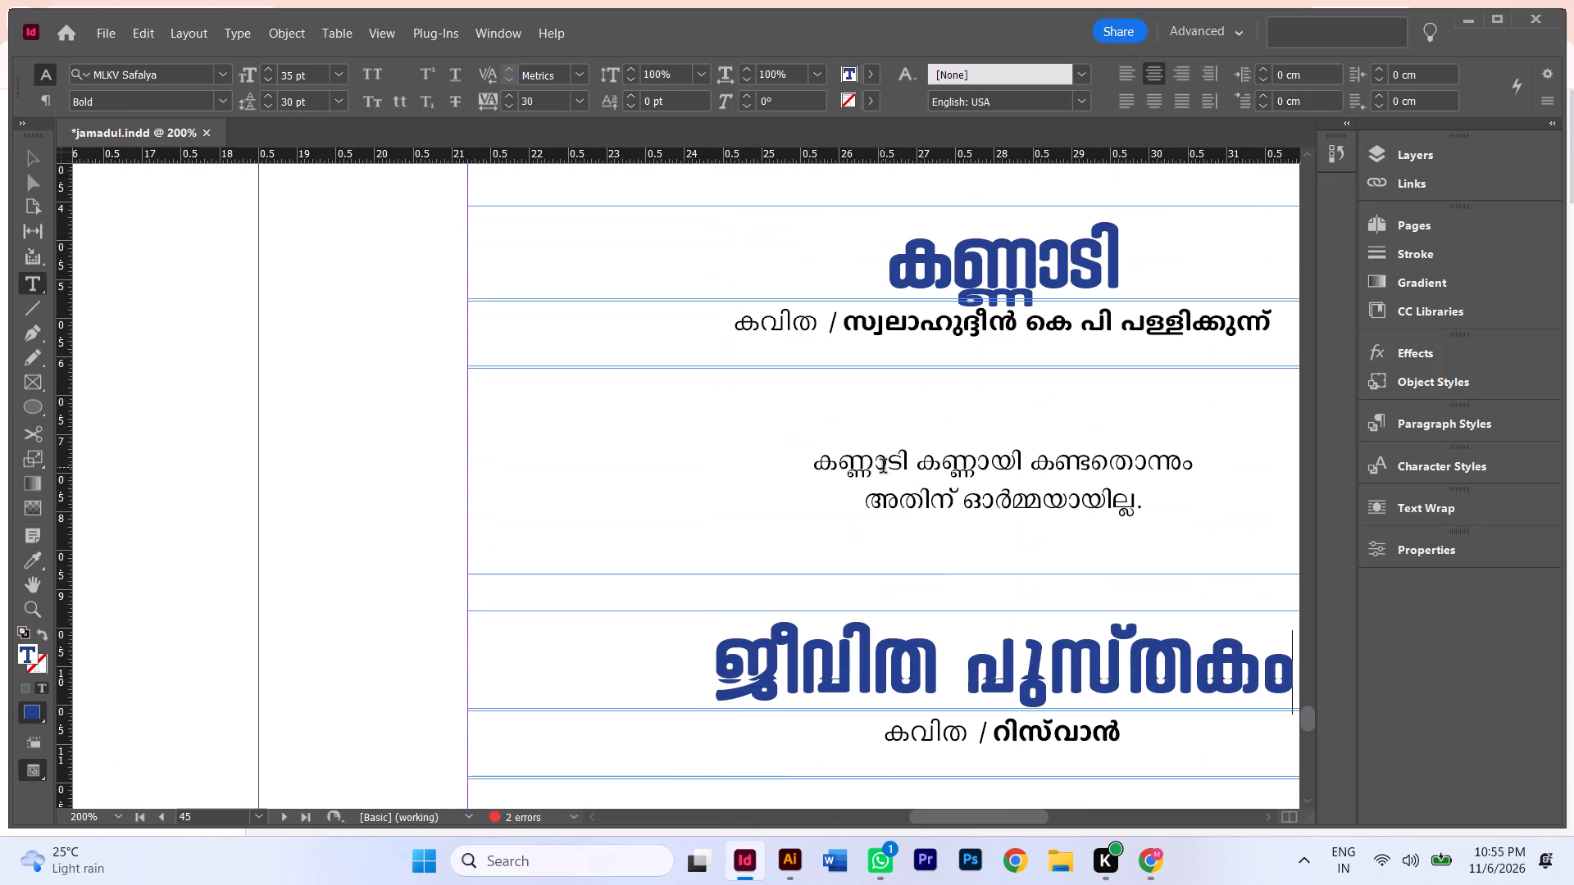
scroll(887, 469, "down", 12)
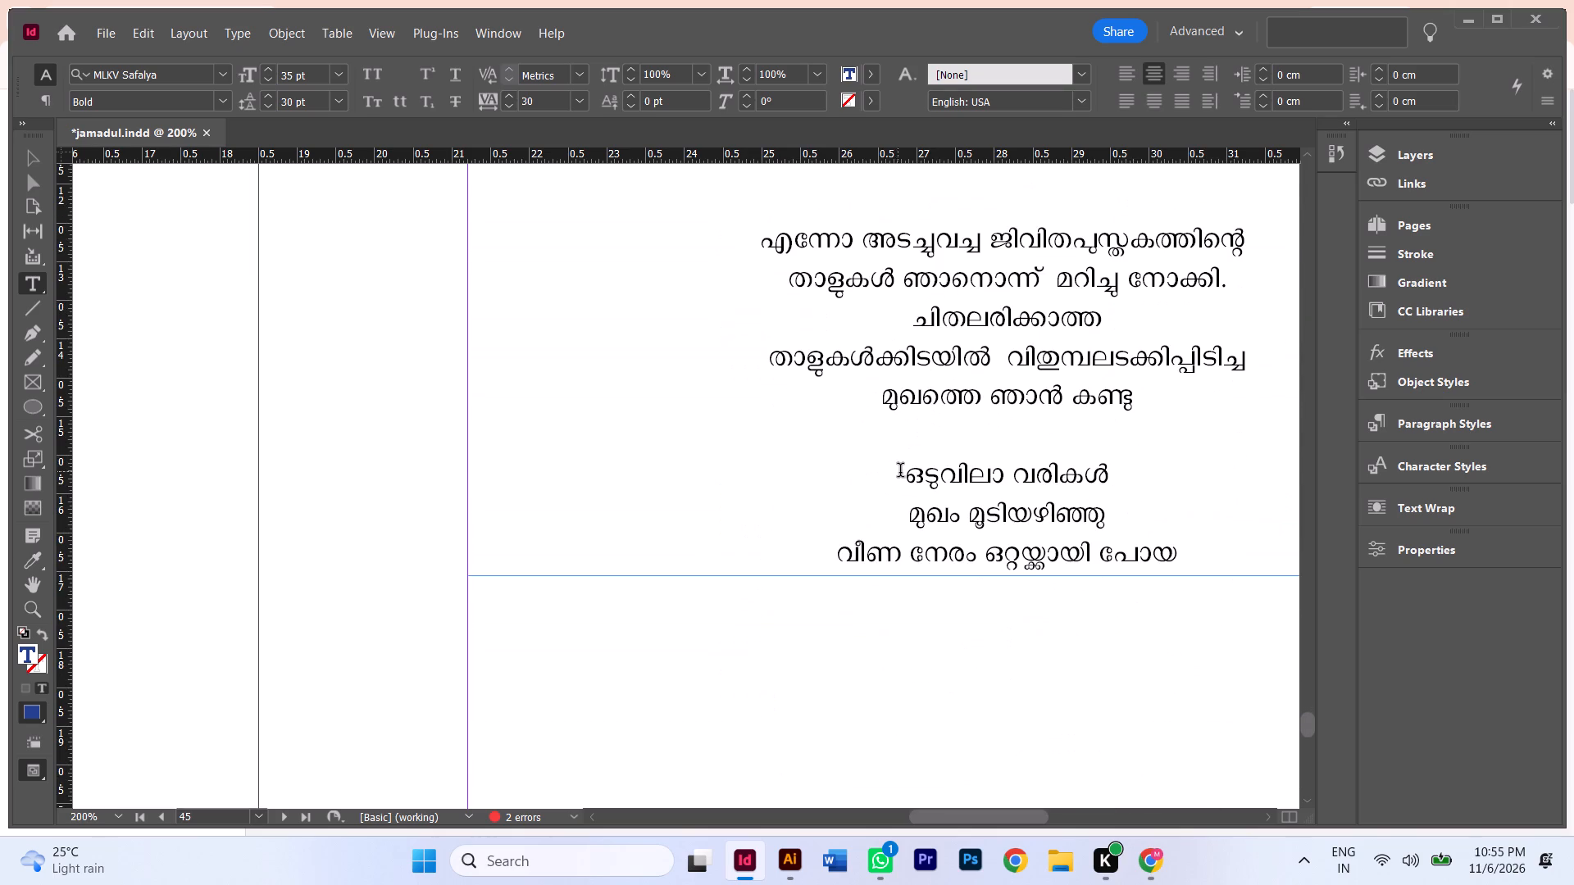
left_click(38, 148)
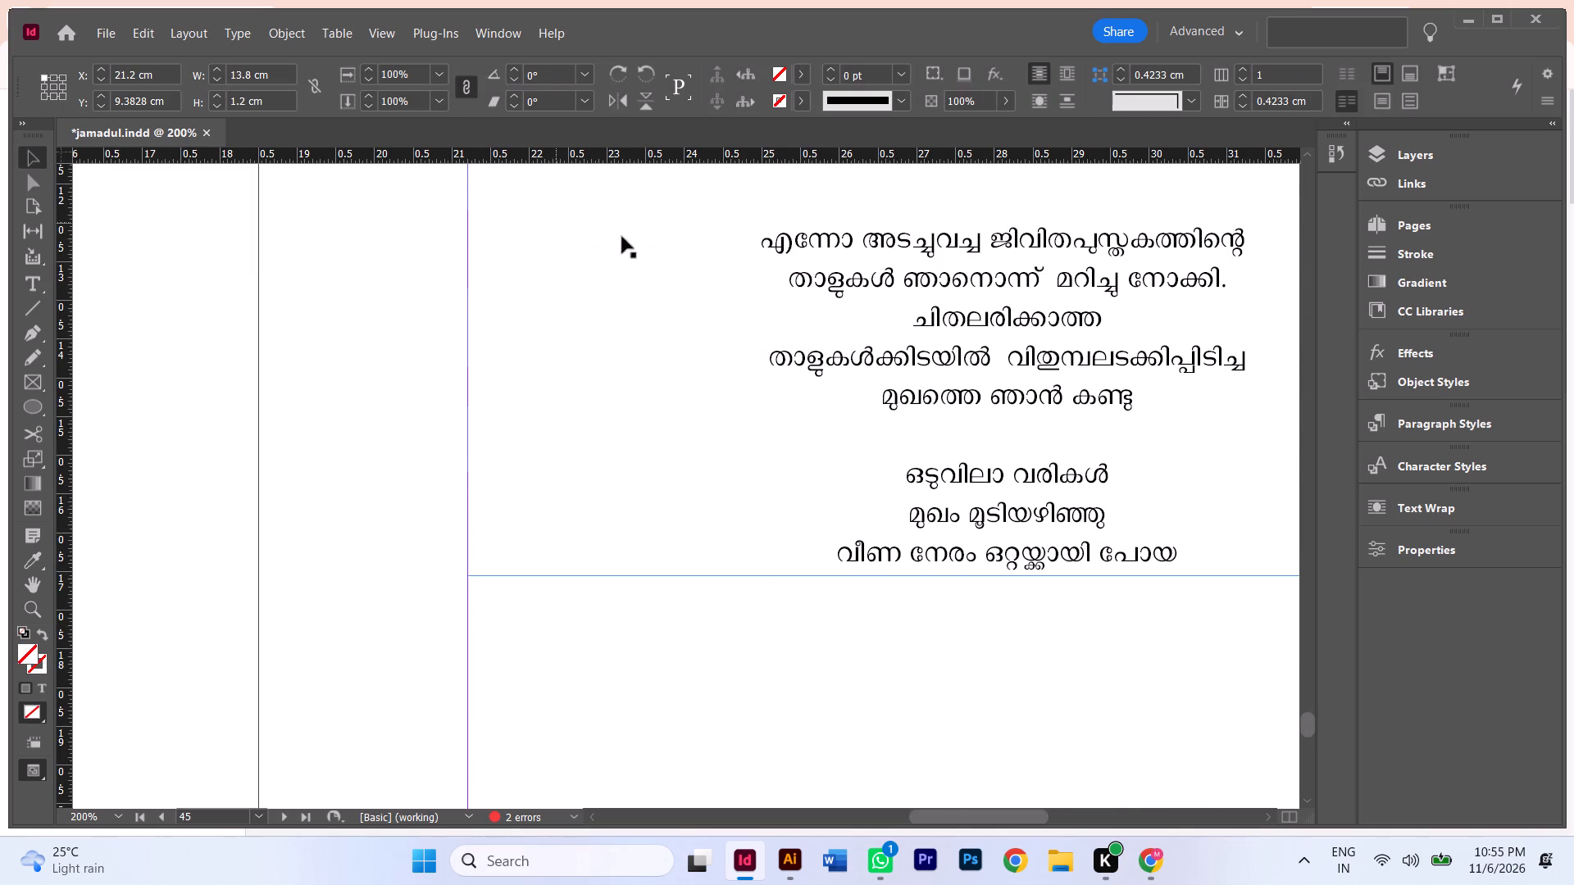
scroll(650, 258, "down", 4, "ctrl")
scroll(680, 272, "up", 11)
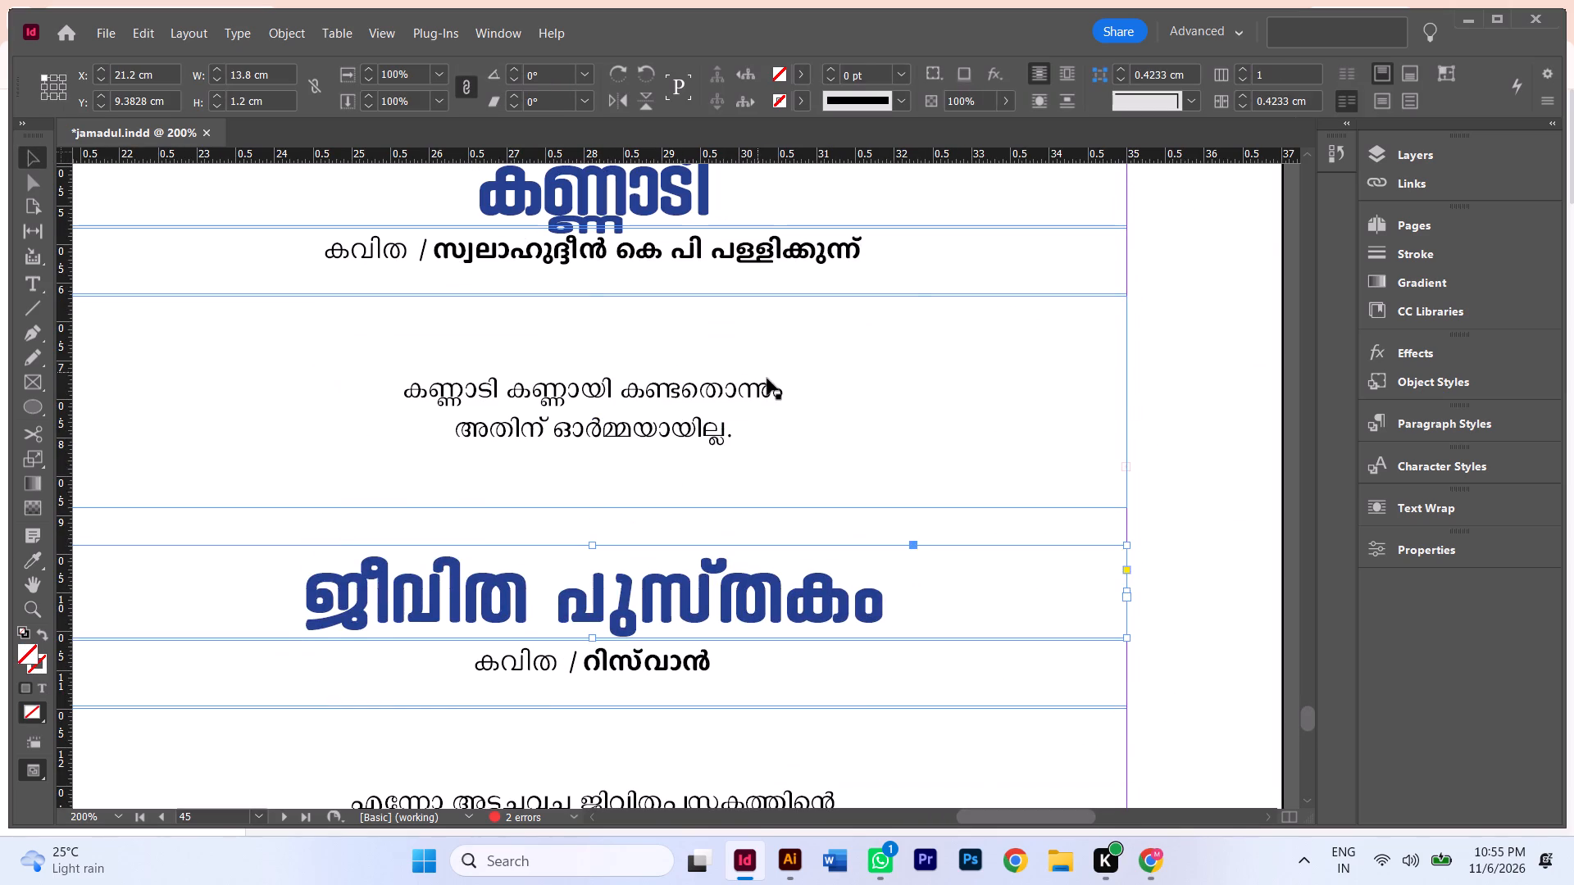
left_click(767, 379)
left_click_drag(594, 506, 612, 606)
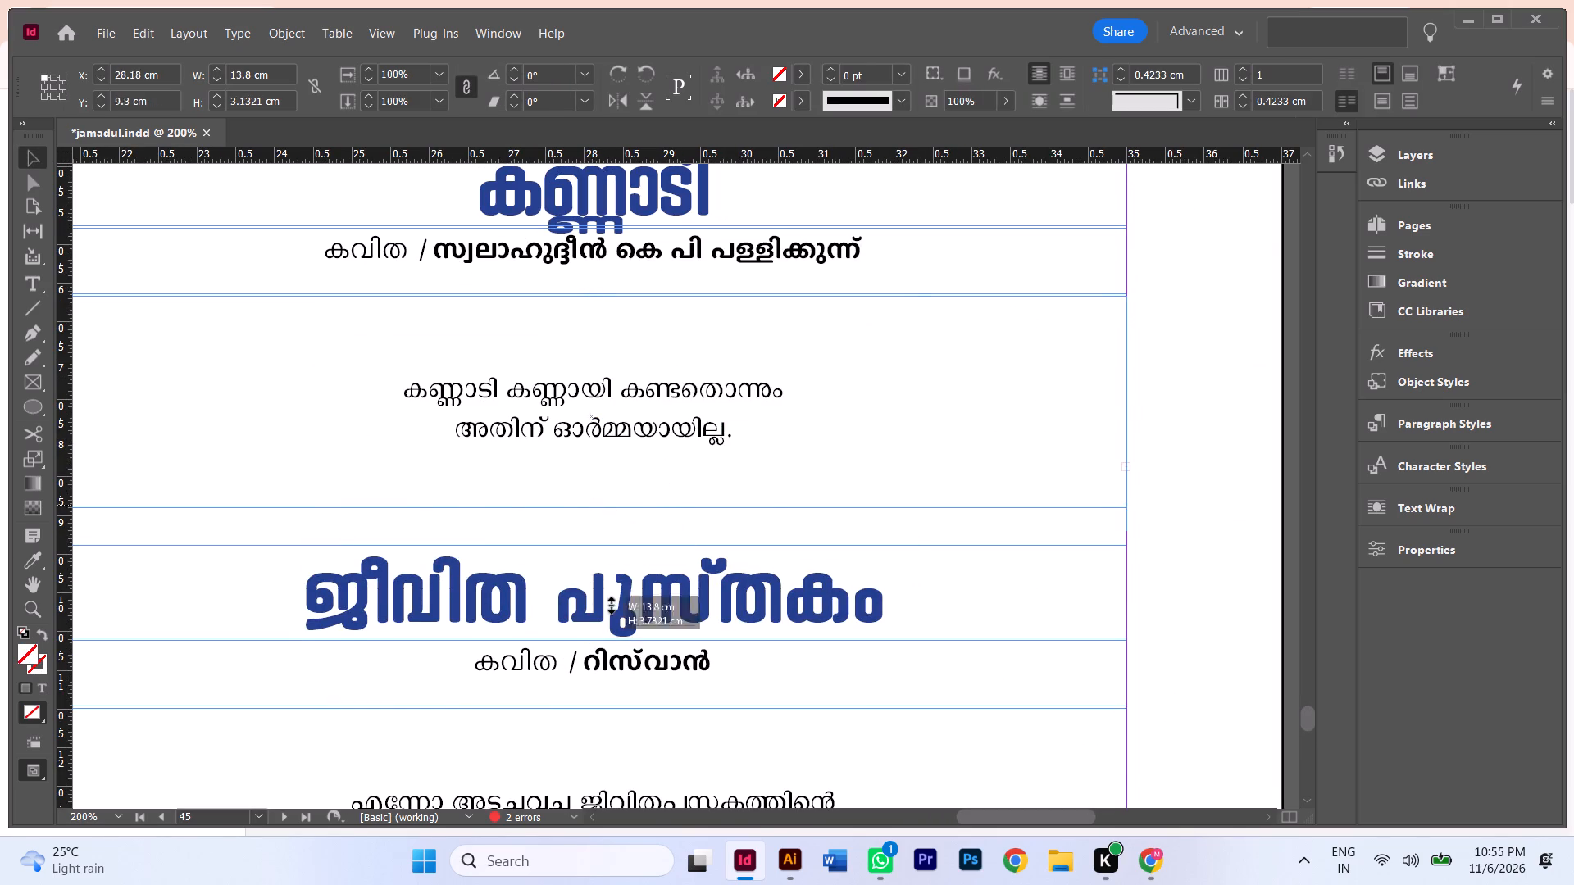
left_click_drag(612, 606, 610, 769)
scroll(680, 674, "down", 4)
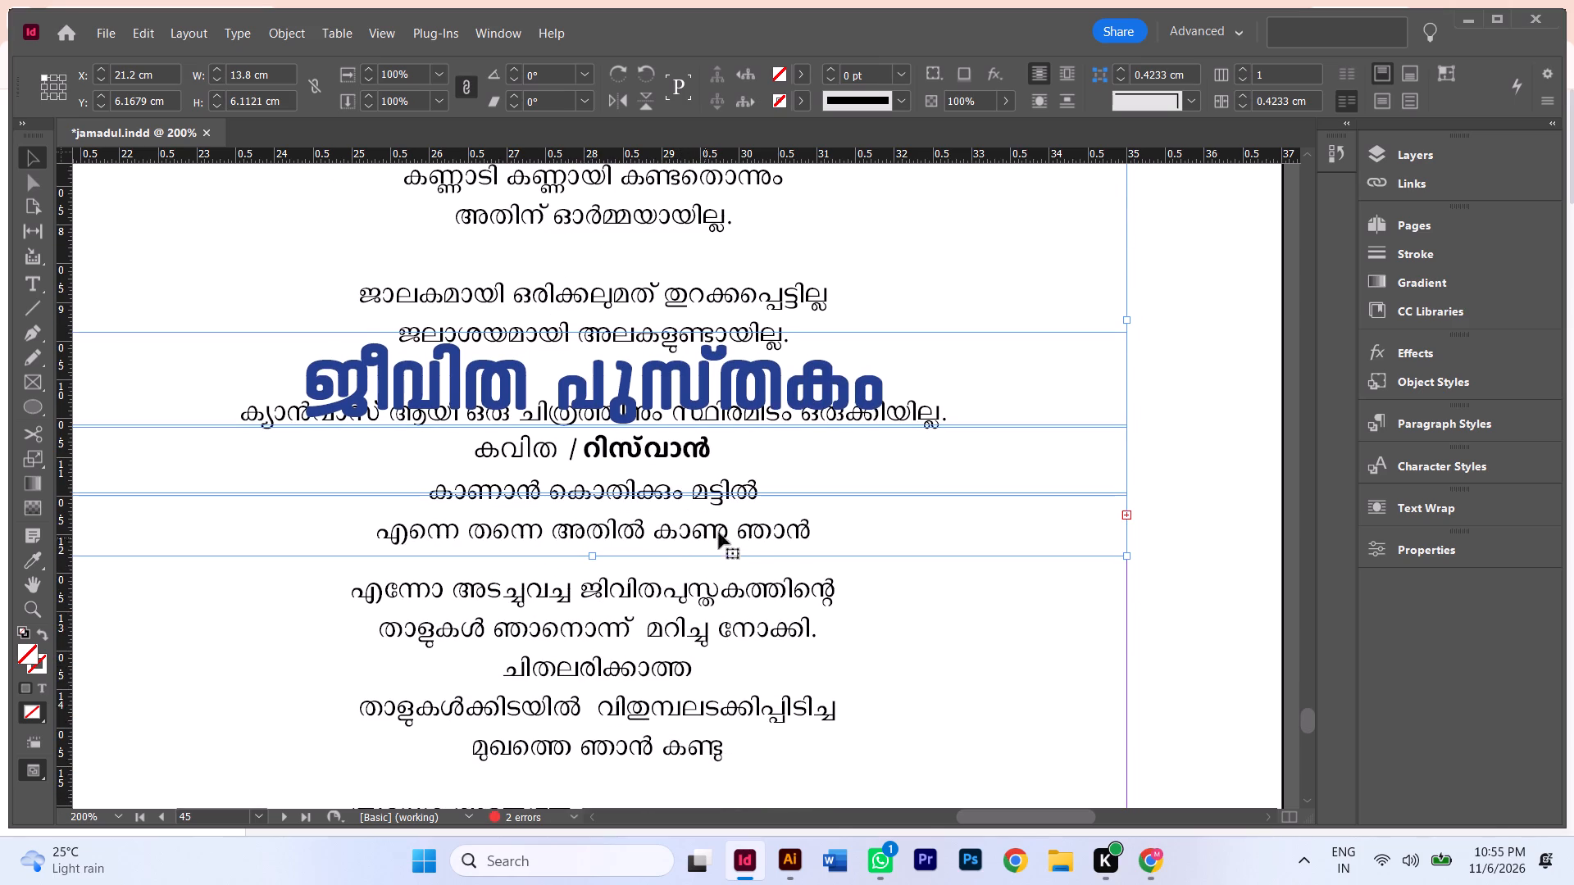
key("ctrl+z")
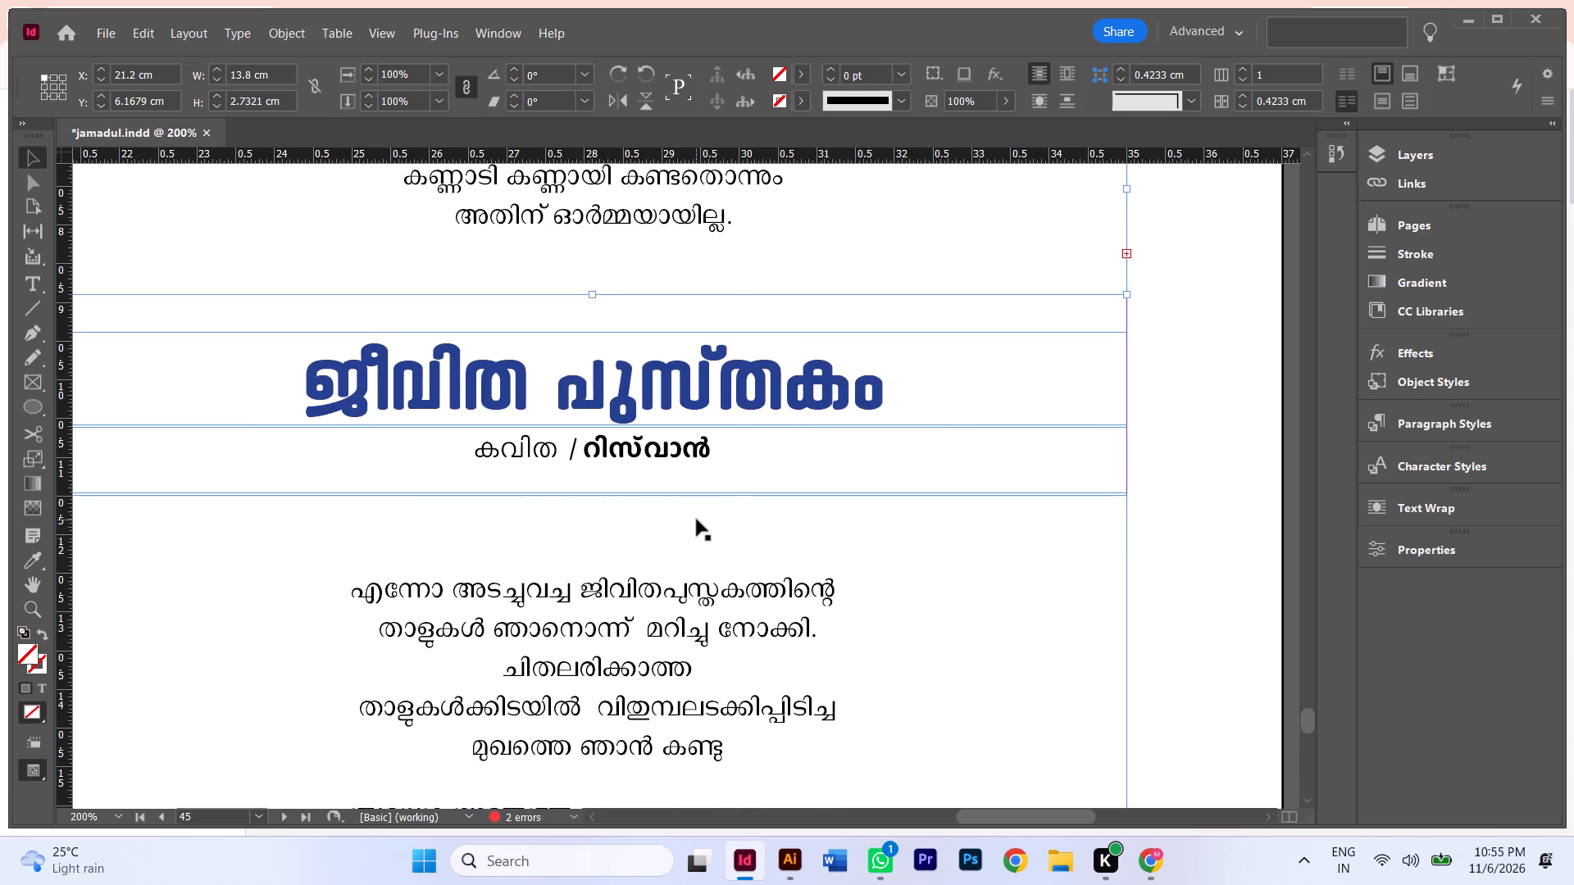
Move the lower poem's title, byline and body frames together about 5 cm down page 45.
scroll(697, 520, "down", 3, "alt")
scroll(857, 524, "down", 2)
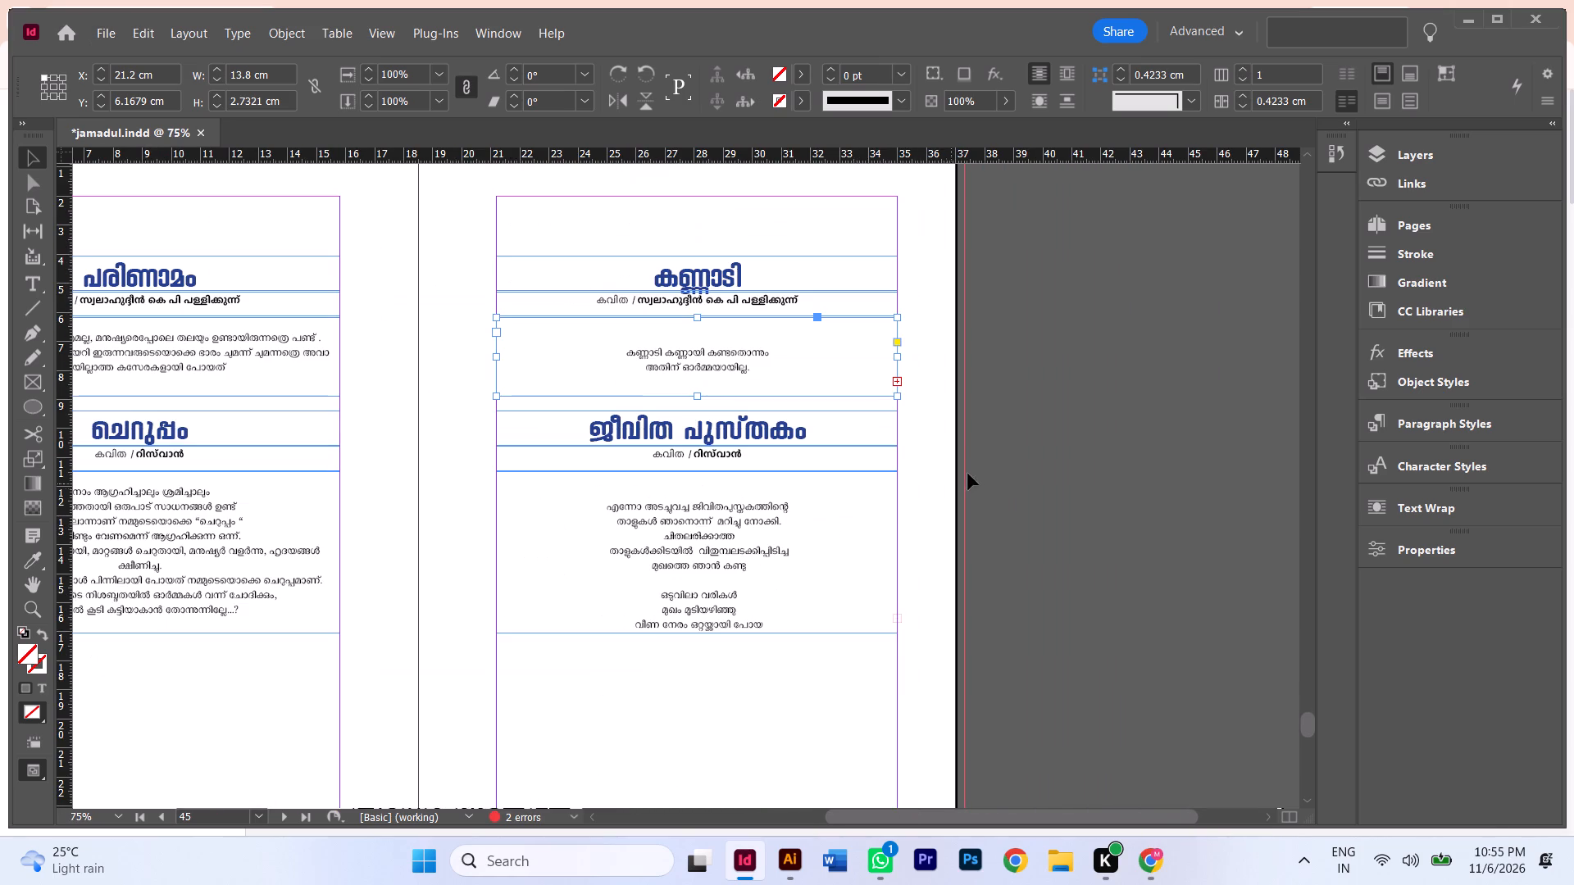
left_click_drag(985, 441, 805, 534)
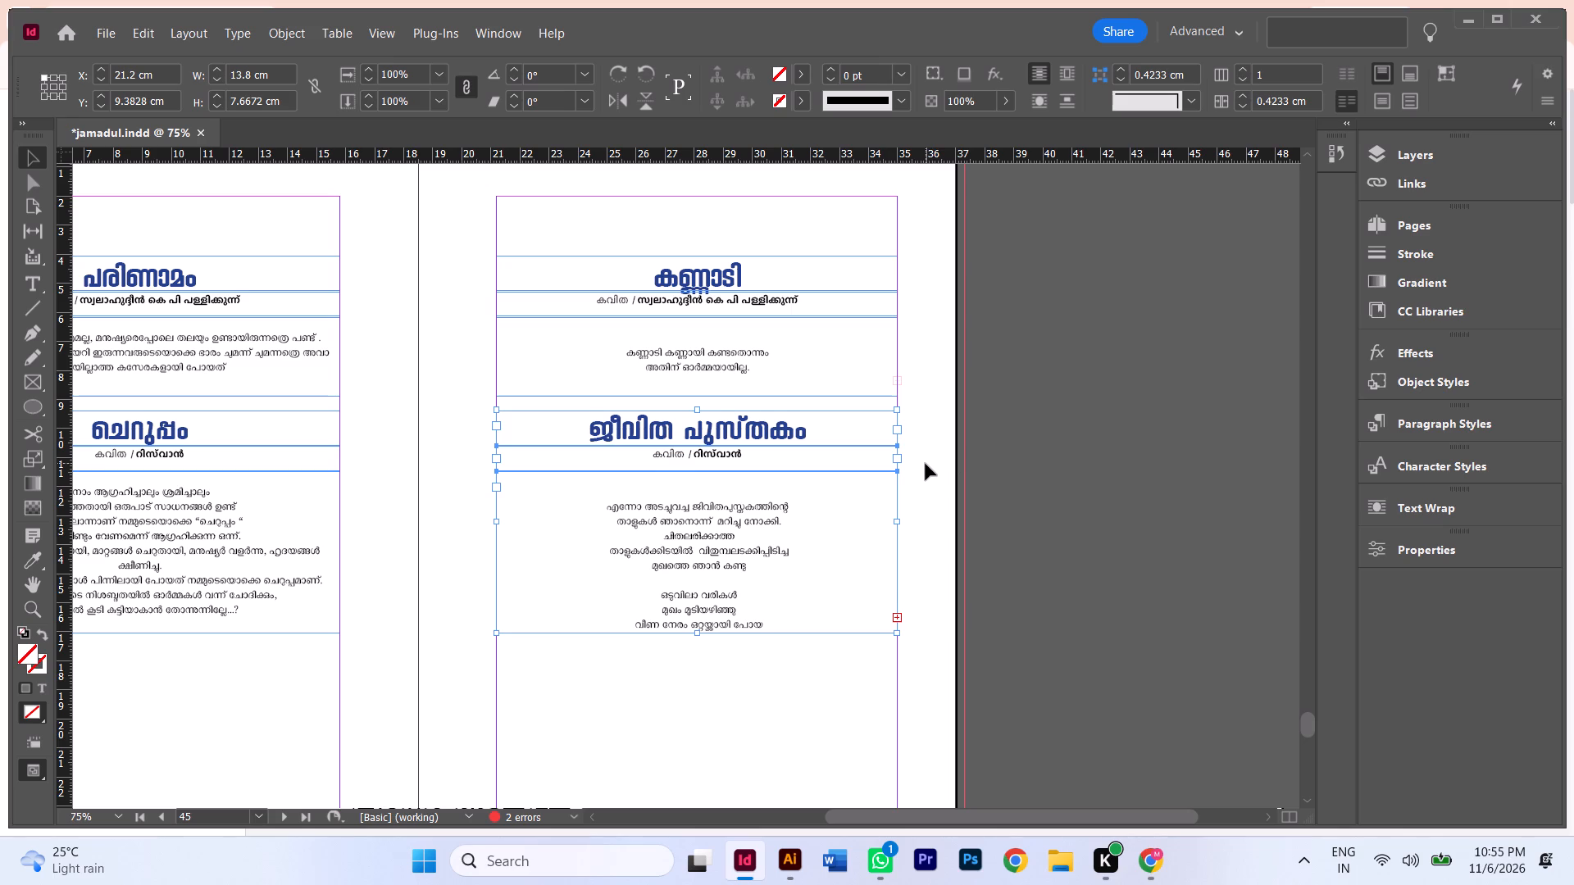
key("Down")
key("Down")
key("Down")
key("Down")
key("Down")
key("Down")
key("Down")
key("Down")
key("Down")
key("Down")
key("Down")
key("Down")
key("Down")
key("Down")
key("Down")
key("Down")
key("Down")
key("Down")
key("Down")
key("Down")
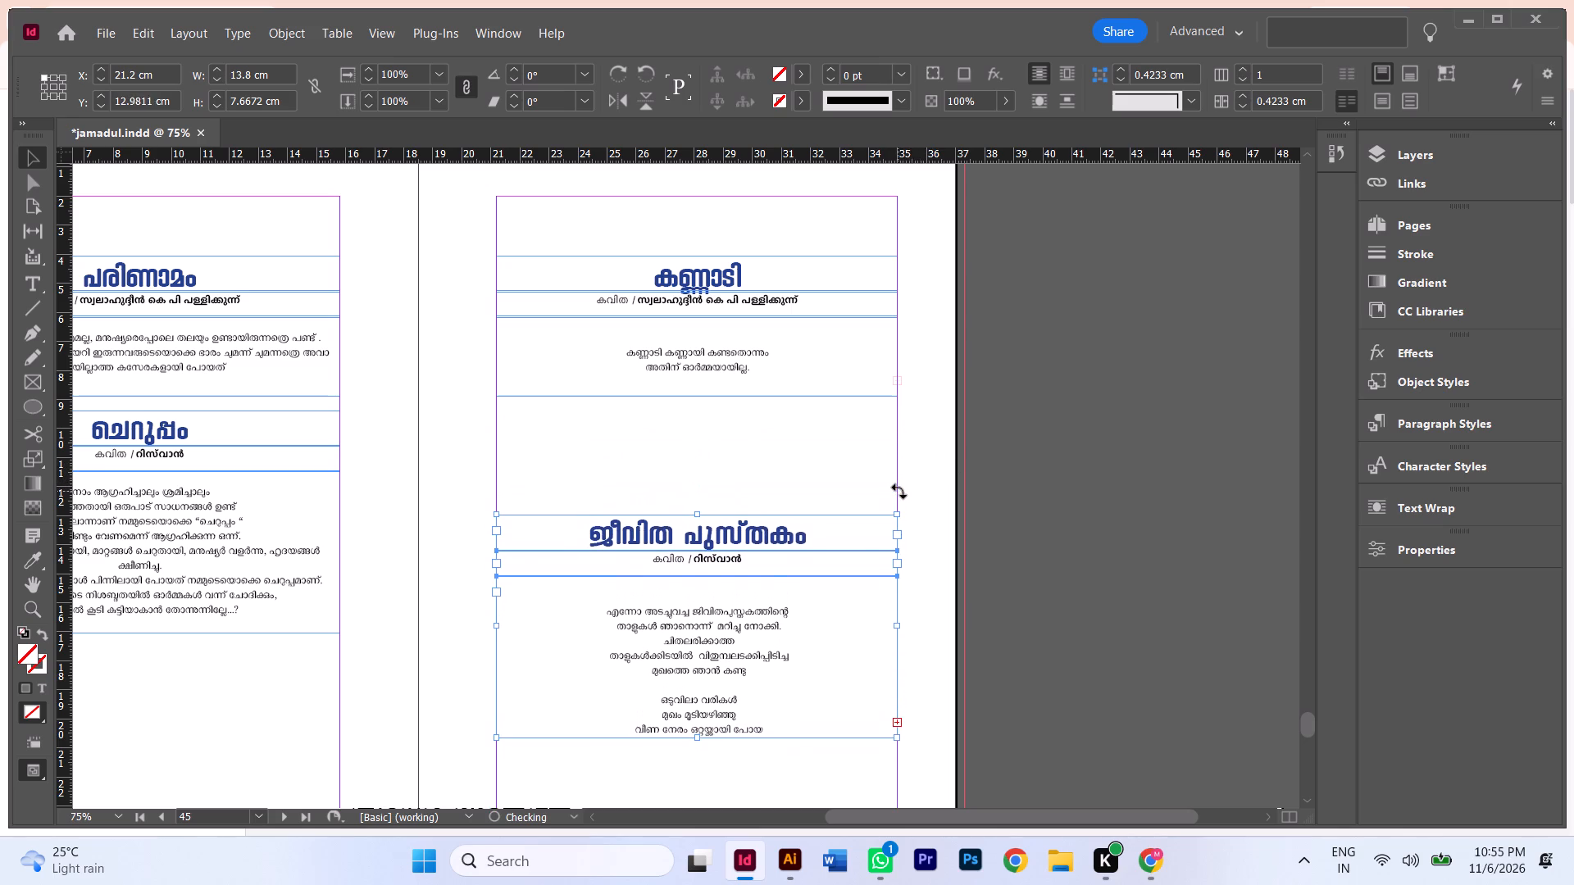
Extend the bottom edge of the കണ്ണാടി body frame until the frame is about 13 cm tall.
left_click(754, 382)
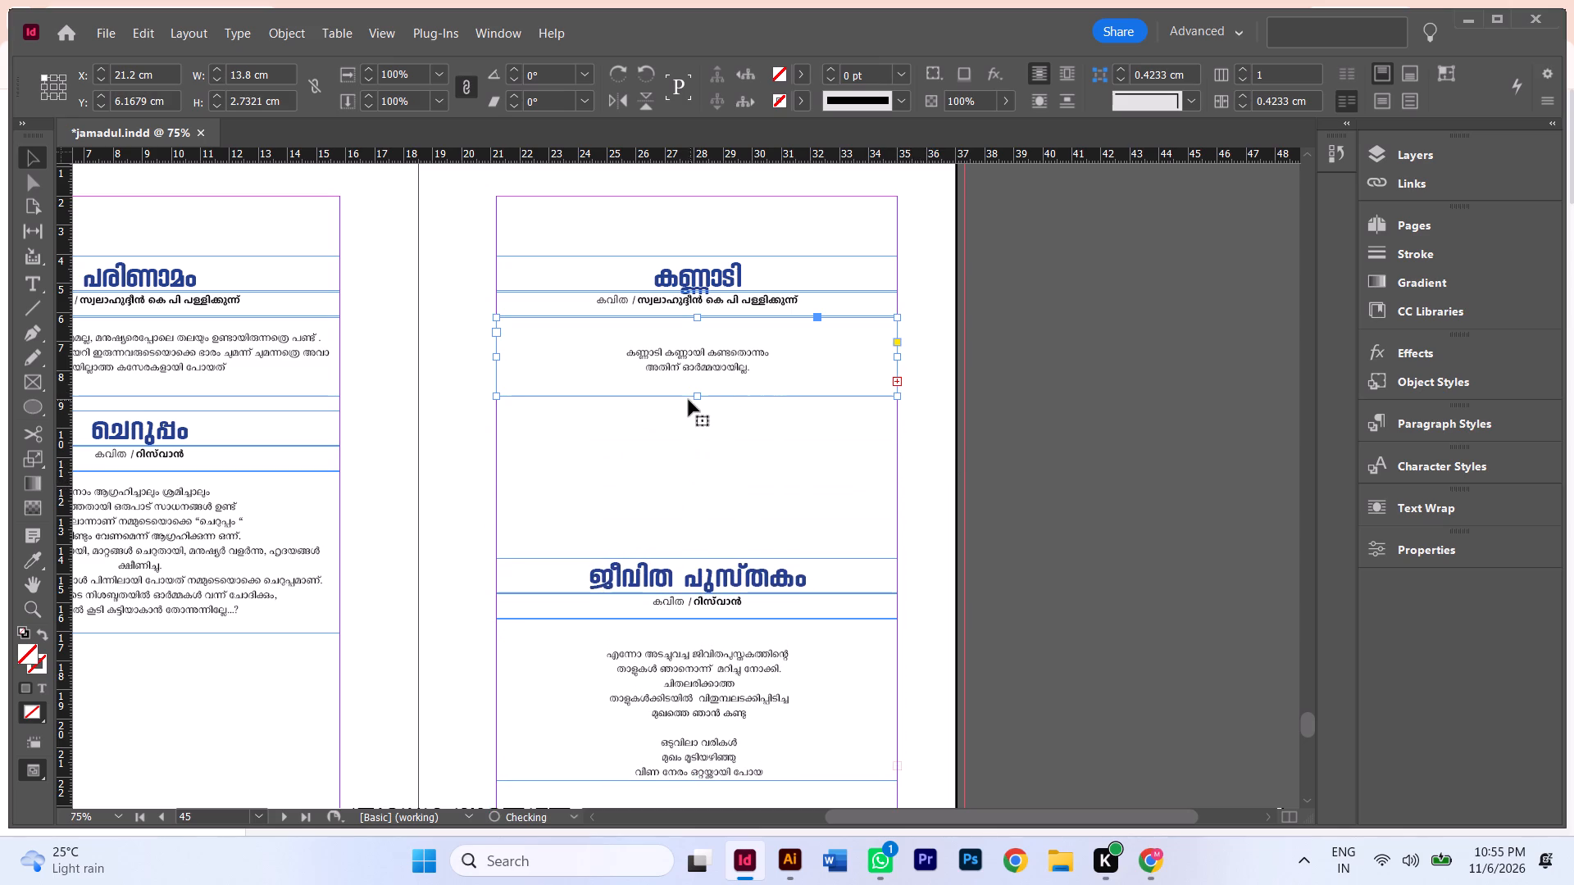
left_click_drag(695, 400, 701, 550)
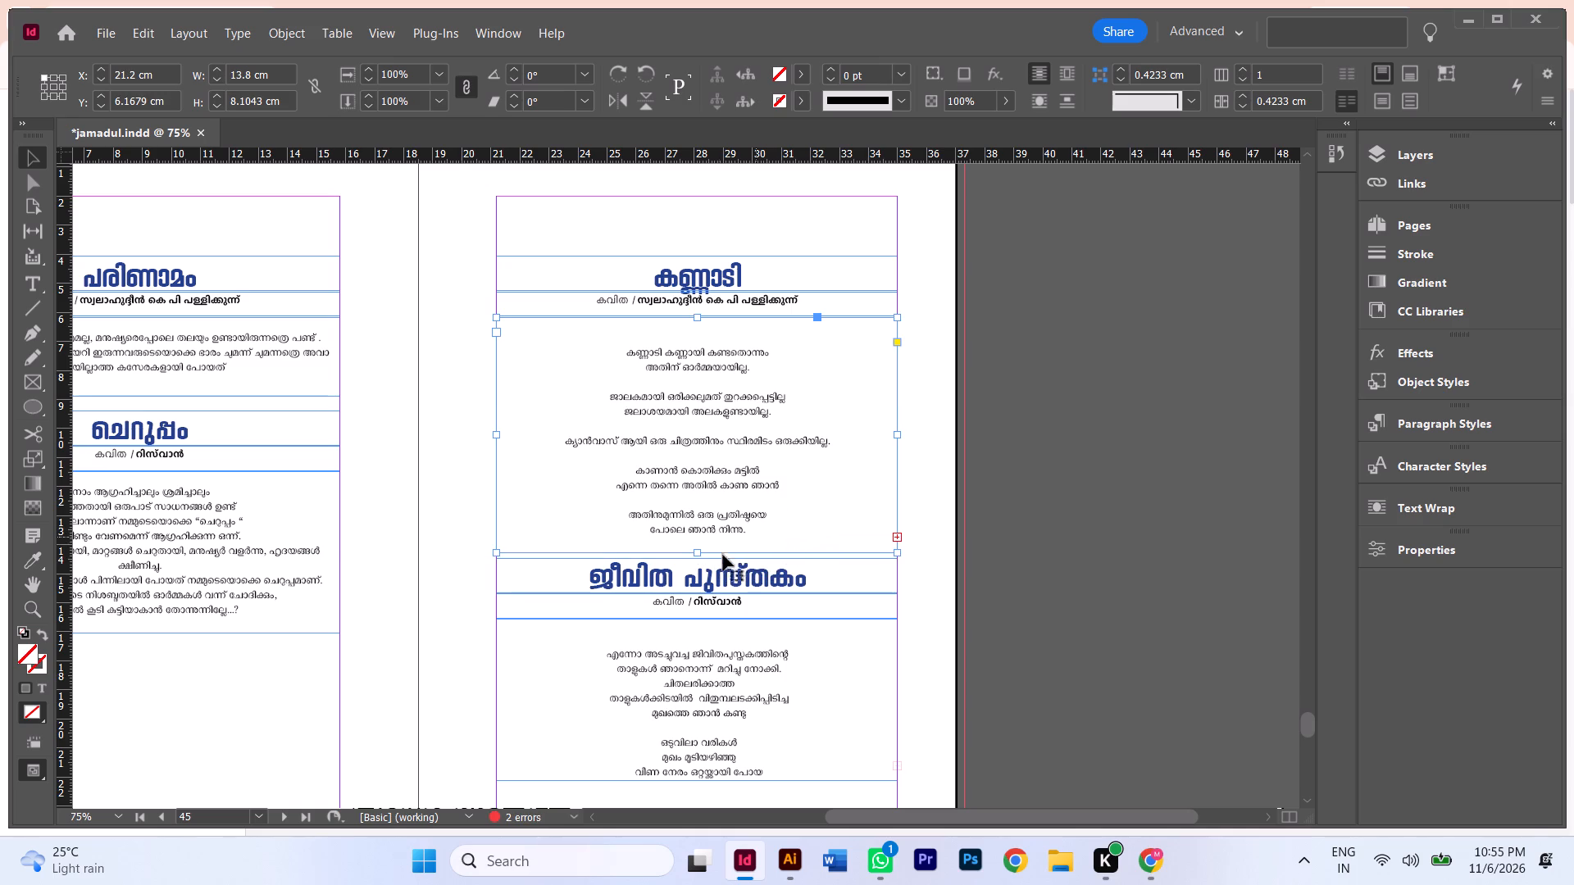
left_click_drag(697, 551, 698, 696)
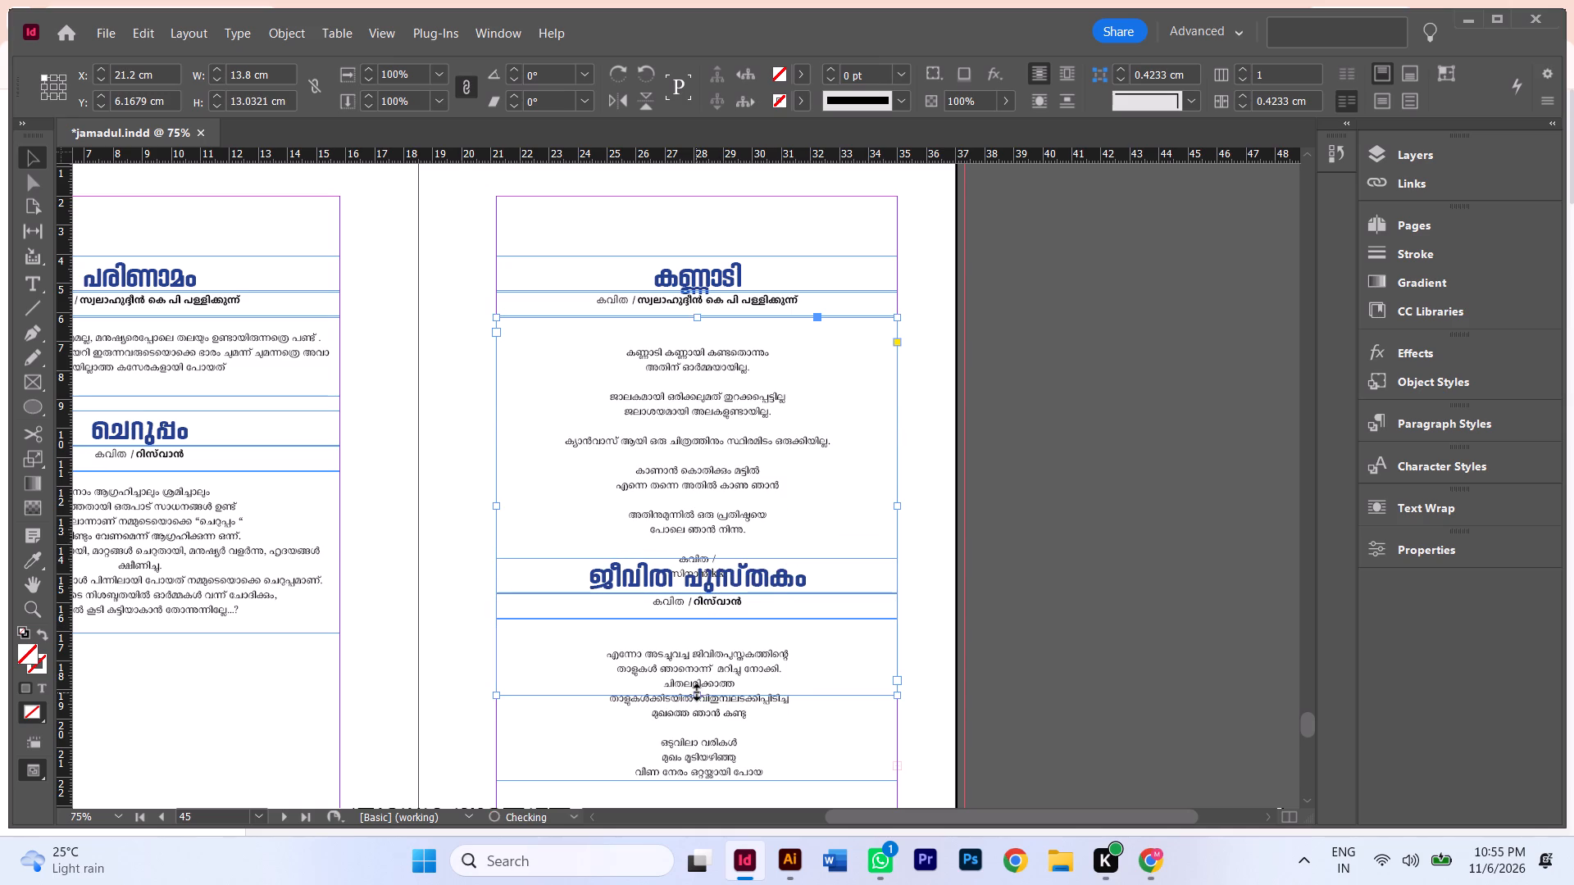
Move the കണ്ണാടി body frame up clear of the lower title and cut the author's name from the end of the poem.
left_click_drag(790, 529, 797, 468)
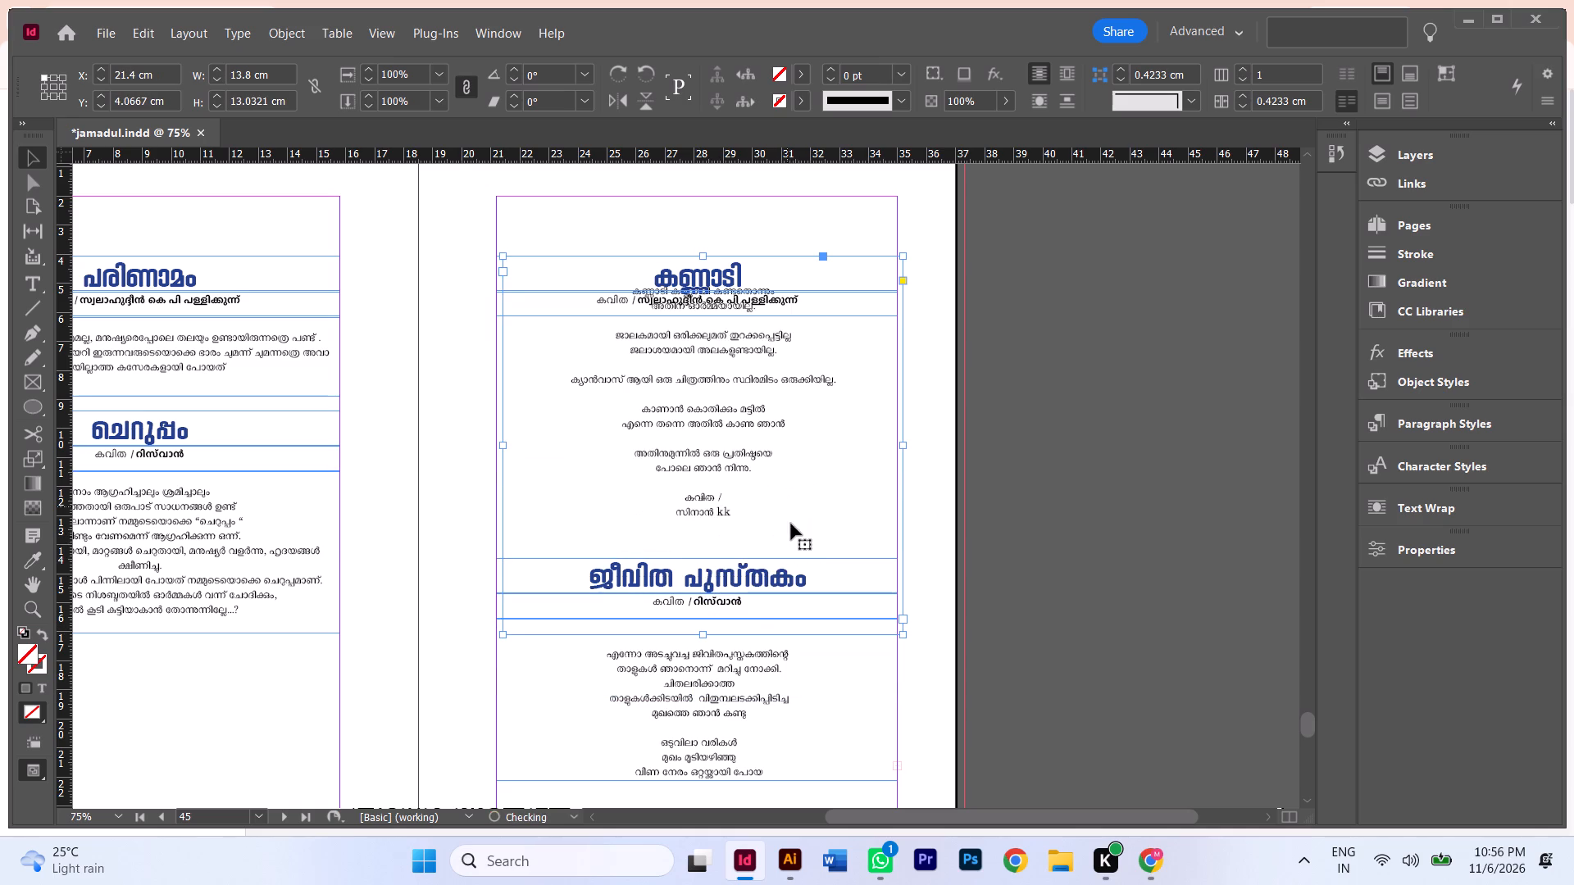
double_click(739, 511)
left_click_drag(767, 520, 655, 523)
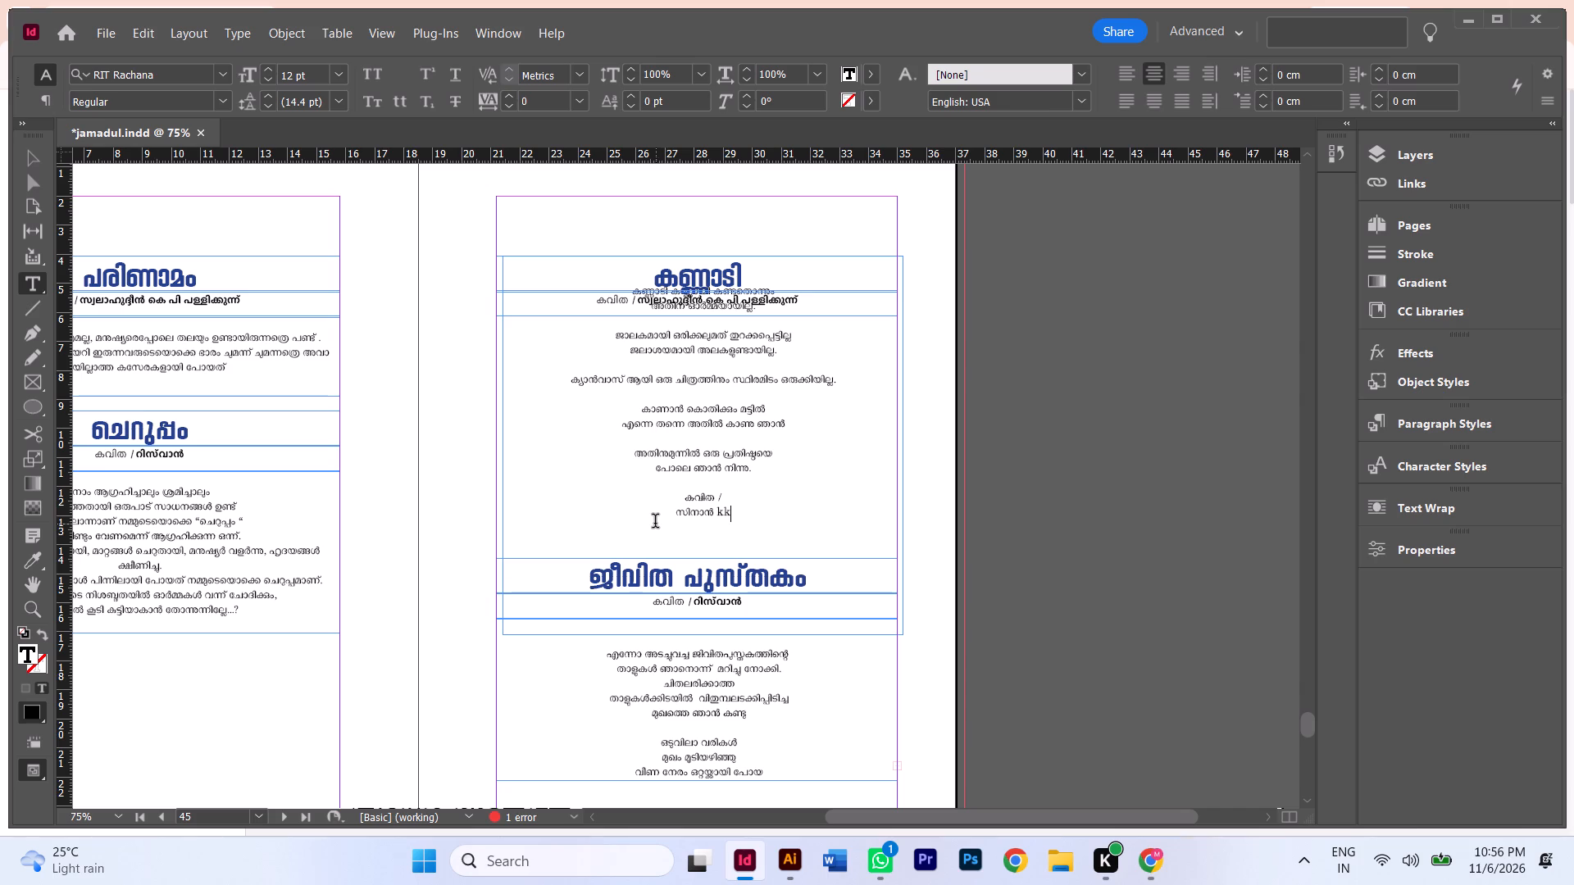
left_click_drag(655, 523, 731, 522)
left_click_drag(773, 515, 649, 517)
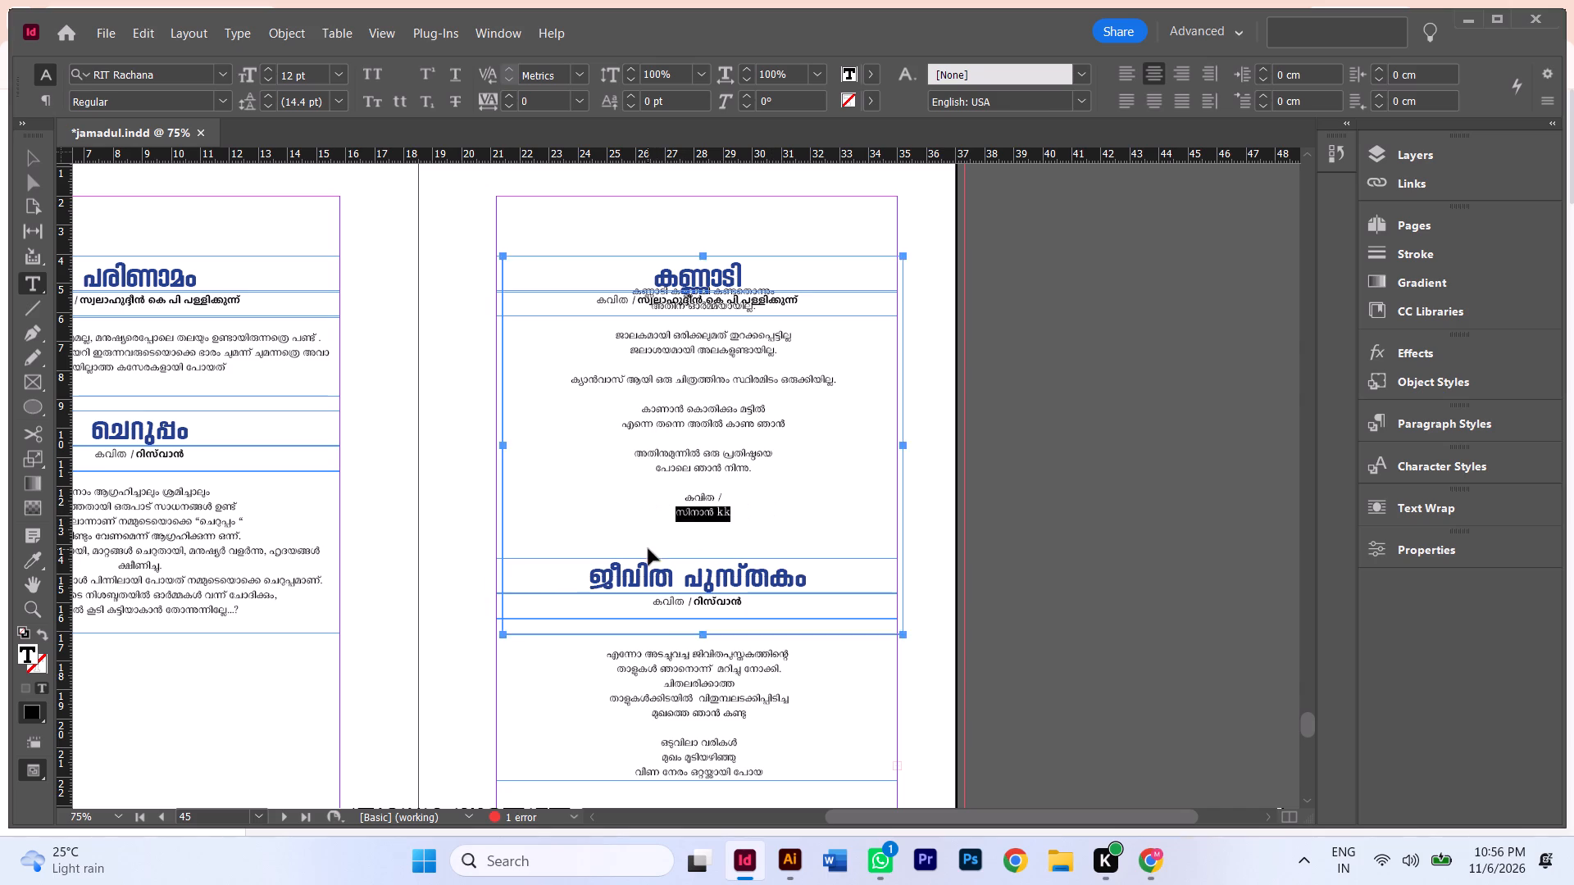
key("ctrl+x")
Move the കണ്ണാടി body frame back down below its byline, to a Y position of about 7.55 cm.
scroll(675, 508, "up", 1)
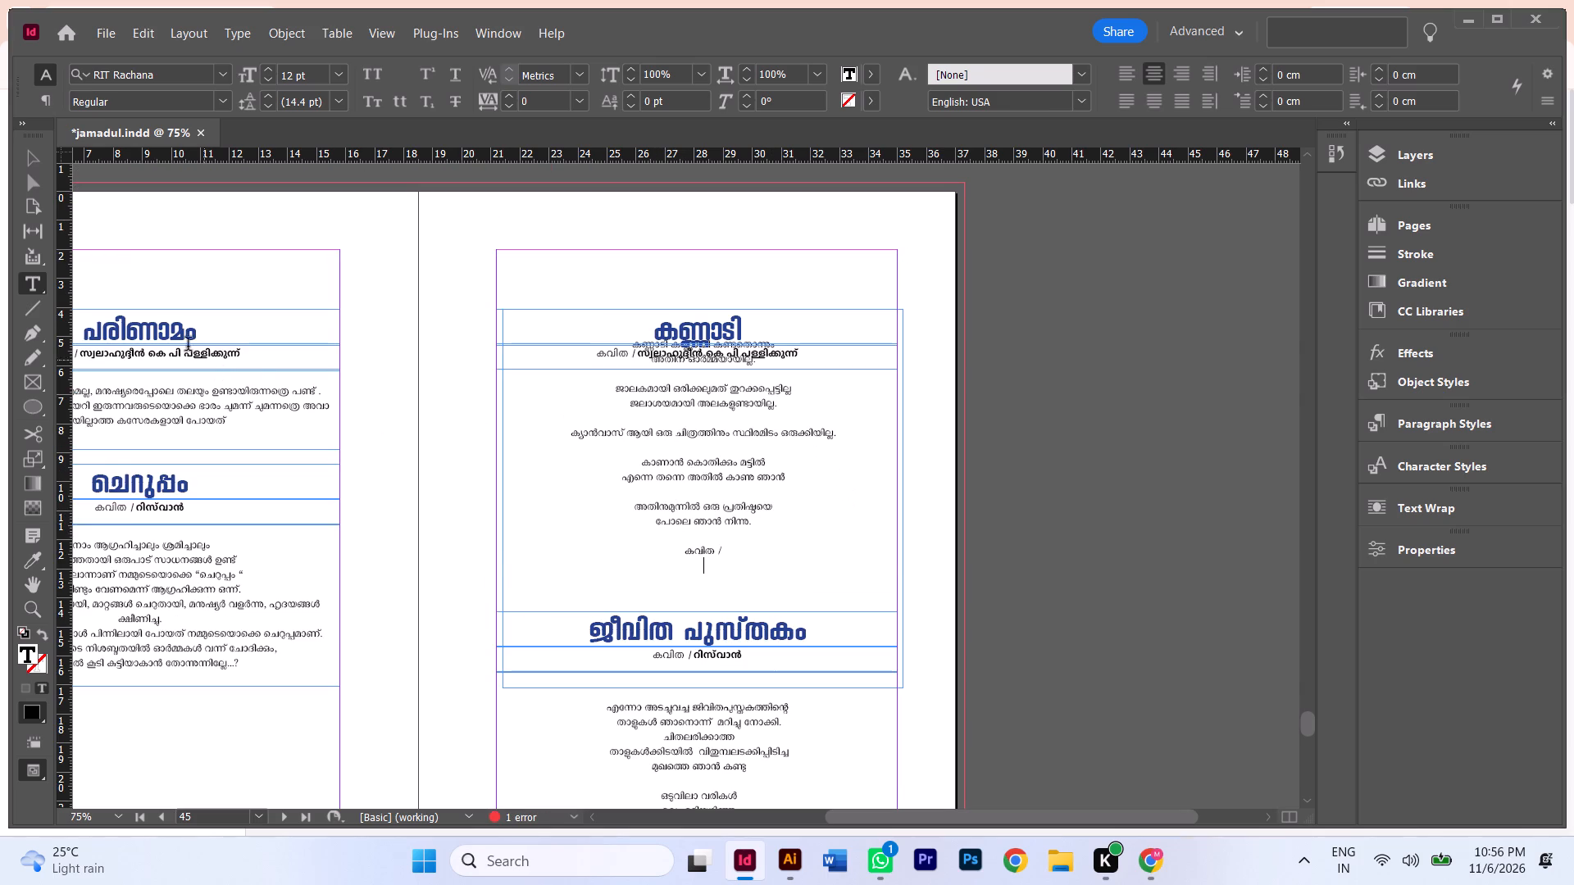
left_click_drag(40, 151, 48, 165)
left_click_drag(682, 545, 690, 643)
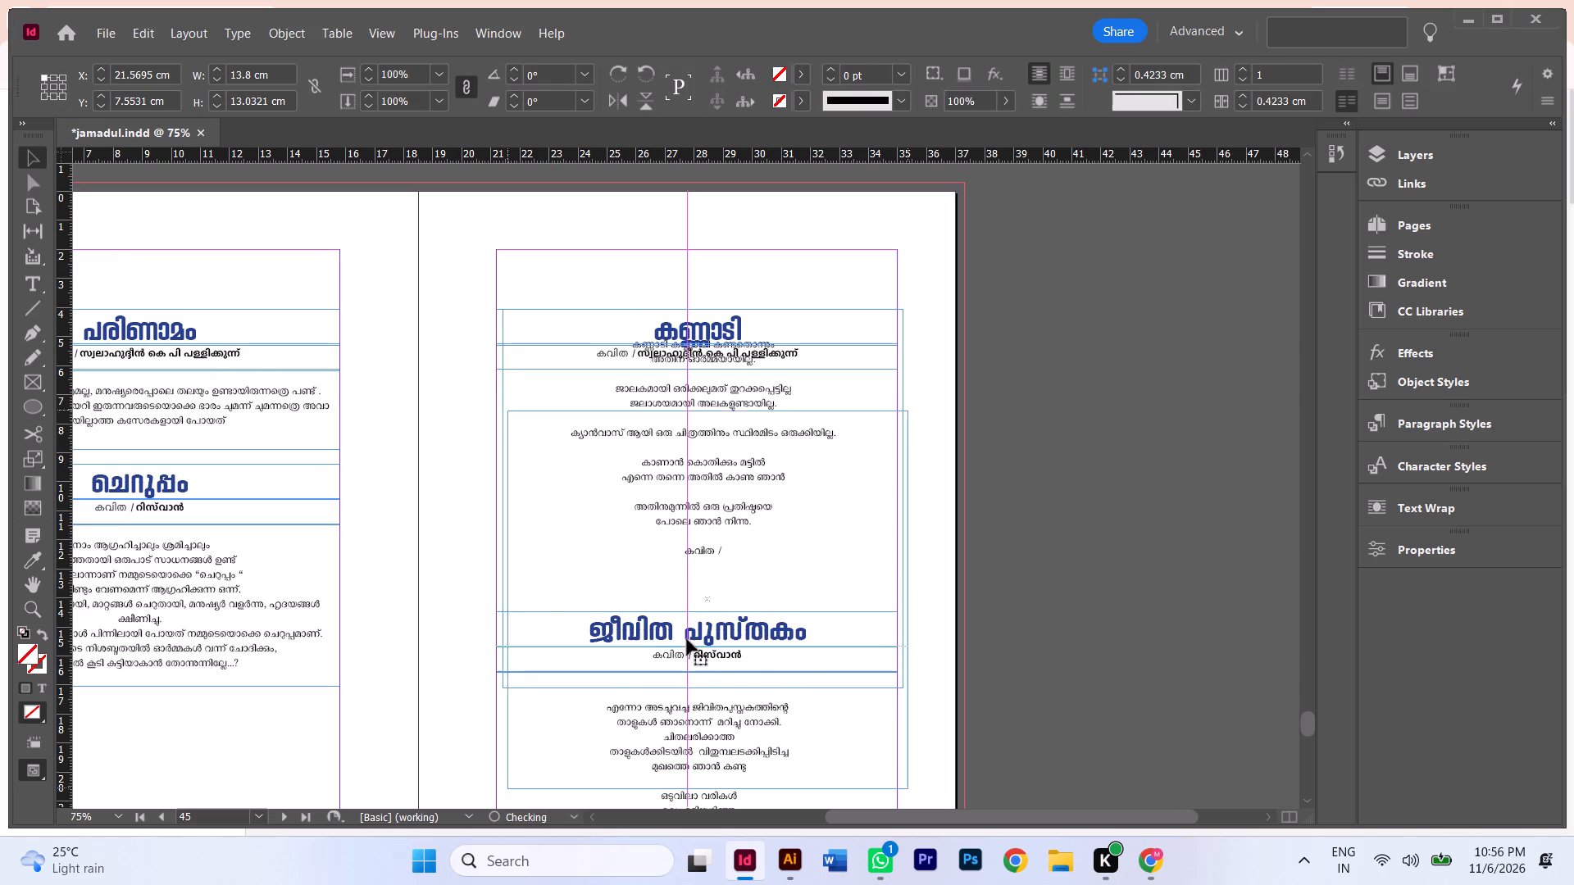
Replace the author's name in the കണ്ണാടി byline with the cut author's name, pasted without formatting to keep the bold byline style.
scroll(705, 365, "up", 5, "alt")
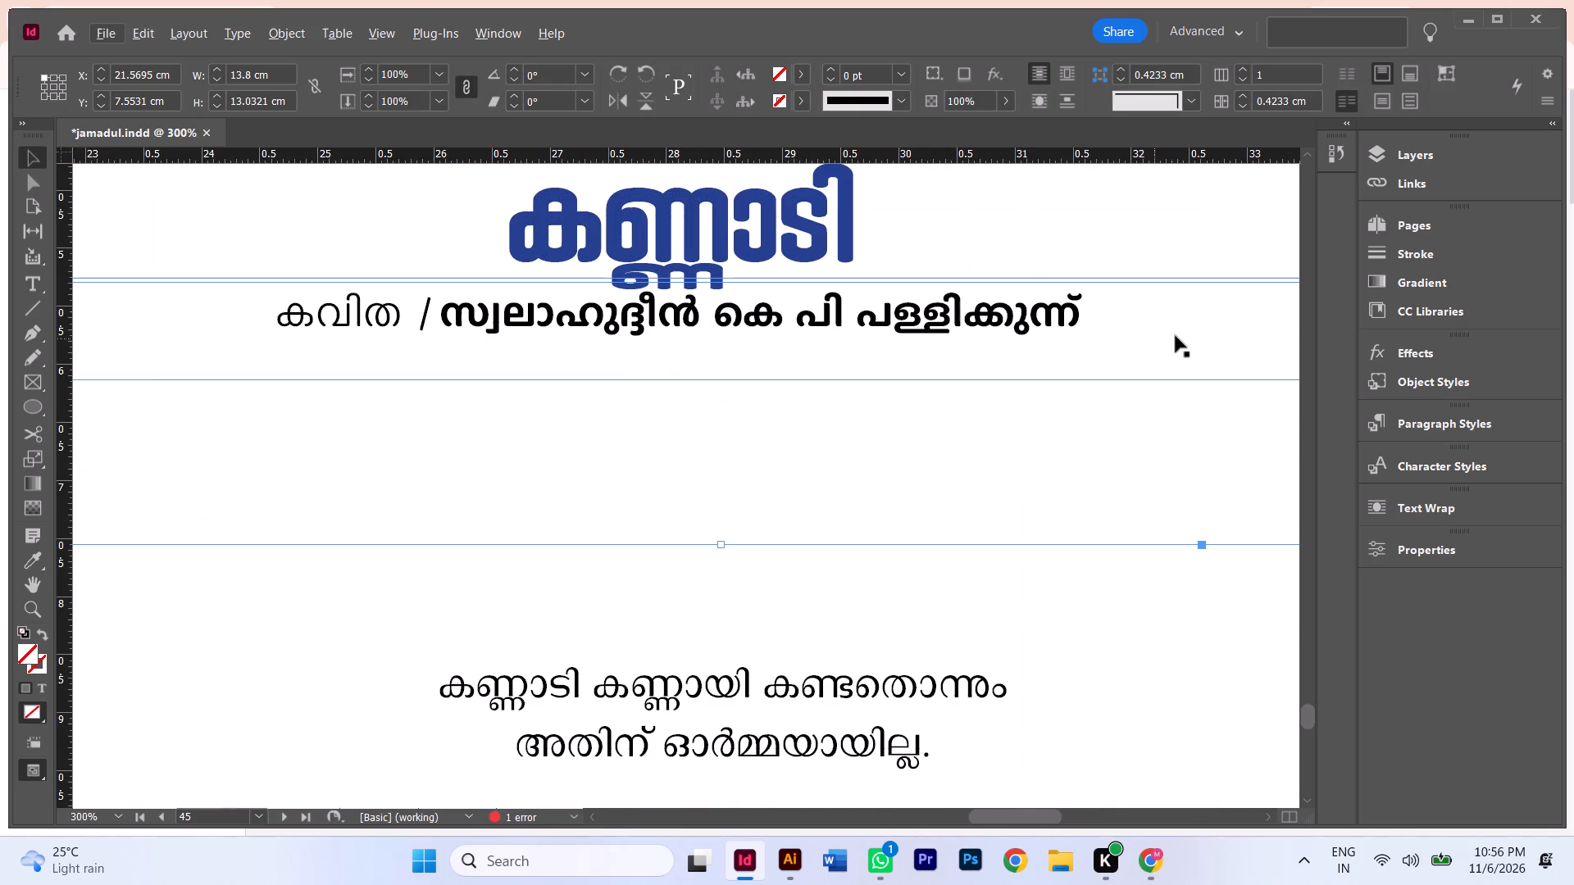
left_click_drag(1185, 332, 662, 338)
key("ctrl+z")
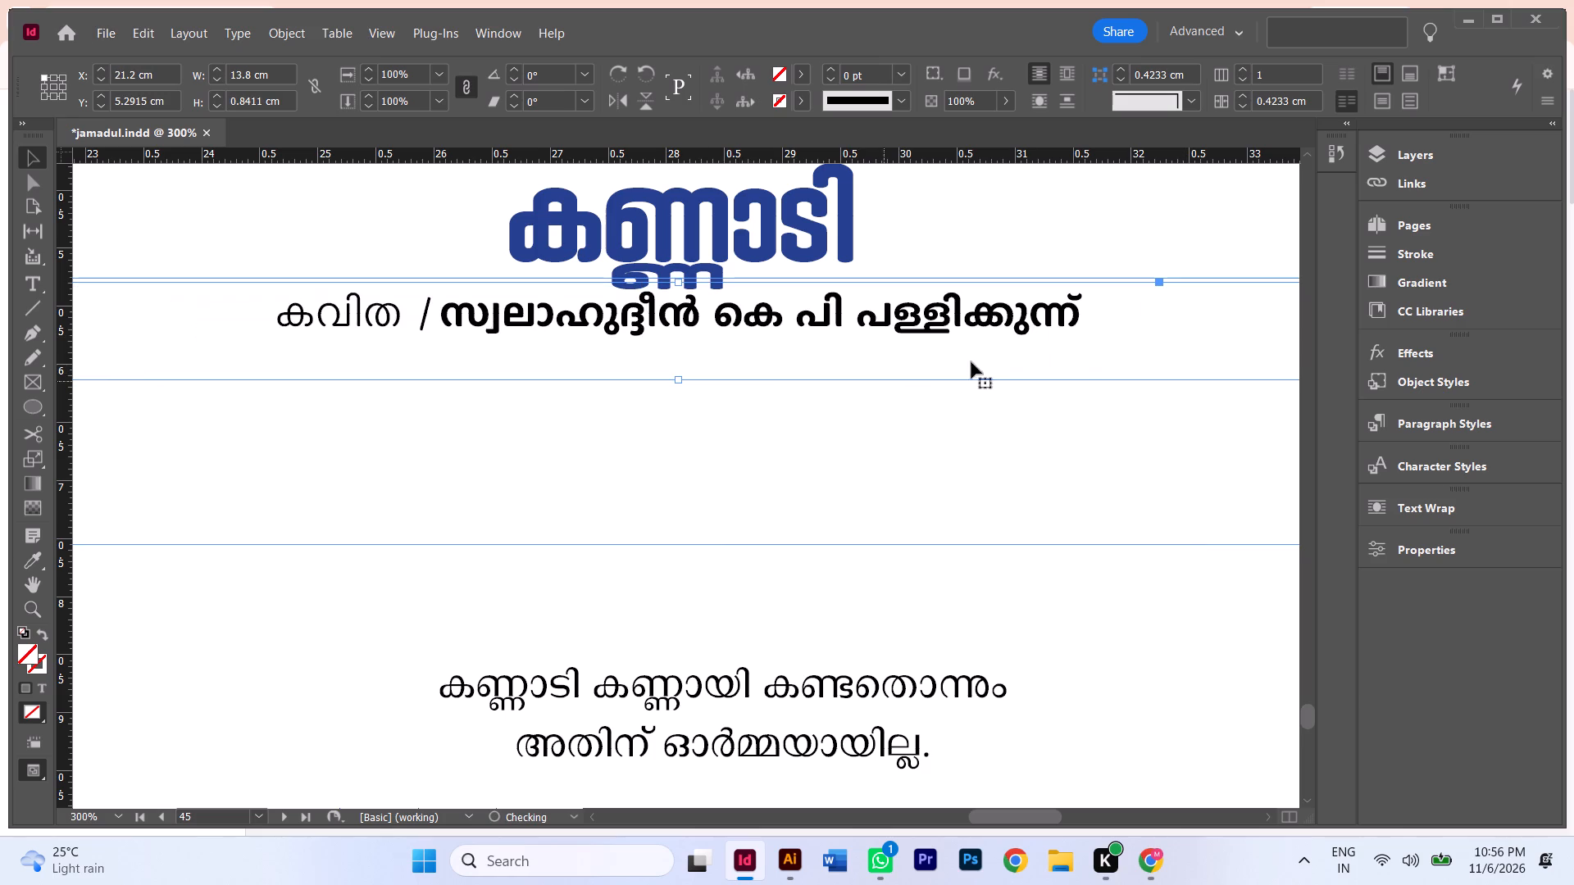
double_click(1107, 331)
left_click_drag(1117, 329, 457, 321)
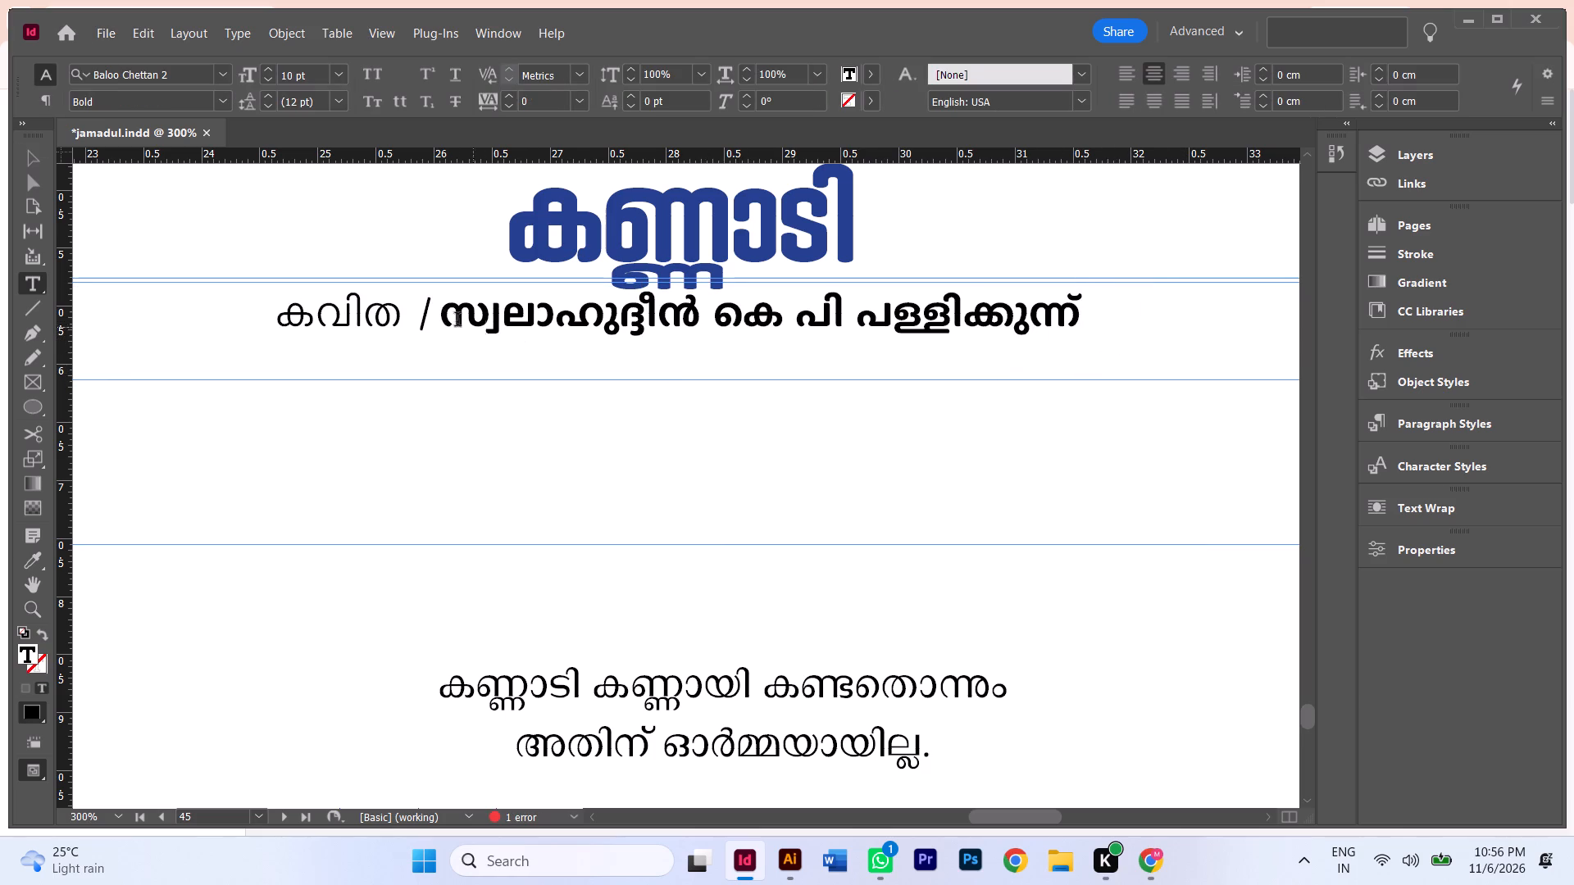
left_click_drag(457, 321, 462, 323)
left_click_drag(444, 318, 1225, 359)
key("ctrl+shift+f")
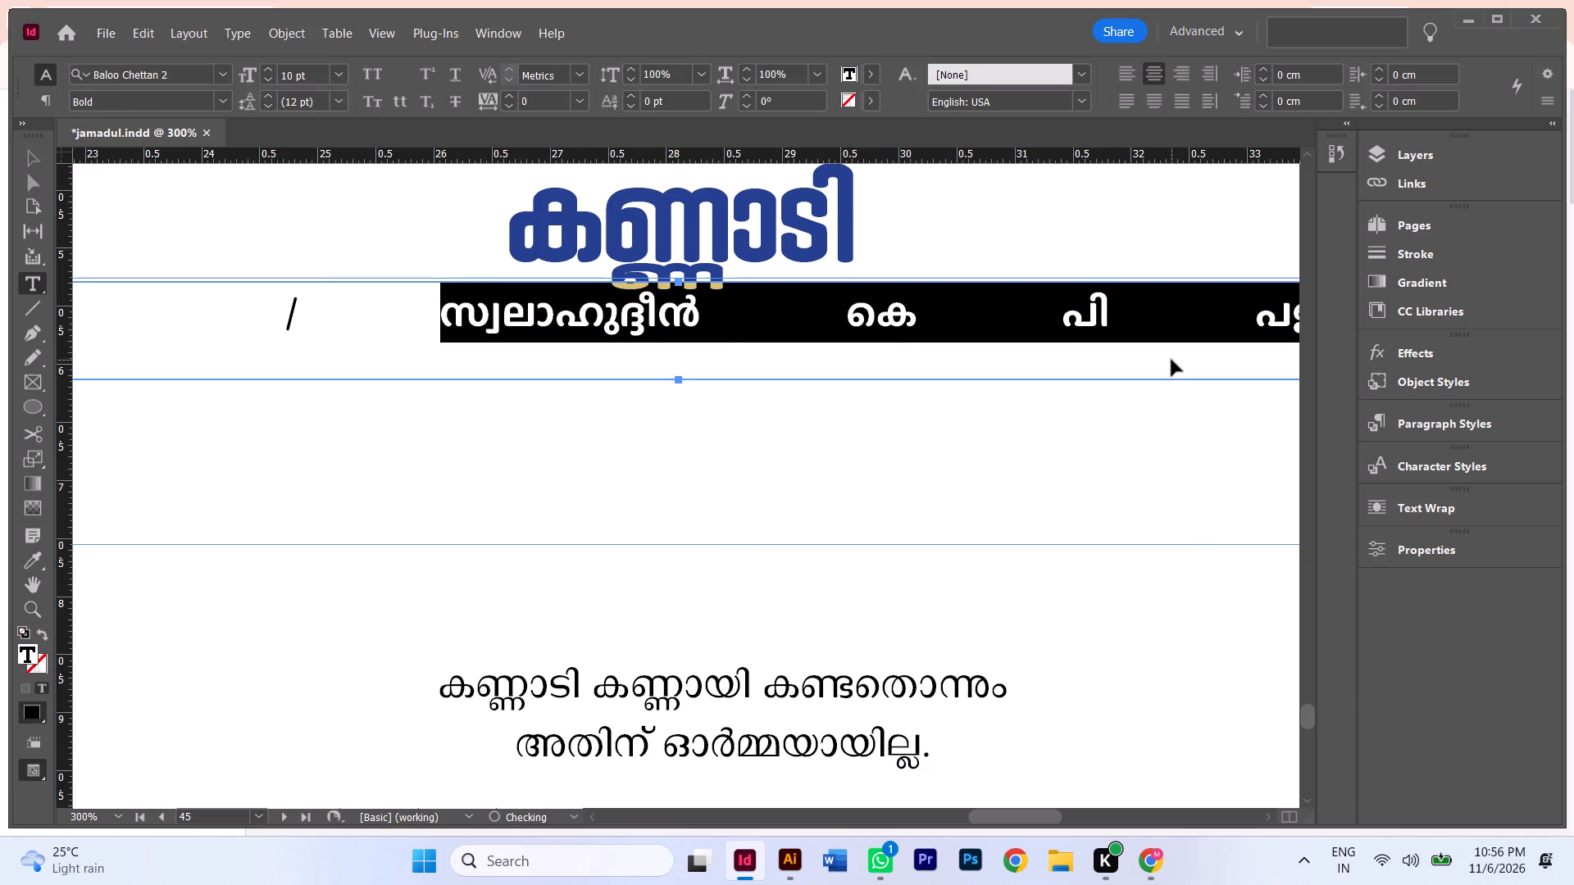
key("ctrl+z")
key("ctrl+shift+v")
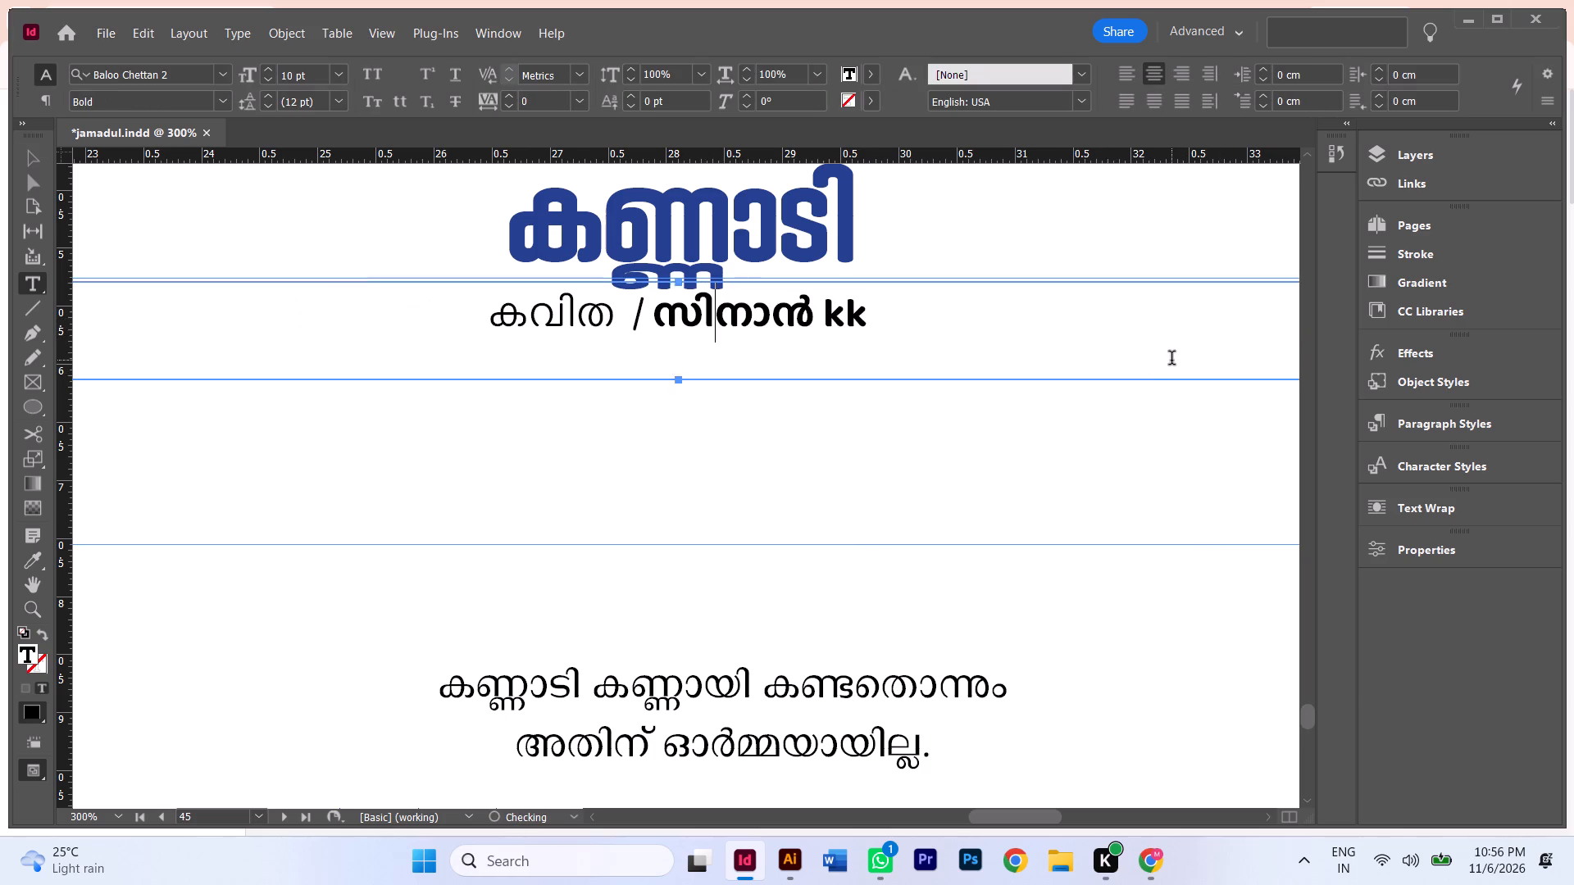
Delete the blank line and leading space before the first line of the കണ്ണാടി poem body.
scroll(1188, 338, "down", 2, "alt")
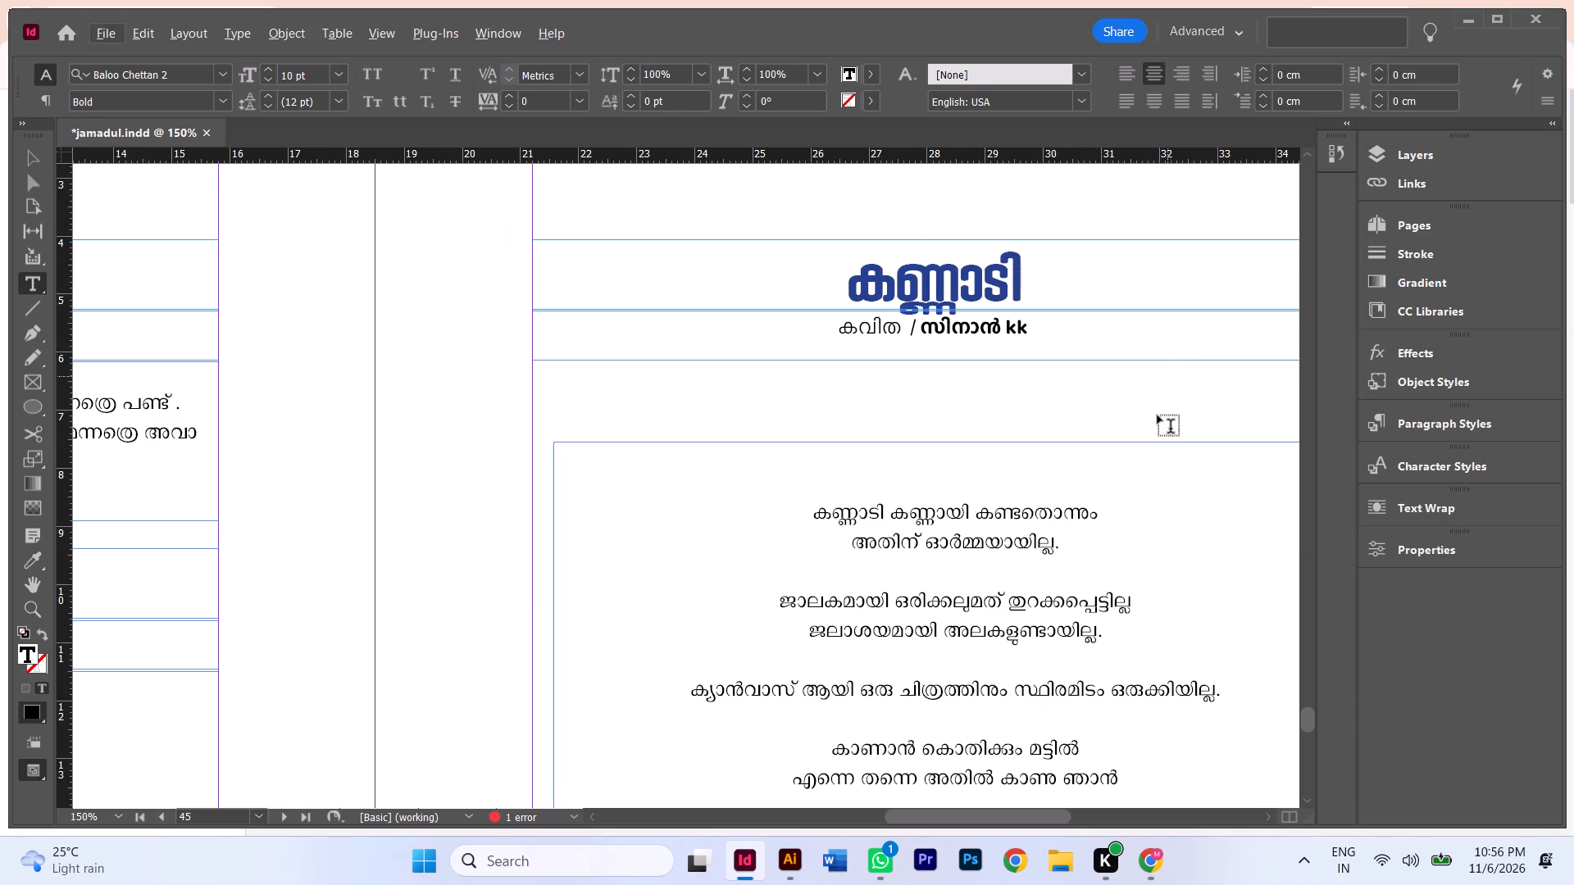
left_click(945, 488)
key("BackSpace")
key("BackSpace")
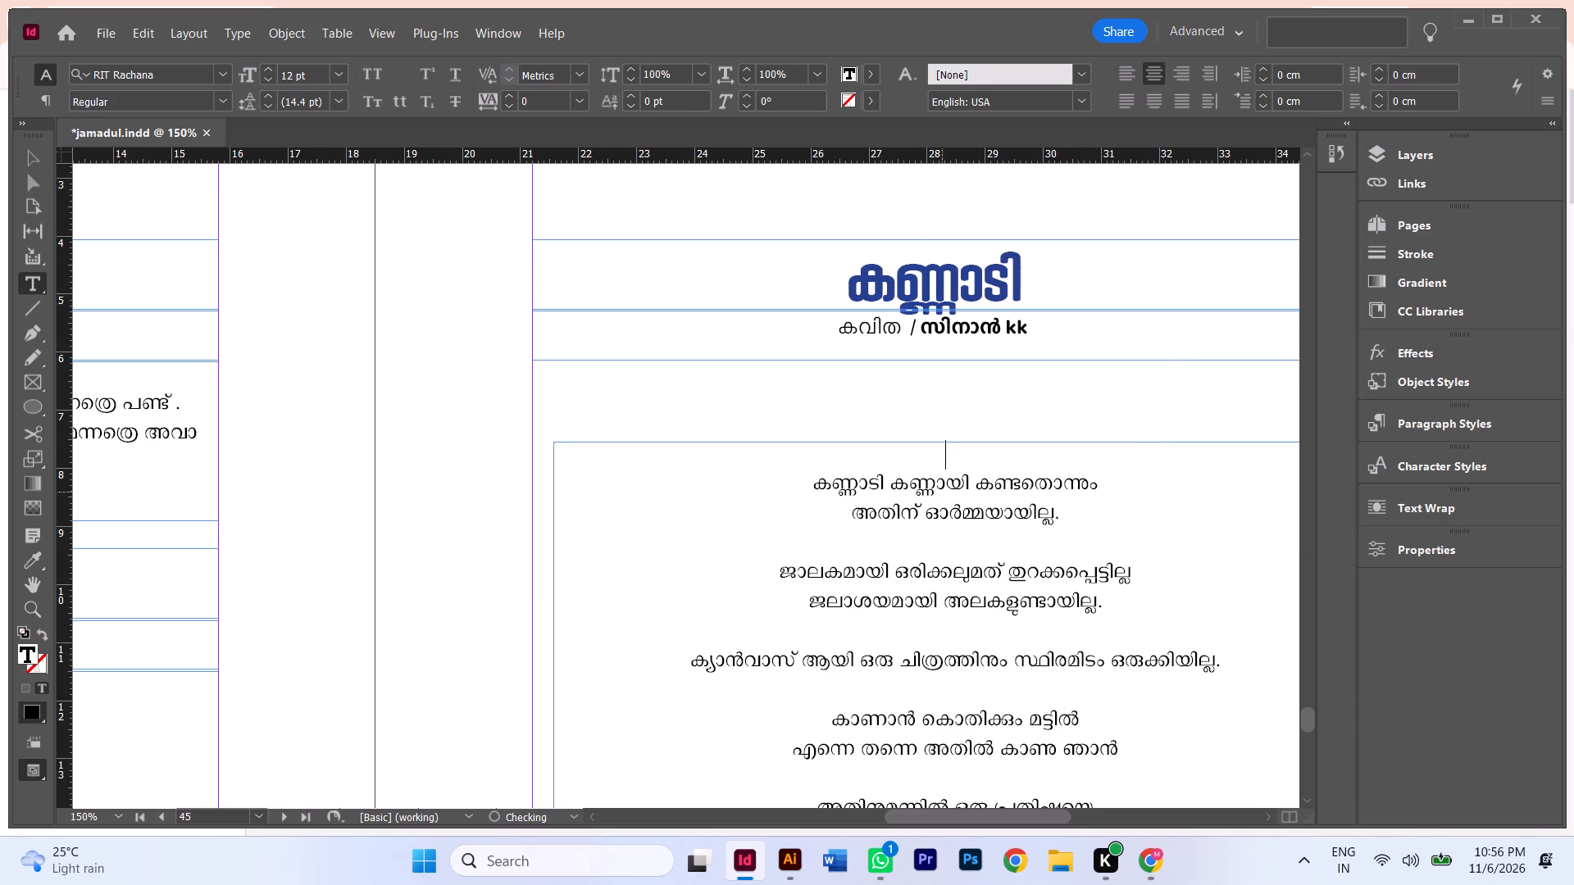
key("BackSpace")
left_click(821, 477)
key("BackSpace")
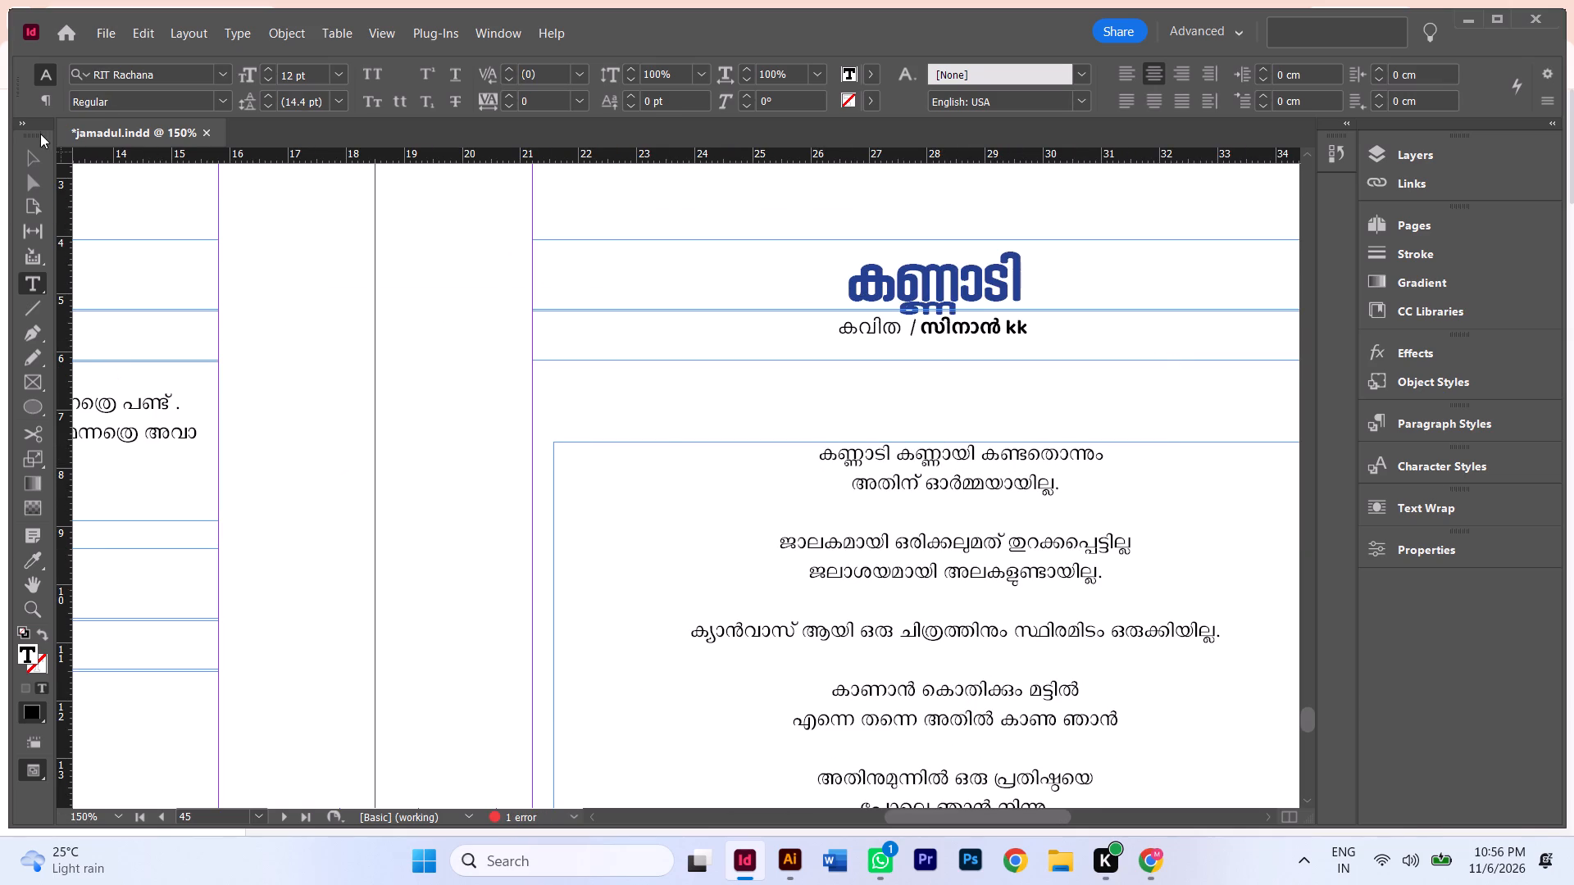
Move the കണ്ണാടി body frame up closer to its byline, to an X position of 21.2 cm and Y of about 6.2 cm.
left_click(19, 163)
left_click_drag(968, 590, 955, 529)
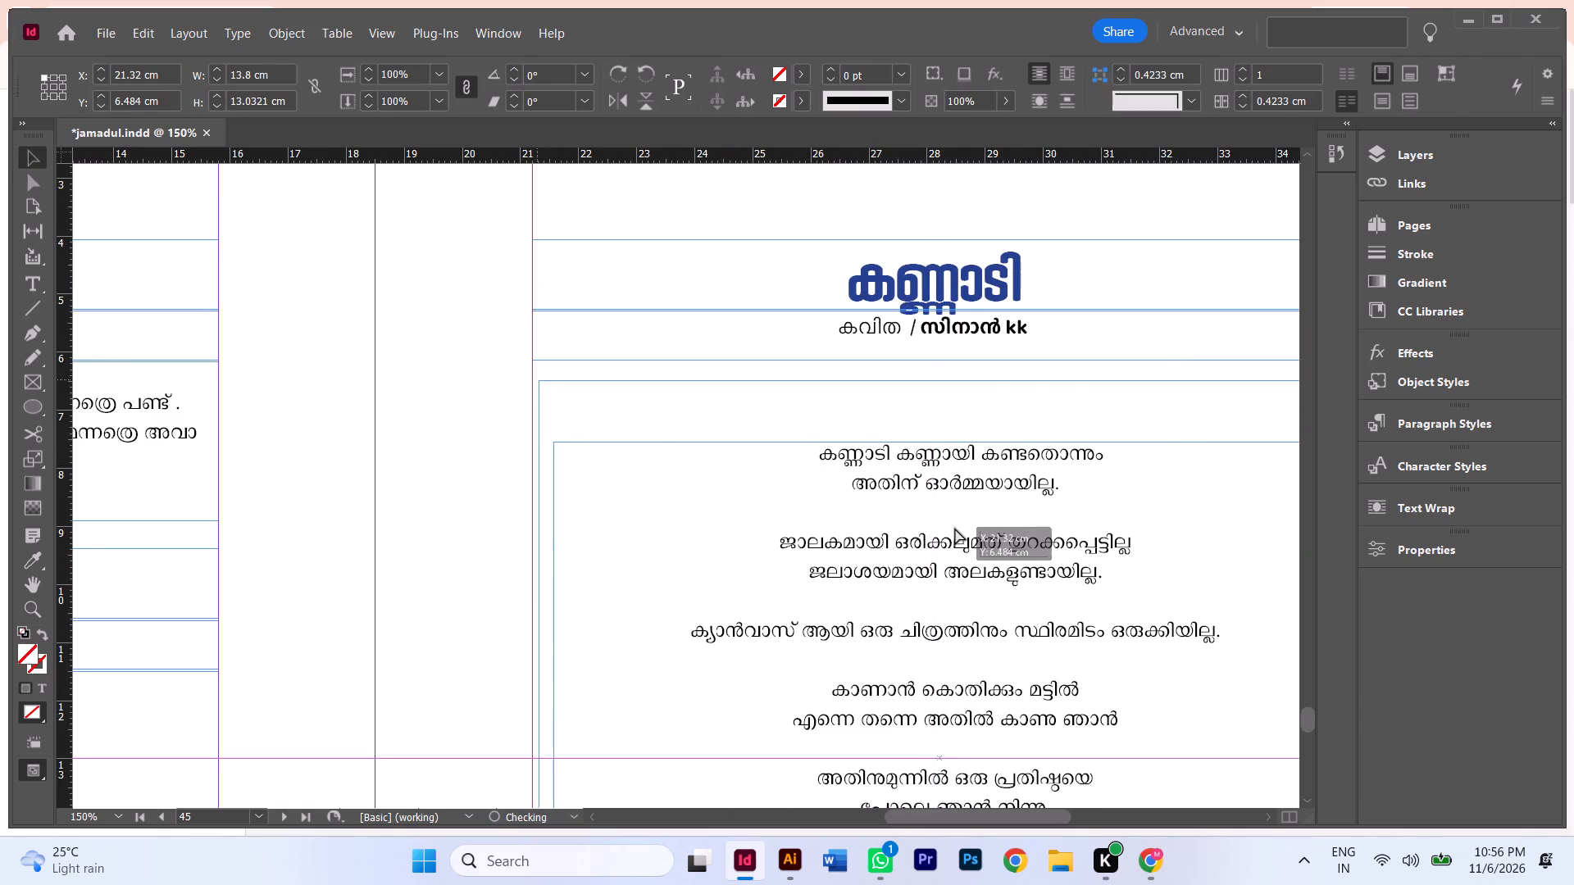
left_click_drag(955, 529, 948, 529)
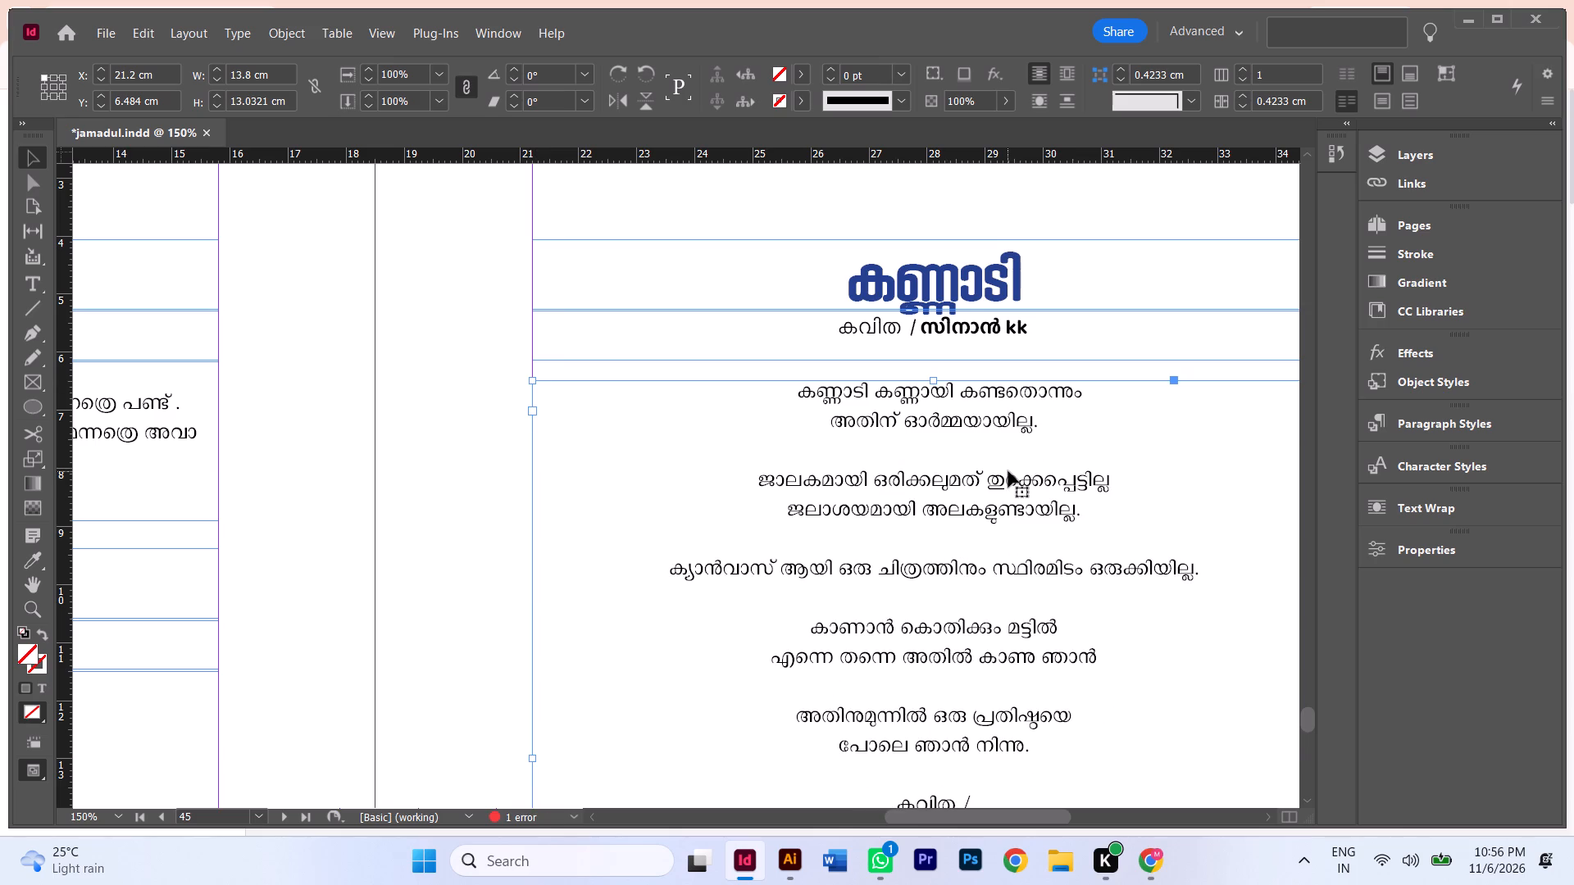
key("Up")
key("Up")
key("Up")
key("Up")
key("Up")
key("Up")
key("Up")
key("Up")
Delete the leftover കവിത / line and the blank lines at the end of the കണ്ണാടി poem body.
scroll(1008, 475, "down", 7)
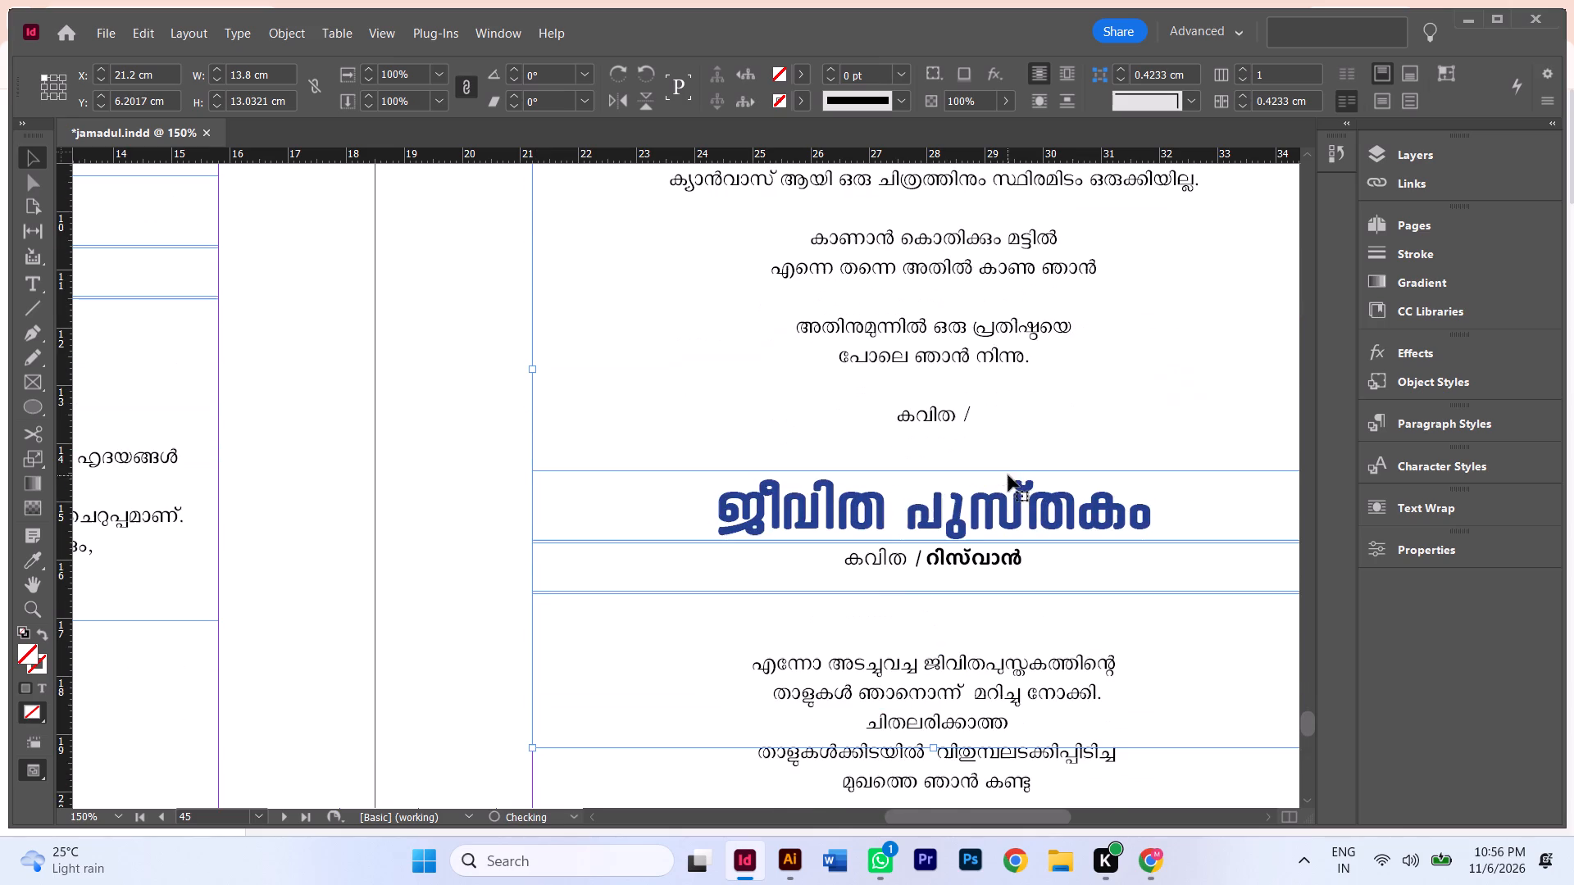
double_click(1035, 447)
left_click_drag(1043, 420, 836, 425)
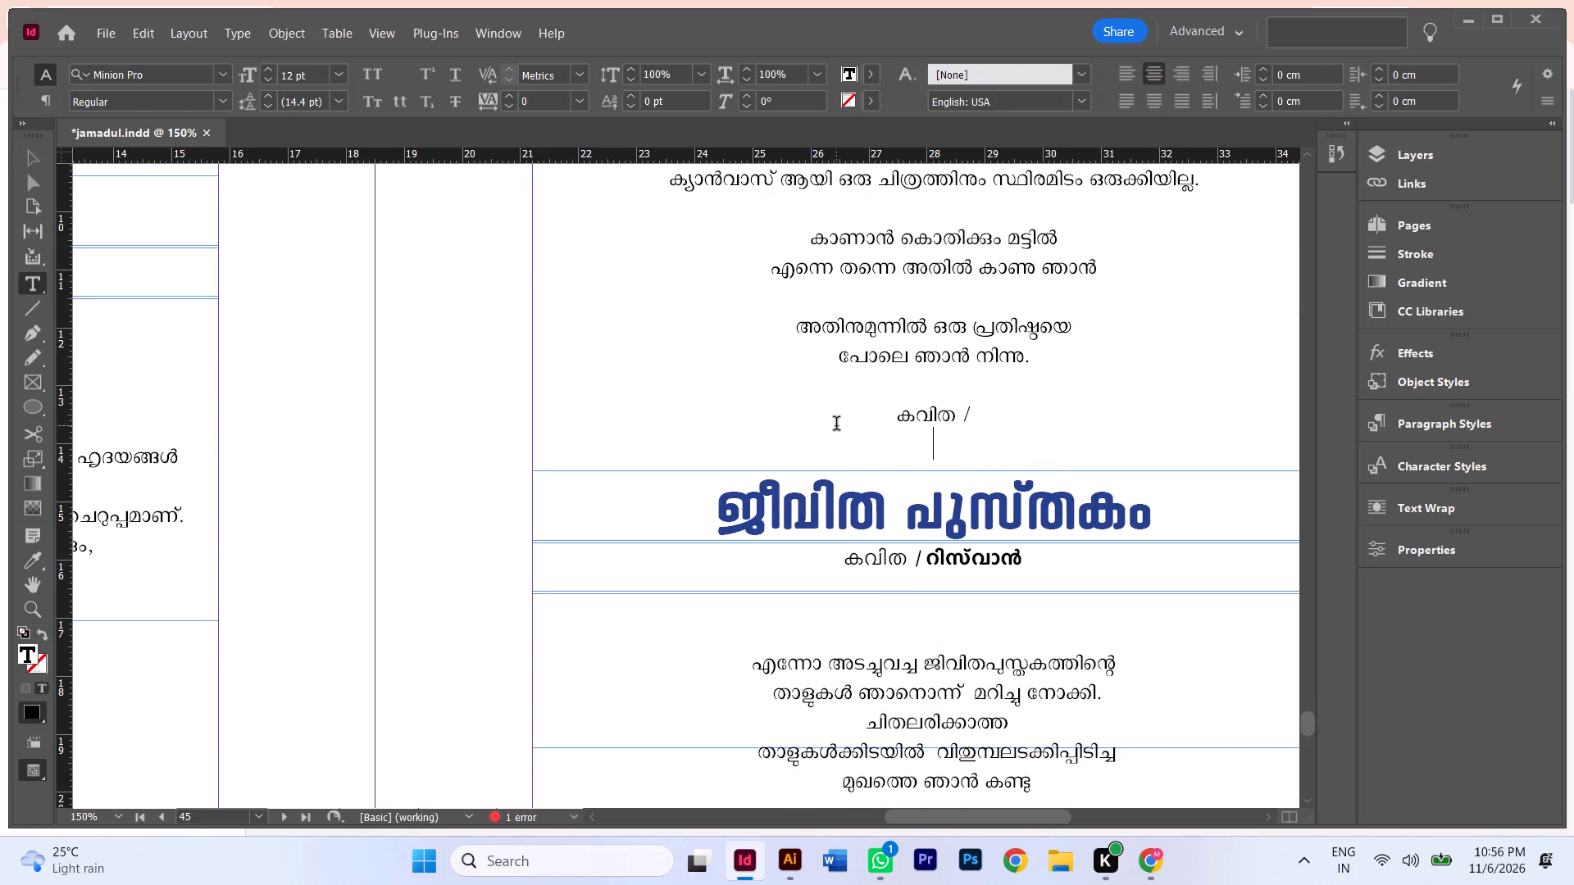
left_click_drag(836, 425, 844, 411)
key("BackSpace")
key("BackSpace")
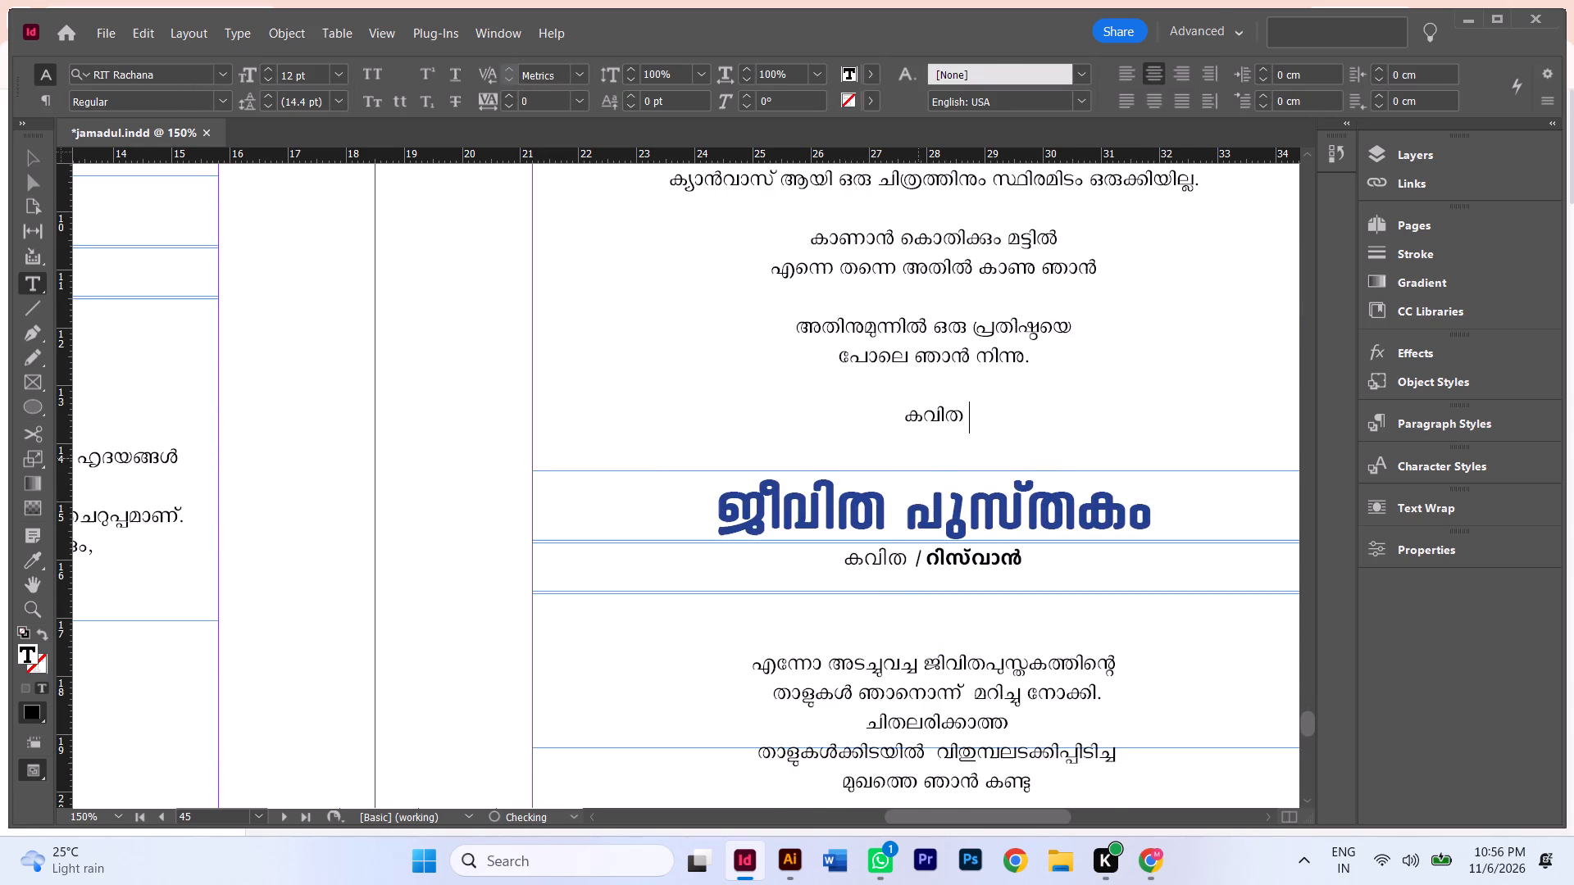
key("BackSpace")
key("BackSpace")
key("BackSpace")
key("BackSpace")
key("BackSpace")
key("BackSpace")
key("BackSpace")
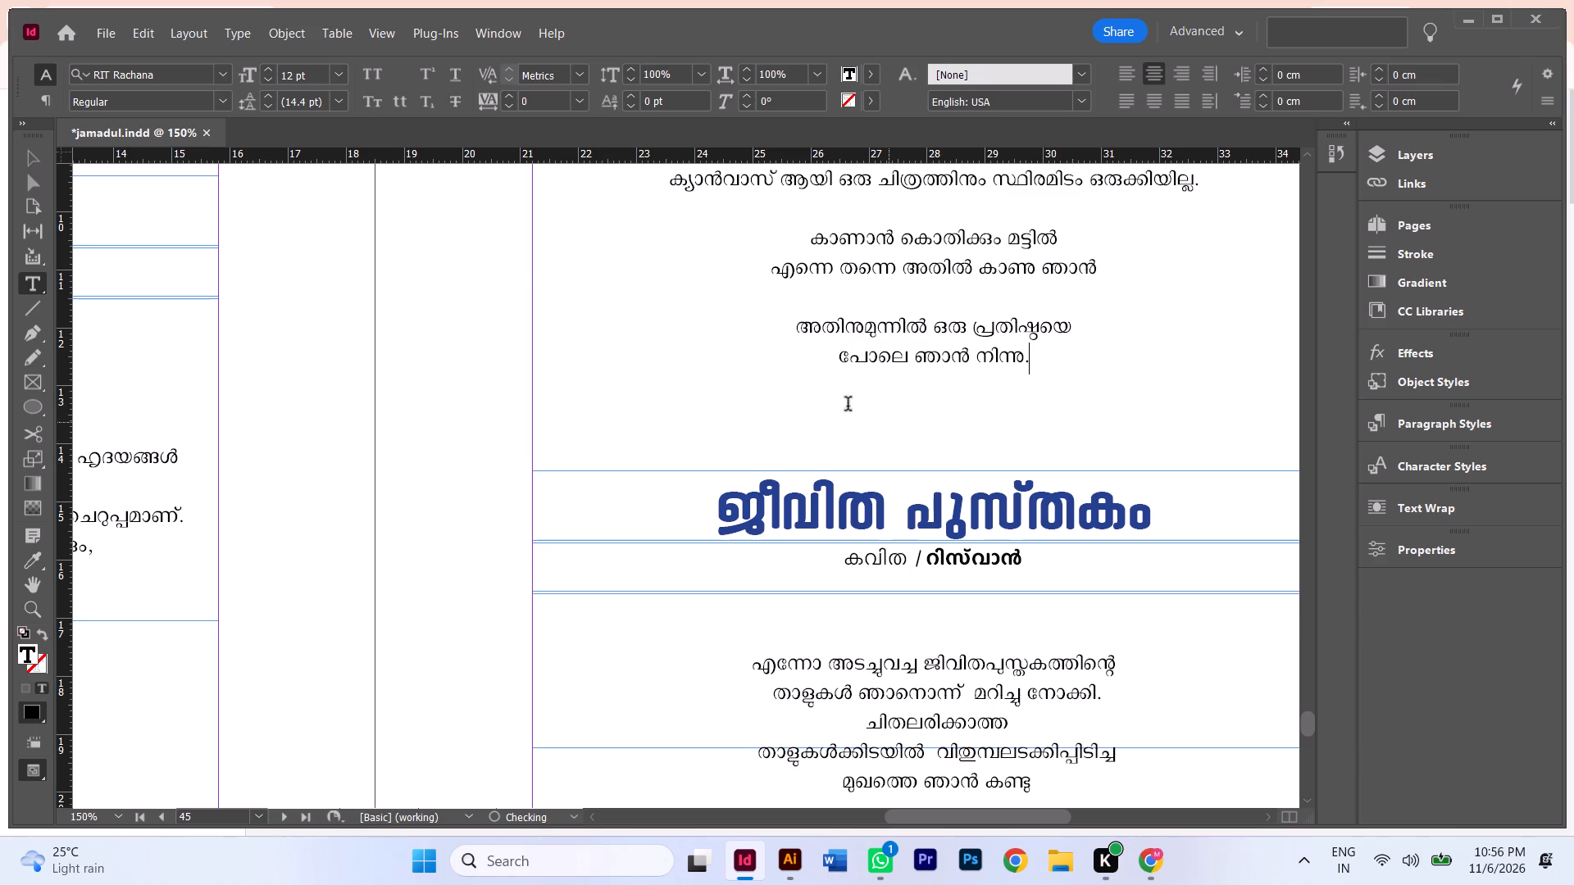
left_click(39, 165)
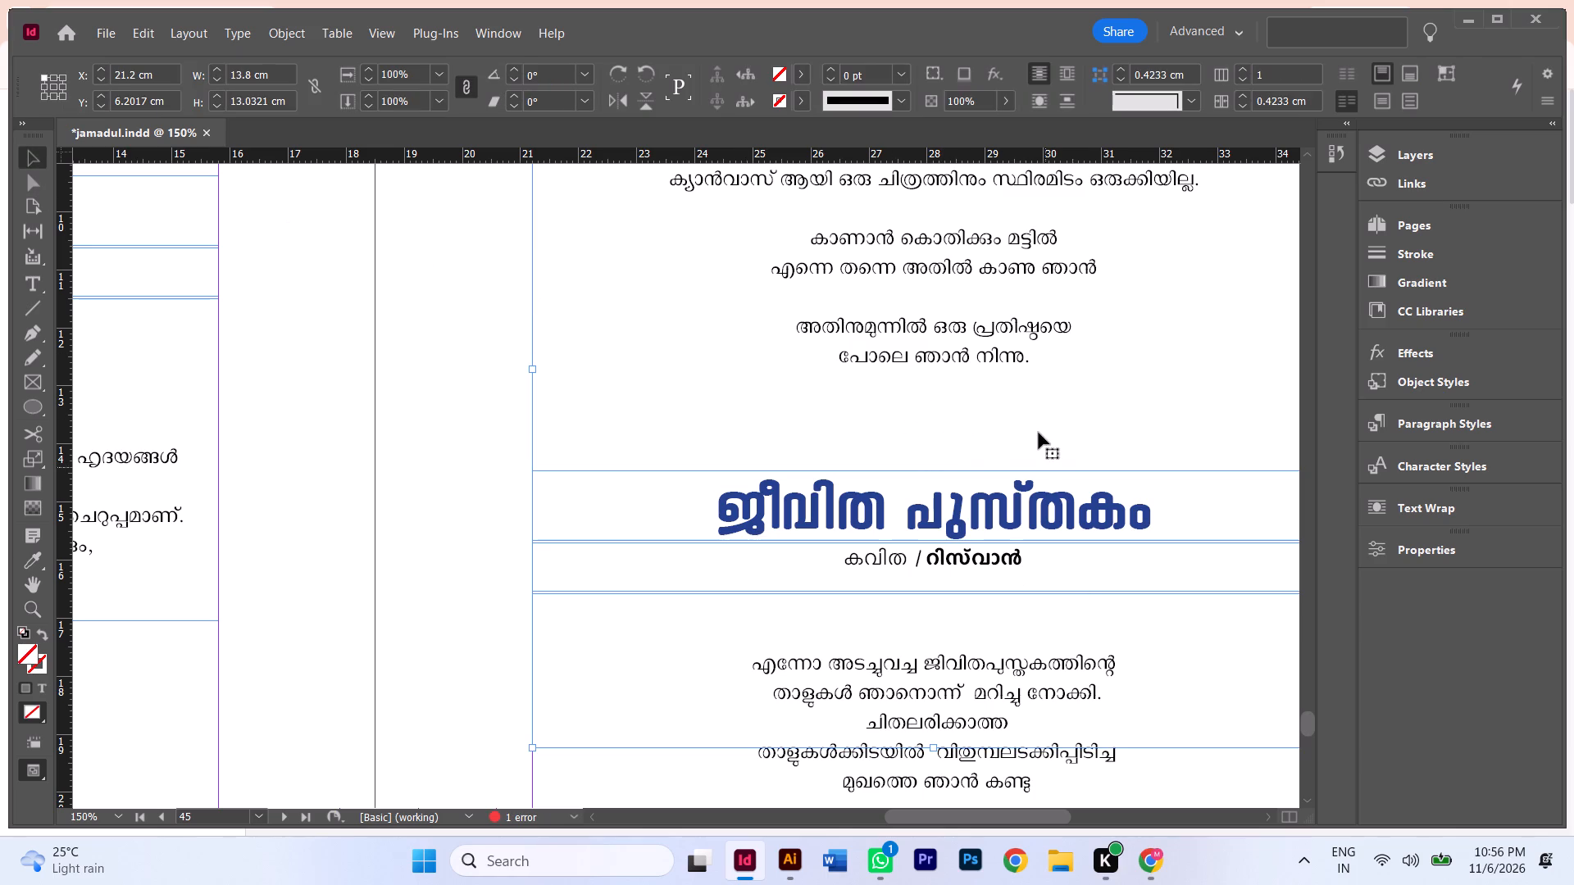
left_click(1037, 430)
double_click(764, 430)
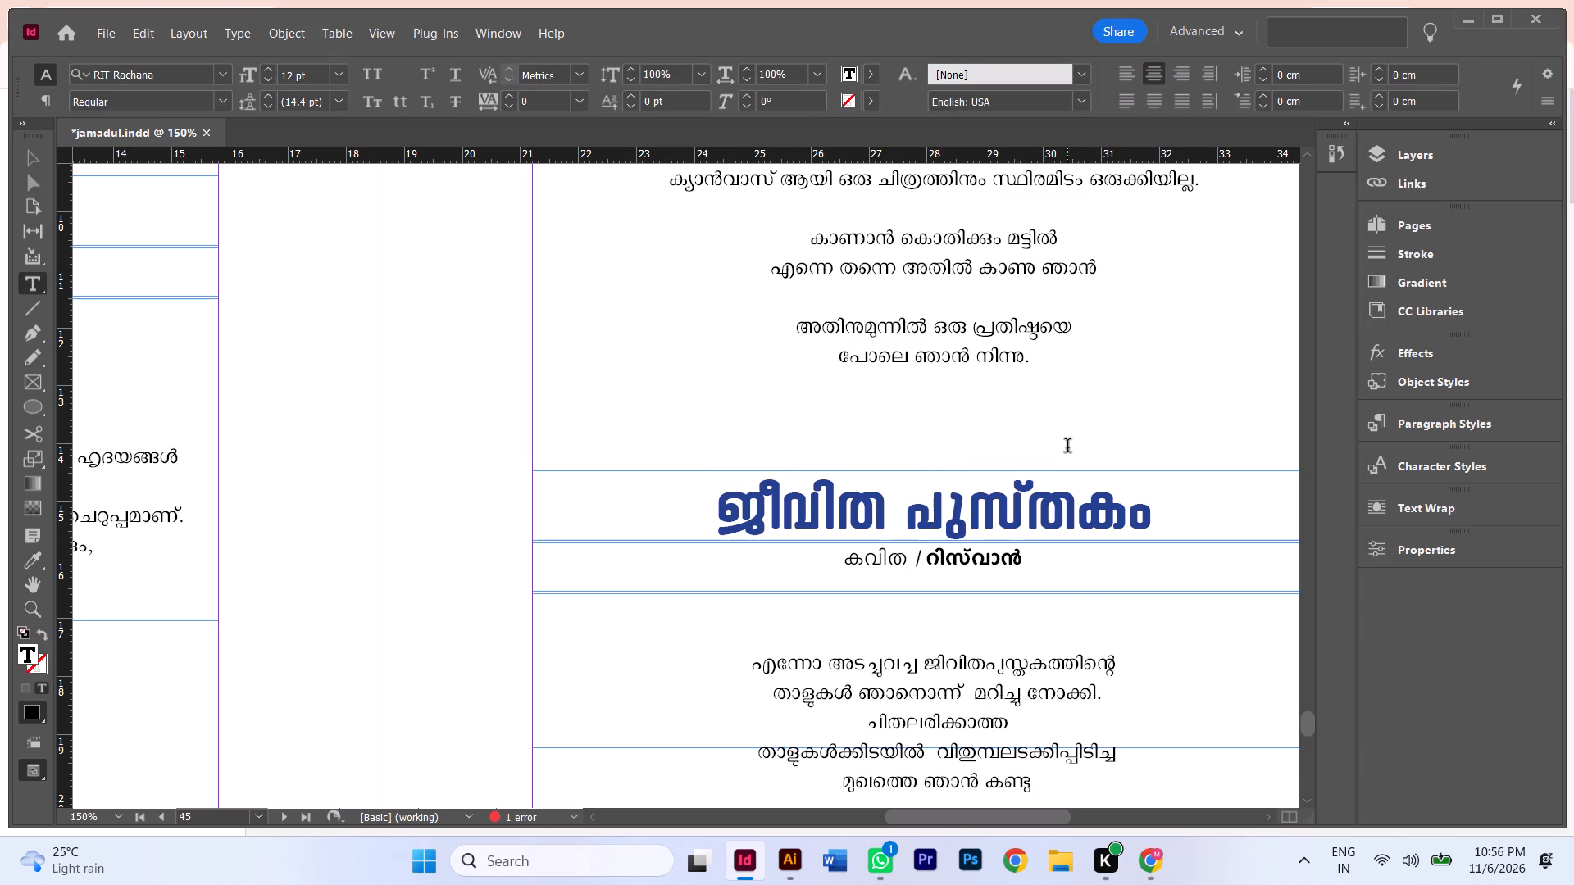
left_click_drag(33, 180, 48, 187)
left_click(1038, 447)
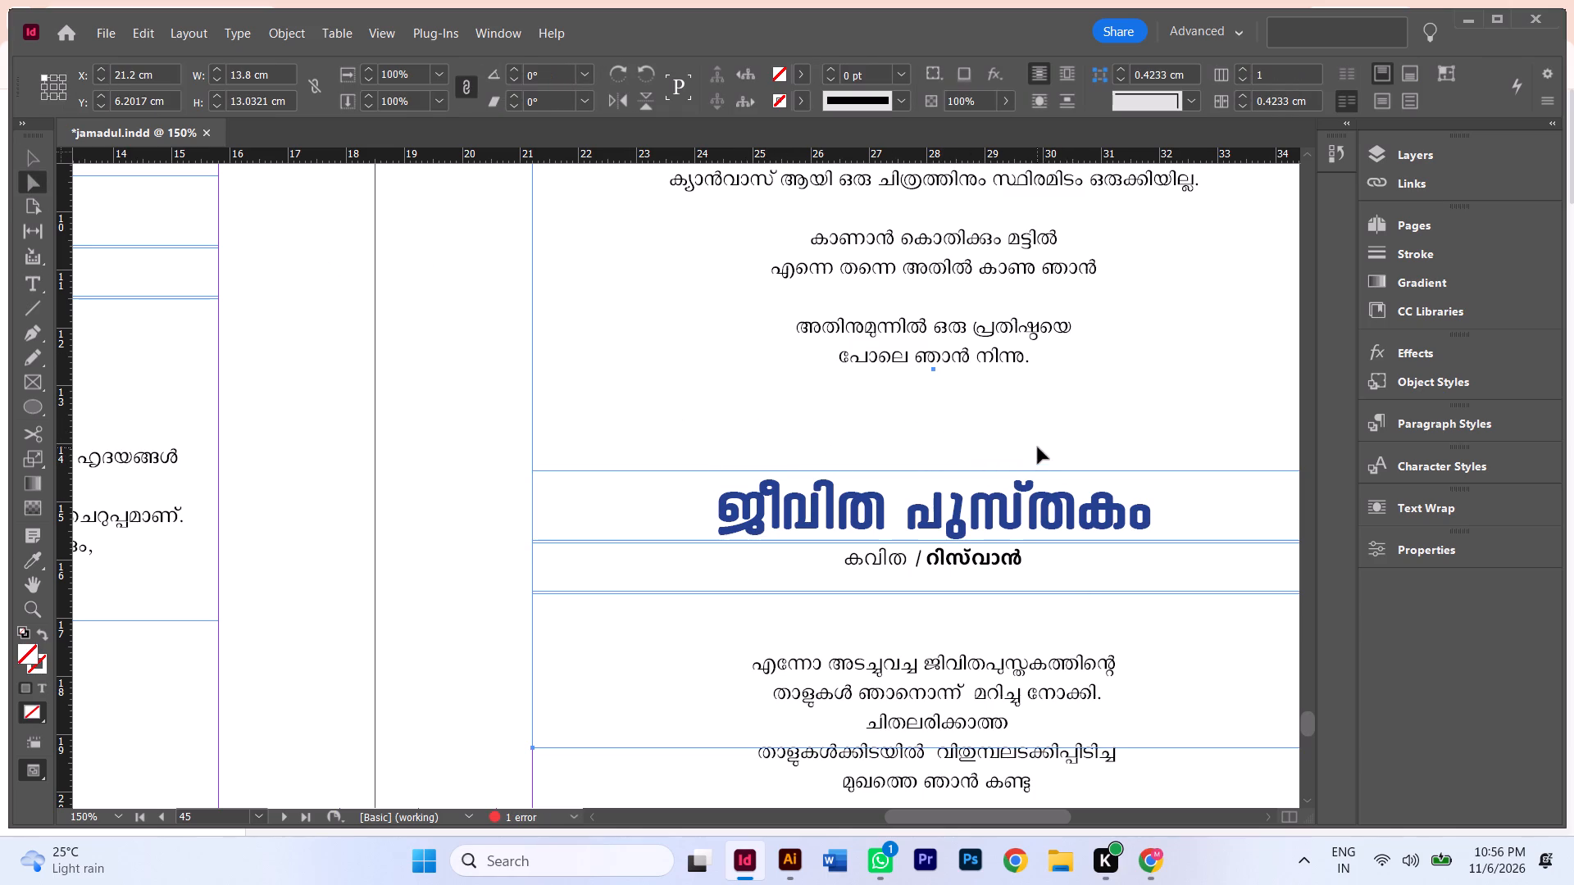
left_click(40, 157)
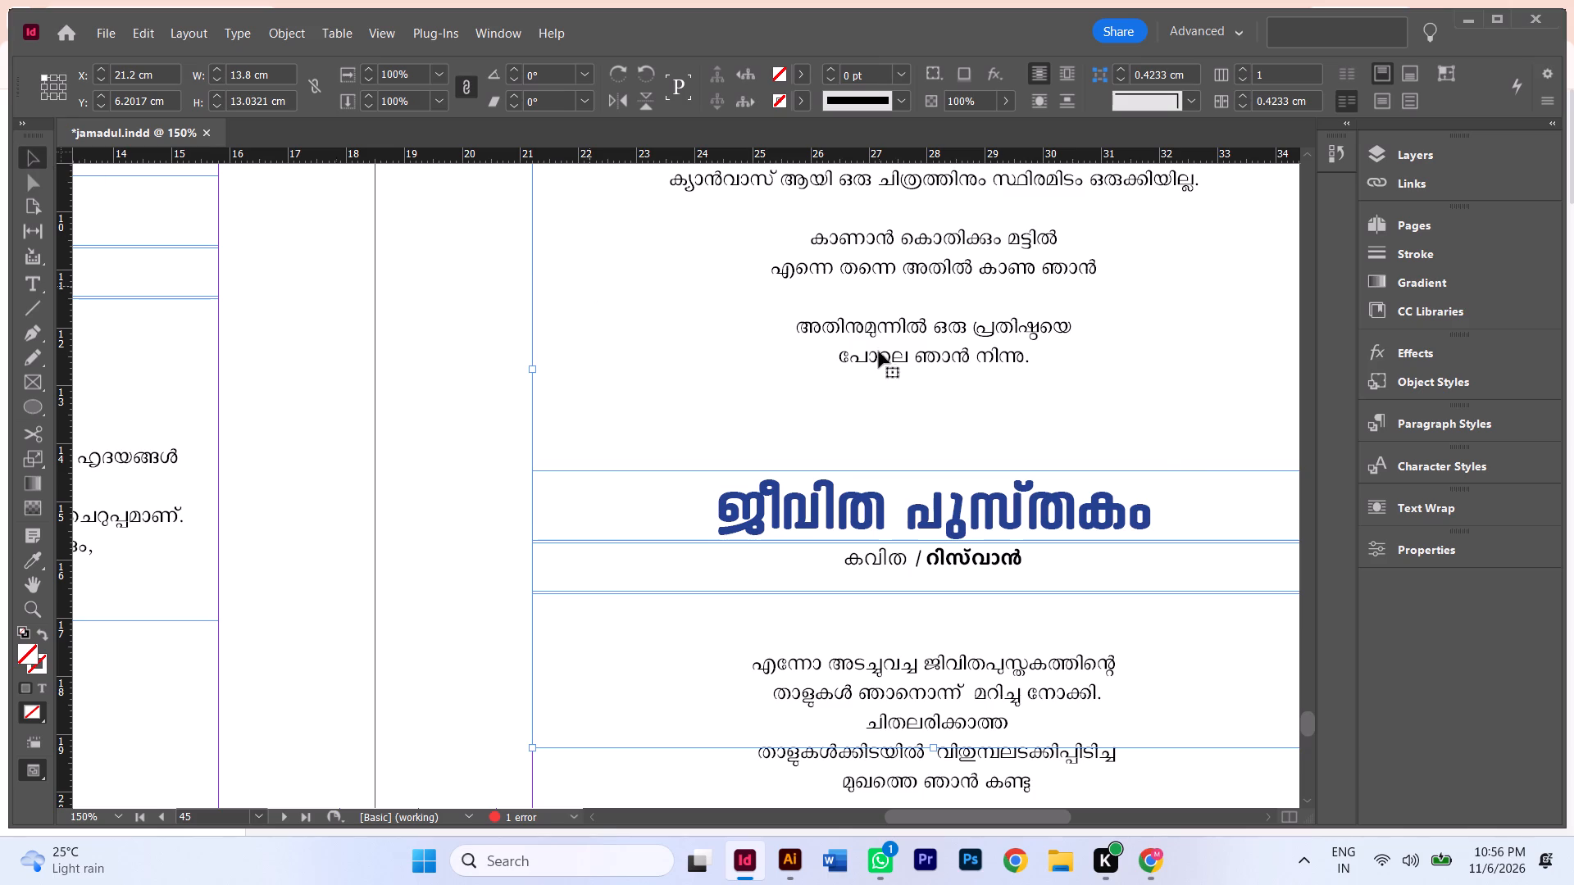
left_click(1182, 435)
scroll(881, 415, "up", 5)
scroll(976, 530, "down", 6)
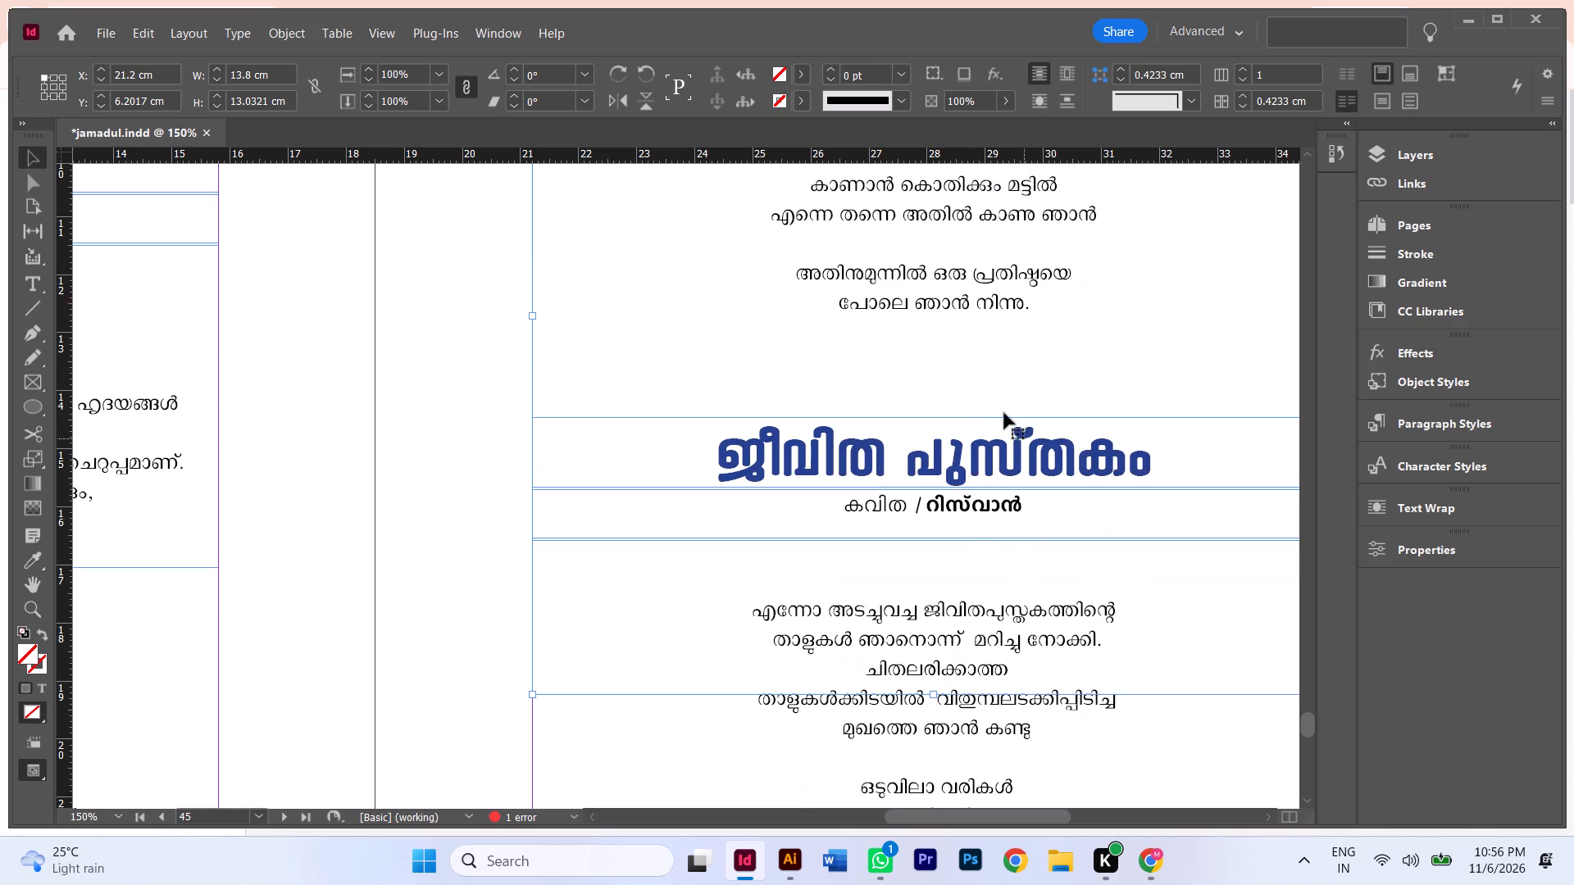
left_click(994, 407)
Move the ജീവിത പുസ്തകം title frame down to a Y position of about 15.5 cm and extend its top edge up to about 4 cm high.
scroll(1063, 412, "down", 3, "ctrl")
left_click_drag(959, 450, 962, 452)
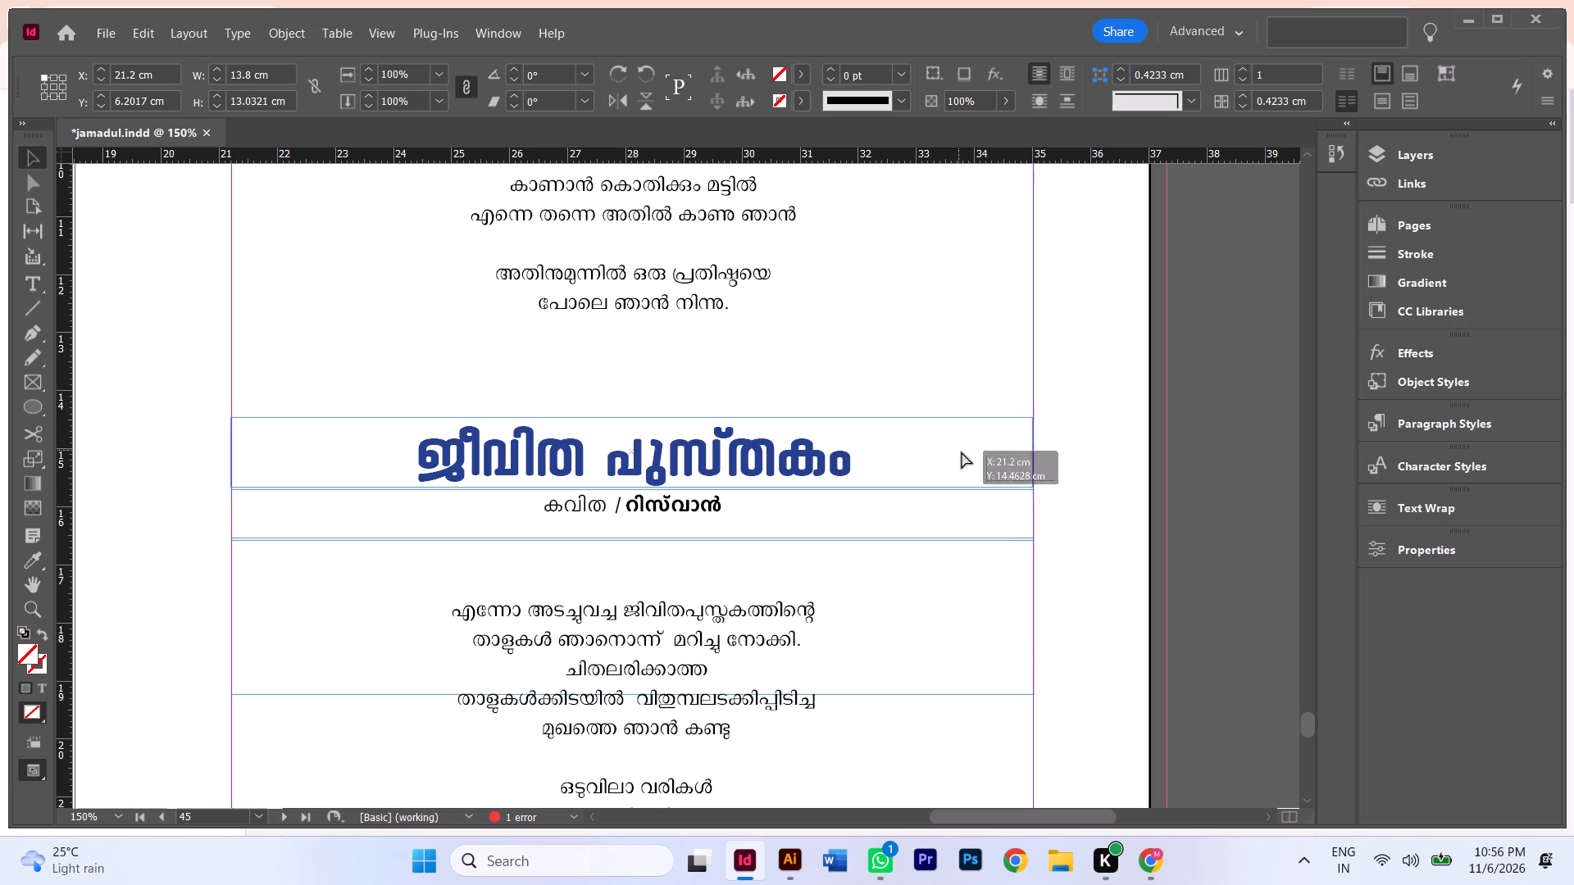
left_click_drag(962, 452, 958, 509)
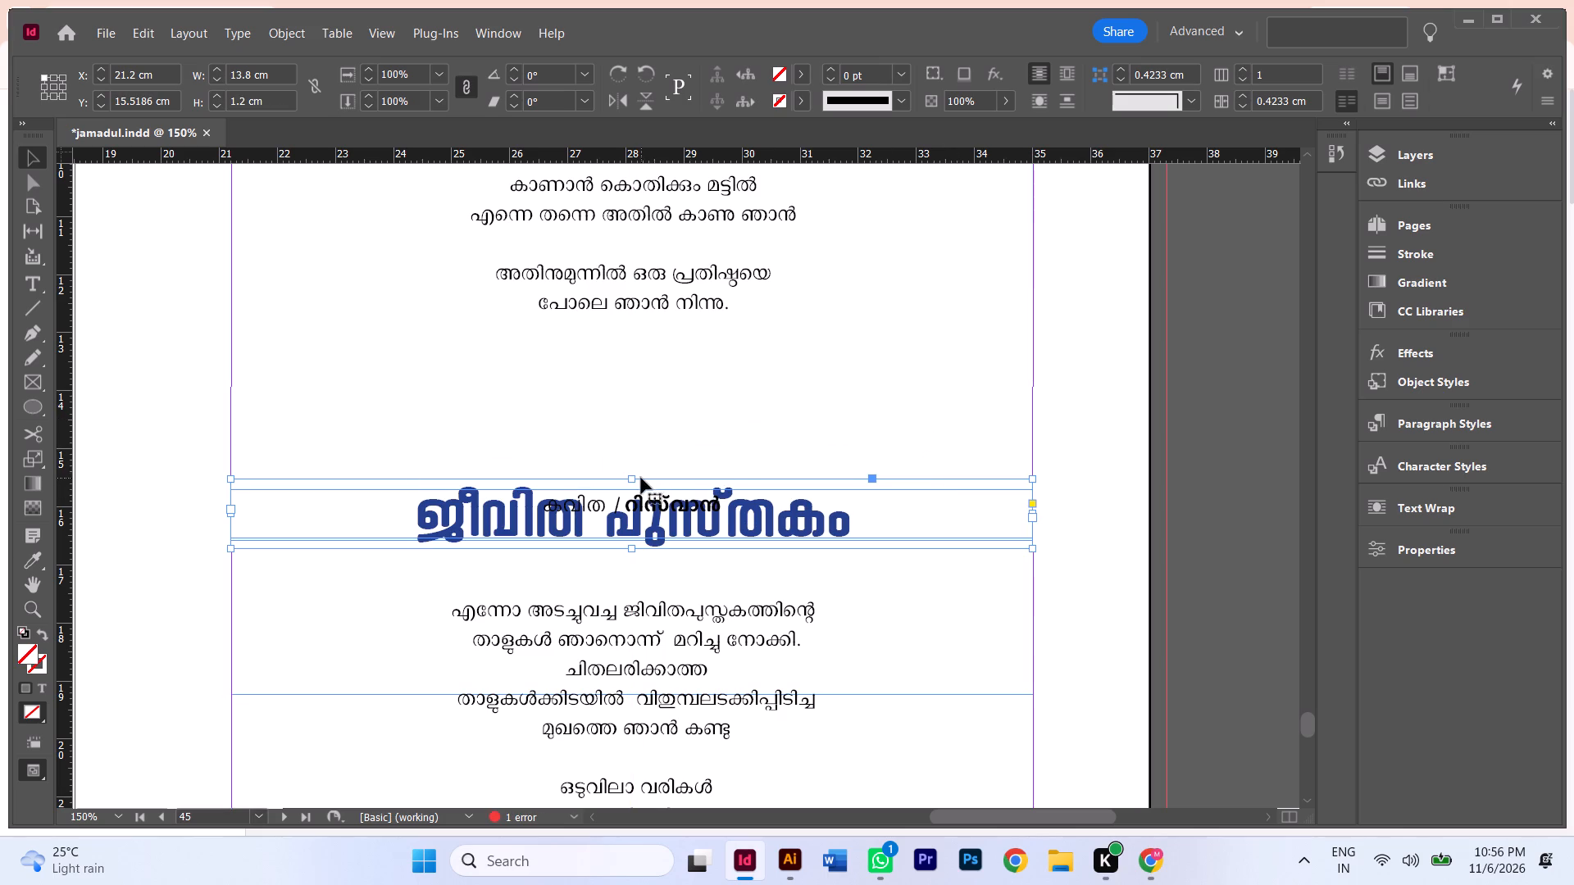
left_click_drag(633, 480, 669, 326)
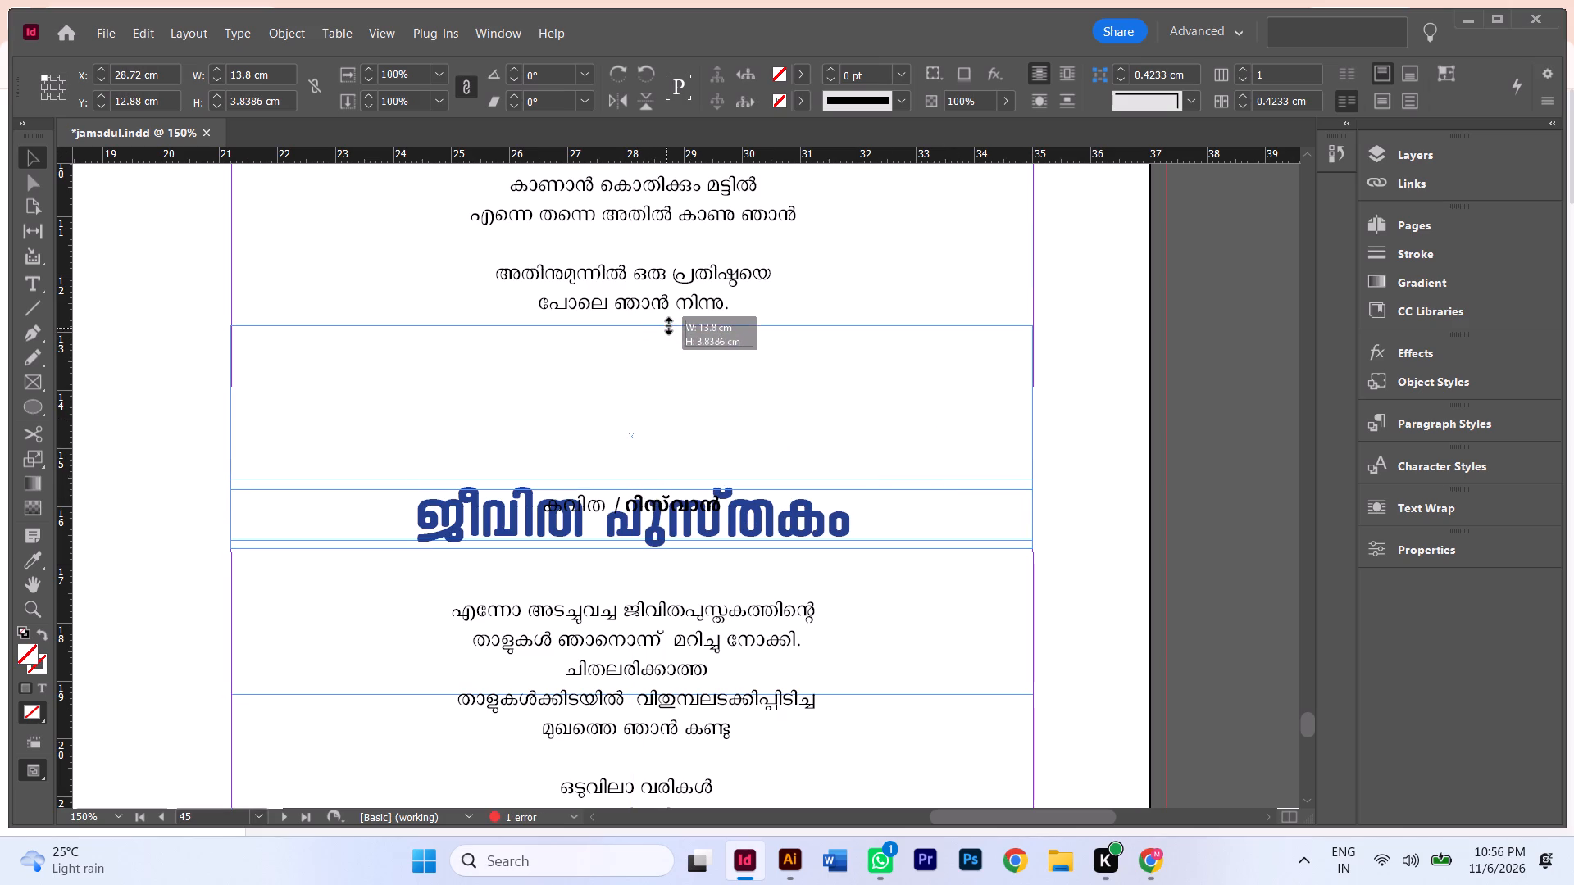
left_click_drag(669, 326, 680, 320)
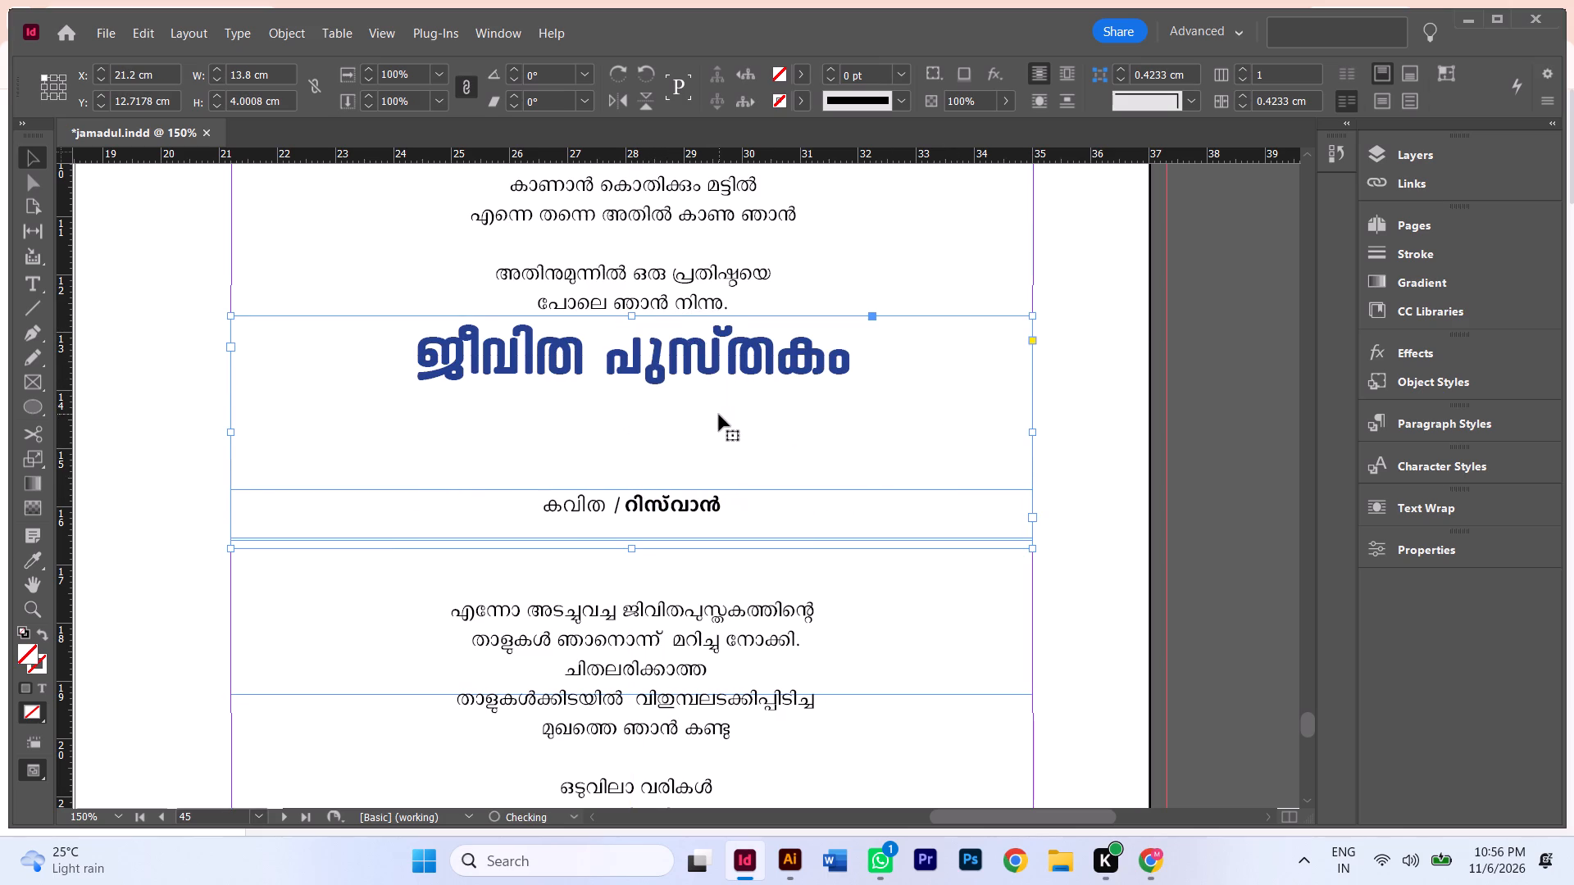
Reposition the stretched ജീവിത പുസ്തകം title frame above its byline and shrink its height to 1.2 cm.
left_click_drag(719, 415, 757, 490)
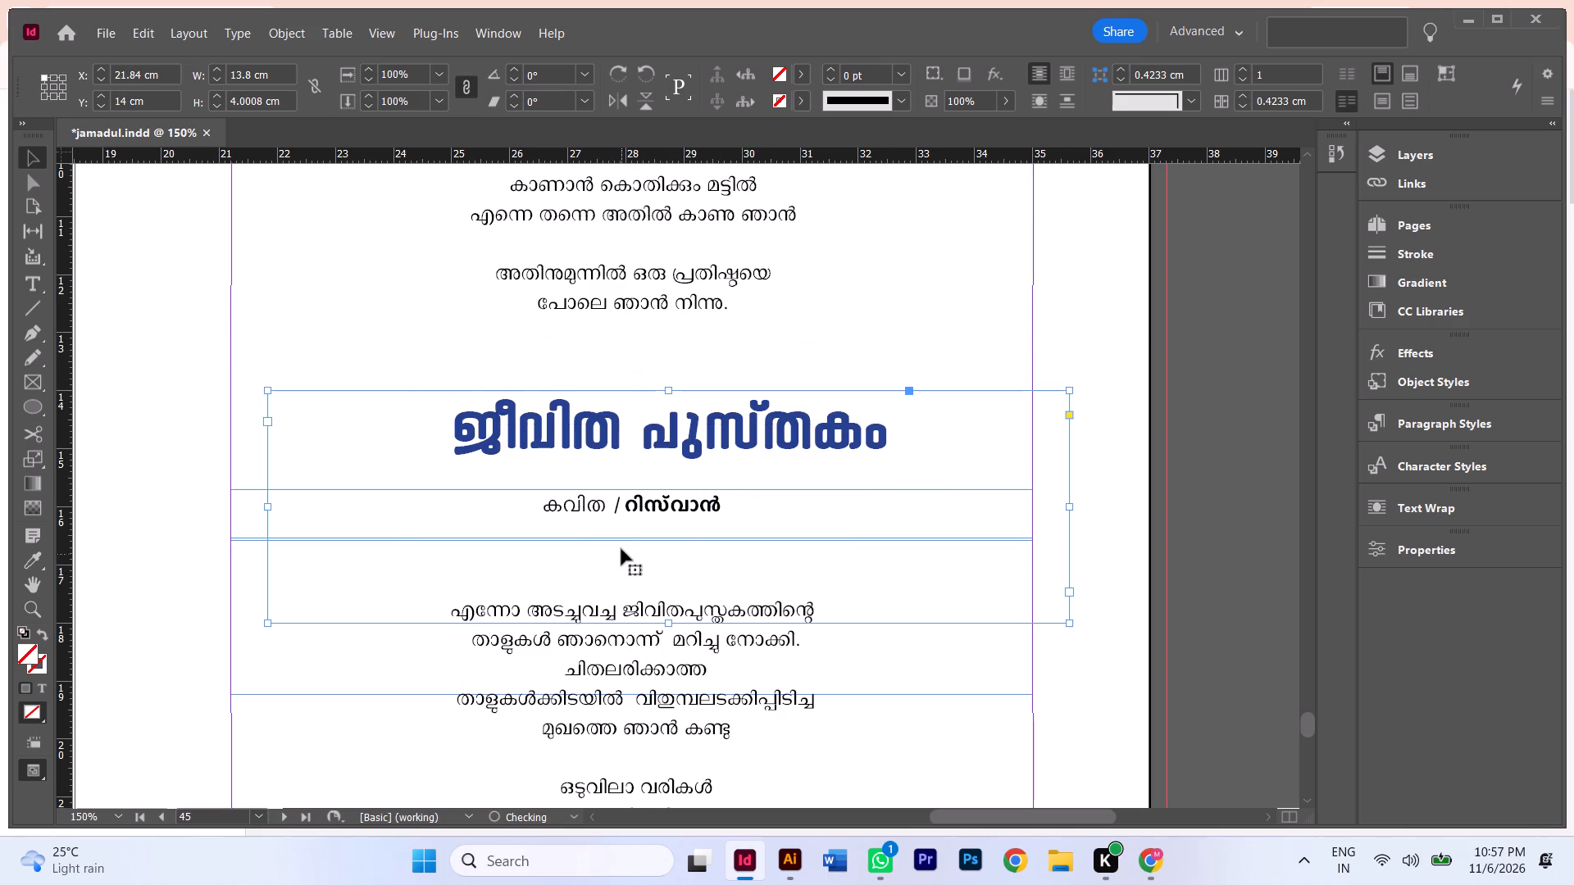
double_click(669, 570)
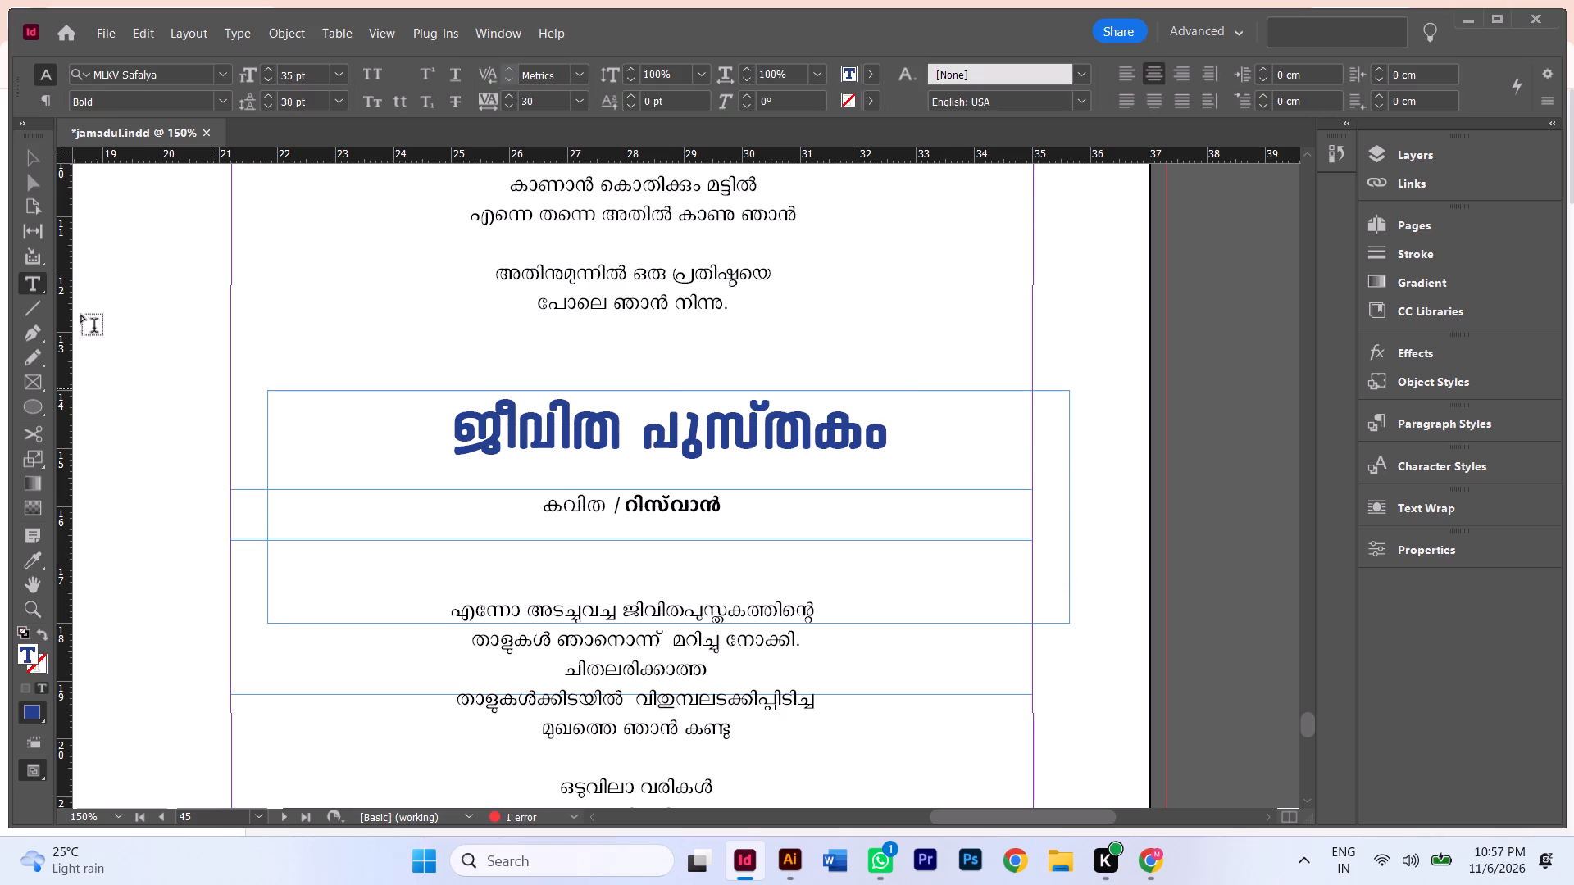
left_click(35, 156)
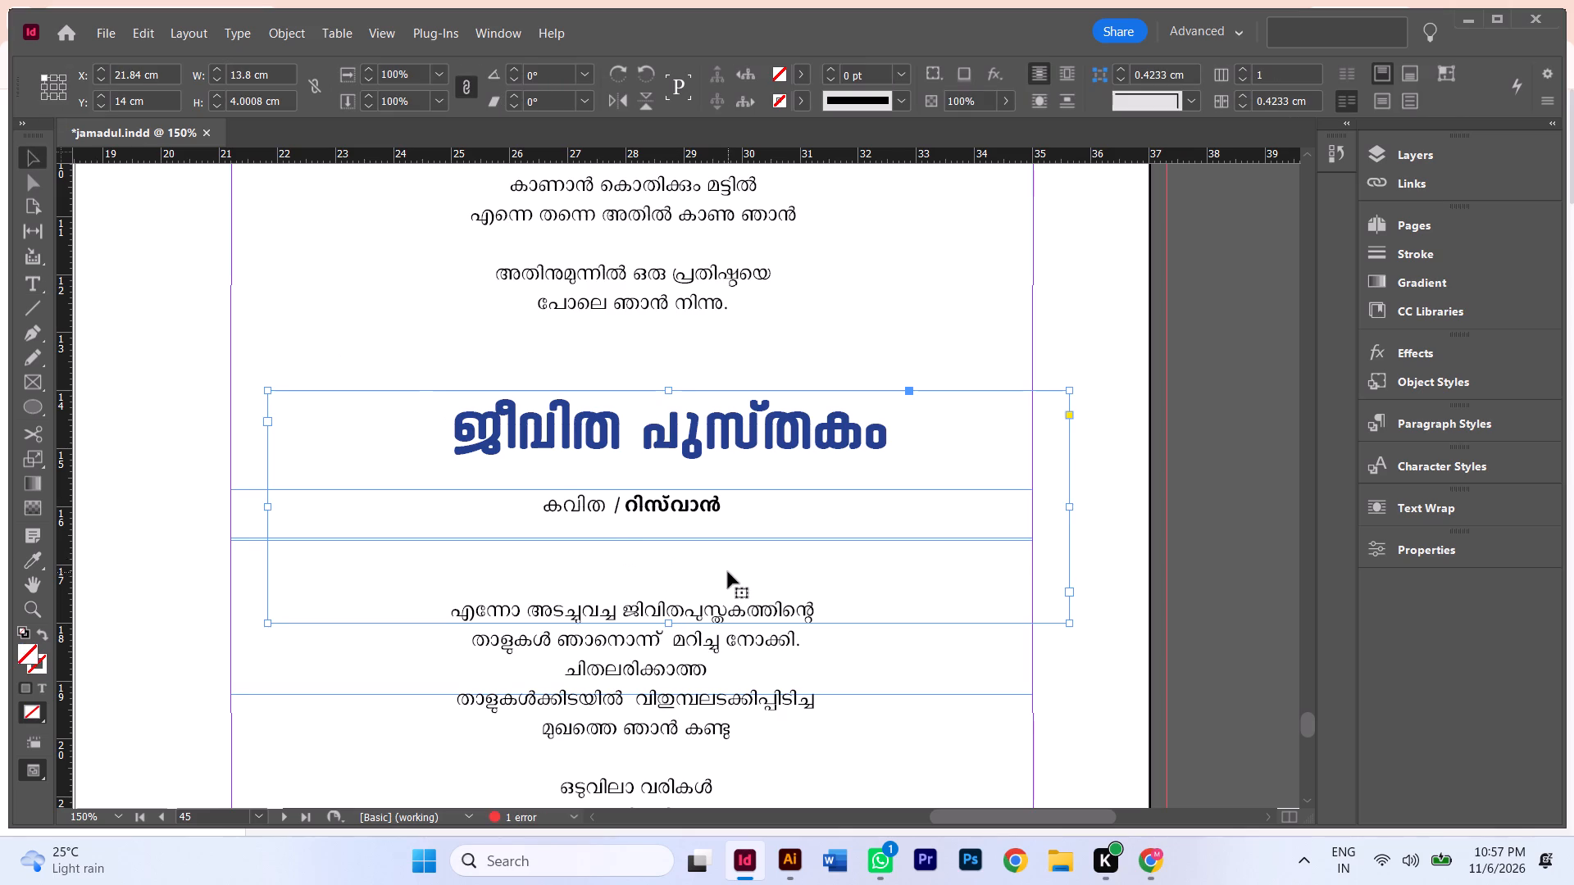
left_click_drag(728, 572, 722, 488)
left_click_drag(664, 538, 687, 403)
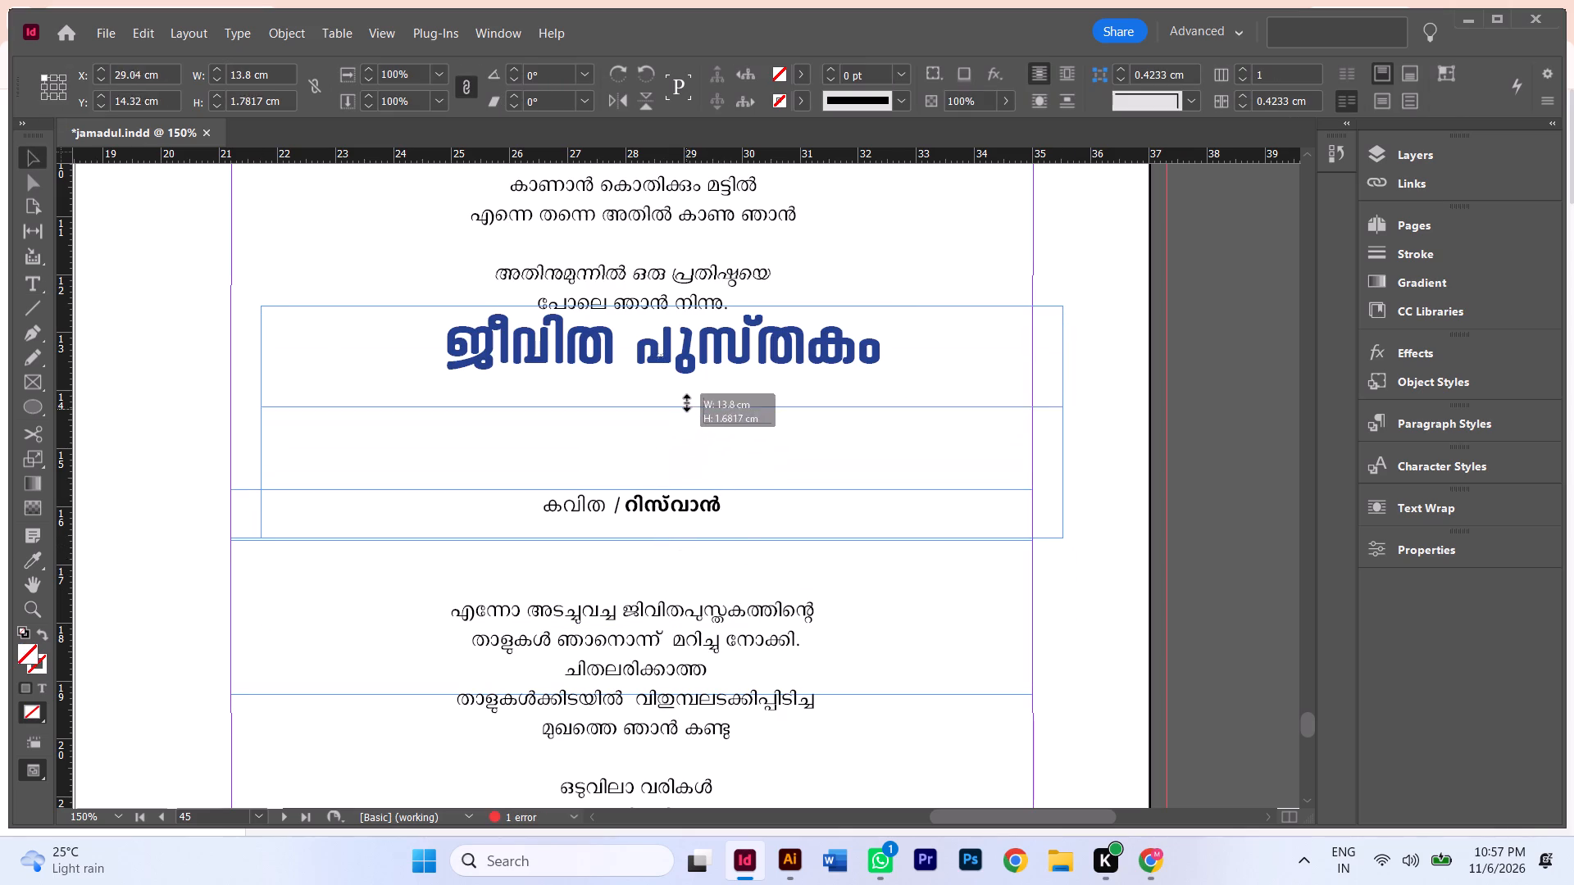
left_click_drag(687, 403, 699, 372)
Place the ജീവിത പുസ്തകം title frame just below the കണ്ണാടി poem, at X 21.2 cm and Y about 13.1 cm.
left_click_drag(833, 347, 807, 403)
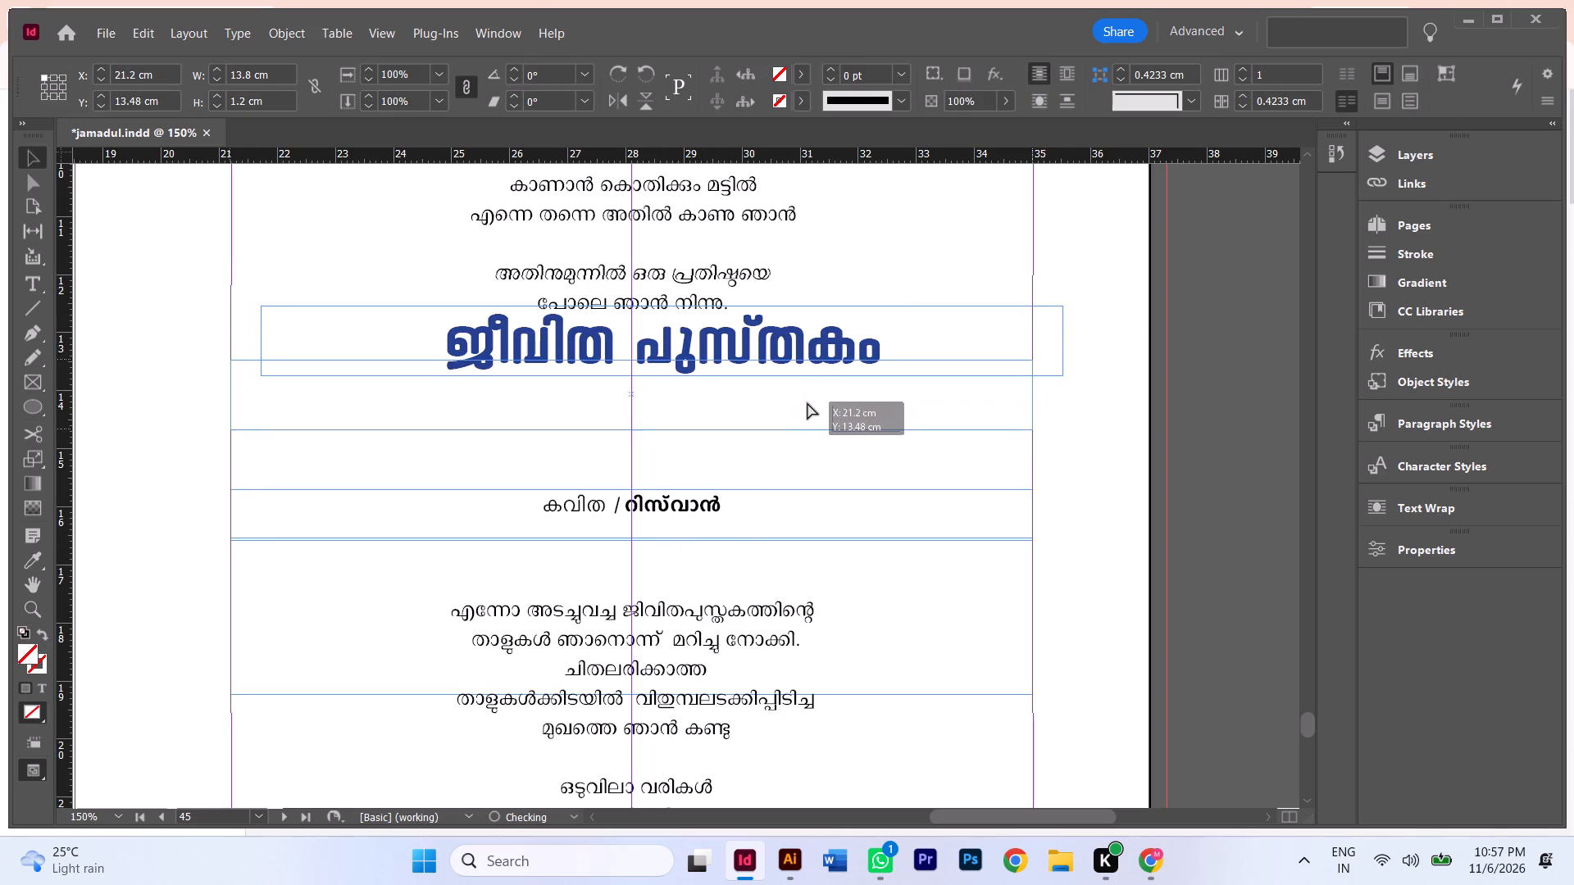
left_click_drag(807, 403, 805, 402)
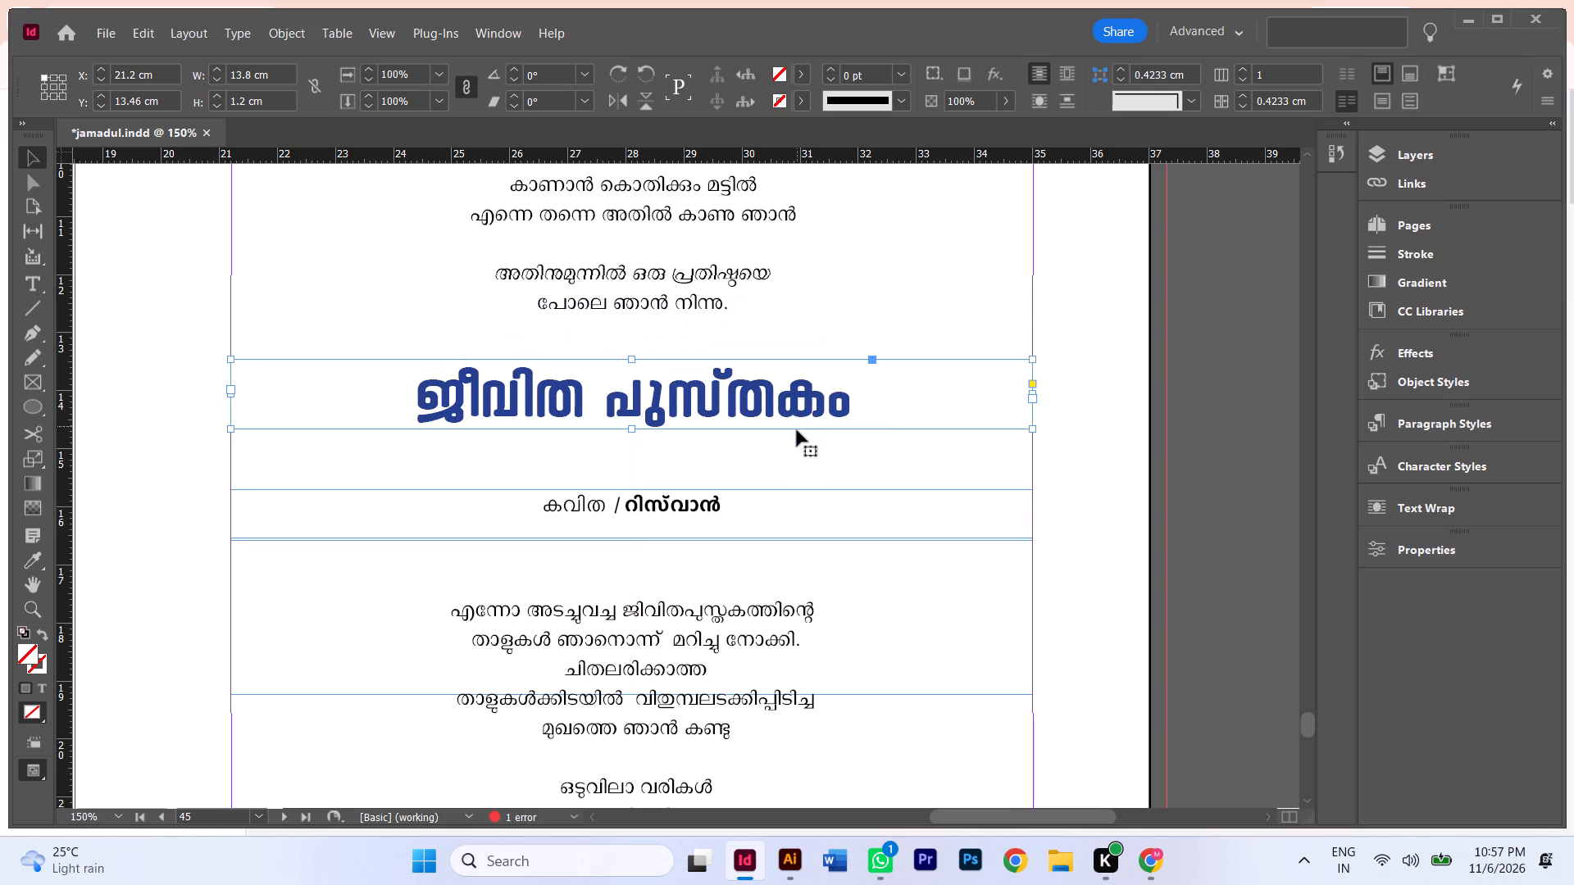
key("Up")
key("Up")
key("Up")
key("Up")
key("Up")
key("Up")
key("Up")
key("Up")
key("Up")
key("Up")
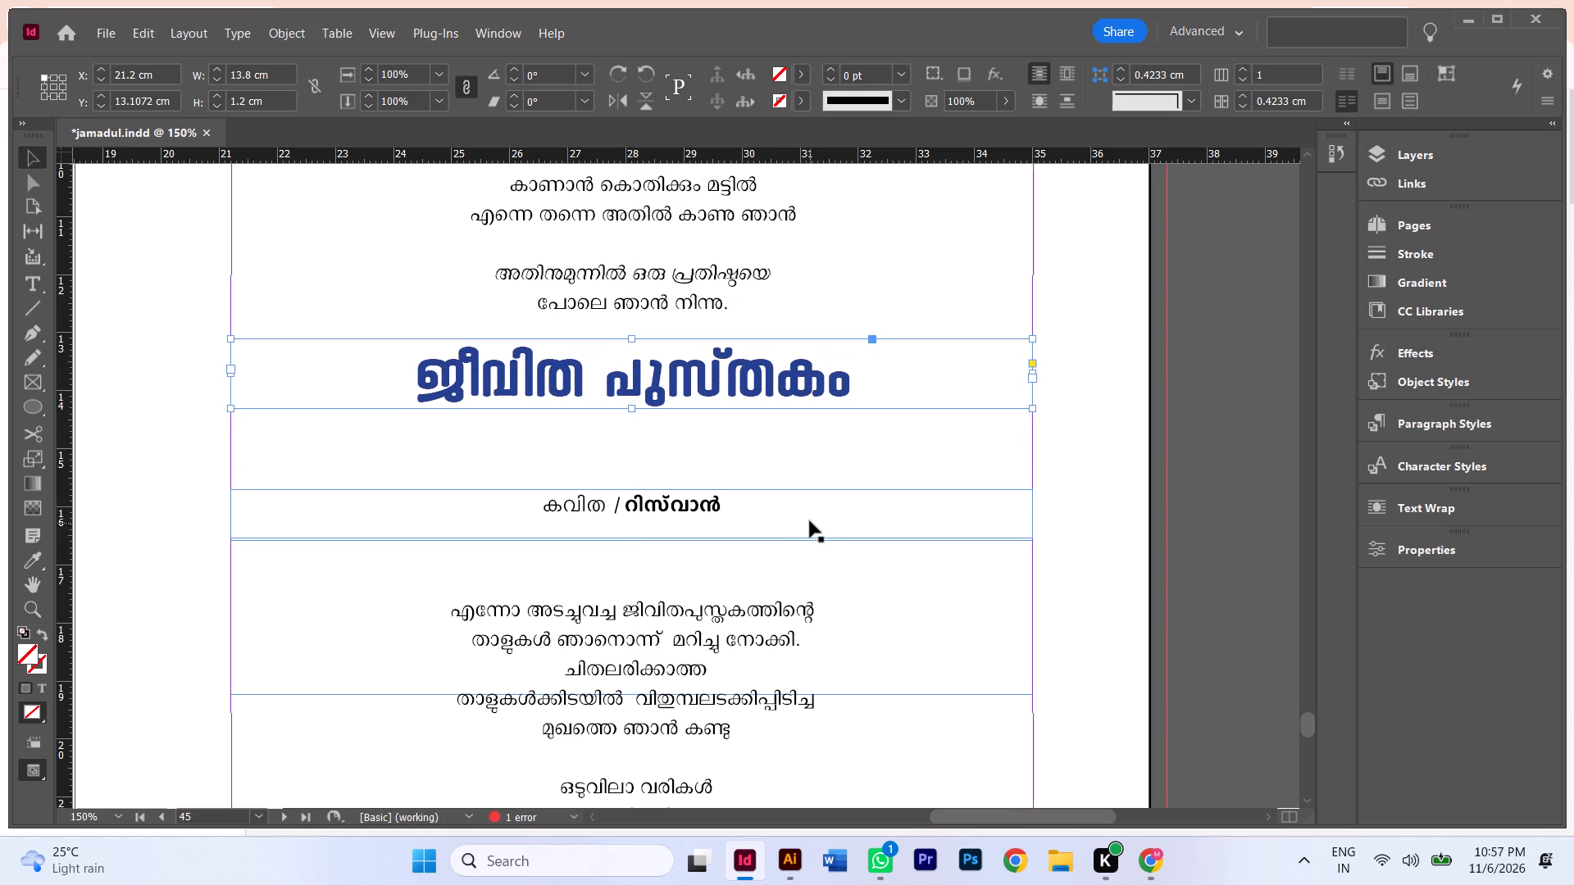
Move the ജീവിത പുസ്തകം byline frame up toward its title, to a Y position of about 15.28 cm.
left_click_drag(807, 519, 818, 495)
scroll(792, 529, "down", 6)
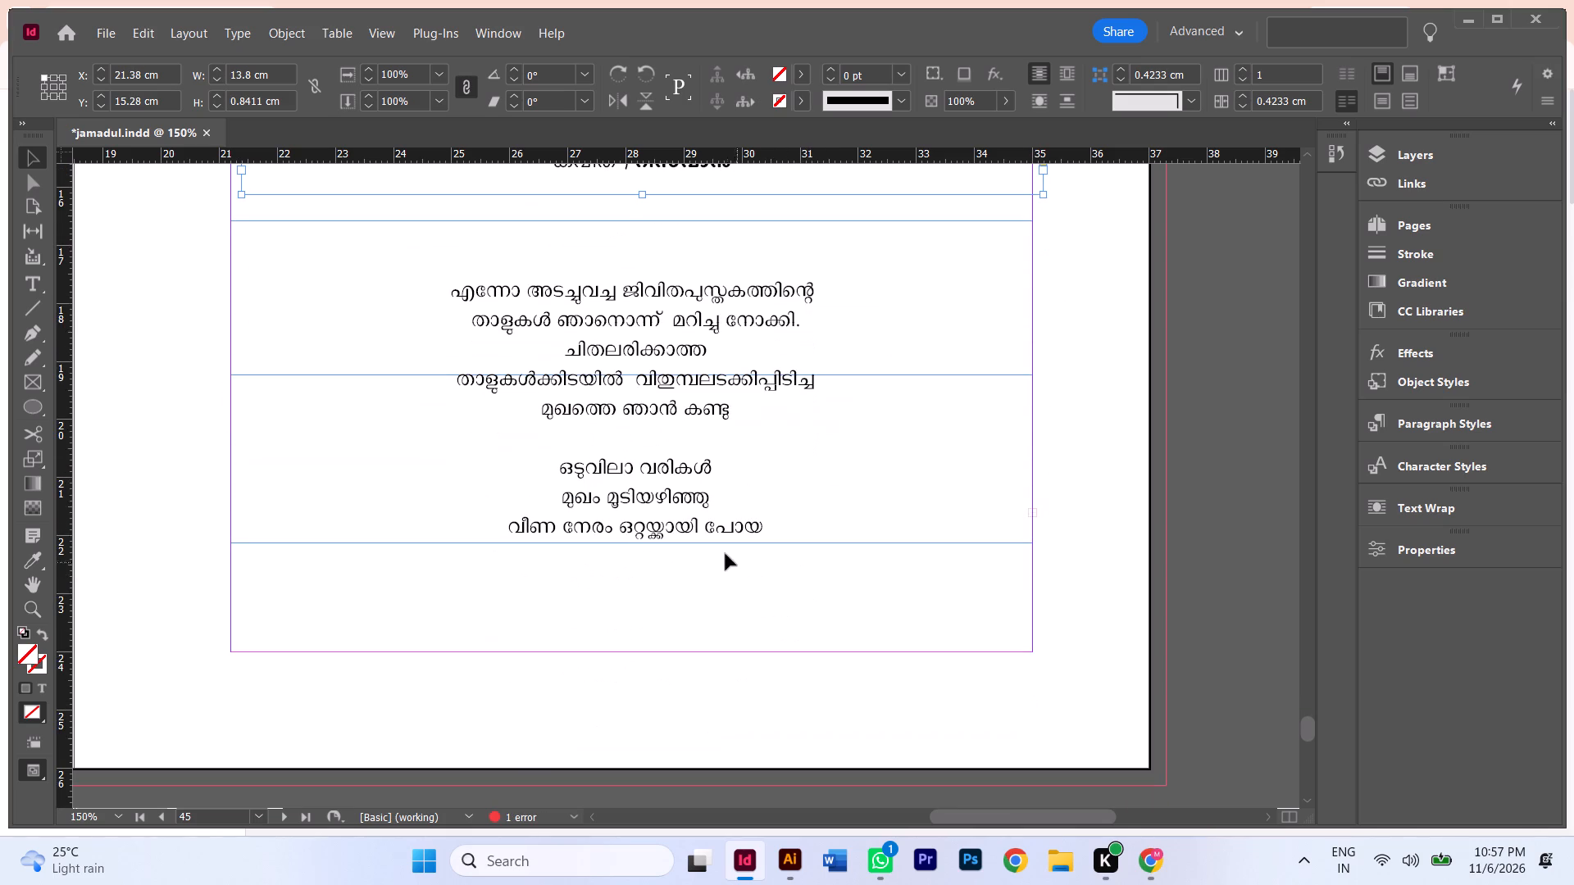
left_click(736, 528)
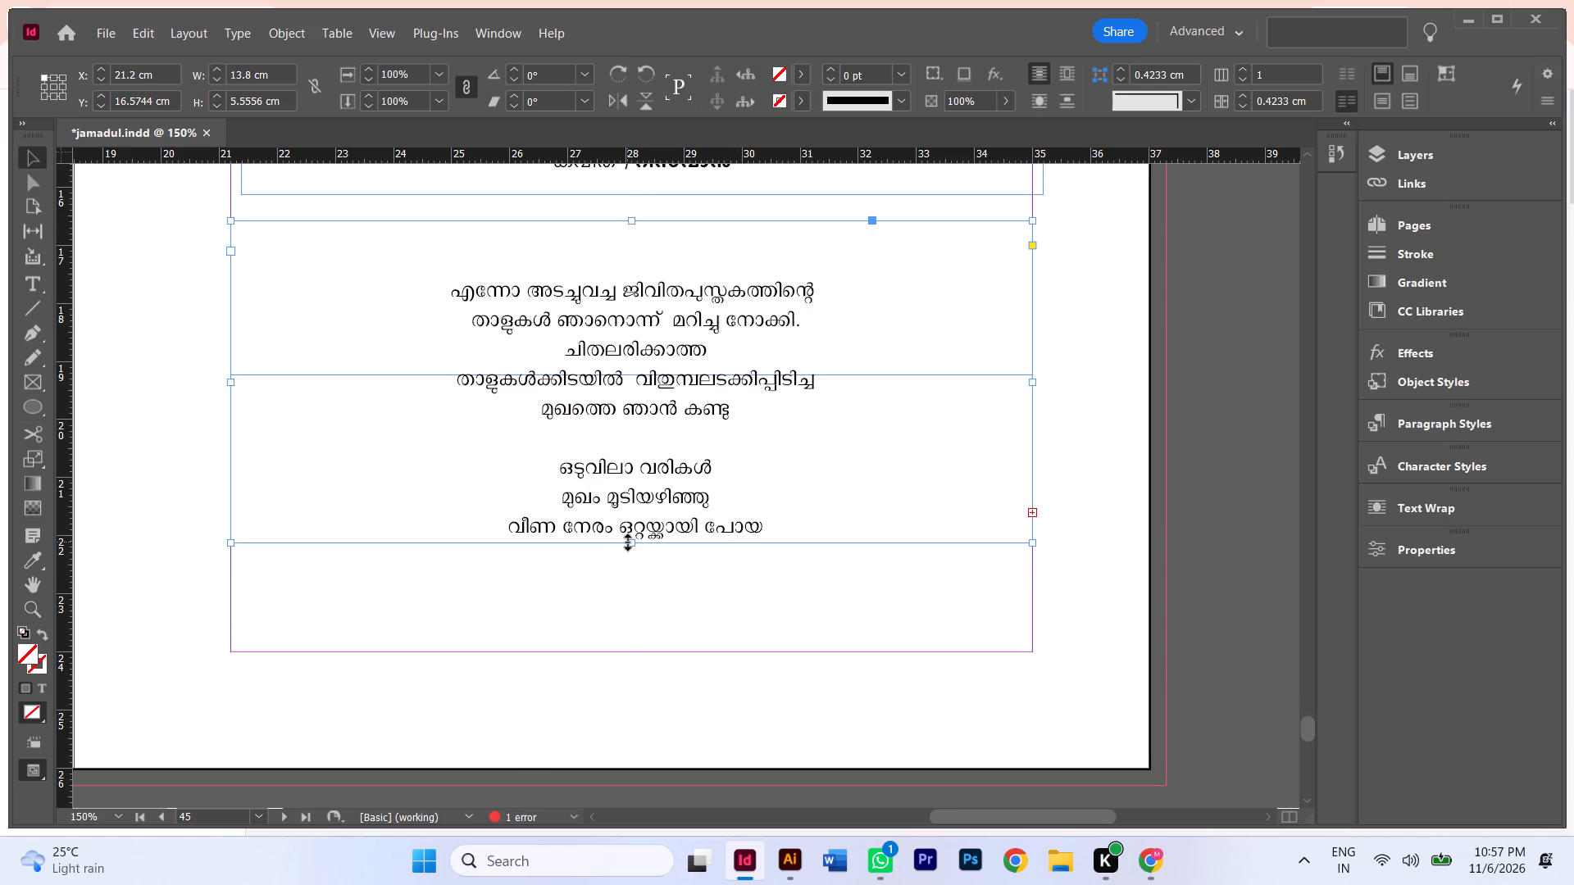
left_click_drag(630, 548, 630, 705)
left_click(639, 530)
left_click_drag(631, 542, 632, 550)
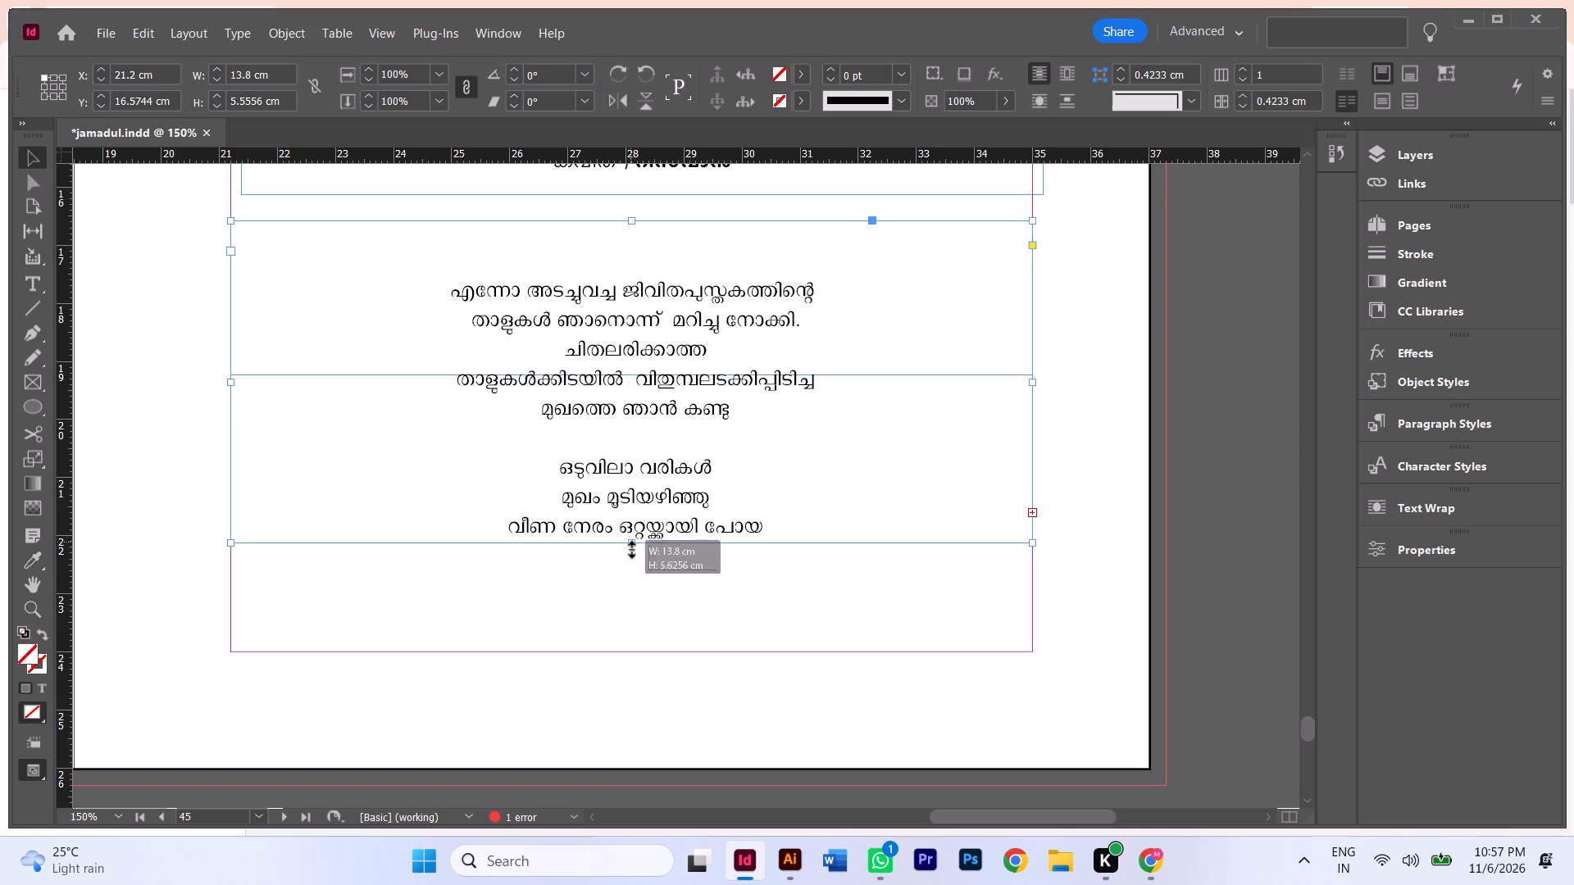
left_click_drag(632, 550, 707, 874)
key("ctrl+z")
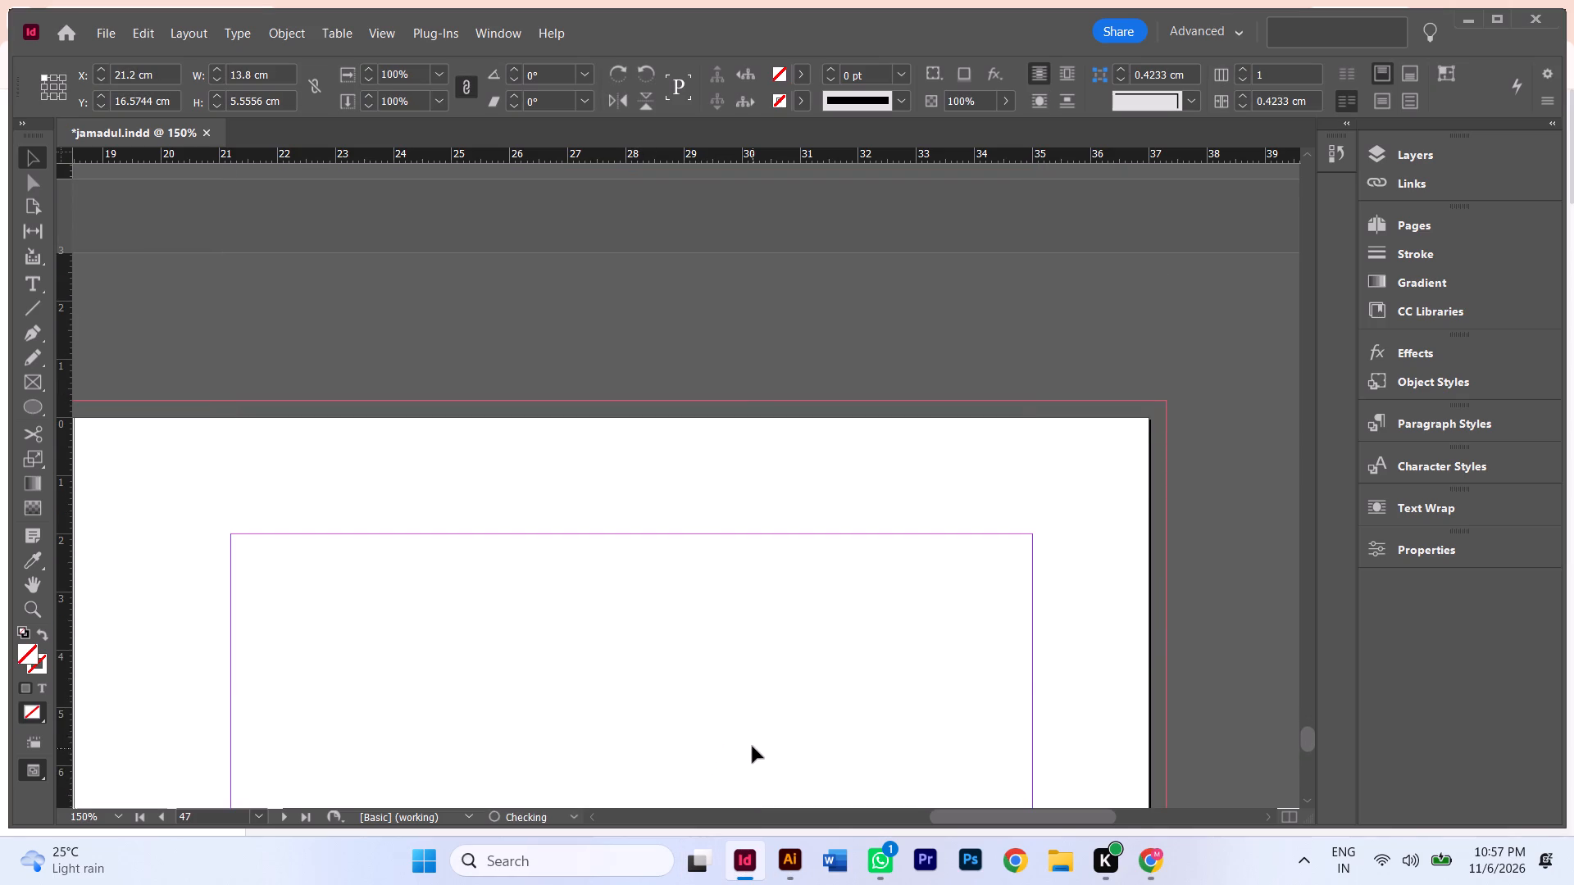
Extend the ജീവിത പുസ്തകം body frame downward to a height of about 9.13 cm to fit the whole poem.
scroll(755, 742, "up", 13)
scroll(694, 603, "up", 1)
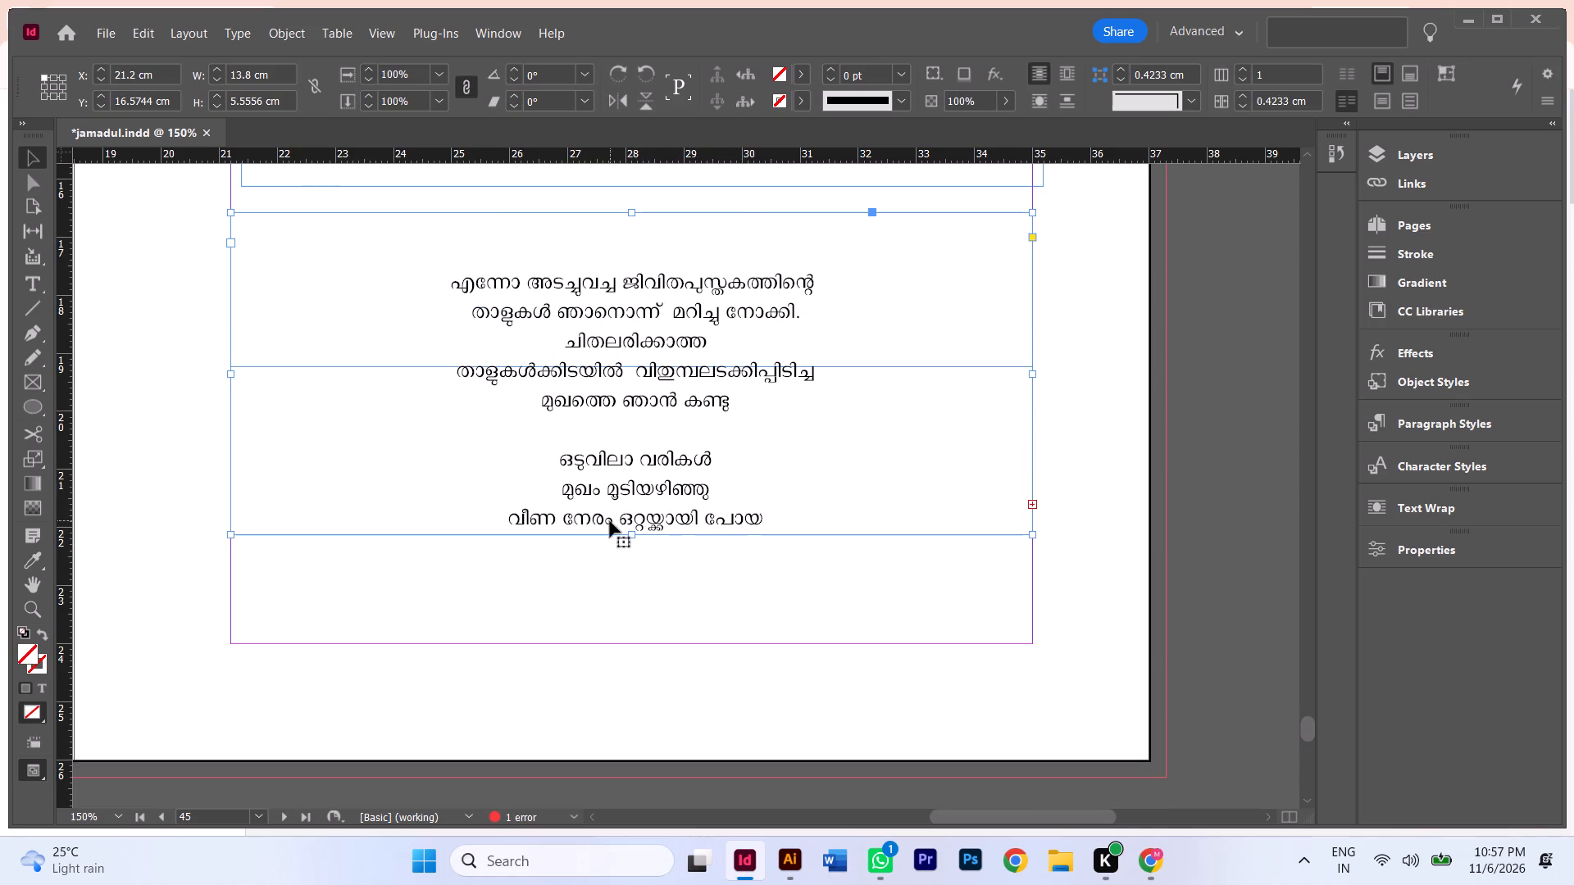
left_click_drag(631, 535, 628, 665)
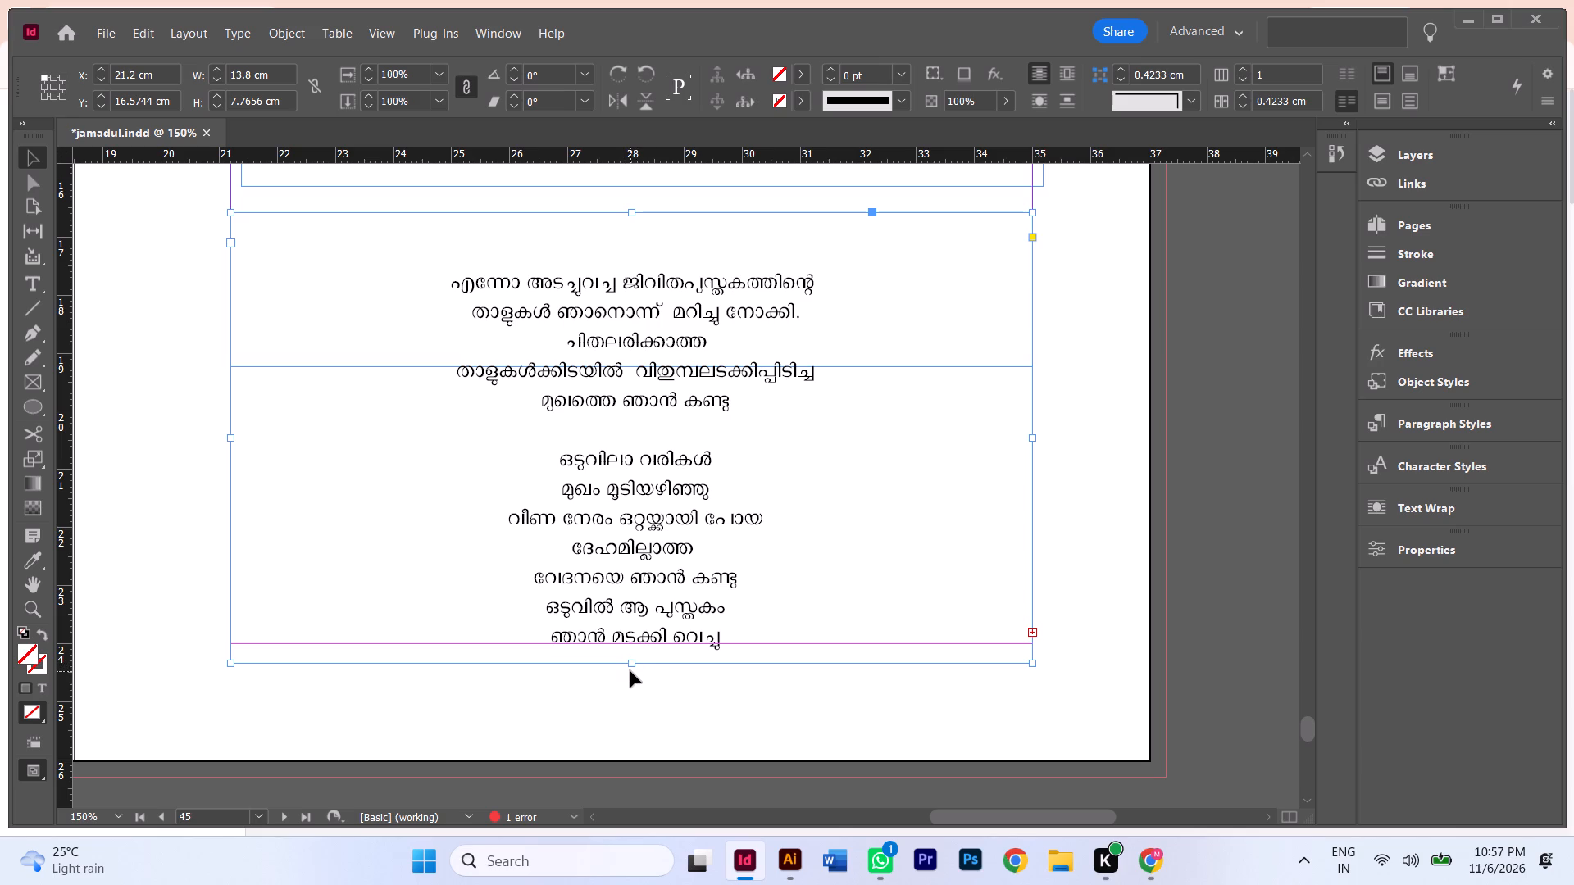
left_click_drag(634, 665, 633, 743)
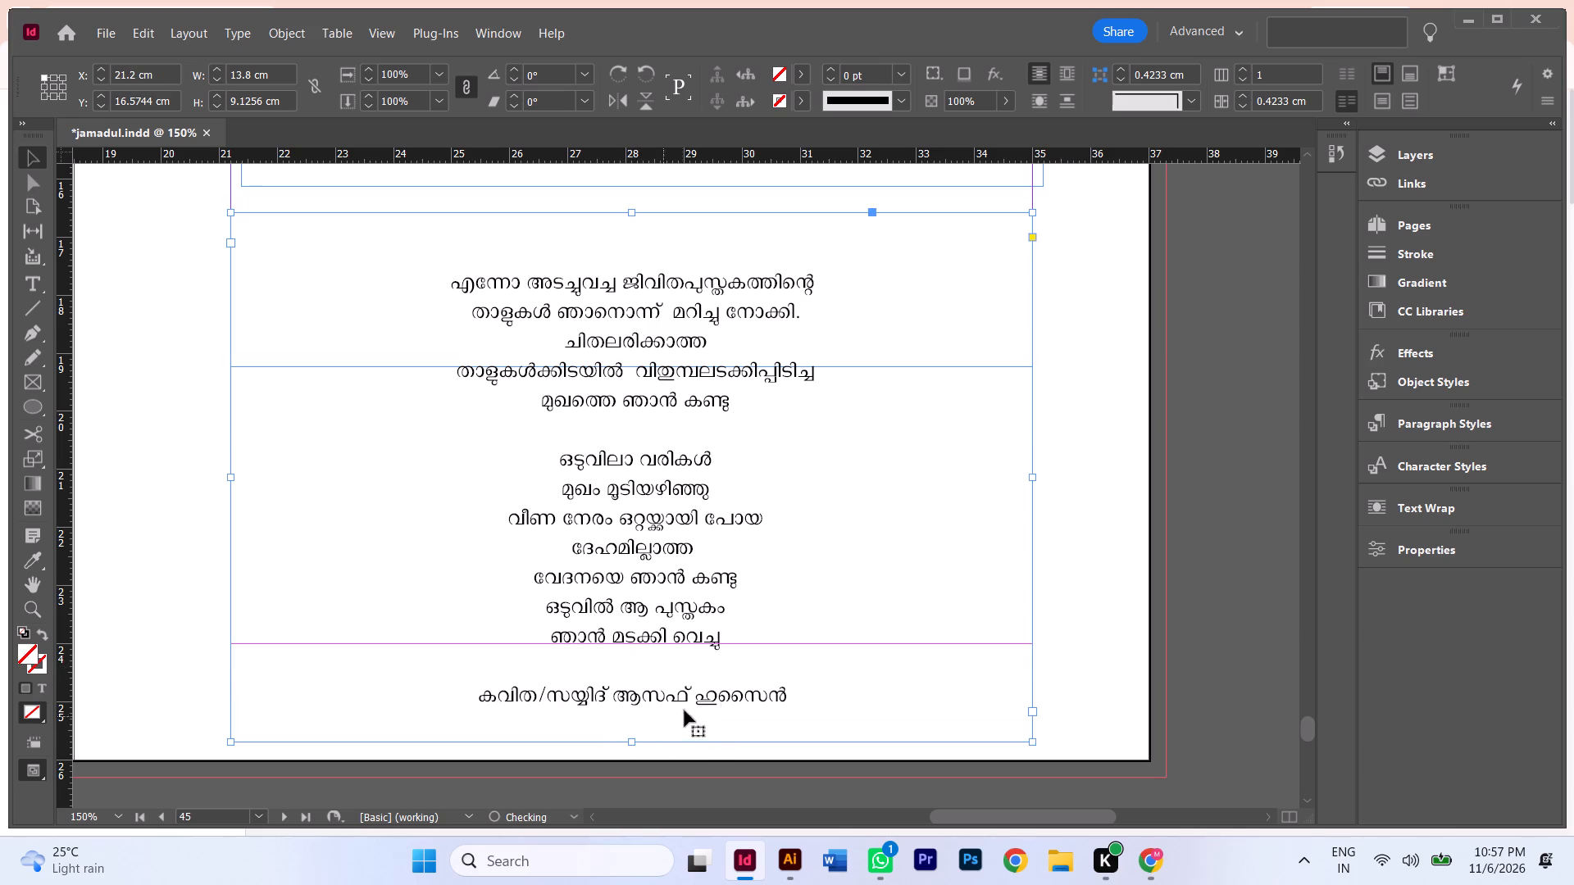
Cut the author's name following കവിത/ at the end of the ജീവിത പുസ്തകം poem body.
double_click(788, 703)
left_click_drag(826, 701, 564, 701)
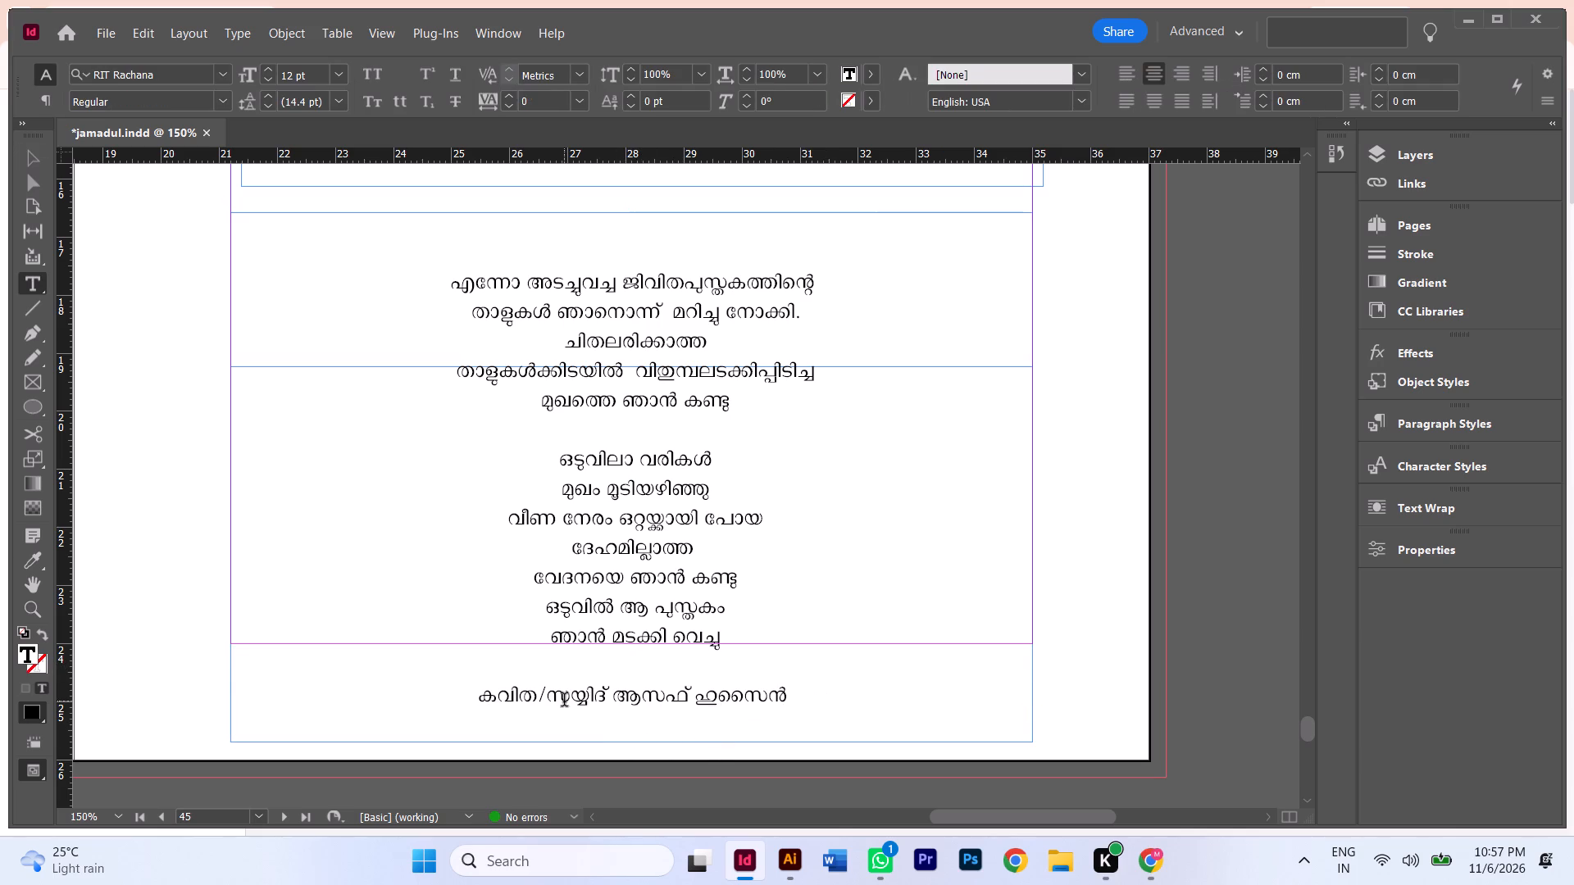
left_click_drag(556, 697, 837, 752)
key("ctrl+x")
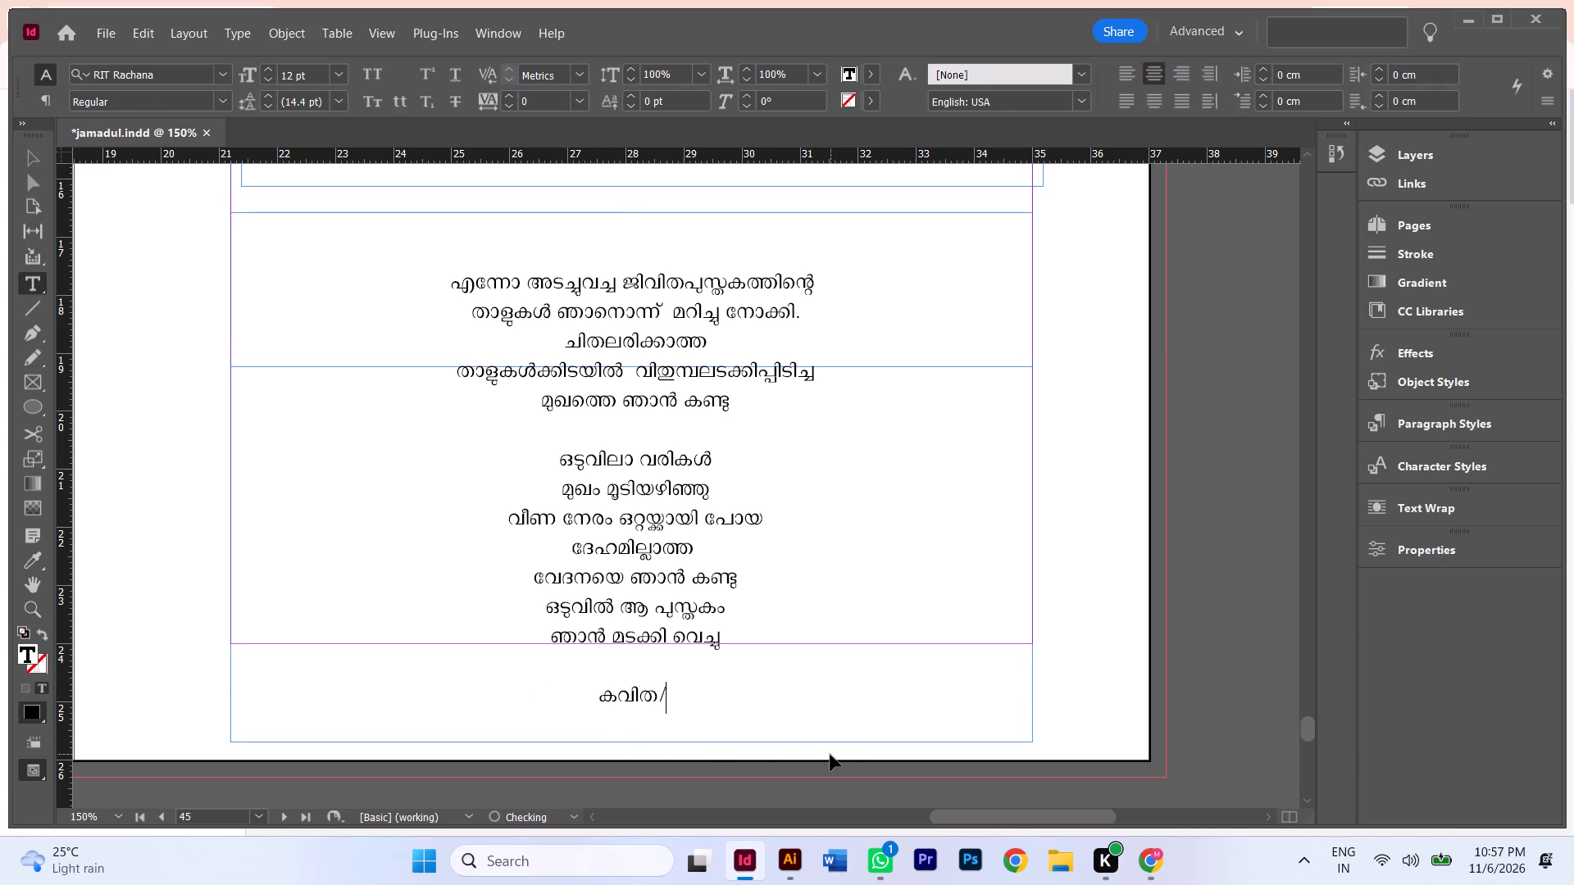
Replace the author's name in the ജീവിത പുസ്തകം byline with the name cut from the poem body, keeping the byline's formatting.
scroll(832, 756, "up", 7)
left_click_drag(742, 529, 634, 515)
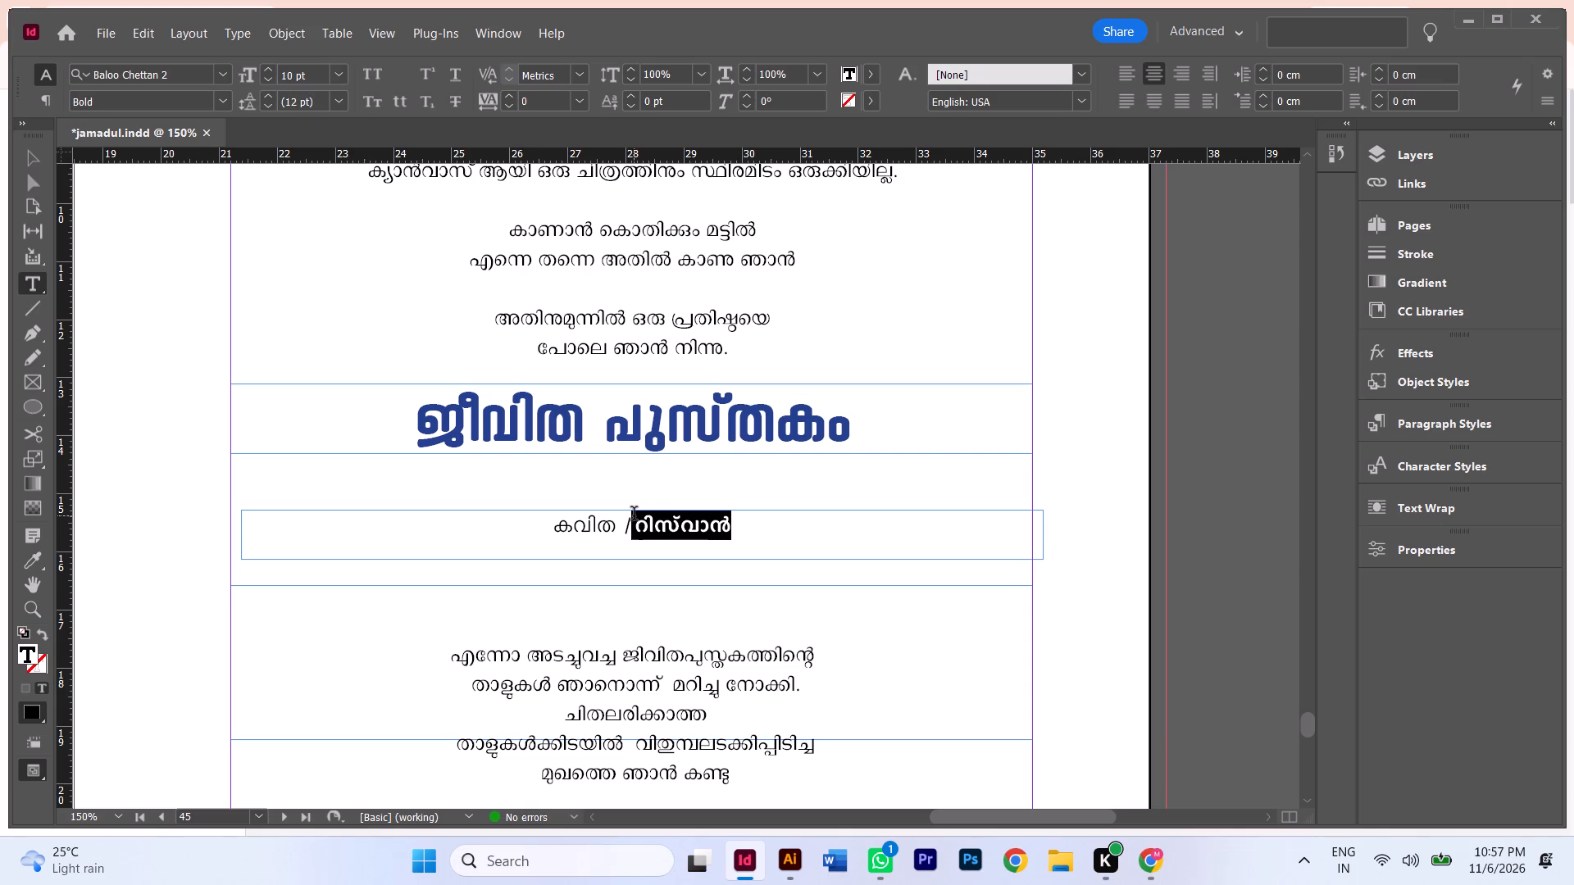
left_click_drag(634, 515, 641, 534)
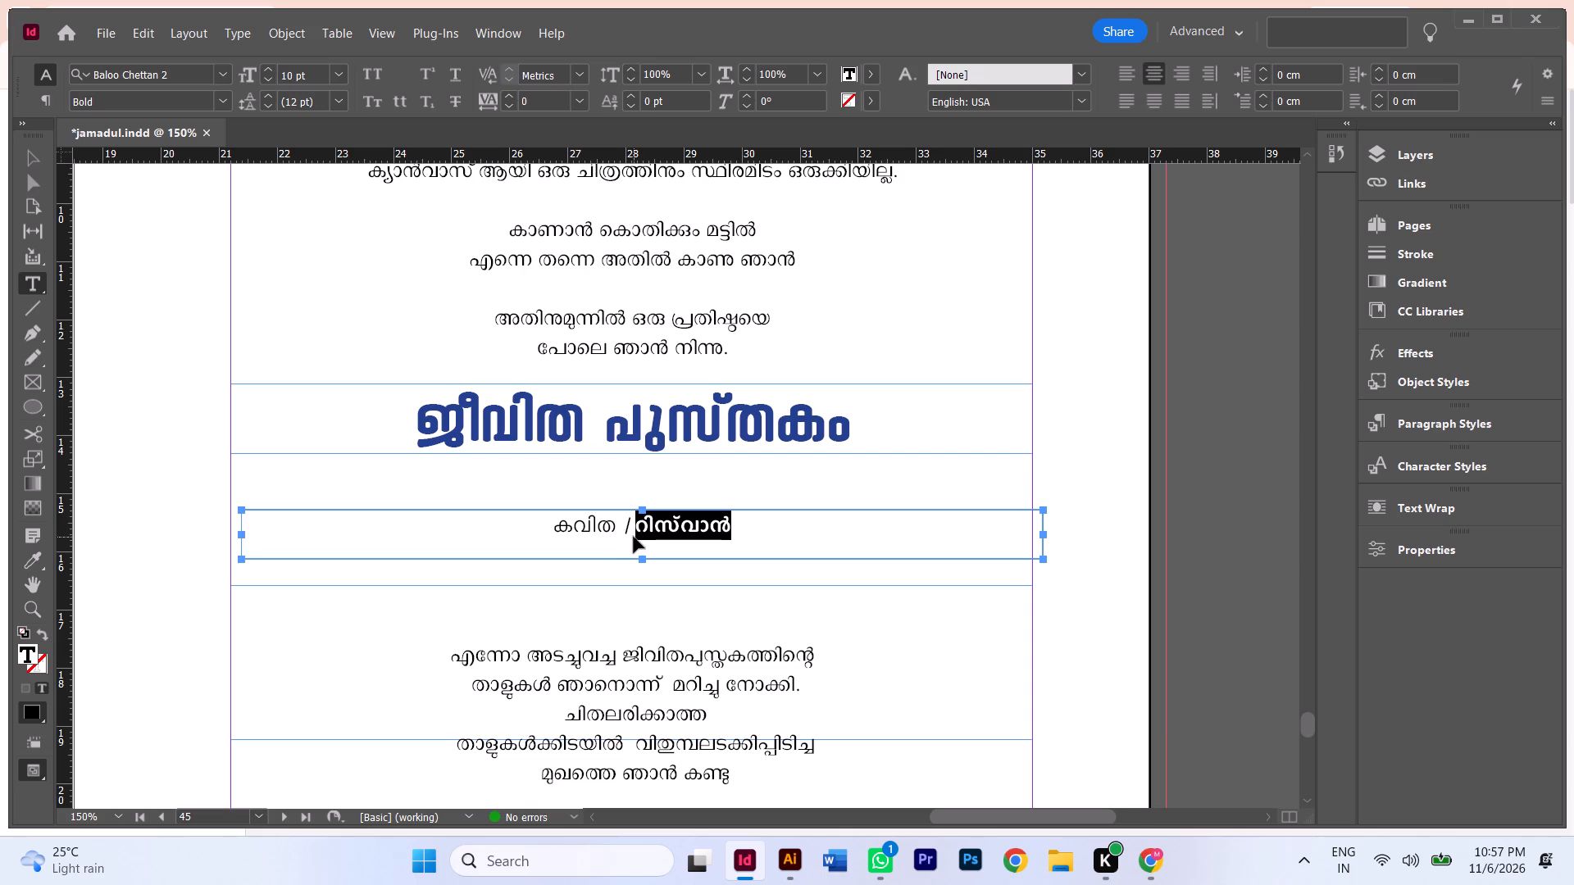
key("ctrl+shift+v")
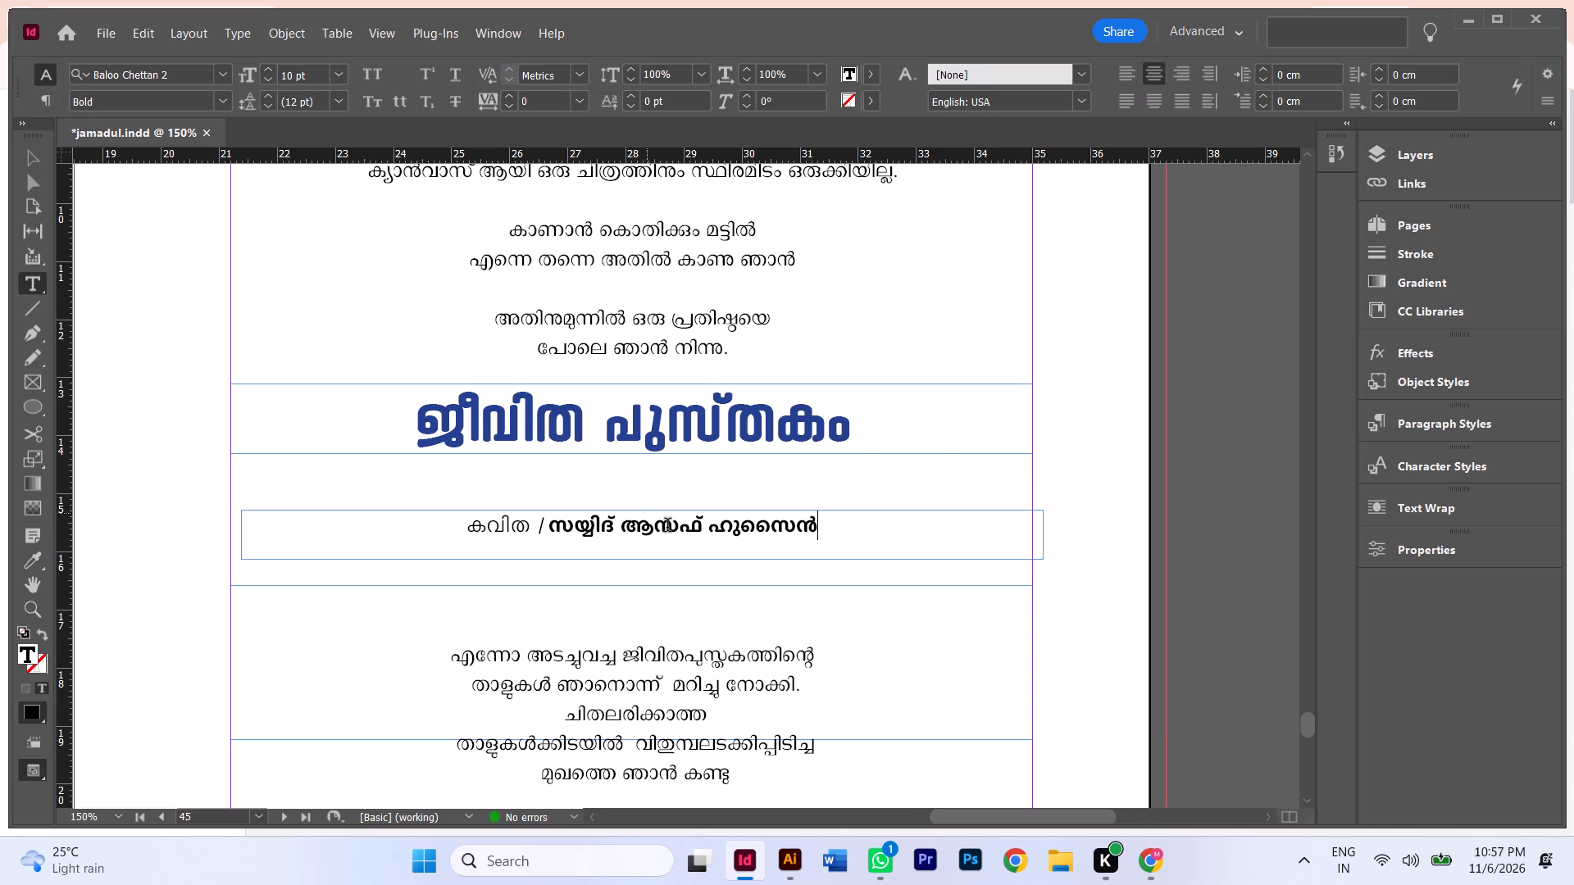
Move the ജീവിത പുസ്തകം byline frame directly under its title, to X 21.2 cm and Y about 14.31 cm.
left_click(33, 156)
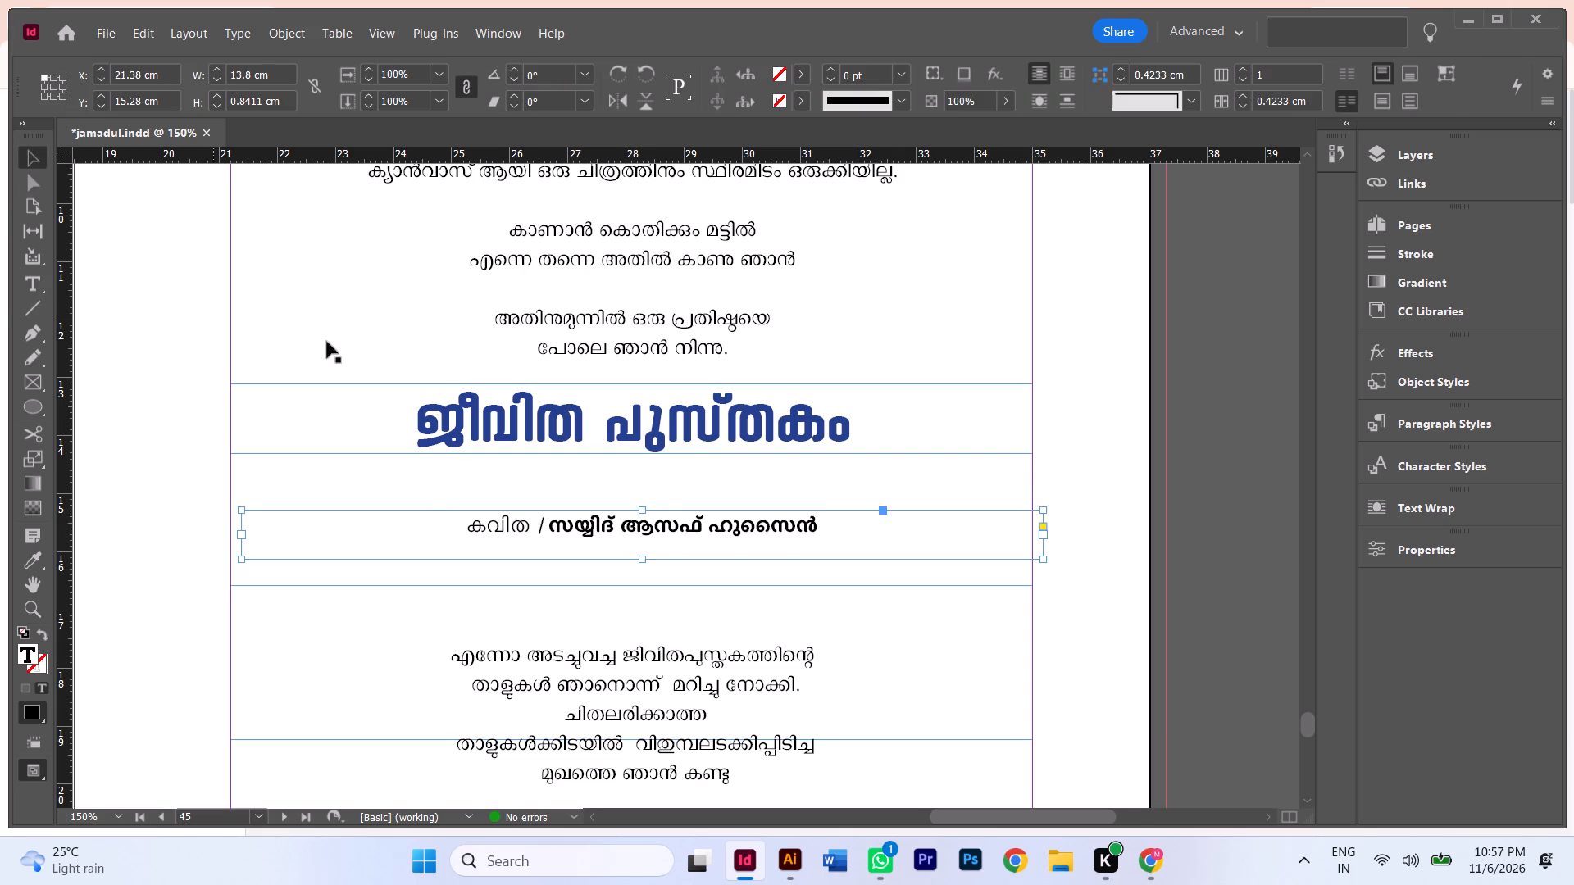
left_click_drag(400, 535, 393, 478)
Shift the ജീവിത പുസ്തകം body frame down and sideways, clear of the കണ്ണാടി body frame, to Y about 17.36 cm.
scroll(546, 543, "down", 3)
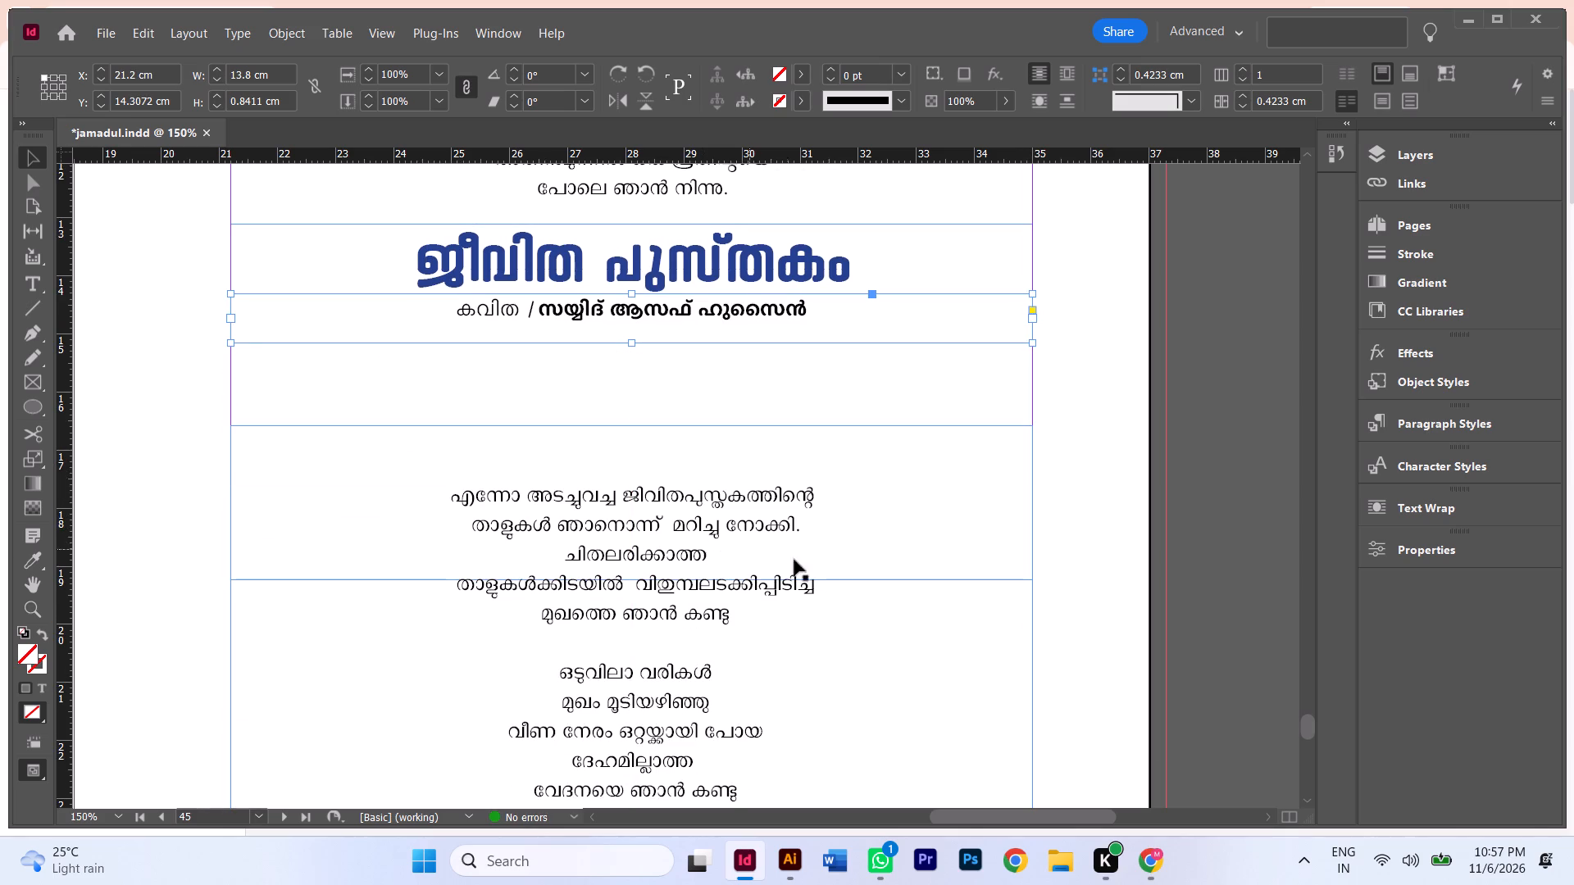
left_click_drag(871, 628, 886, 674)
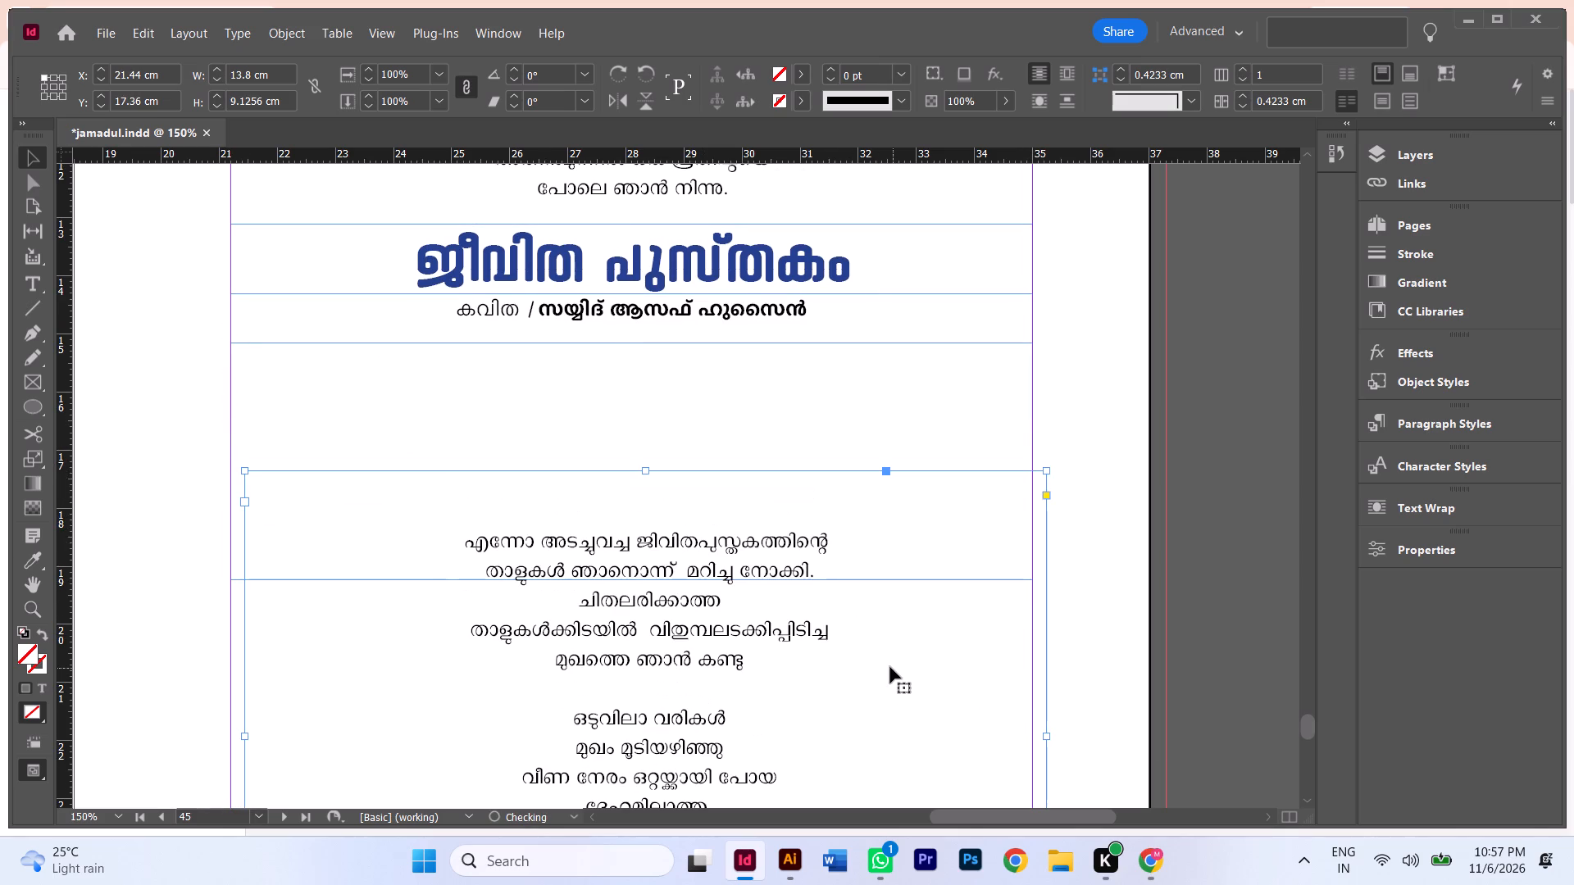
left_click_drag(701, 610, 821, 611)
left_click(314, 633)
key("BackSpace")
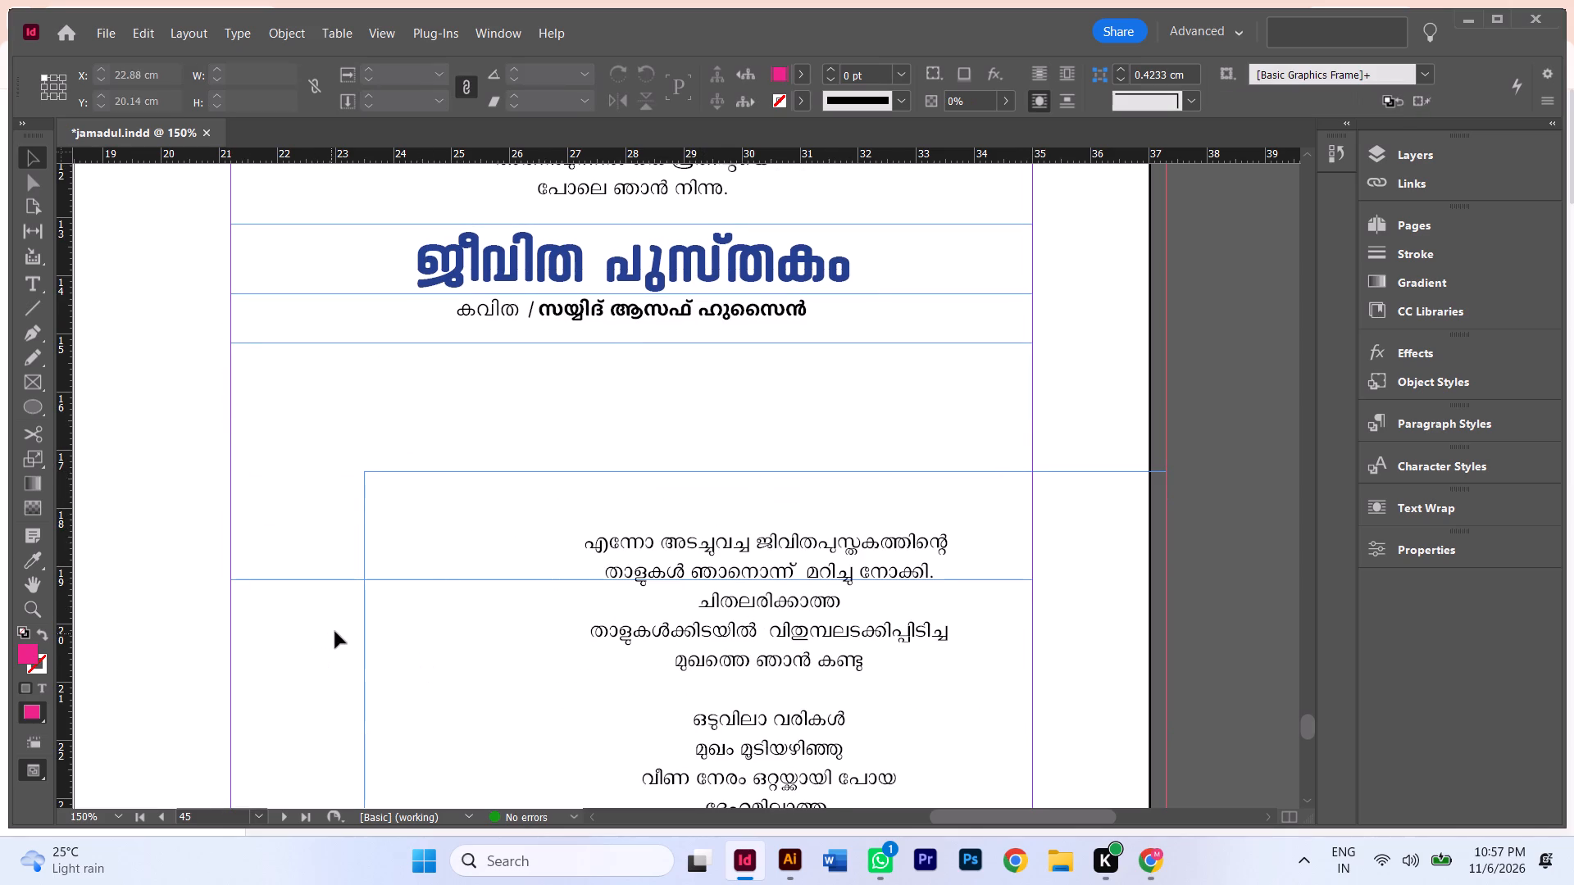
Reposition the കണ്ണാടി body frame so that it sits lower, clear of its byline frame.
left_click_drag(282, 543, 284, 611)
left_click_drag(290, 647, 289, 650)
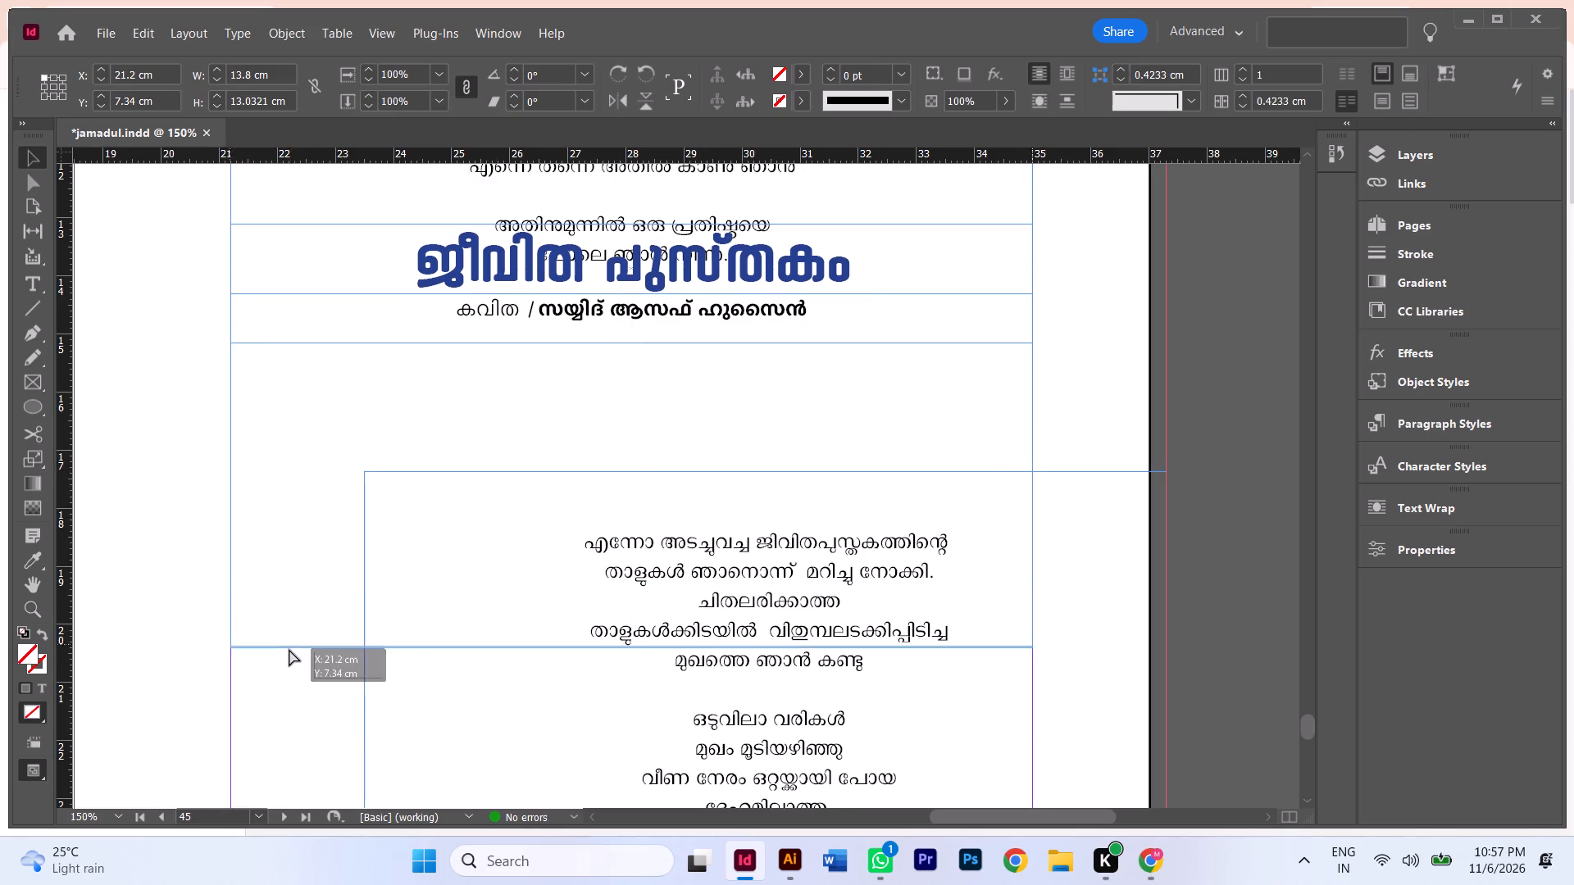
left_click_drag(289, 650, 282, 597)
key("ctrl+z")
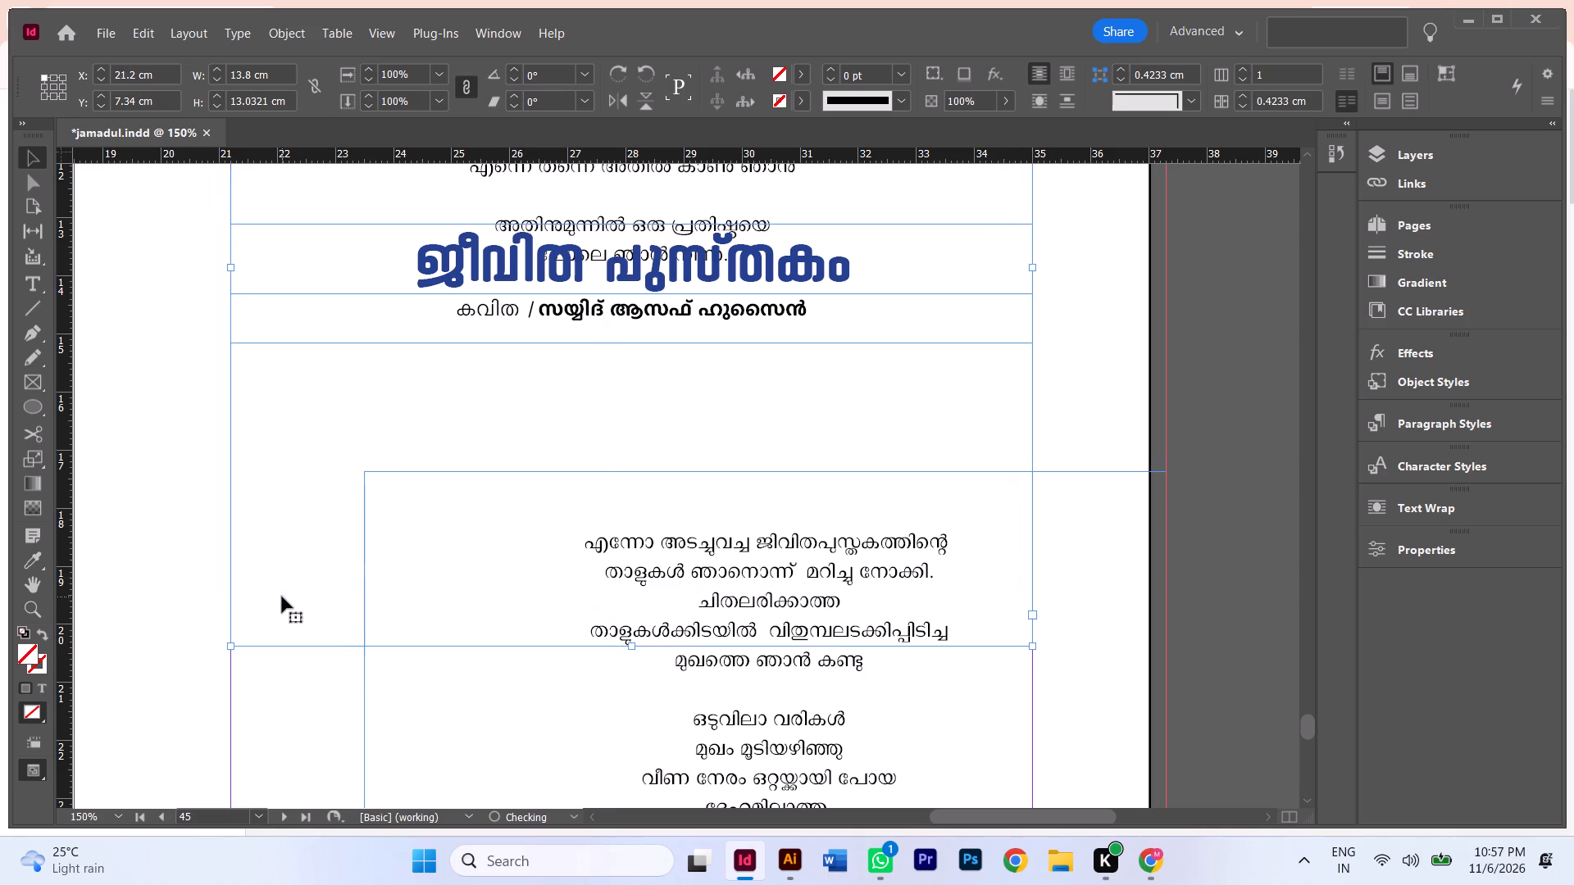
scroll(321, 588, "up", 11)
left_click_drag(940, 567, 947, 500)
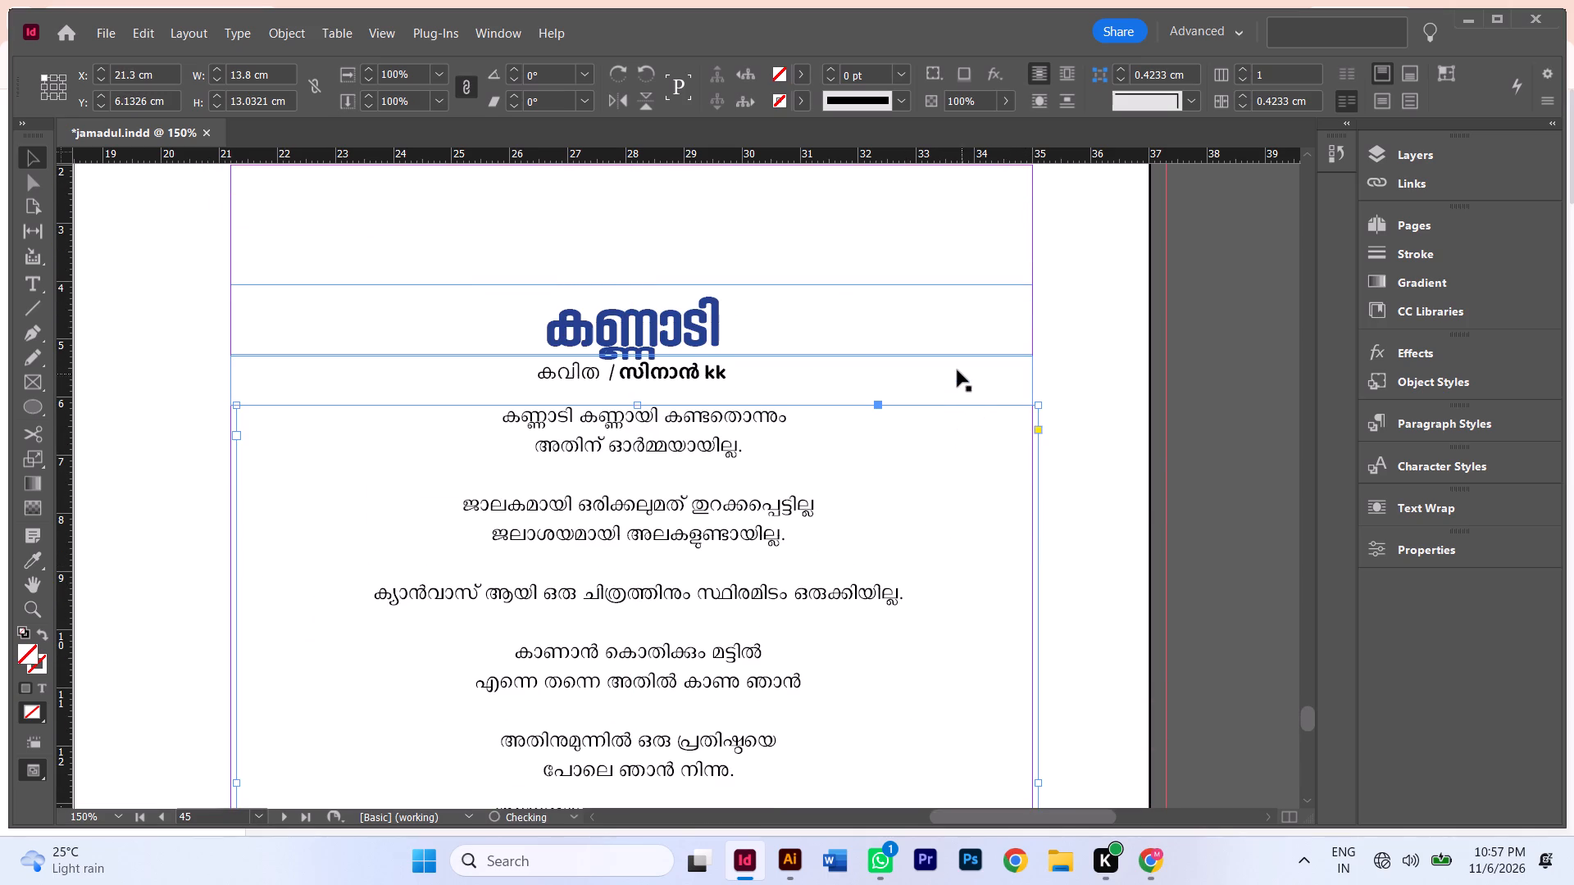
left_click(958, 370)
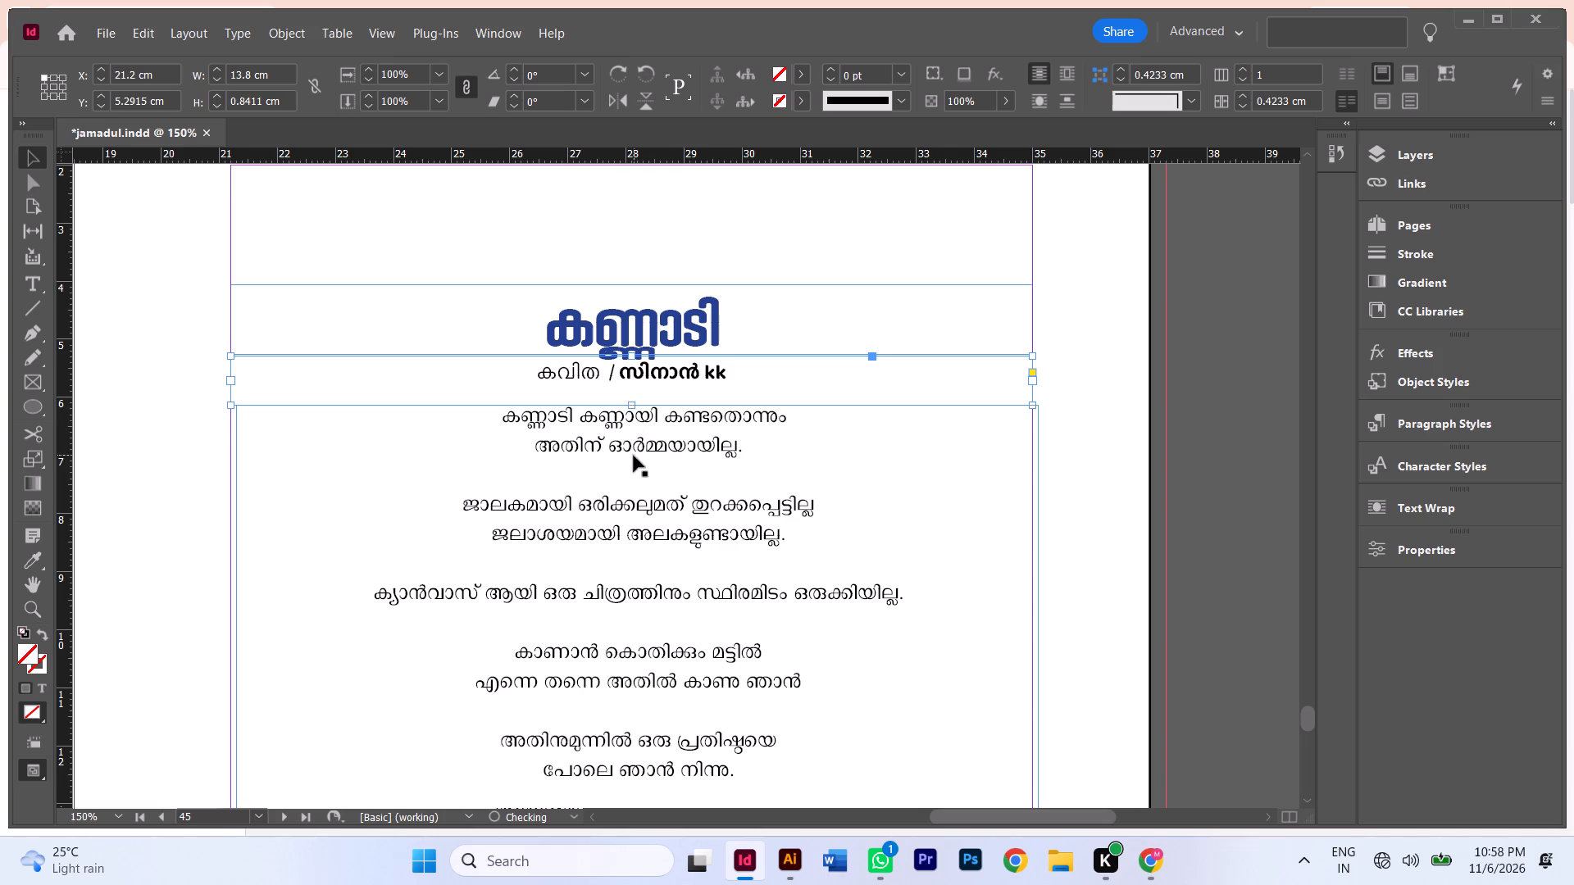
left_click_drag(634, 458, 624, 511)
Shorten the കണ്ണാടി byline frame from its bottom edge to a height of about 0.55 cm.
left_click(647, 393)
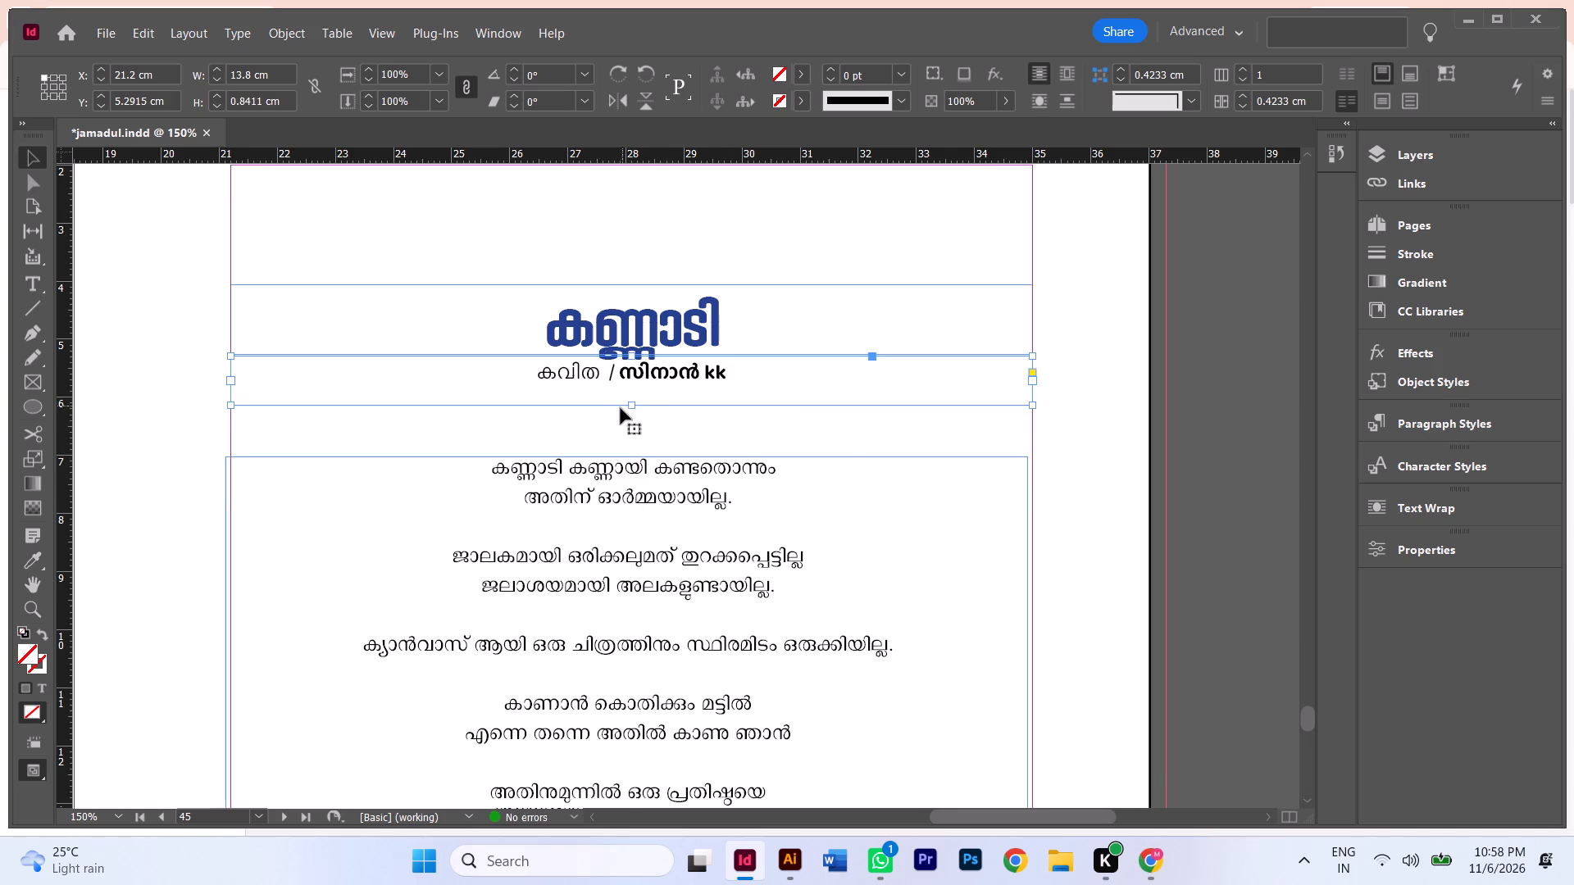
left_click_drag(635, 404, 639, 388)
Move the കണ്ണാടി body frame up against its byline frame, to X 21.2 cm and Y about 5.88 cm.
left_click_drag(697, 529, 696, 506)
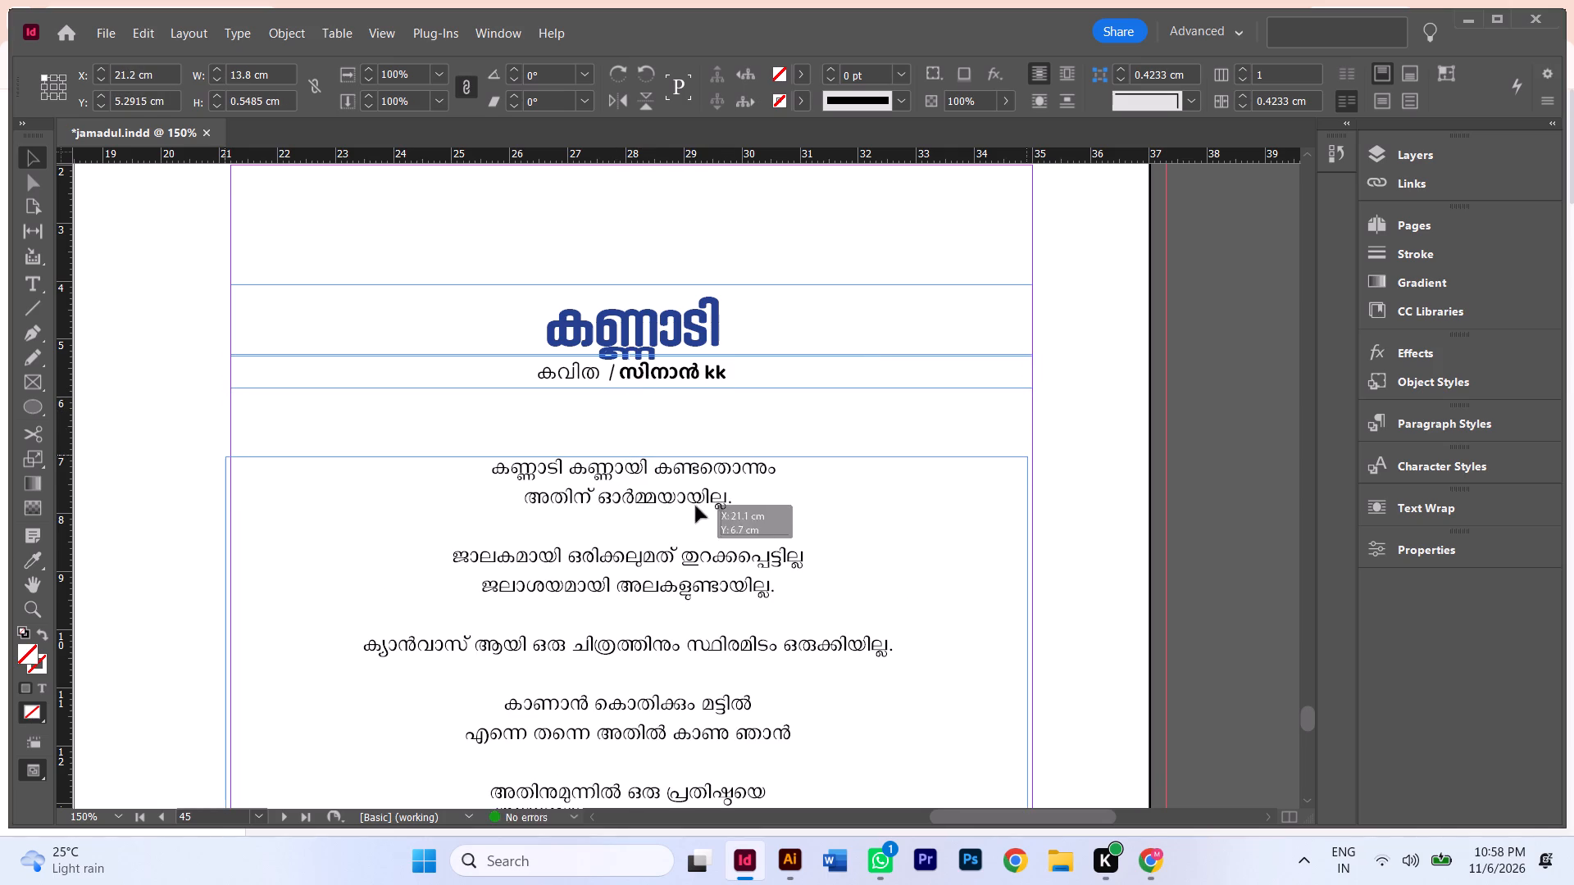
left_click_drag(696, 506, 706, 470)
Shorten the കണ്ണാടി body frame to end just below the poem's last line, at a height of about 6.74 cm.
scroll(703, 479, "down", 3)
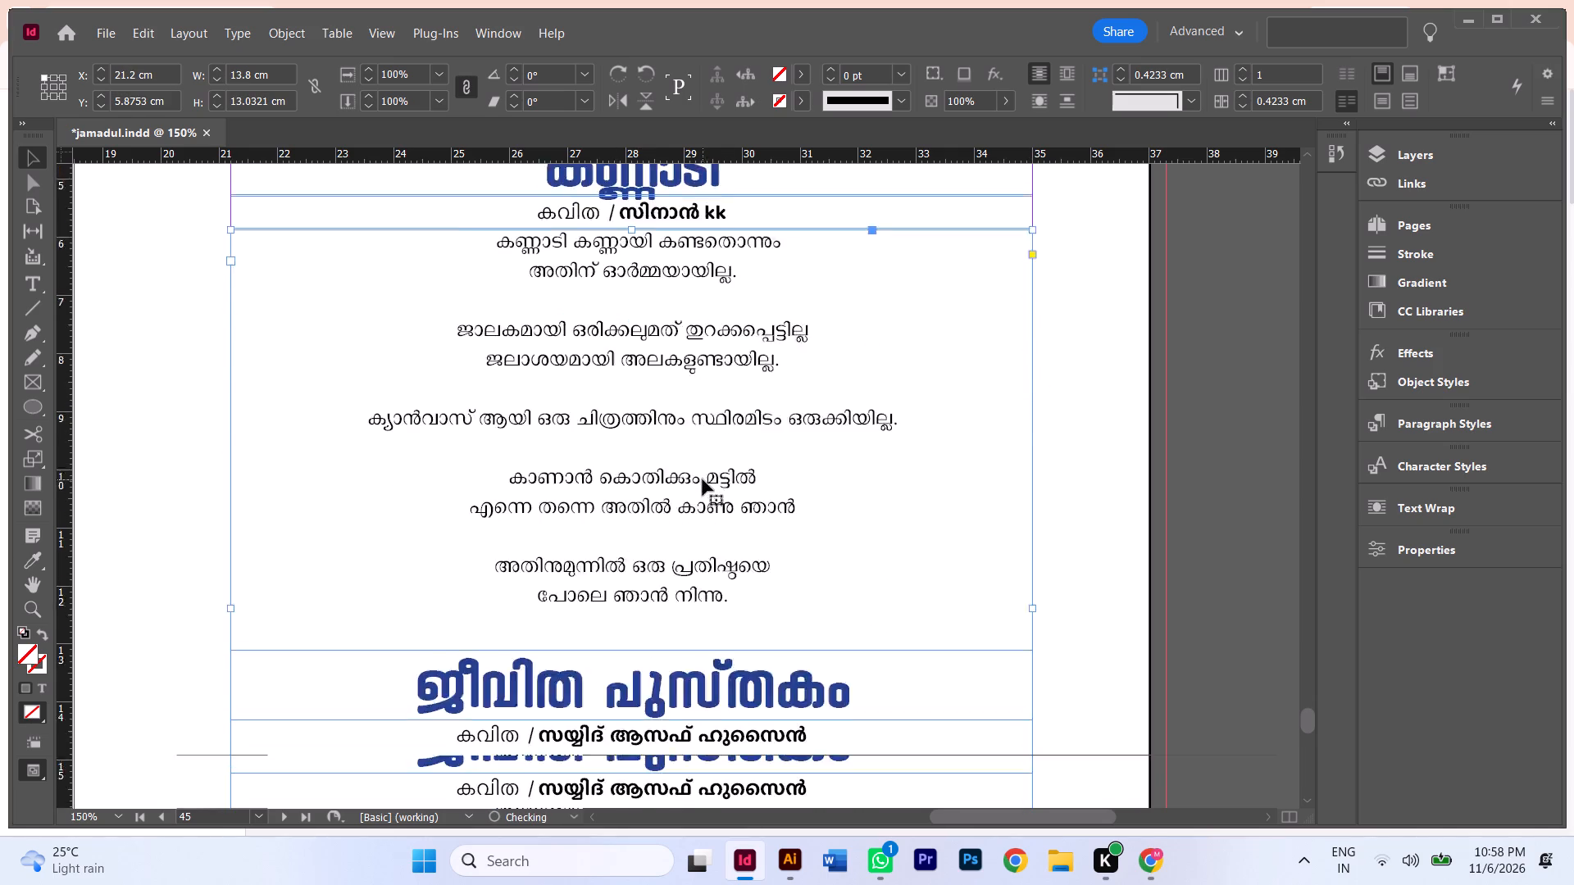
scroll(703, 479, "down", 3)
left_click(646, 478)
scroll(626, 566, "down", 3)
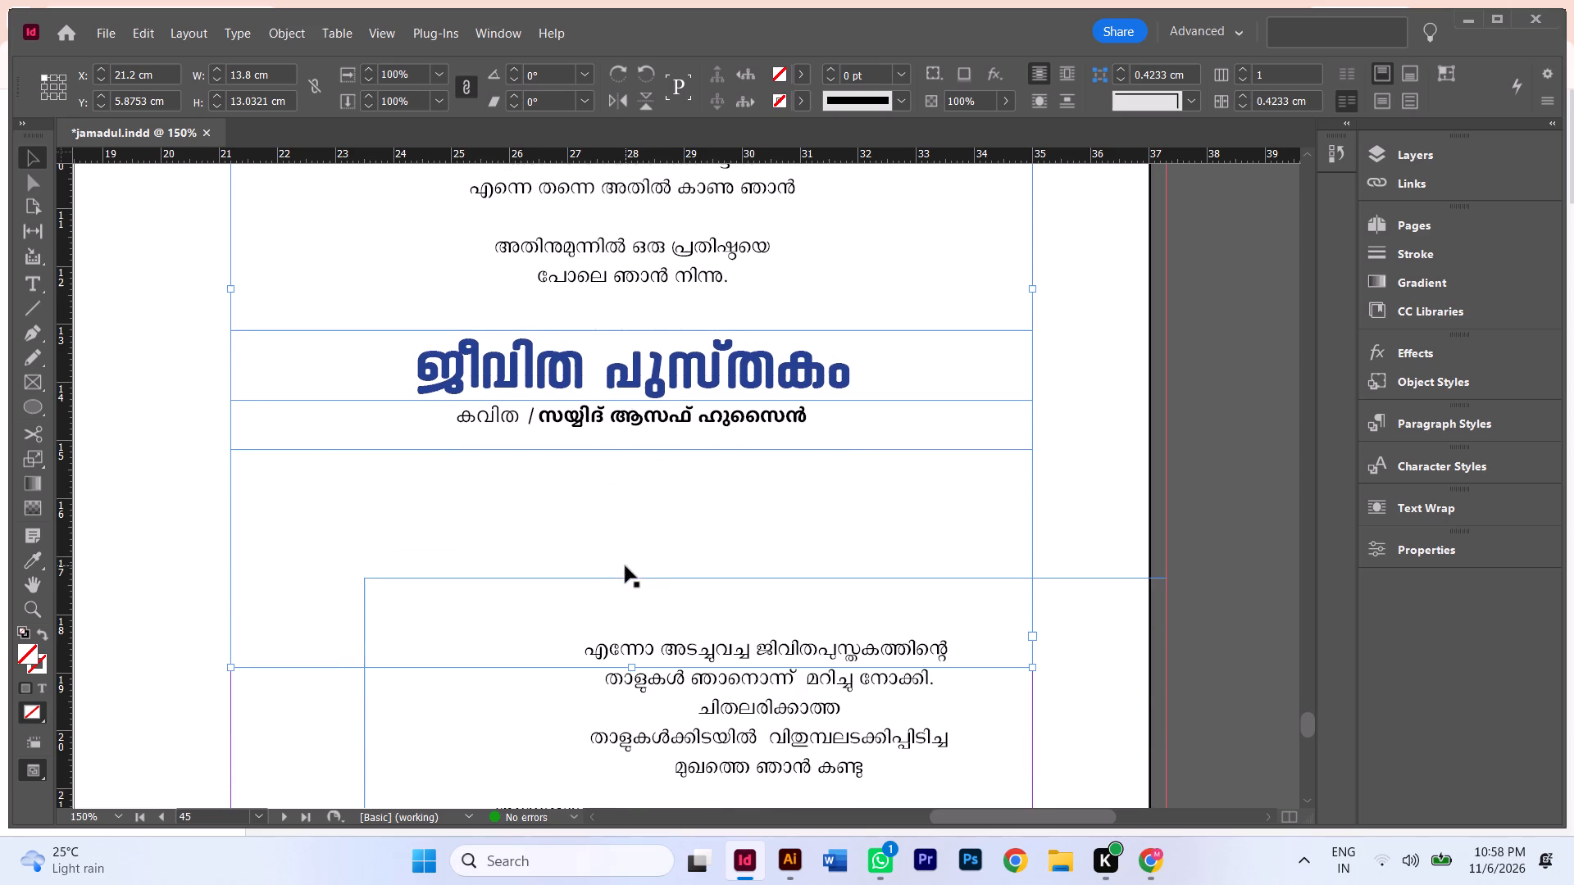
left_click_drag(633, 665, 632, 583)
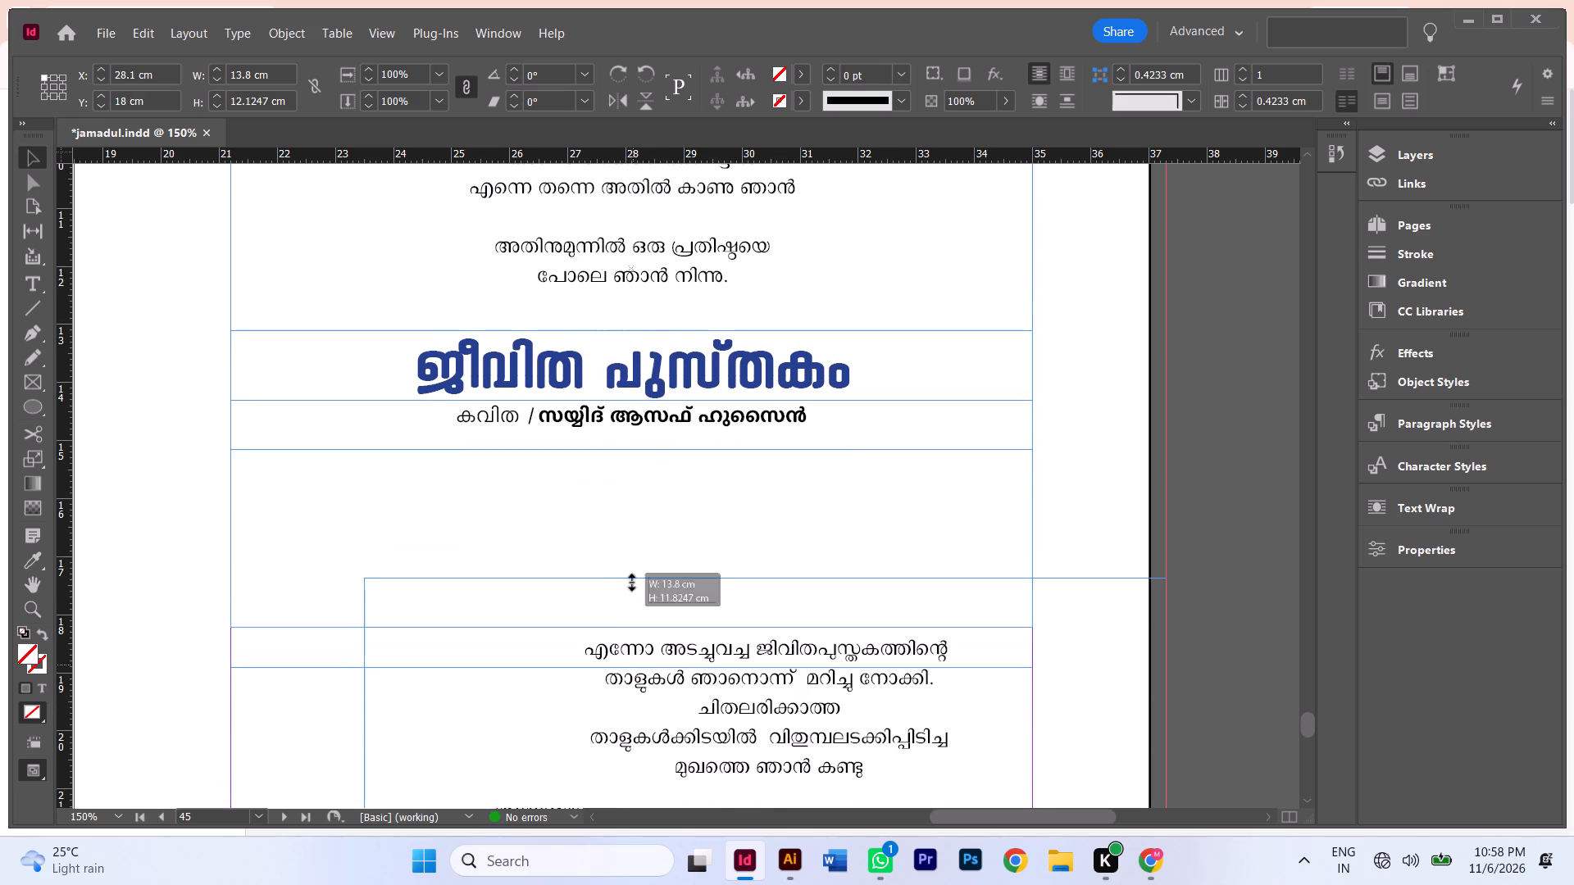
left_click_drag(632, 583, 680, 302)
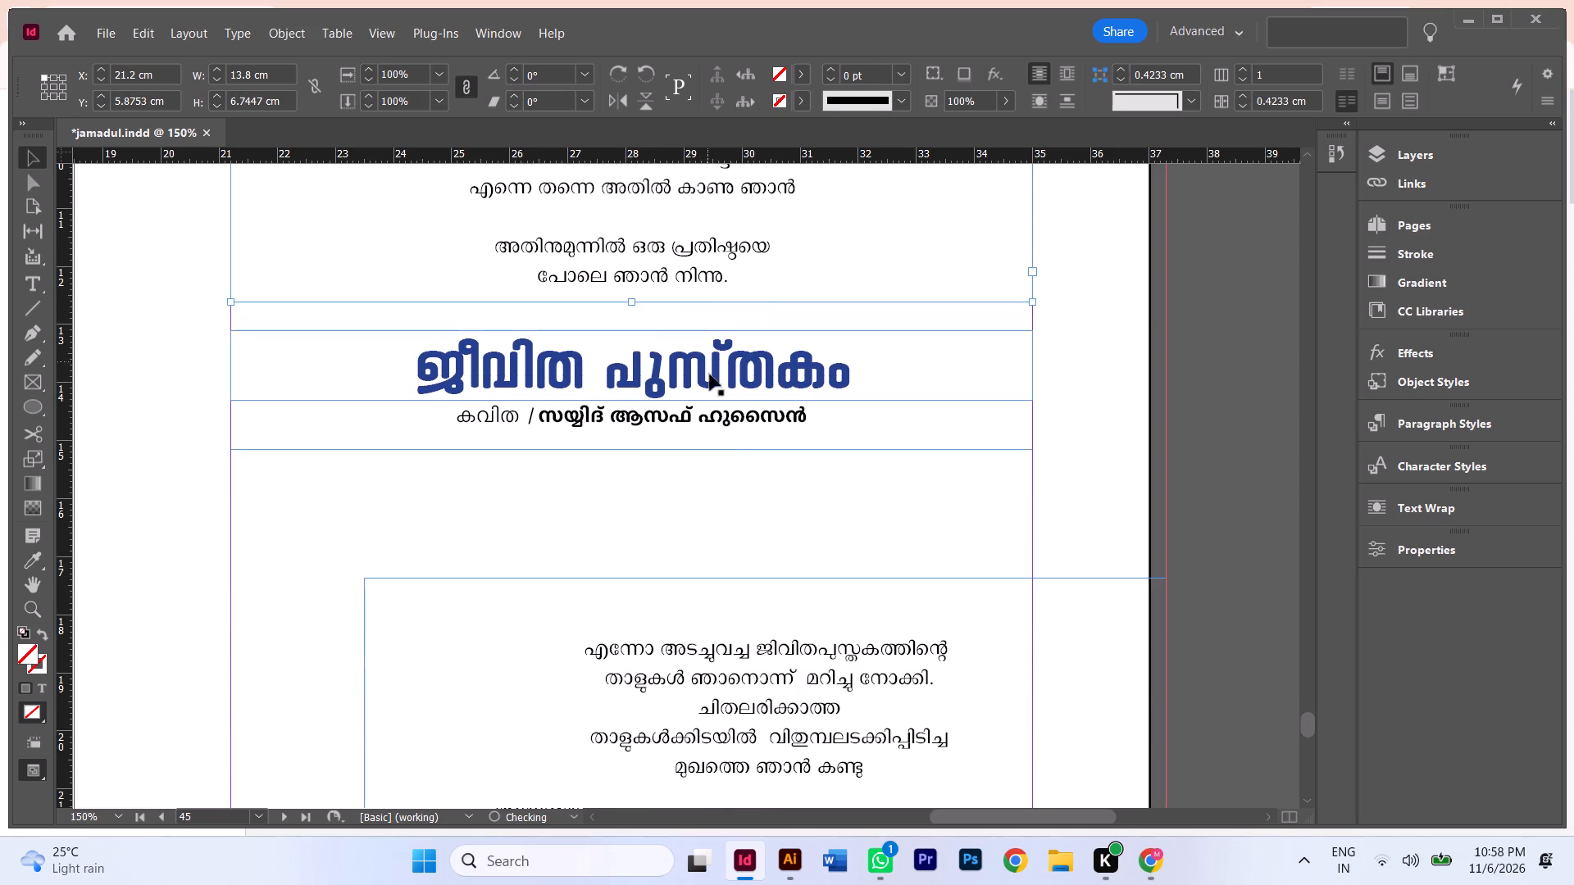
Move the ജീവിത പുസ്തകം title frame up to Y about 12.86 cm and its byline frame to Y about 14.16 cm.
left_click_drag(741, 374, 741, 358)
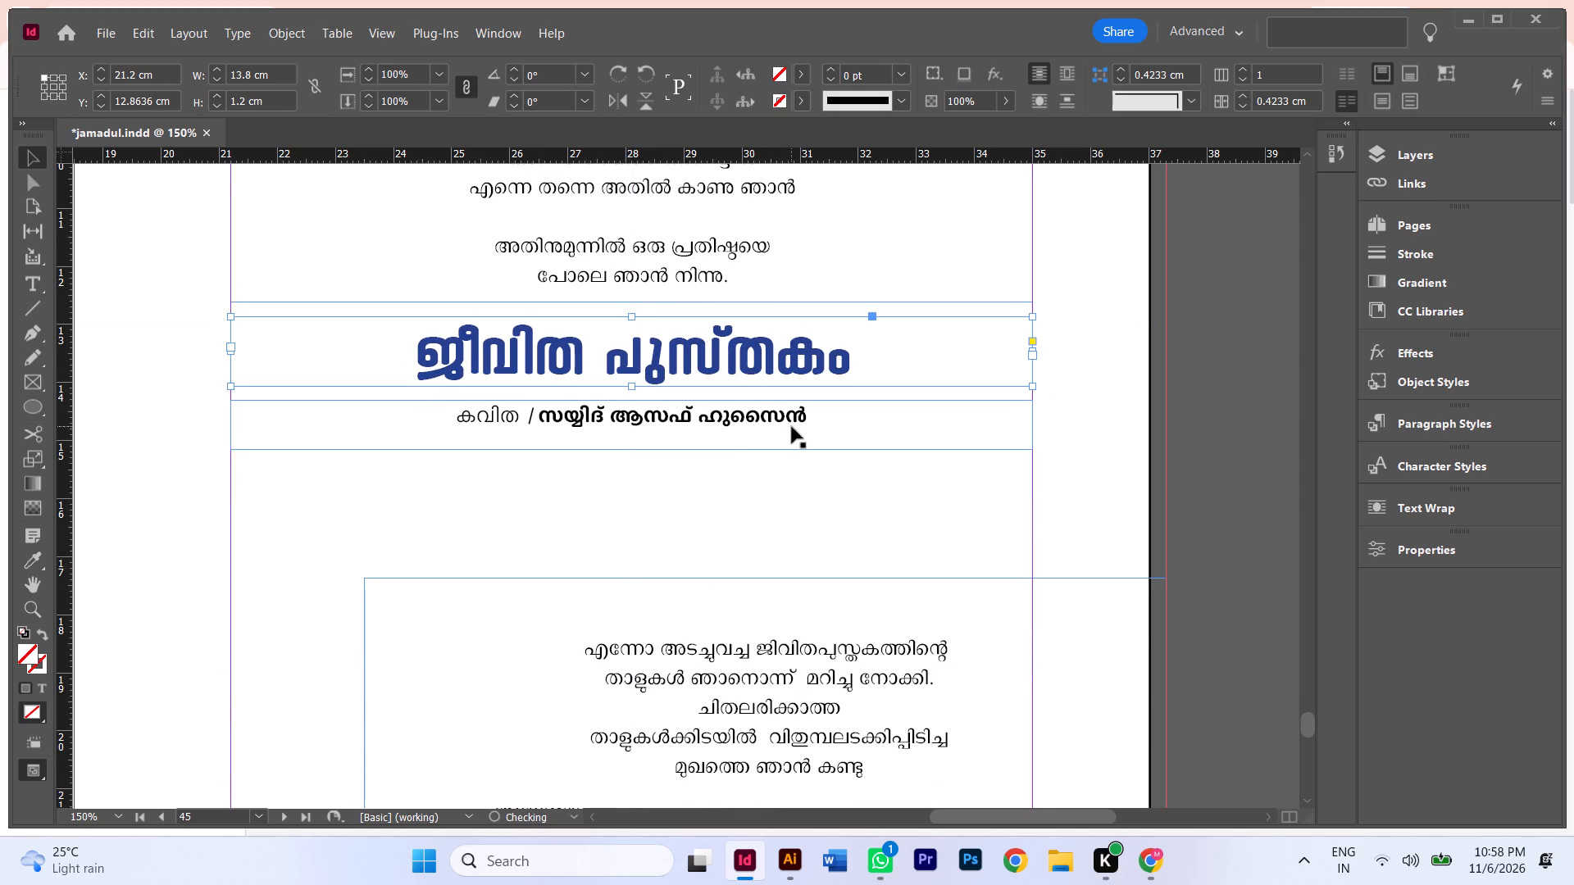
left_click_drag(792, 427, 793, 420)
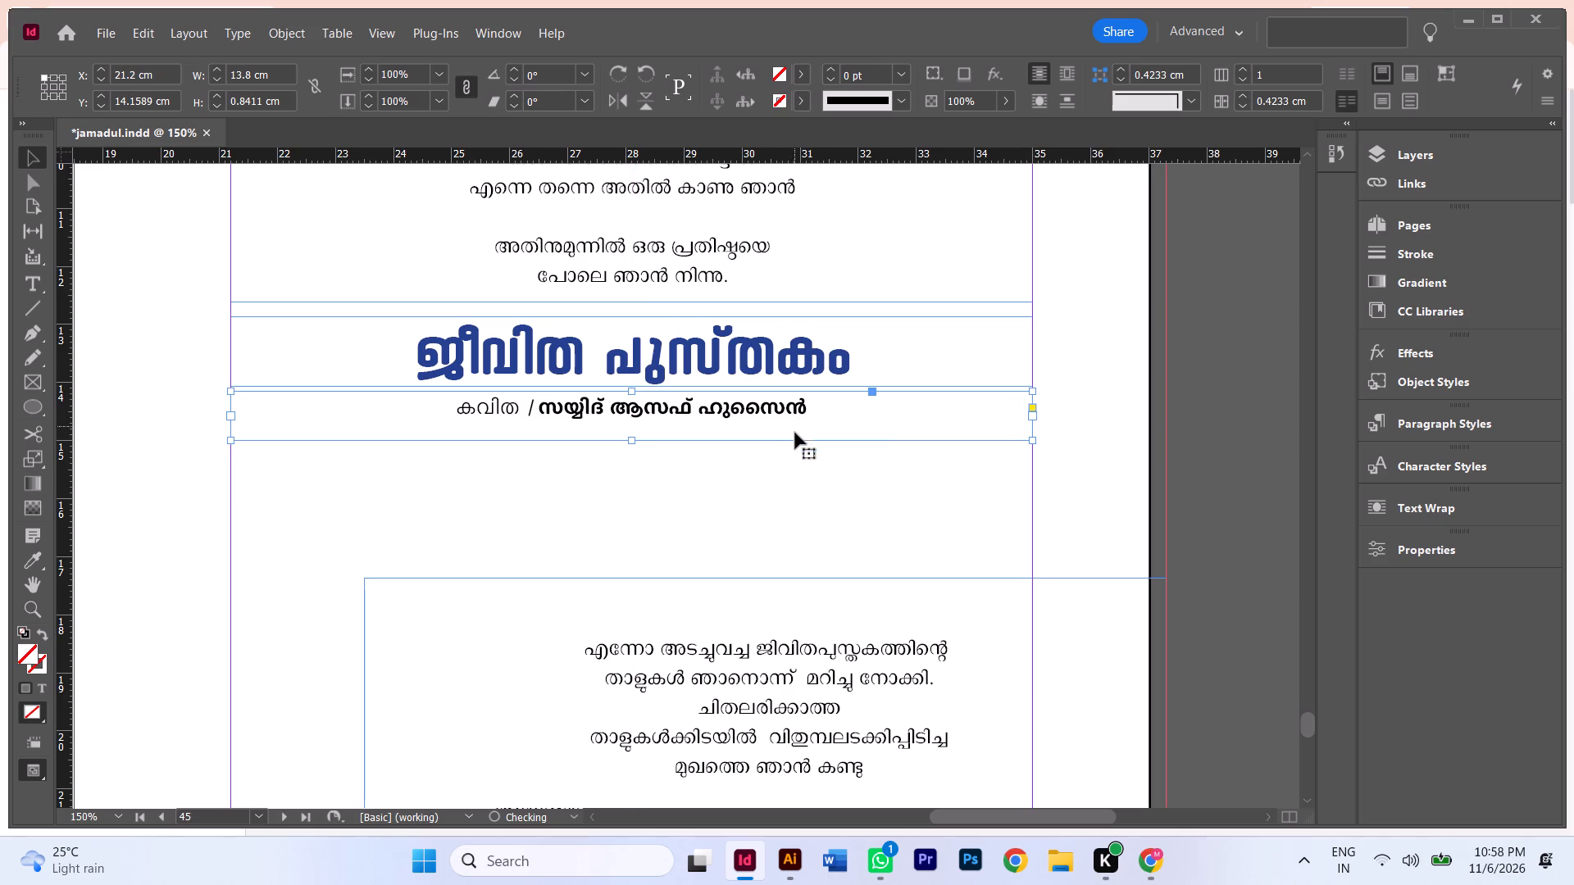
Move the ജീവിത പുസ്തകം body frame up under its byline, to X 21.2 cm and Y about 14.87 cm.
left_click_drag(853, 612, 854, 614)
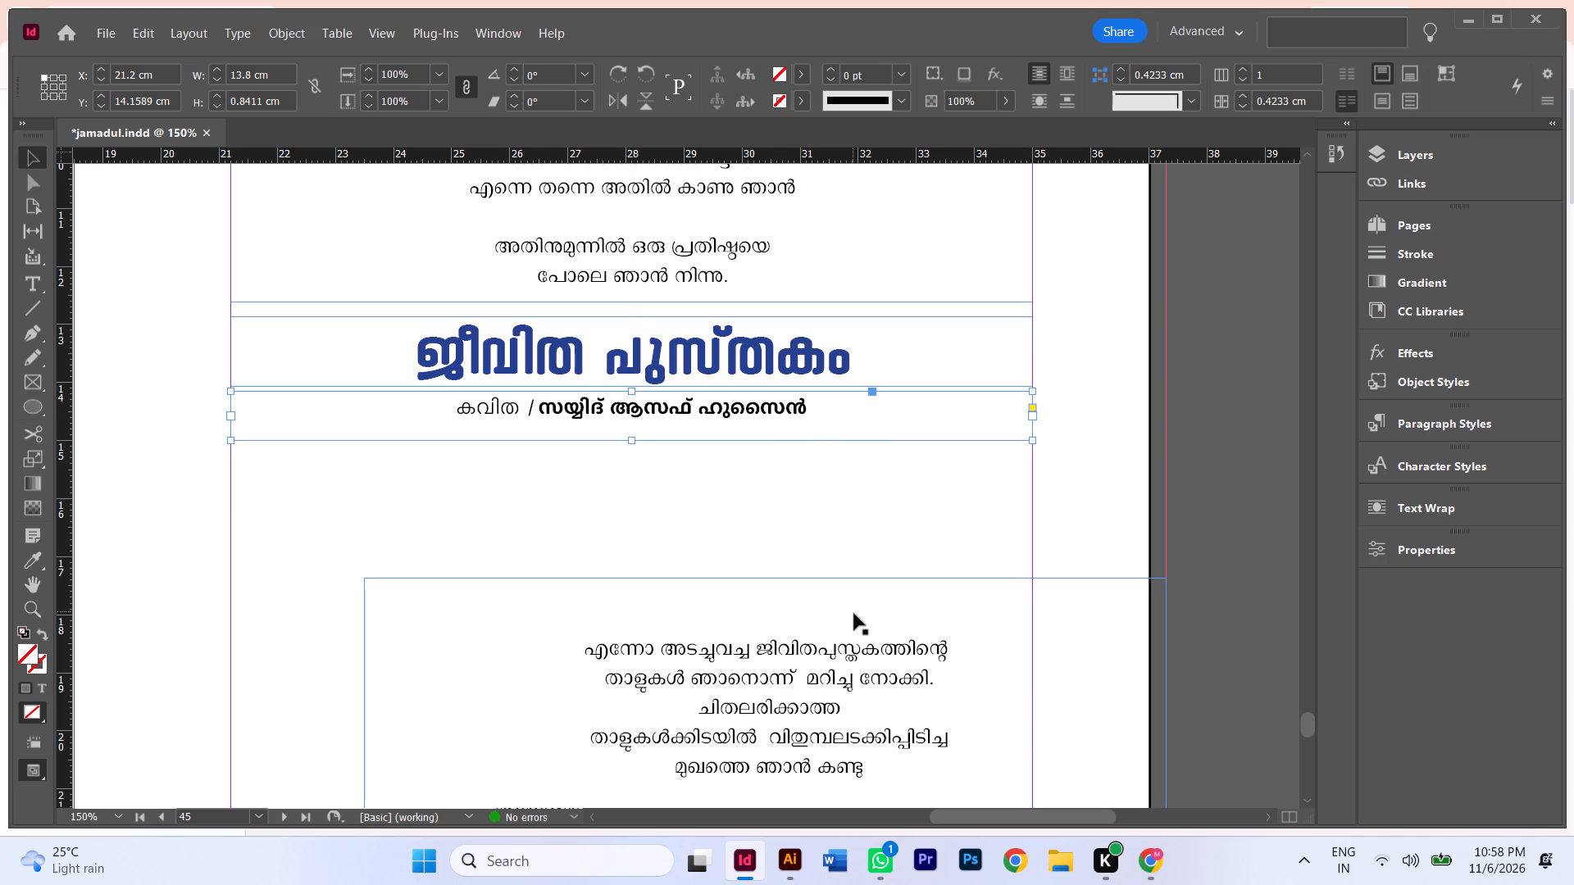
left_click_drag(854, 614, 724, 469)
Remove the extra blank line above the first verse in the ജീവിത പുസ്തകം body frame.
scroll(685, 496, "down", 3)
double_click(615, 311)
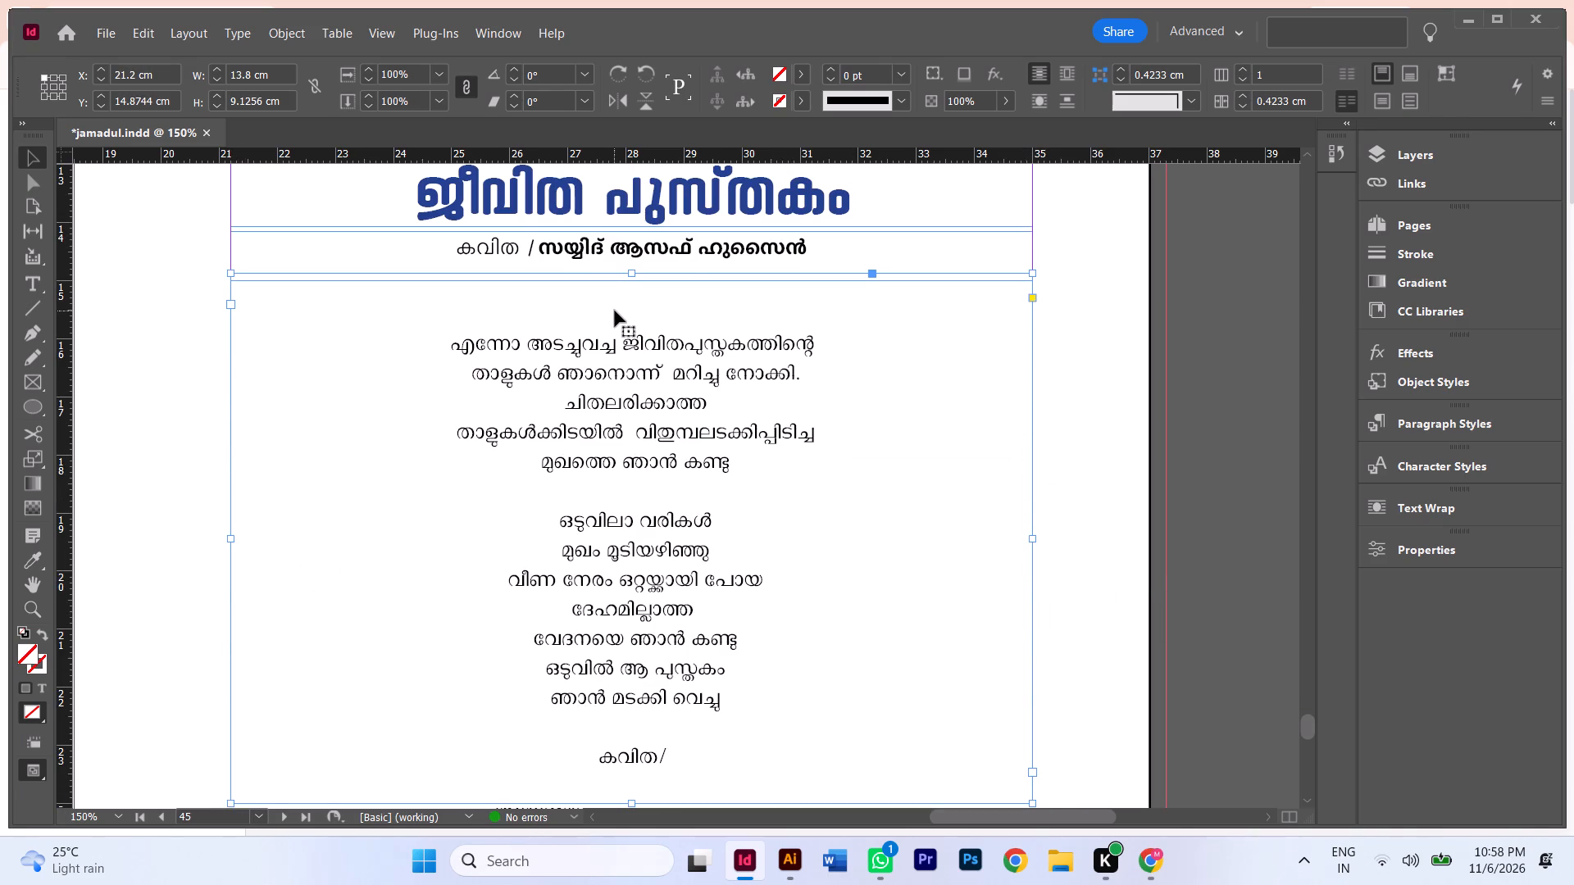
key("BackSpace")
key("BackSpace")
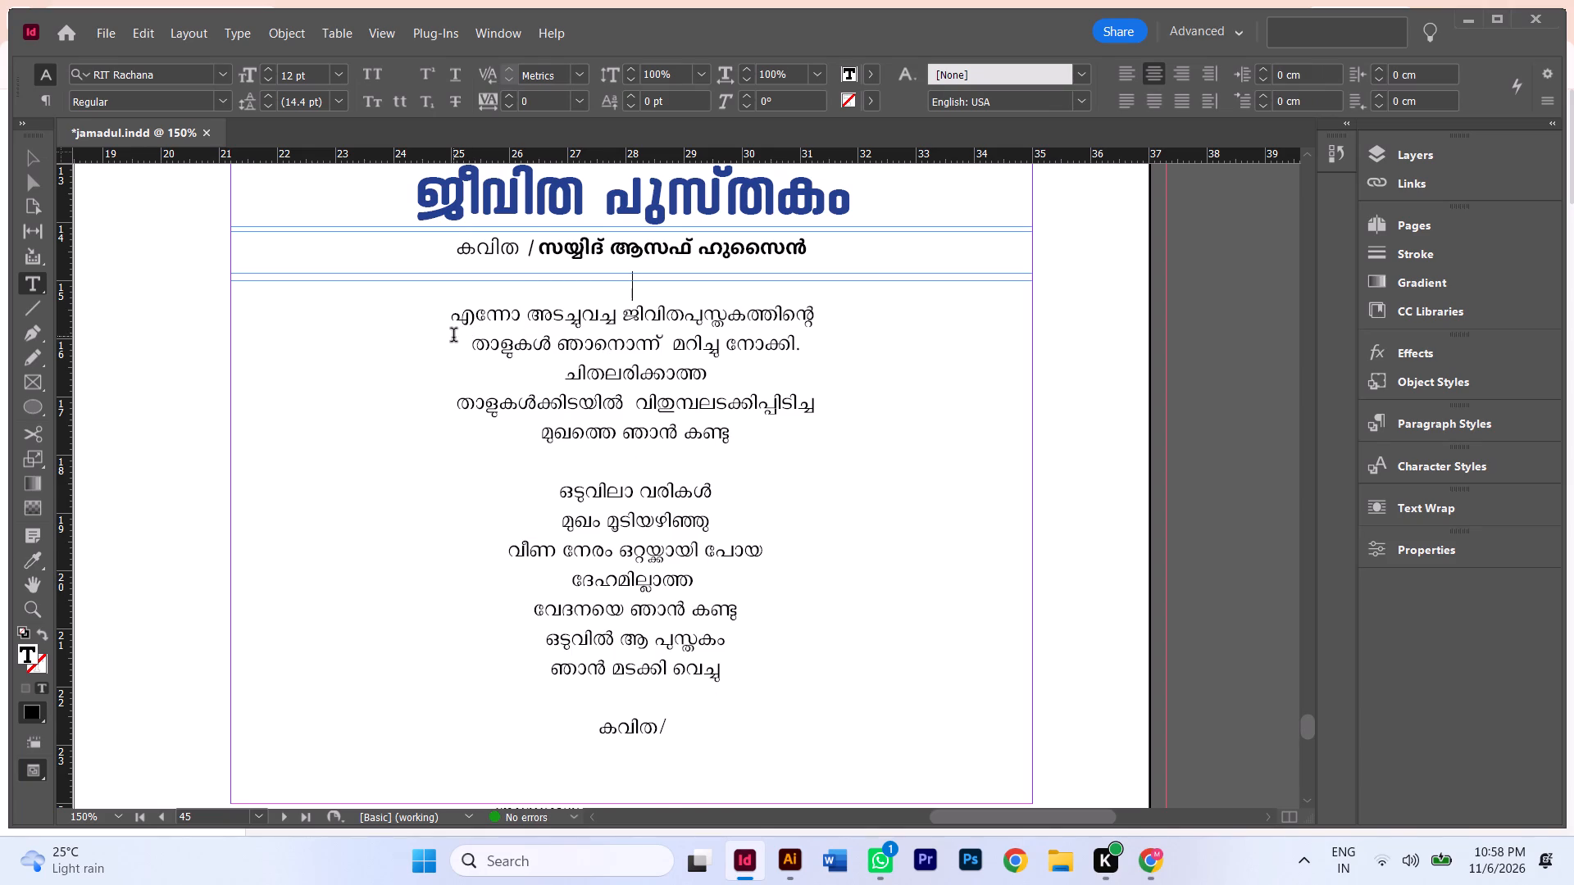
Move the കണ്ണാടി body frame down to Y 6.22 cm, leaving a small gap below its byline.
scroll(514, 339, "up", 13)
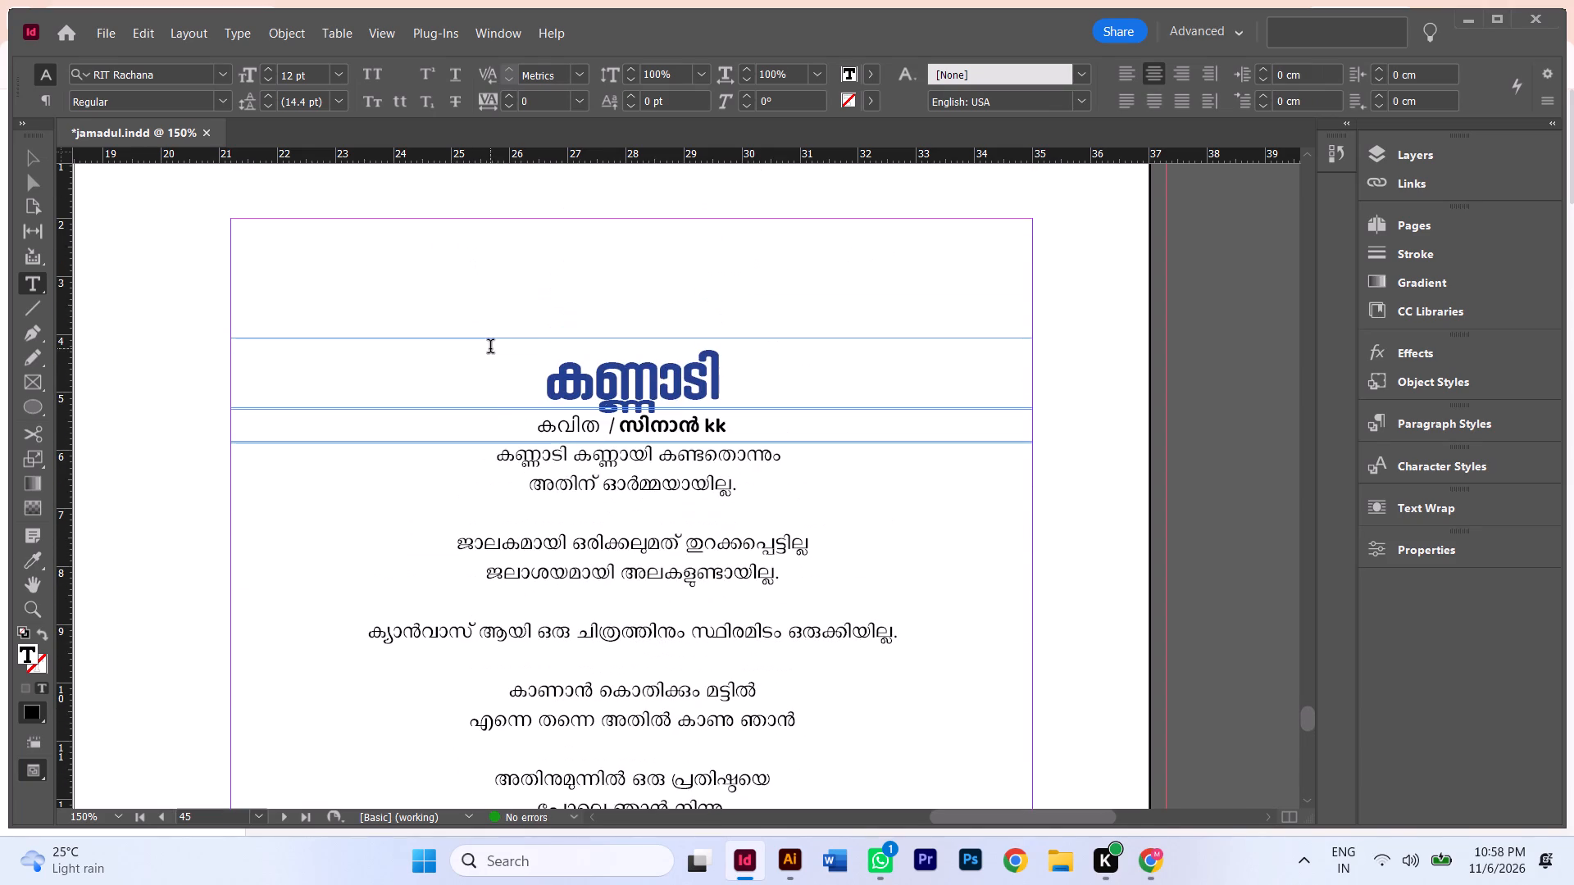
left_click(37, 164)
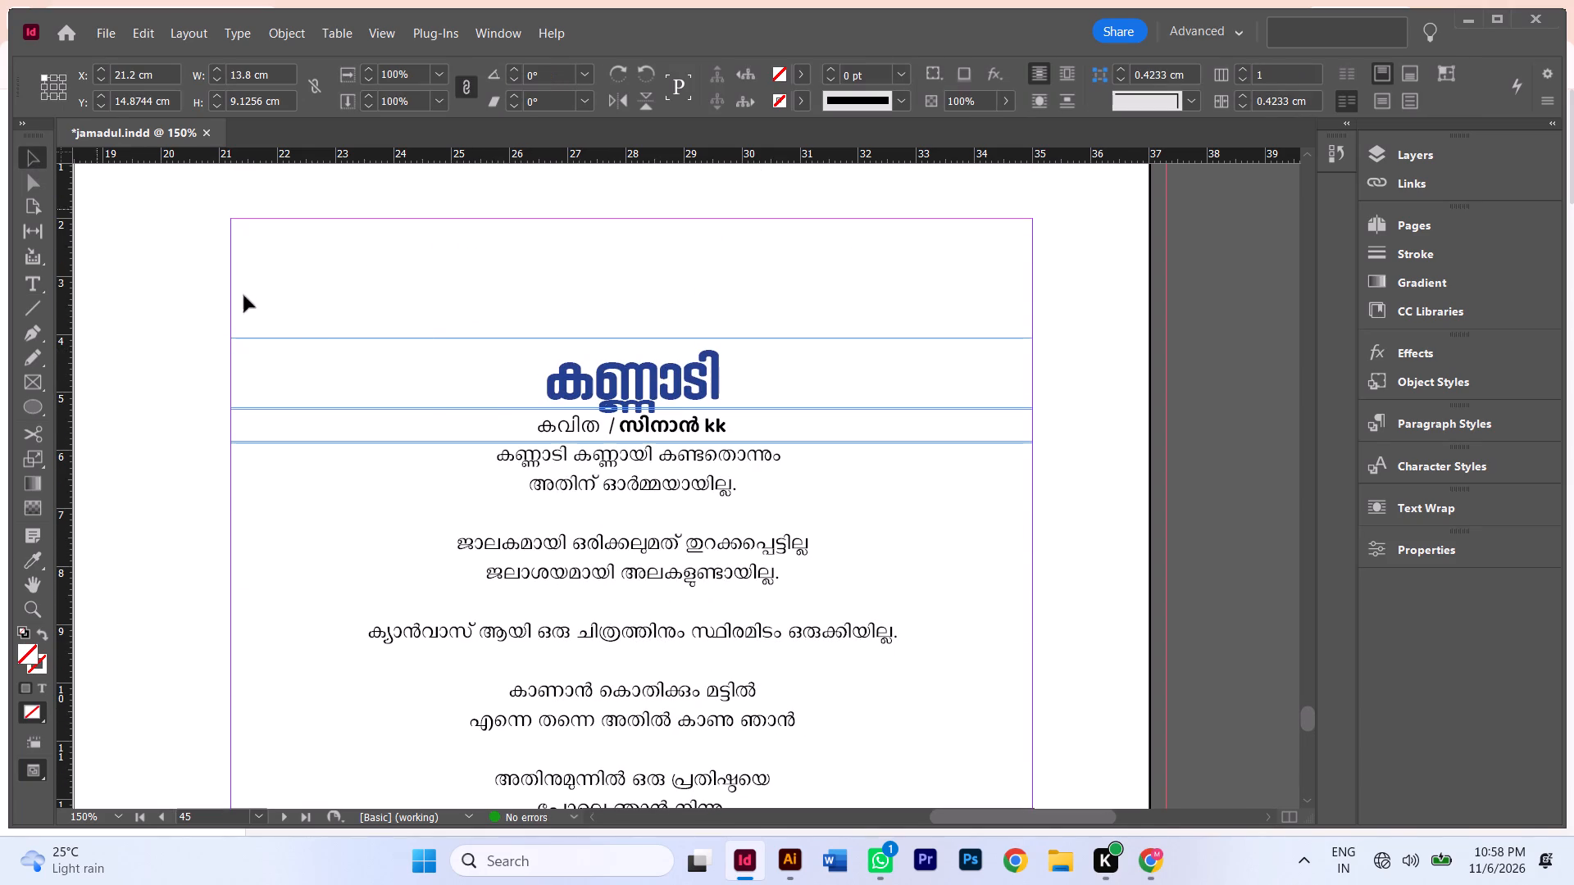
left_click_drag(552, 492, 556, 513)
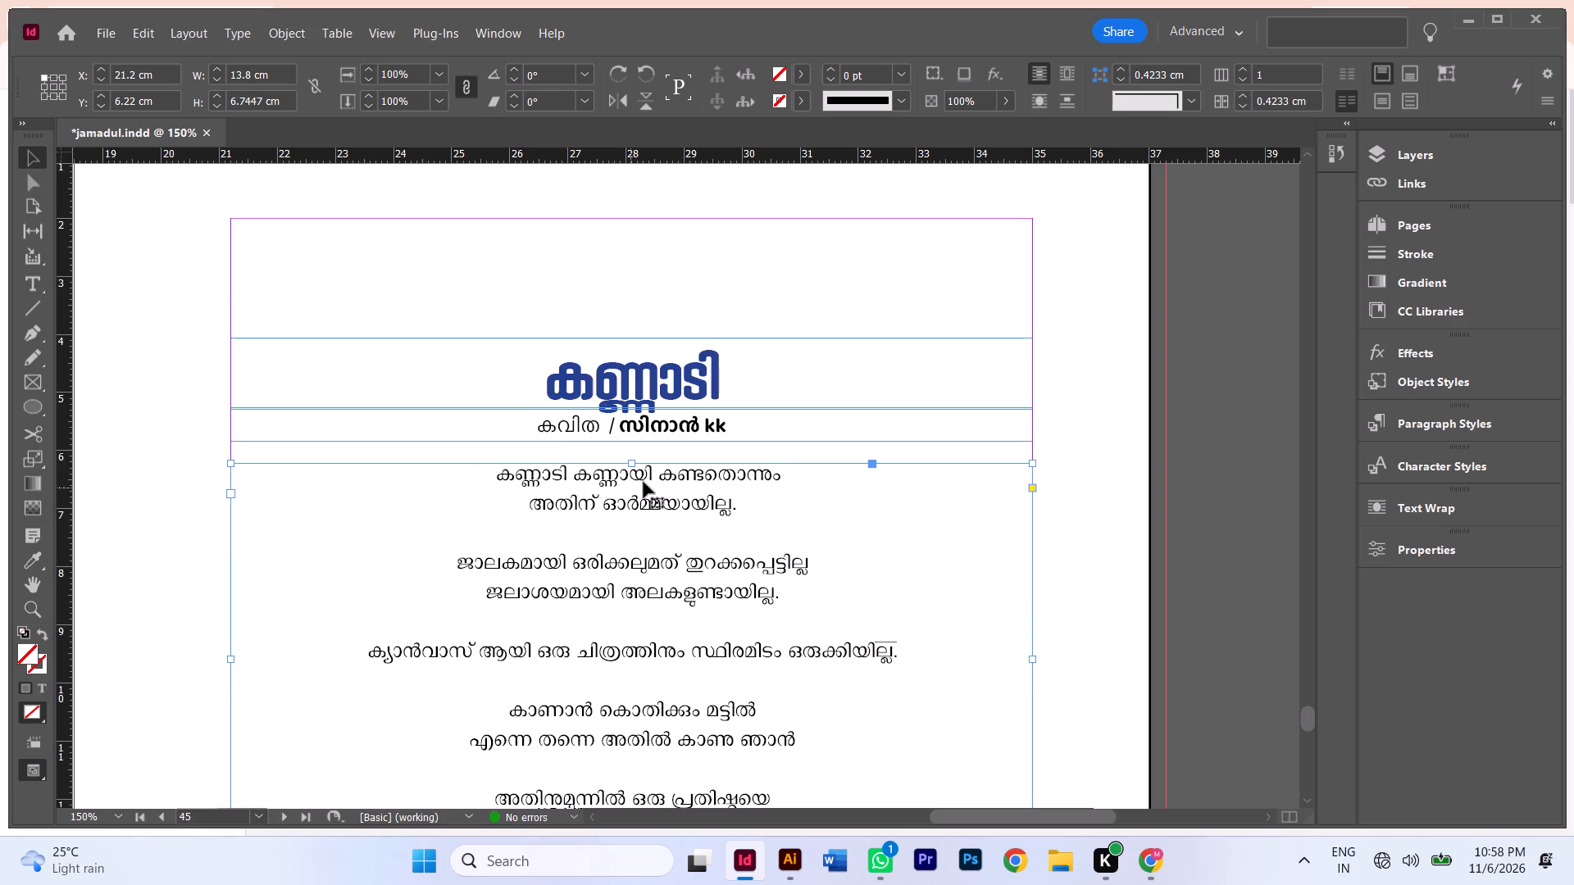
Nudge the ജീവിത പുസ്തകം title, byline and body frames down together to a Y position of about 13.57 cm.
scroll(648, 481, "down", 7)
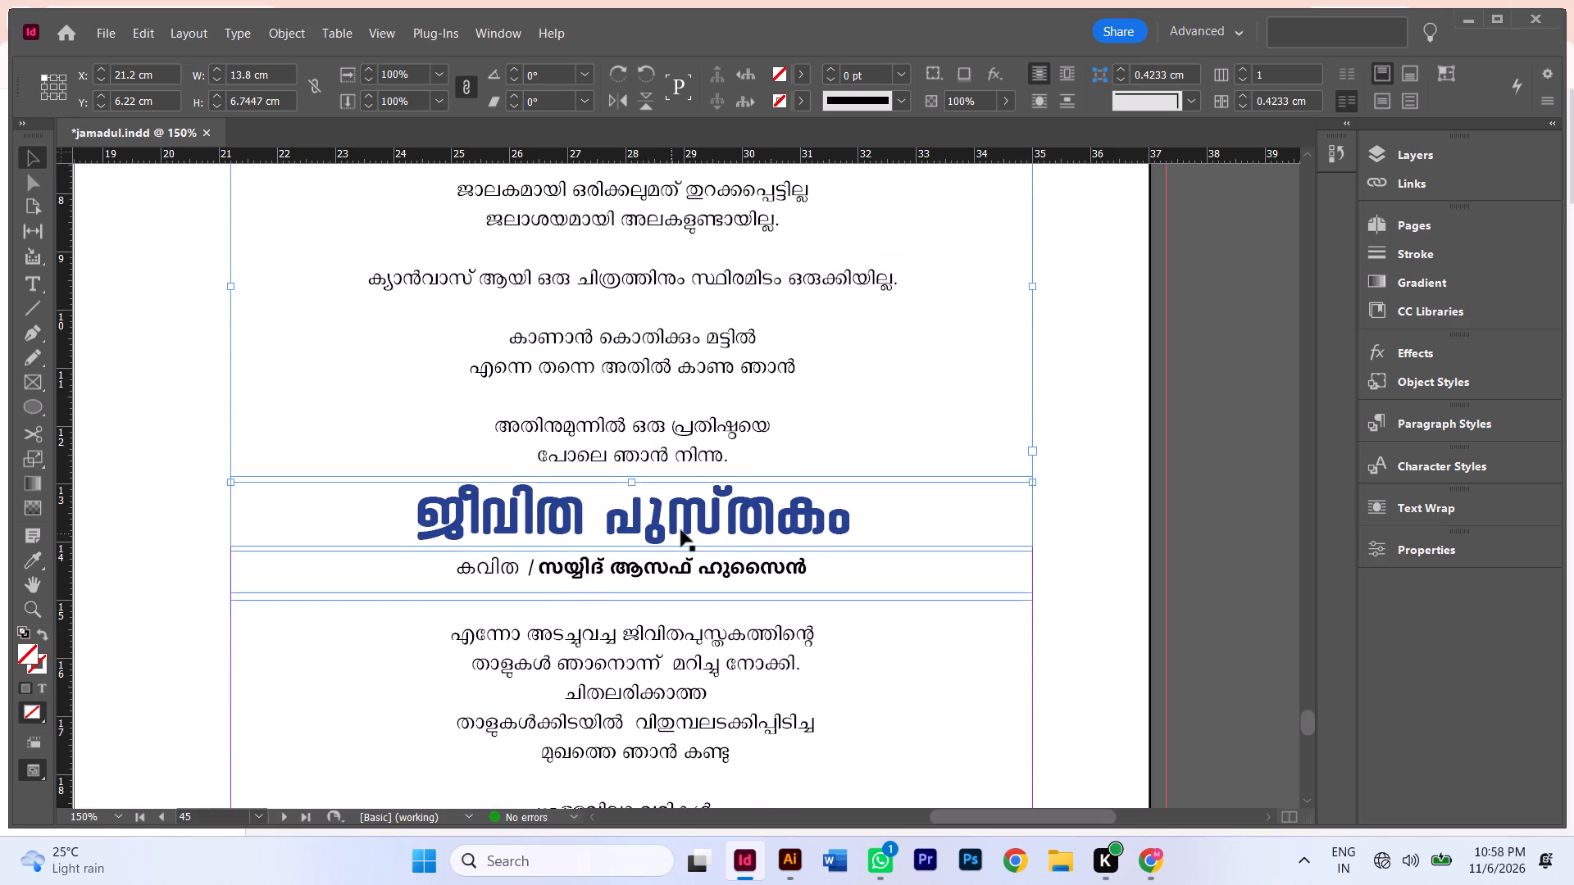
scroll(685, 529, "down", 2)
left_click_drag(1127, 416, 933, 533)
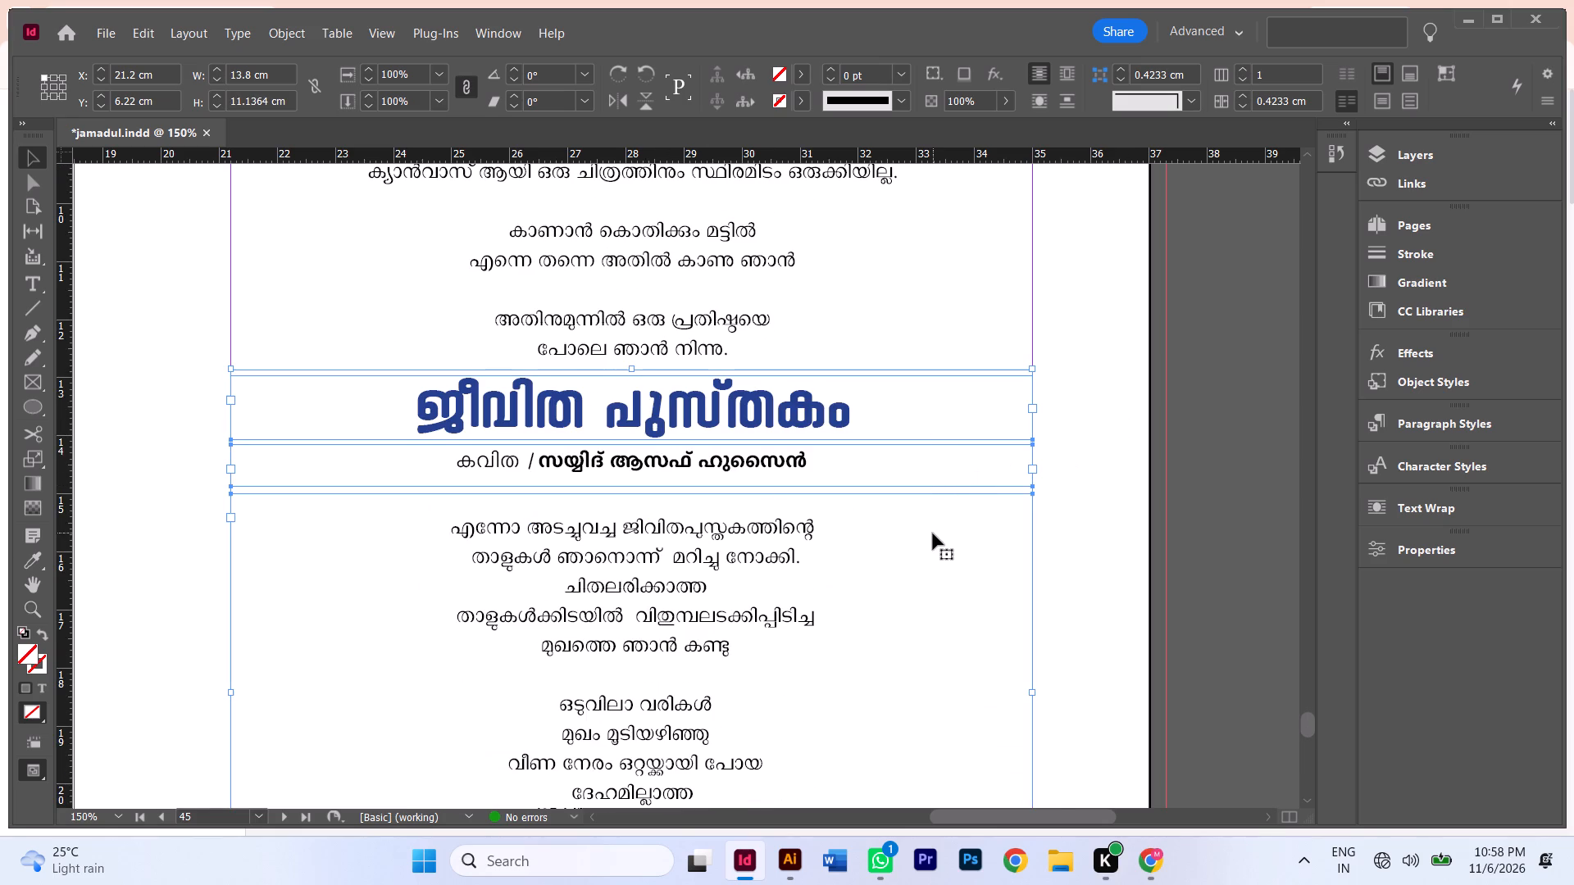
key("Down")
key("Down")
key("Down")
key("Down")
key("Down")
key("Down")
key("Down")
key("Down")
key("Down")
key("Down")
key("Down")
key("Down")
key("Down")
key("Down")
key("Down")
key("Down")
key("Down")
key("Down")
key("Down")
key("Down")
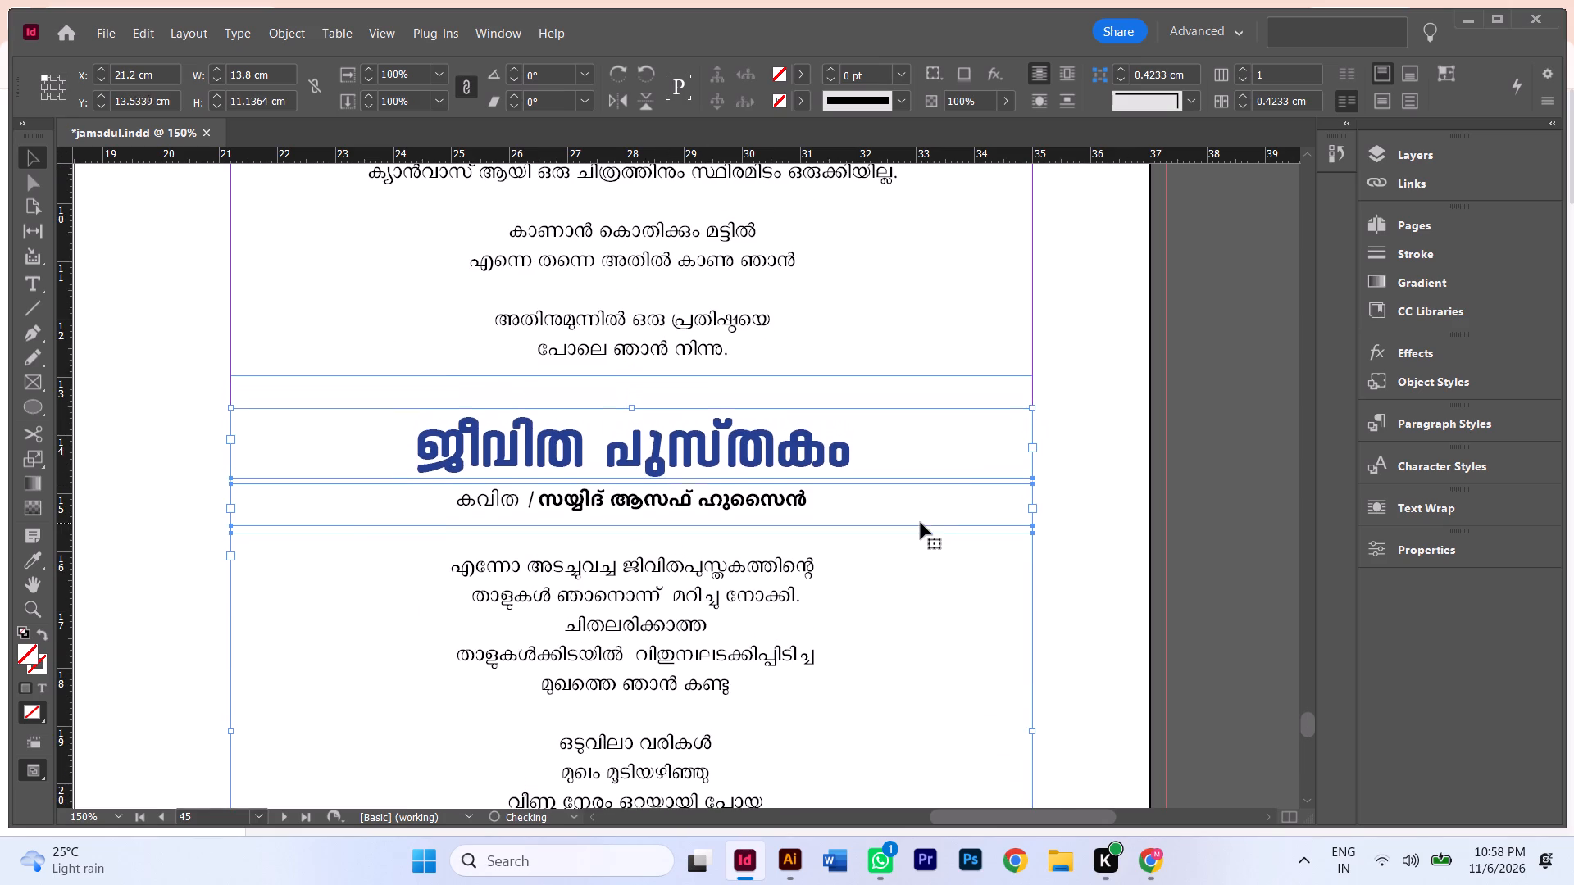
Delete the leftover കവിത/ line and the blank line before it at the end of the ജീവിത പുസ്തകം poem.
scroll(844, 476, "down", 7)
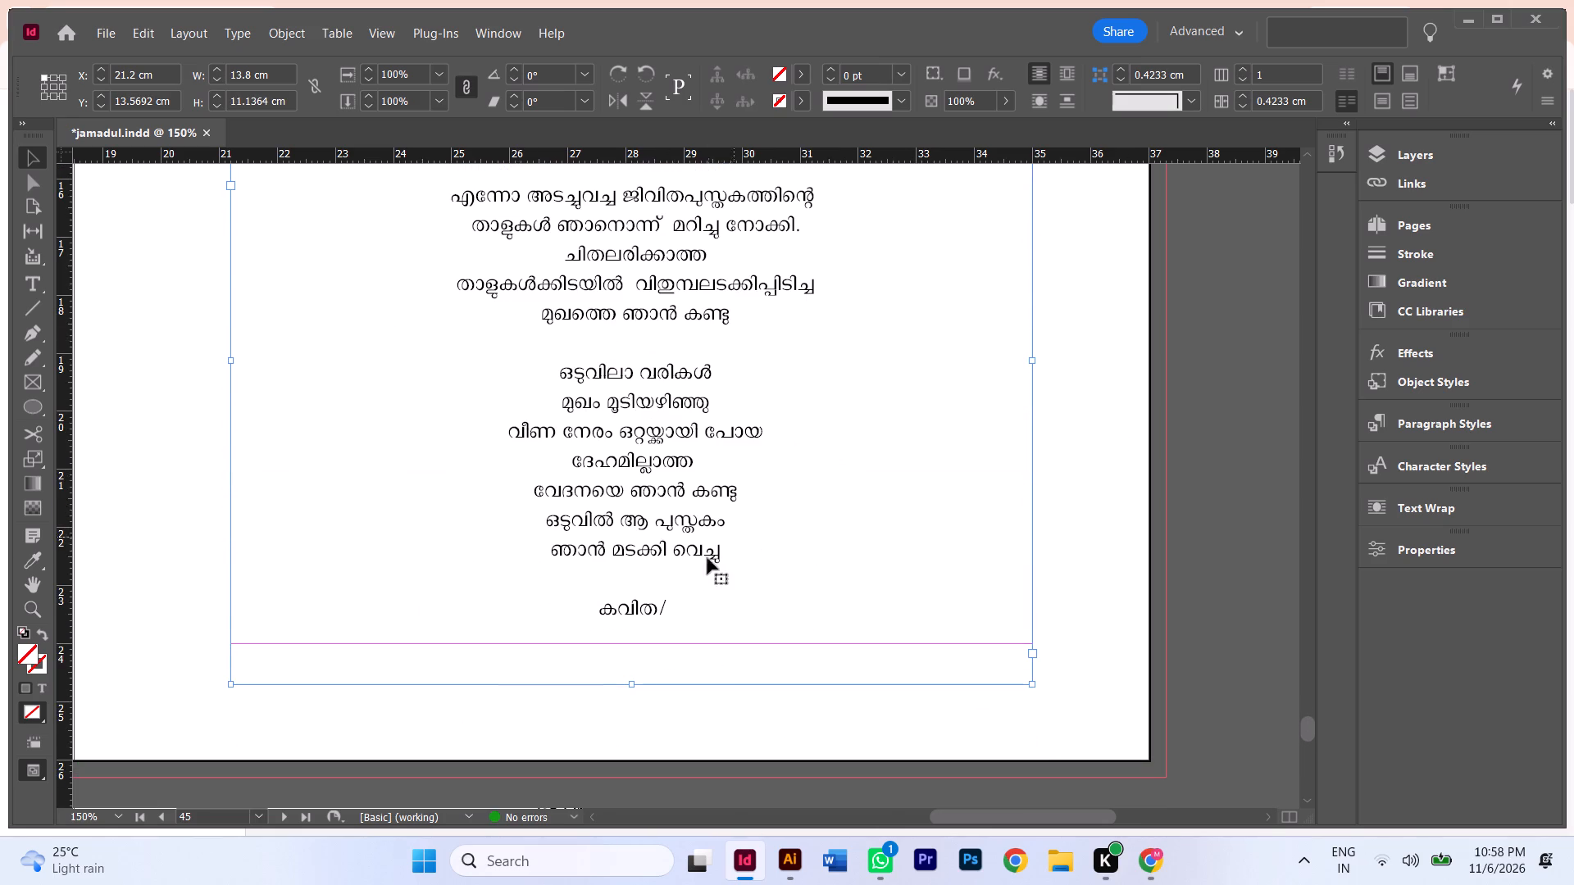
double_click(736, 598)
left_click_drag(717, 612, 532, 605)
left_click_drag(550, 602, 641, 619)
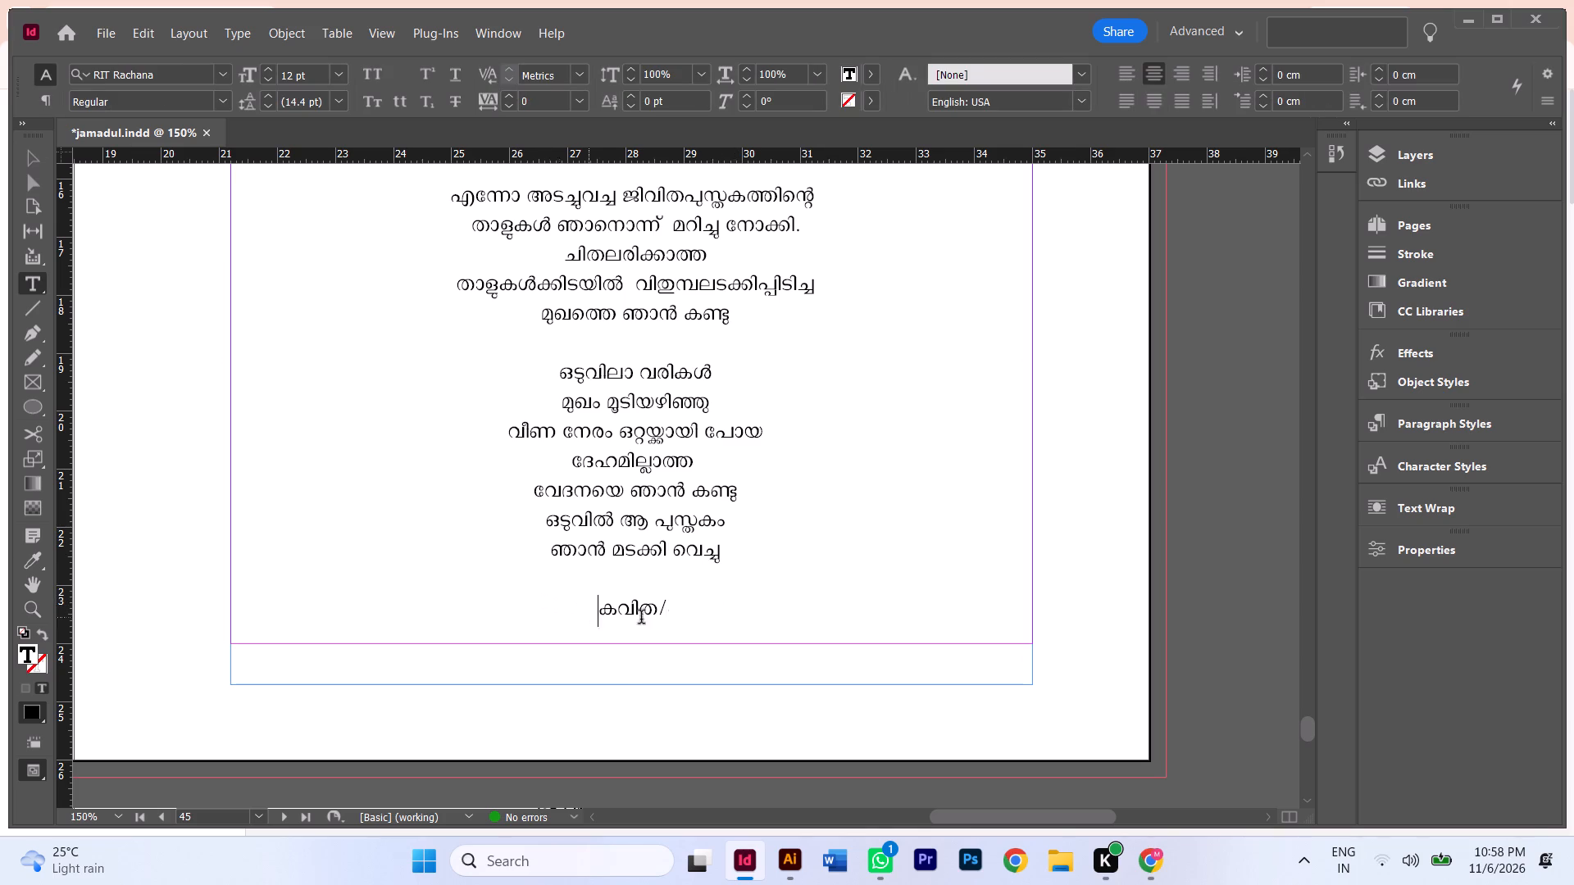
left_click_drag(641, 619, 763, 619)
key("BackSpace")
key("BackSpace")
Shorten the ജീവിത പുസ്തകം body frame to the page's bottom margin, at a height of 8.42 cm.
left_click(35, 149)
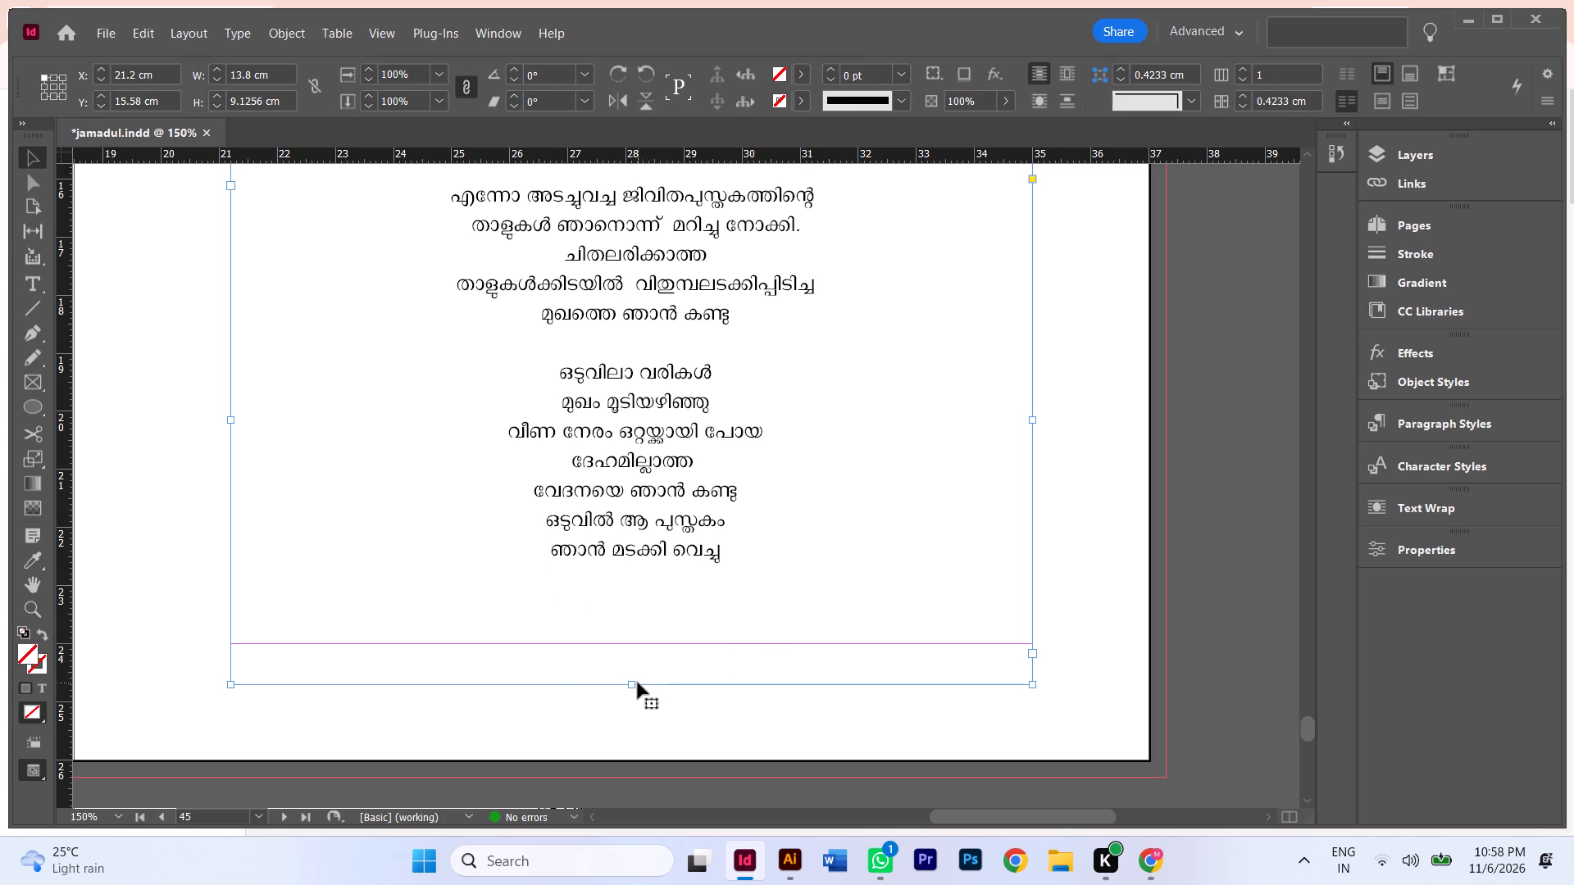
left_click_drag(633, 684, 638, 642)
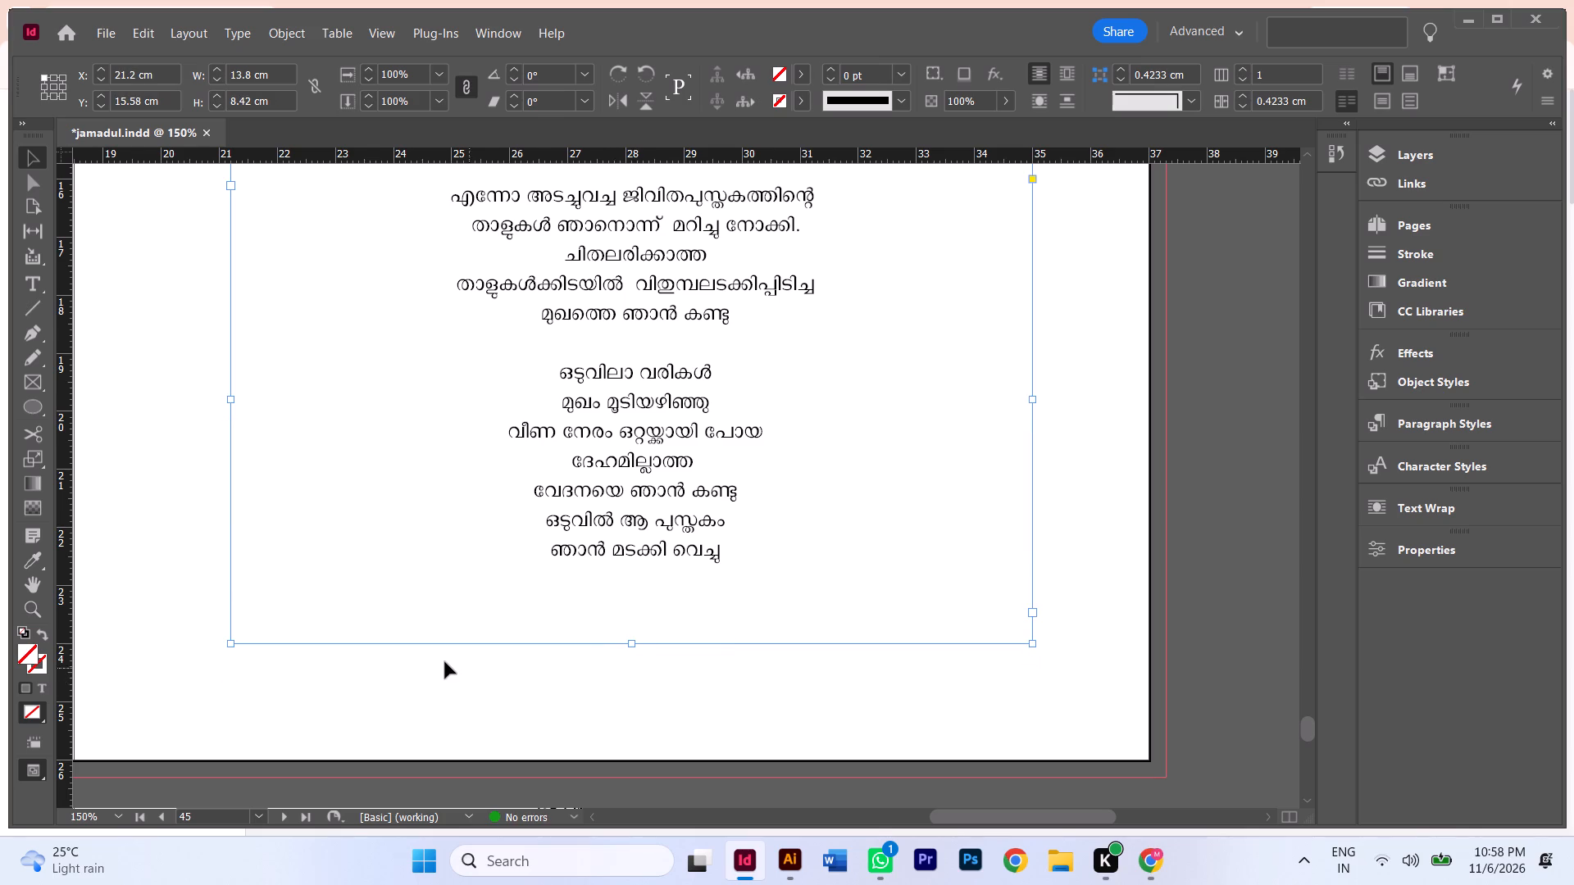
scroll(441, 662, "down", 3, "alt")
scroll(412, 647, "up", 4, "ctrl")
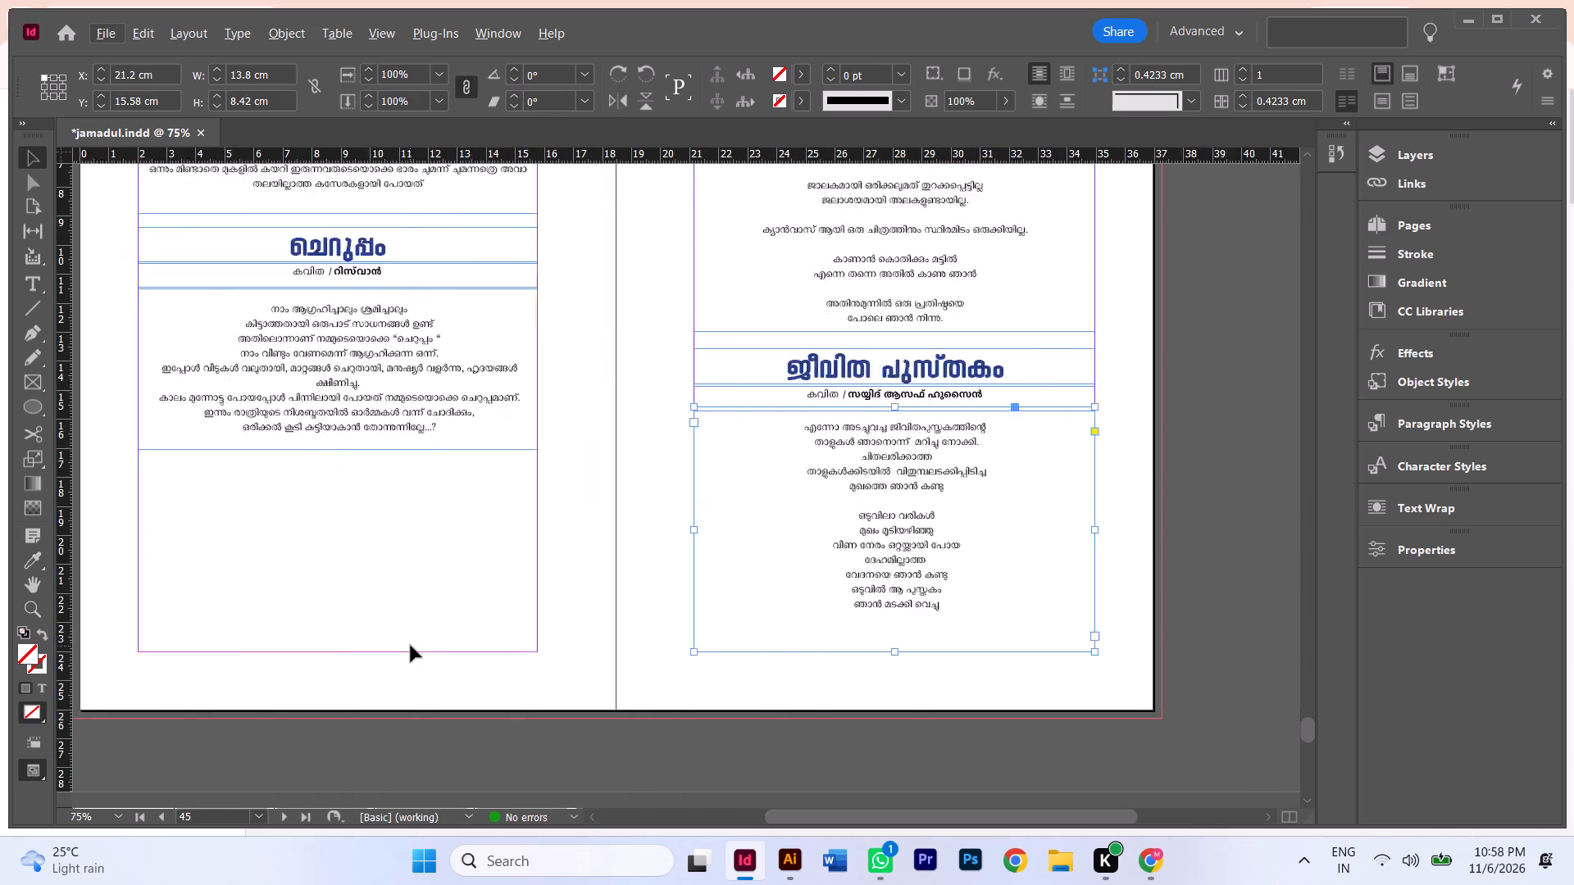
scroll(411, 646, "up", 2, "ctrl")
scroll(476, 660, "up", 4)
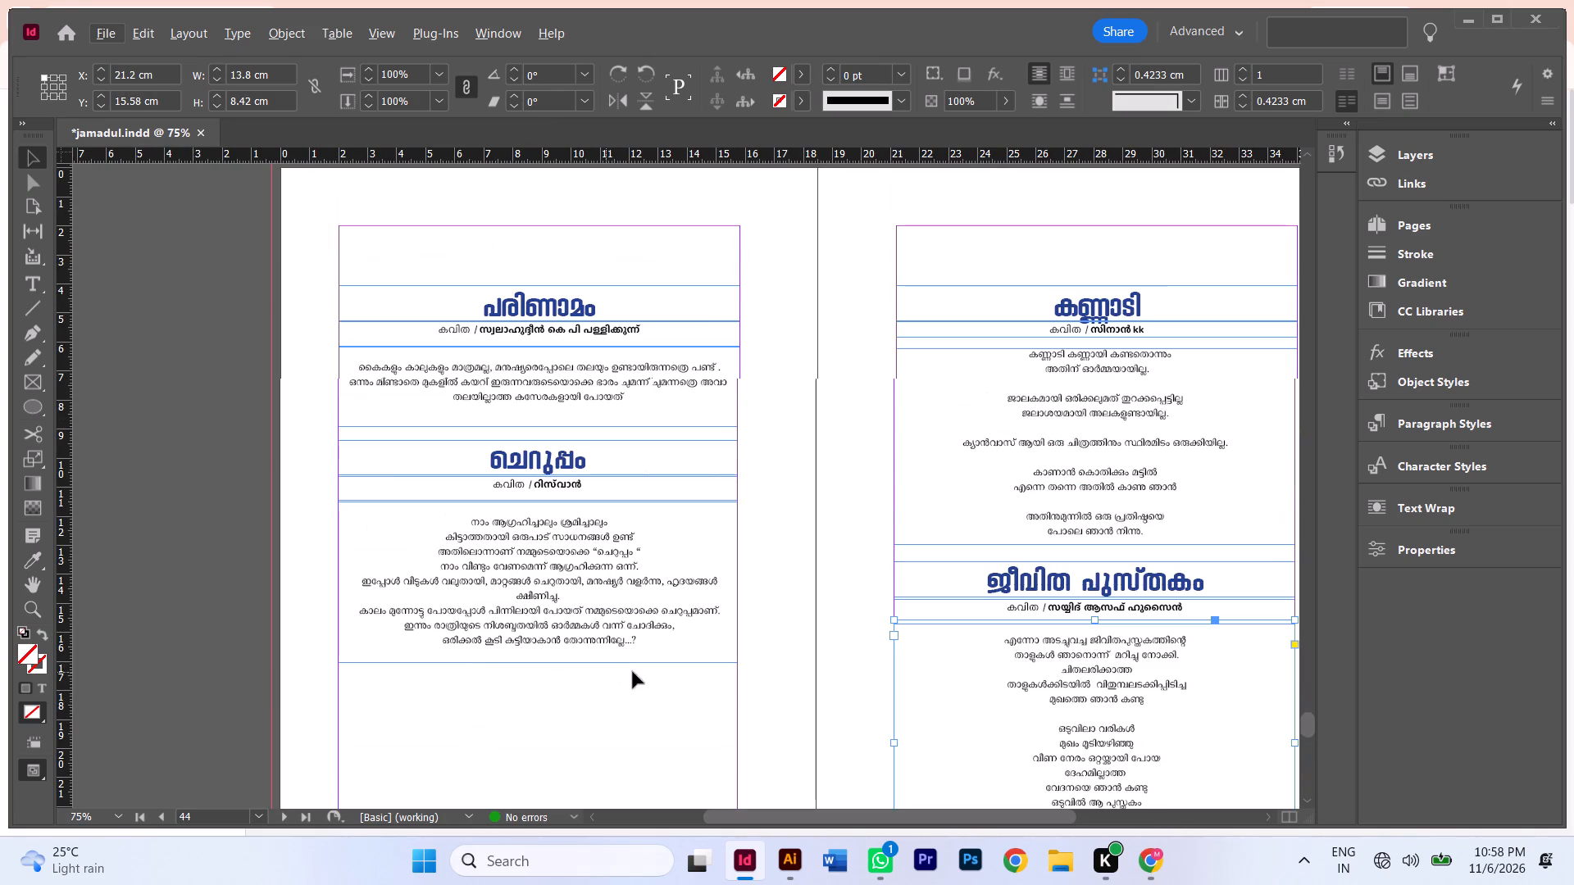
Delete the blank line at the start of the ചെറുപ്പം poem body.
left_click(835, 506)
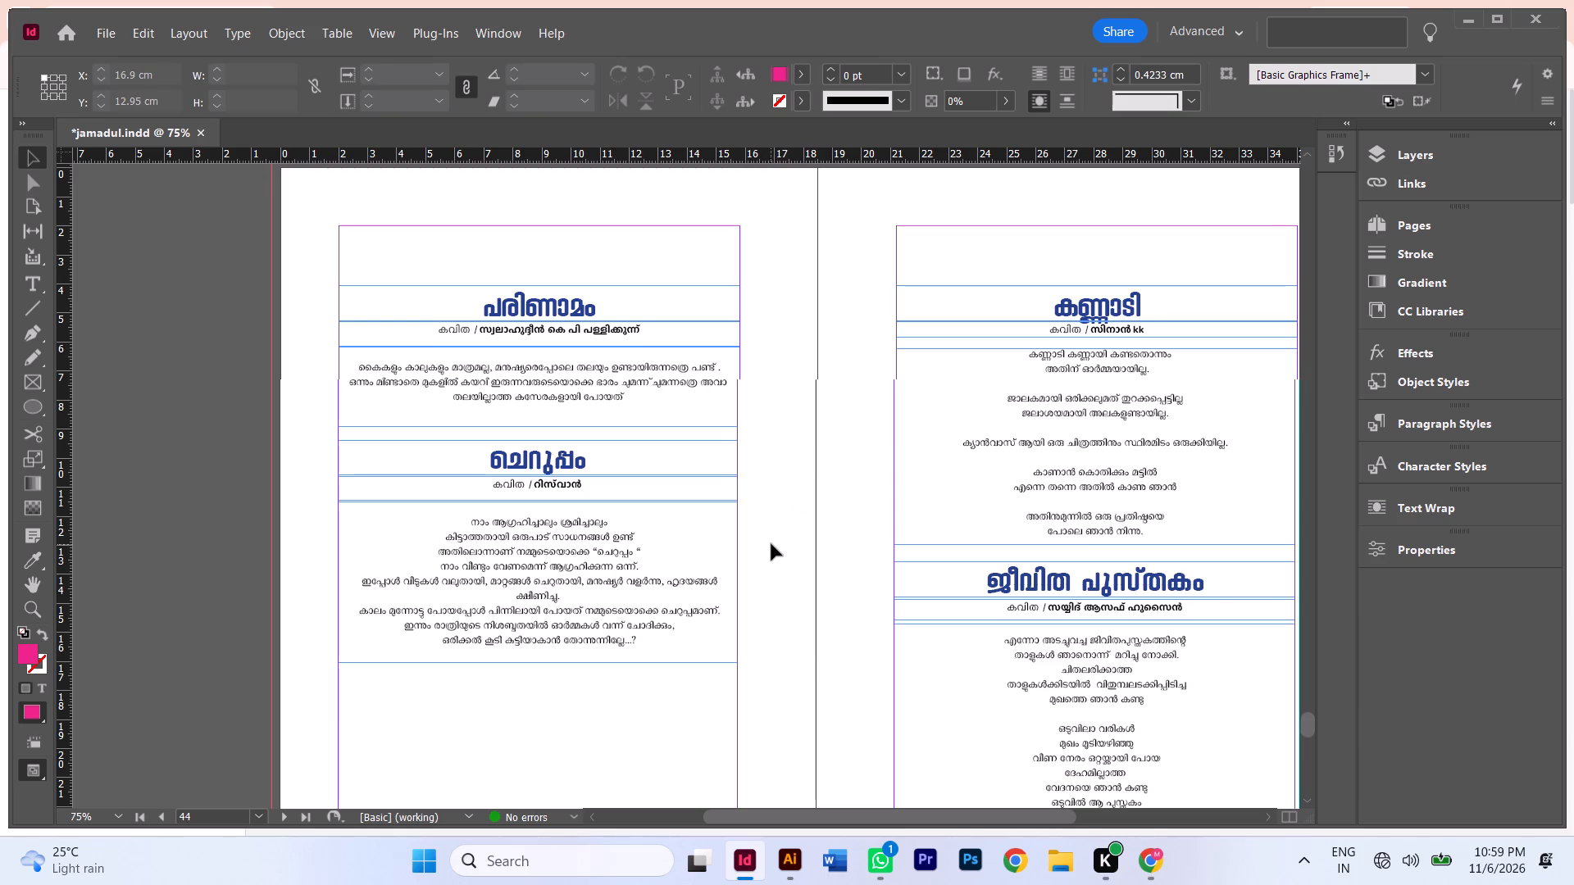
double_click(507, 509)
key("BackSpace")
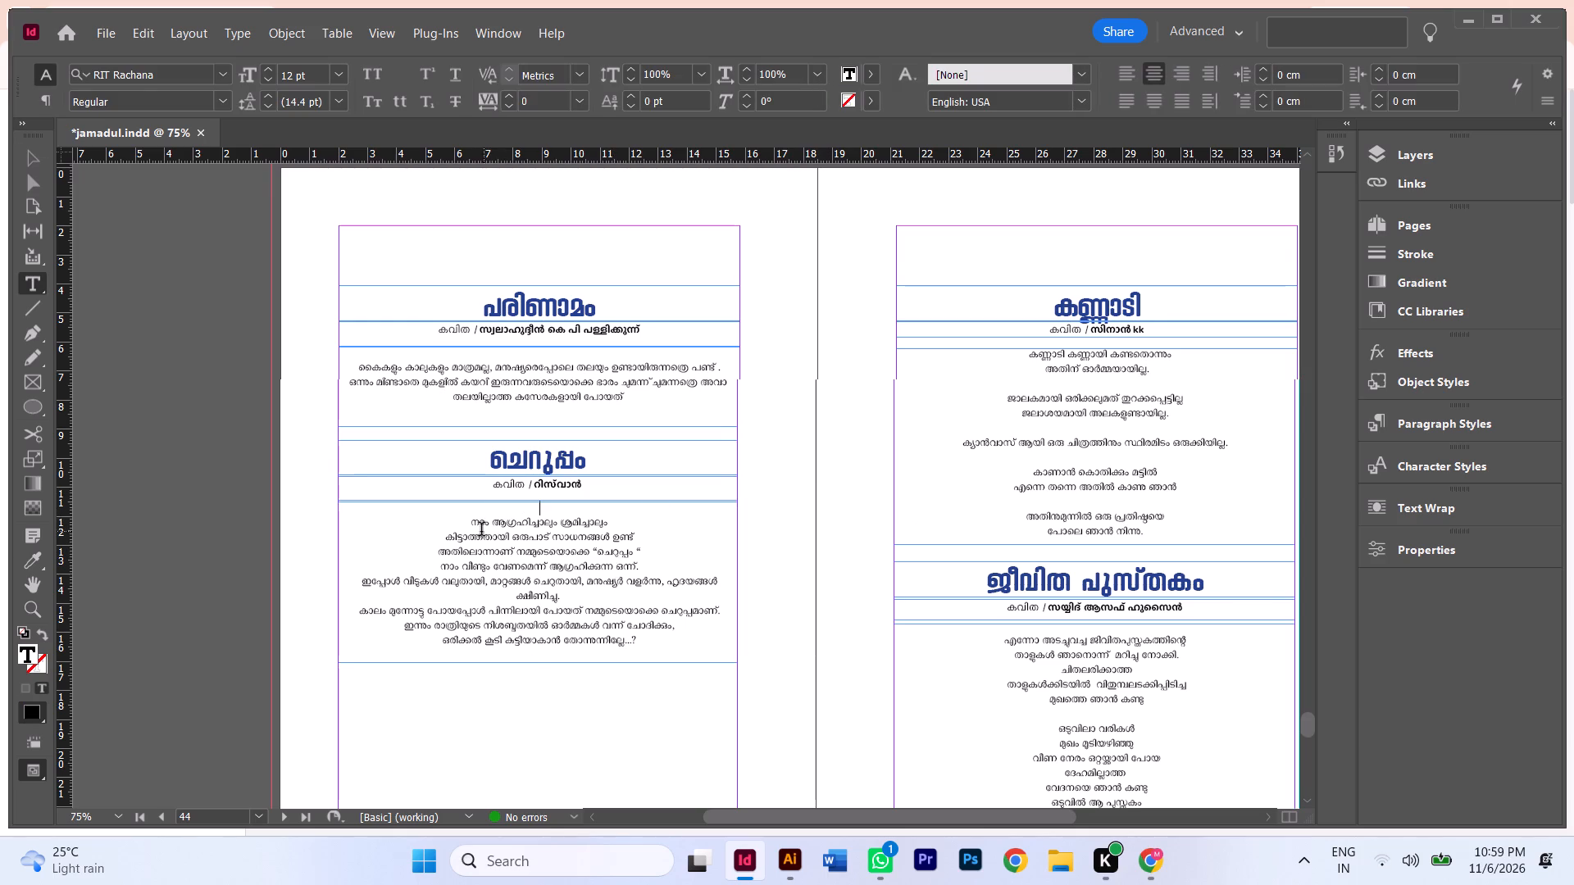
left_click(463, 524)
key("BackSpace")
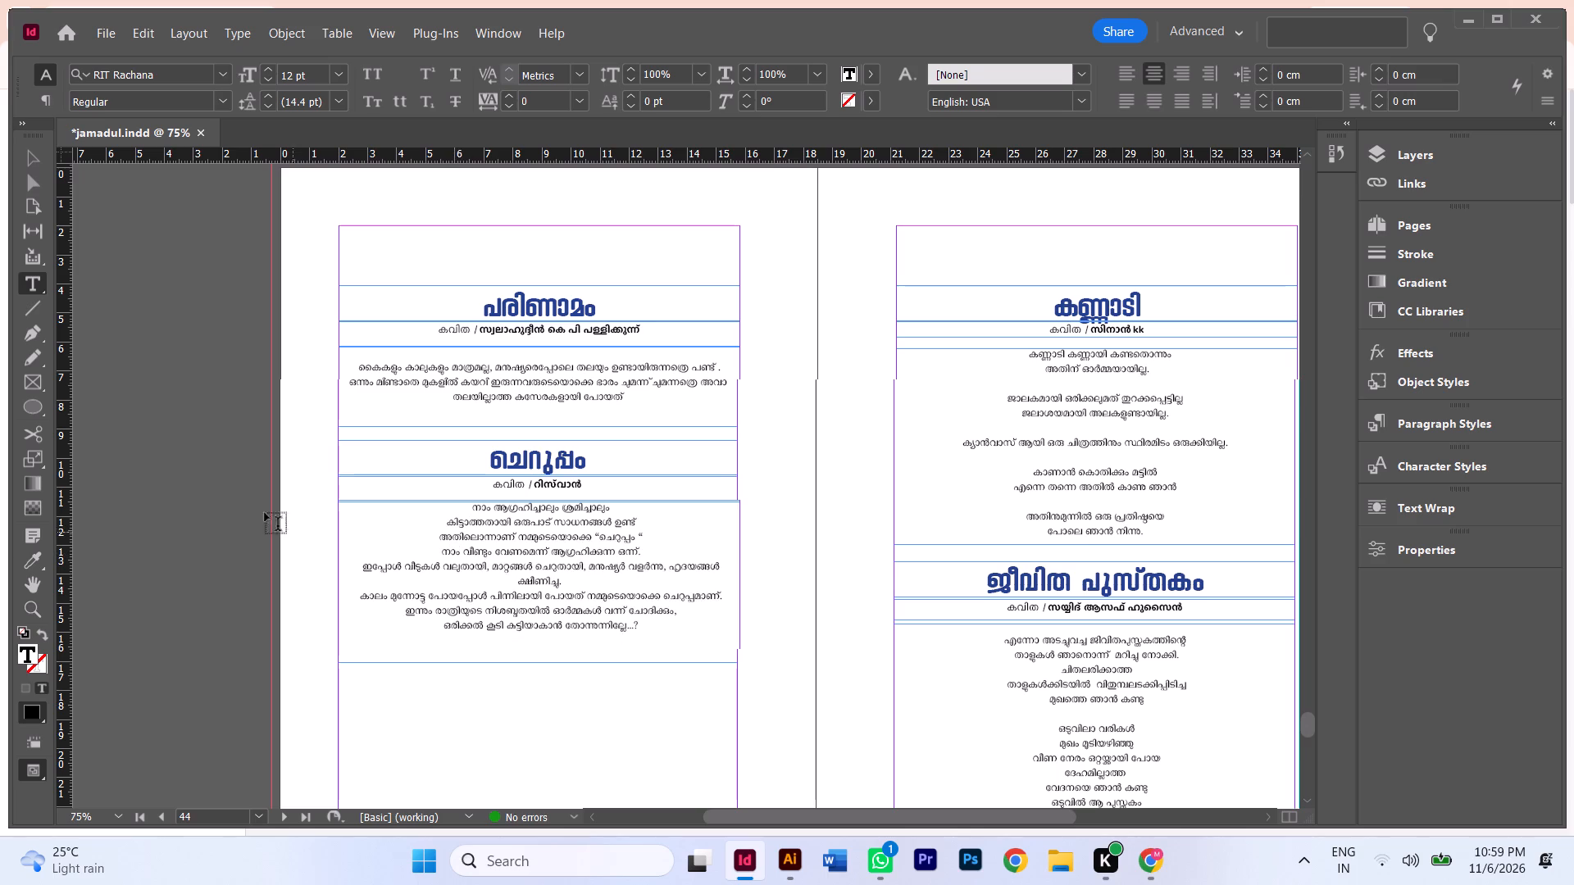
Shorten the ചെറുപ്പം body frame from the bottom to fit its text, at a height of about 4.71 cm.
left_click(36, 153)
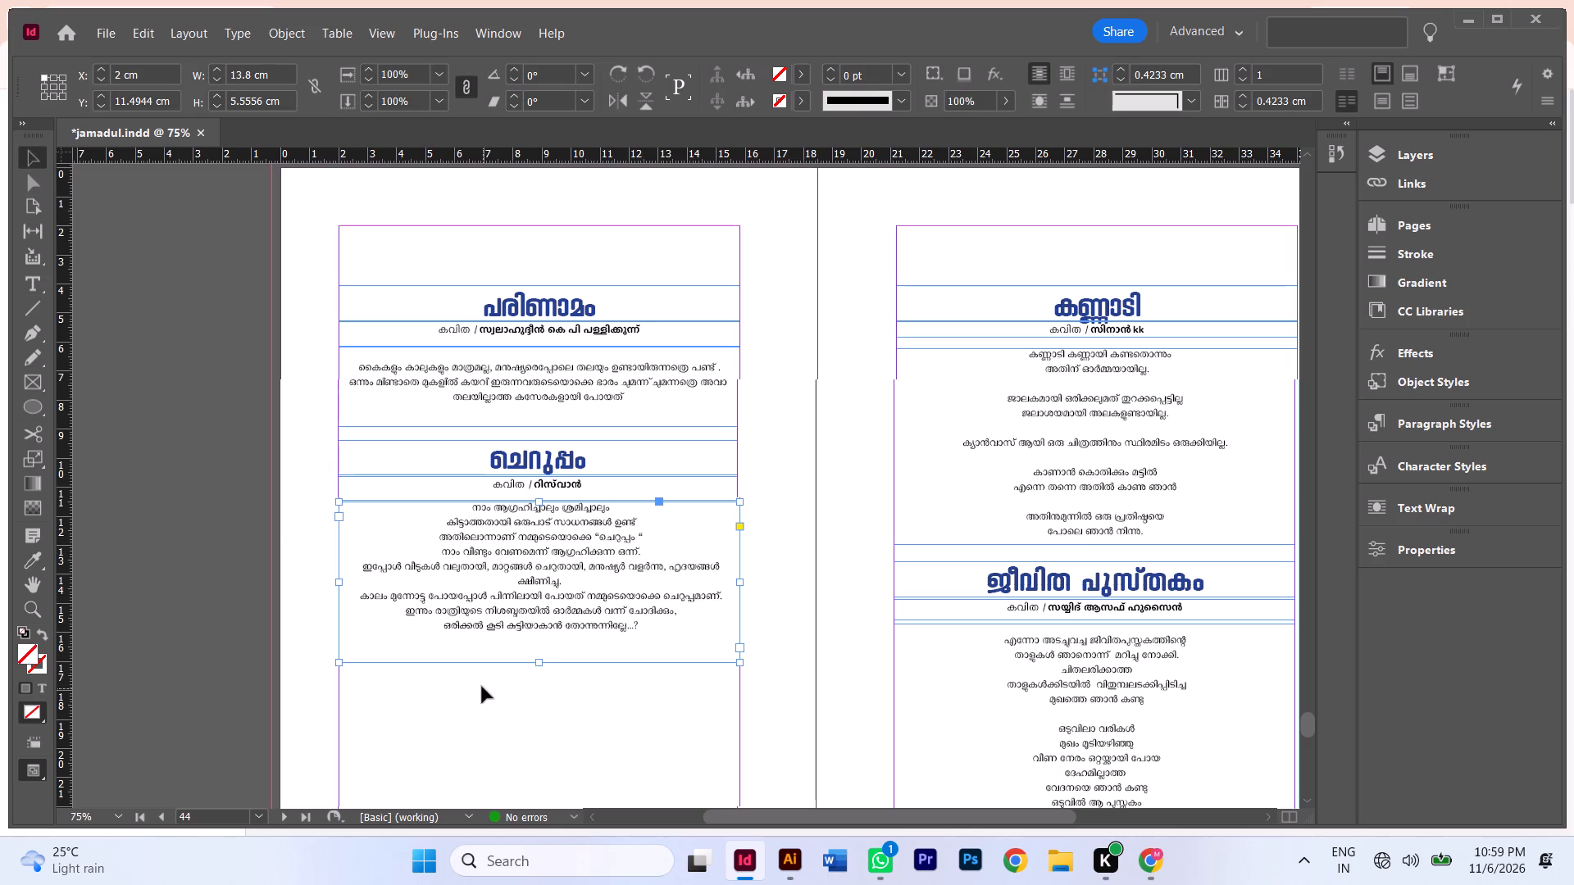
left_click_drag(539, 662, 535, 660)
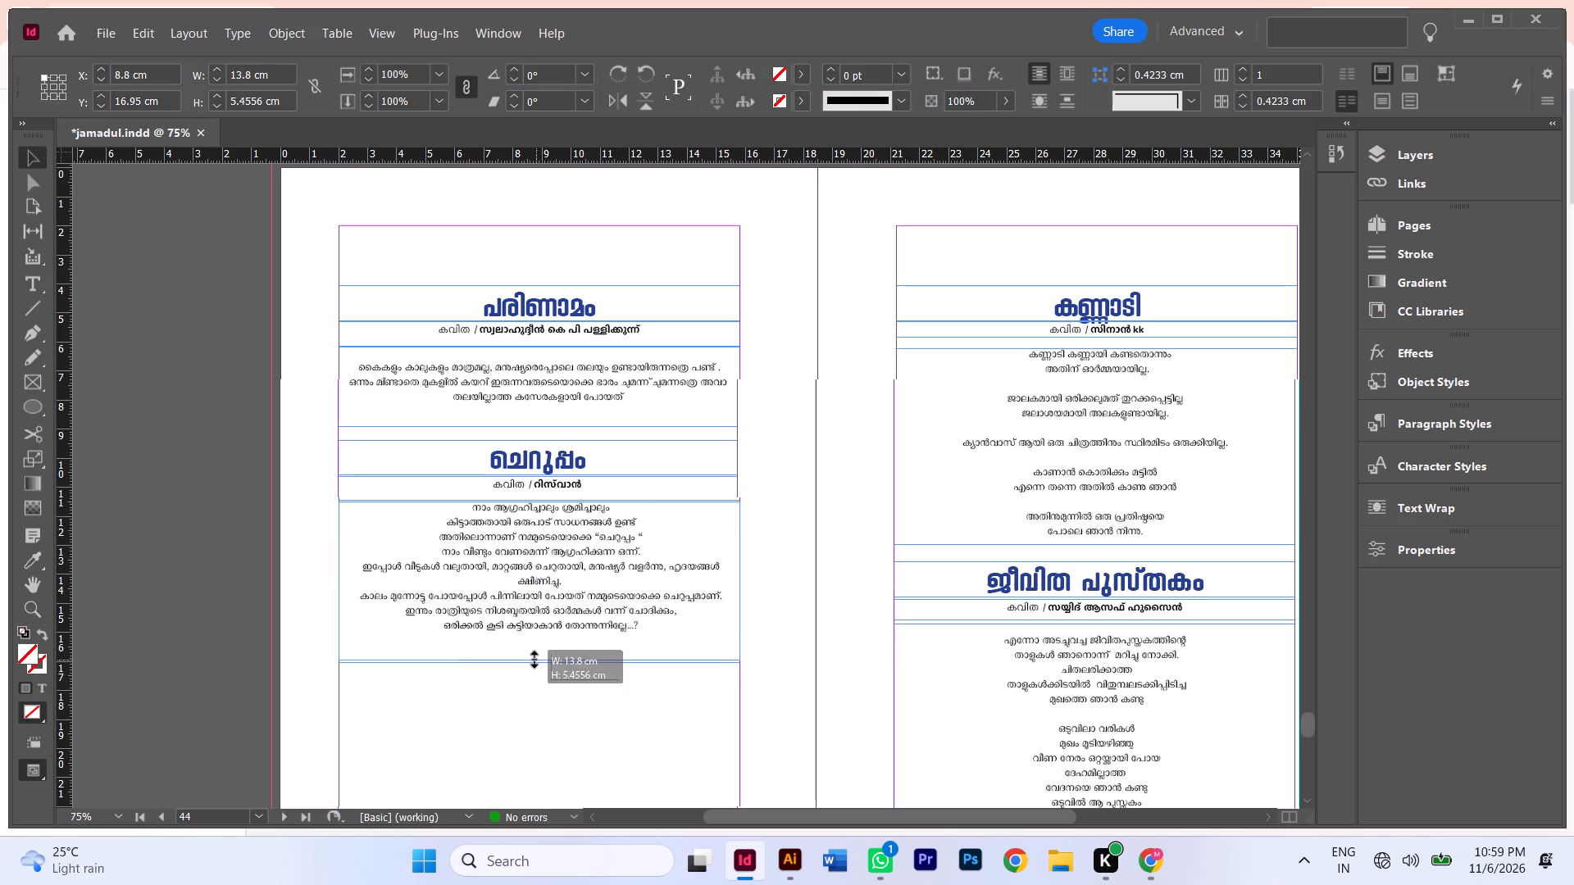
left_click_drag(535, 660, 544, 638)
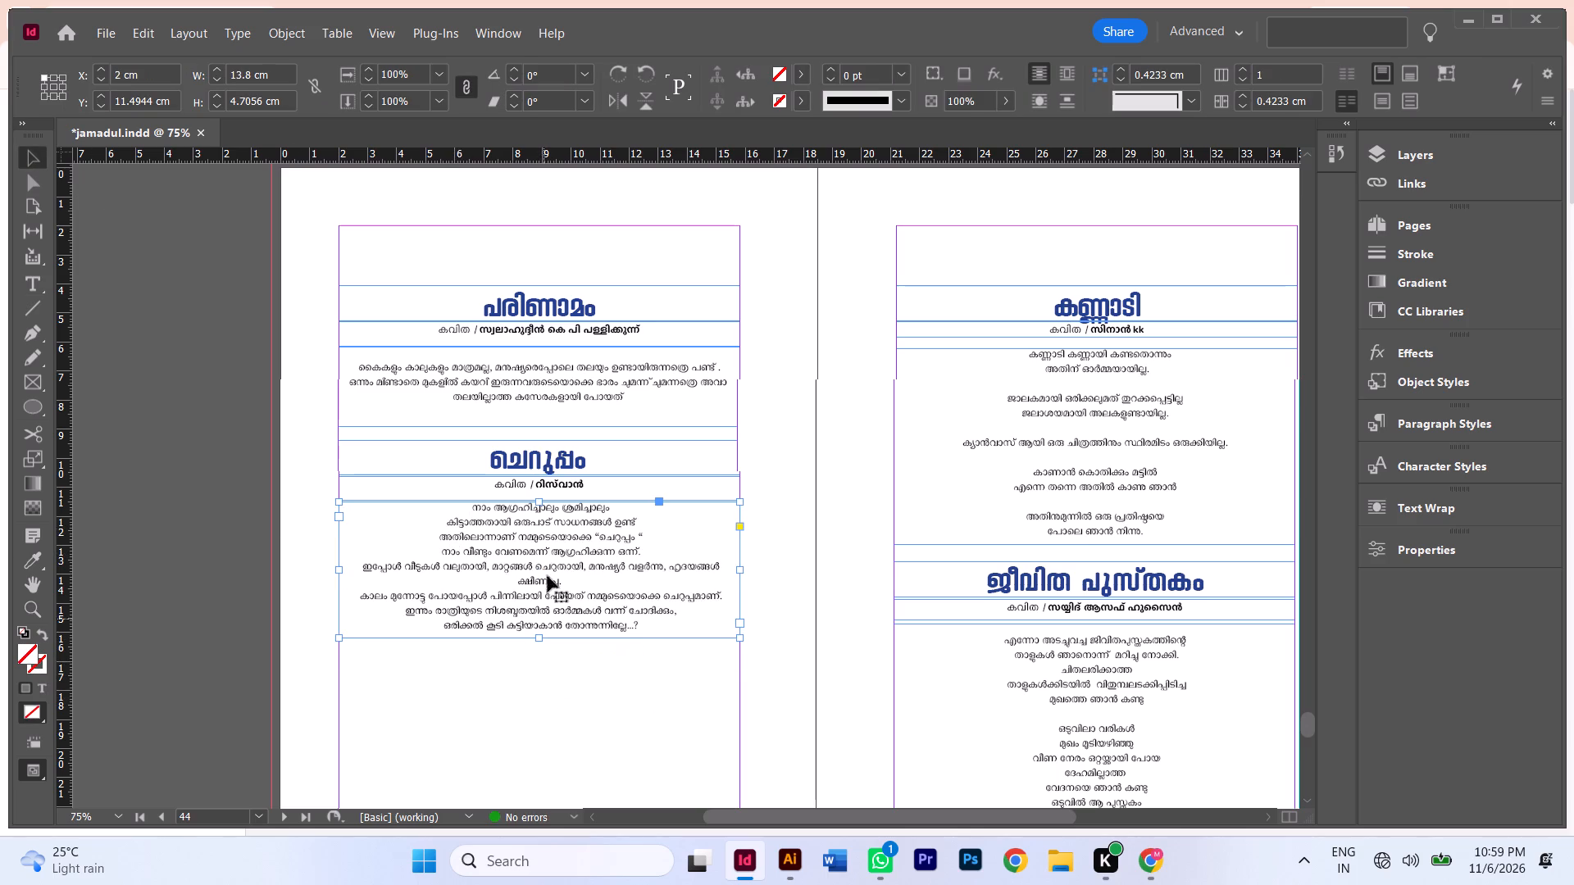
Shorten the പരിണാമം body frame by raising its bottom edge to just below the poem's last line.
double_click(568, 414)
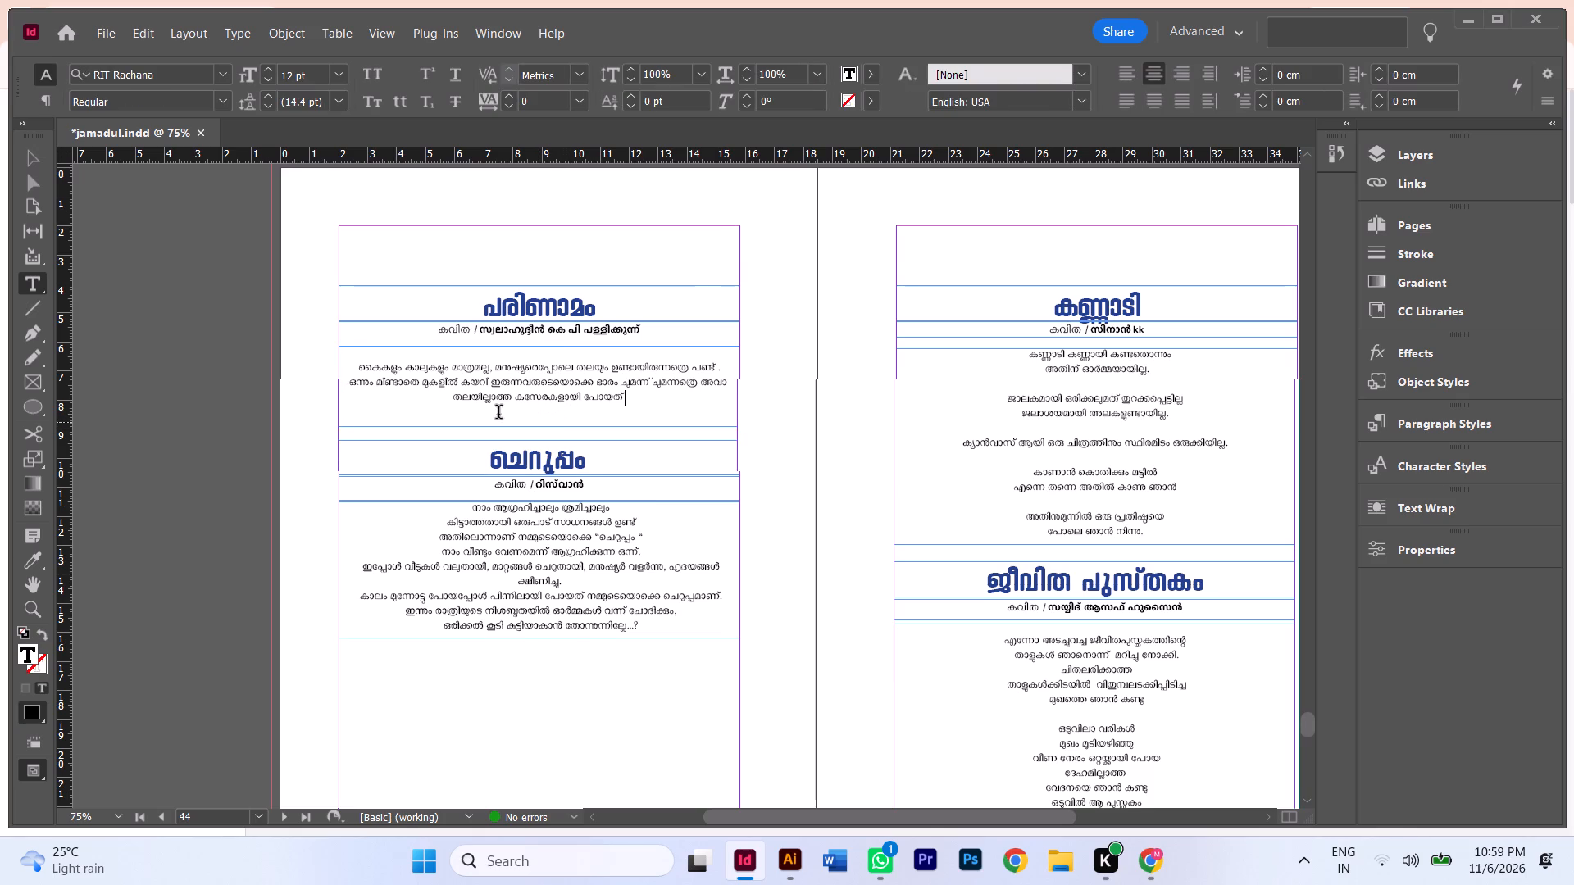
left_click(20, 156)
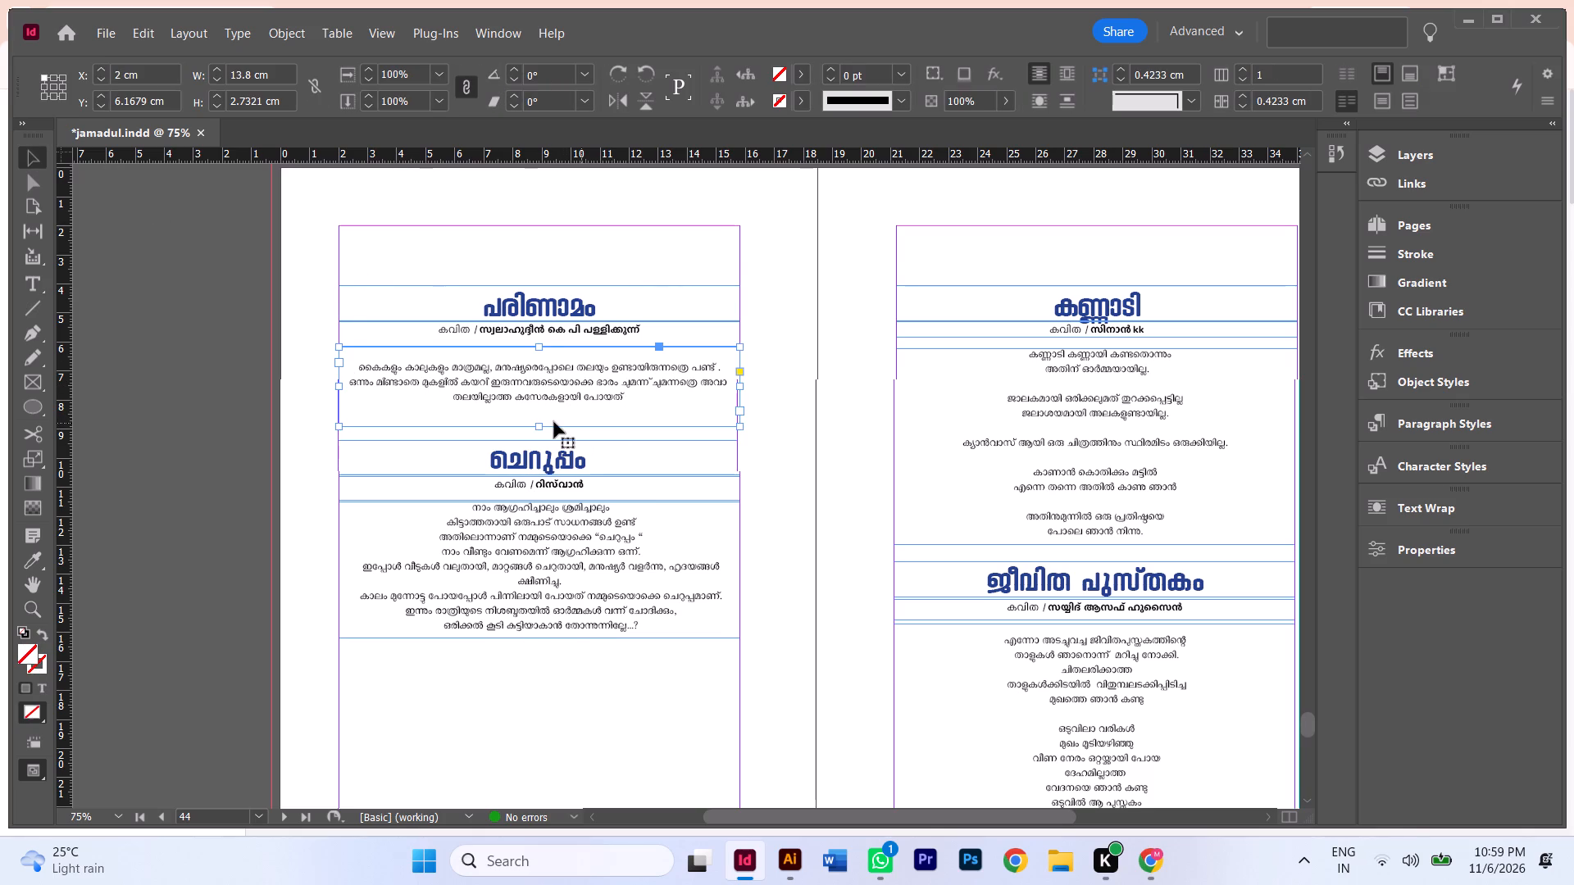
left_click_drag(538, 429, 540, 411)
left_click(794, 497)
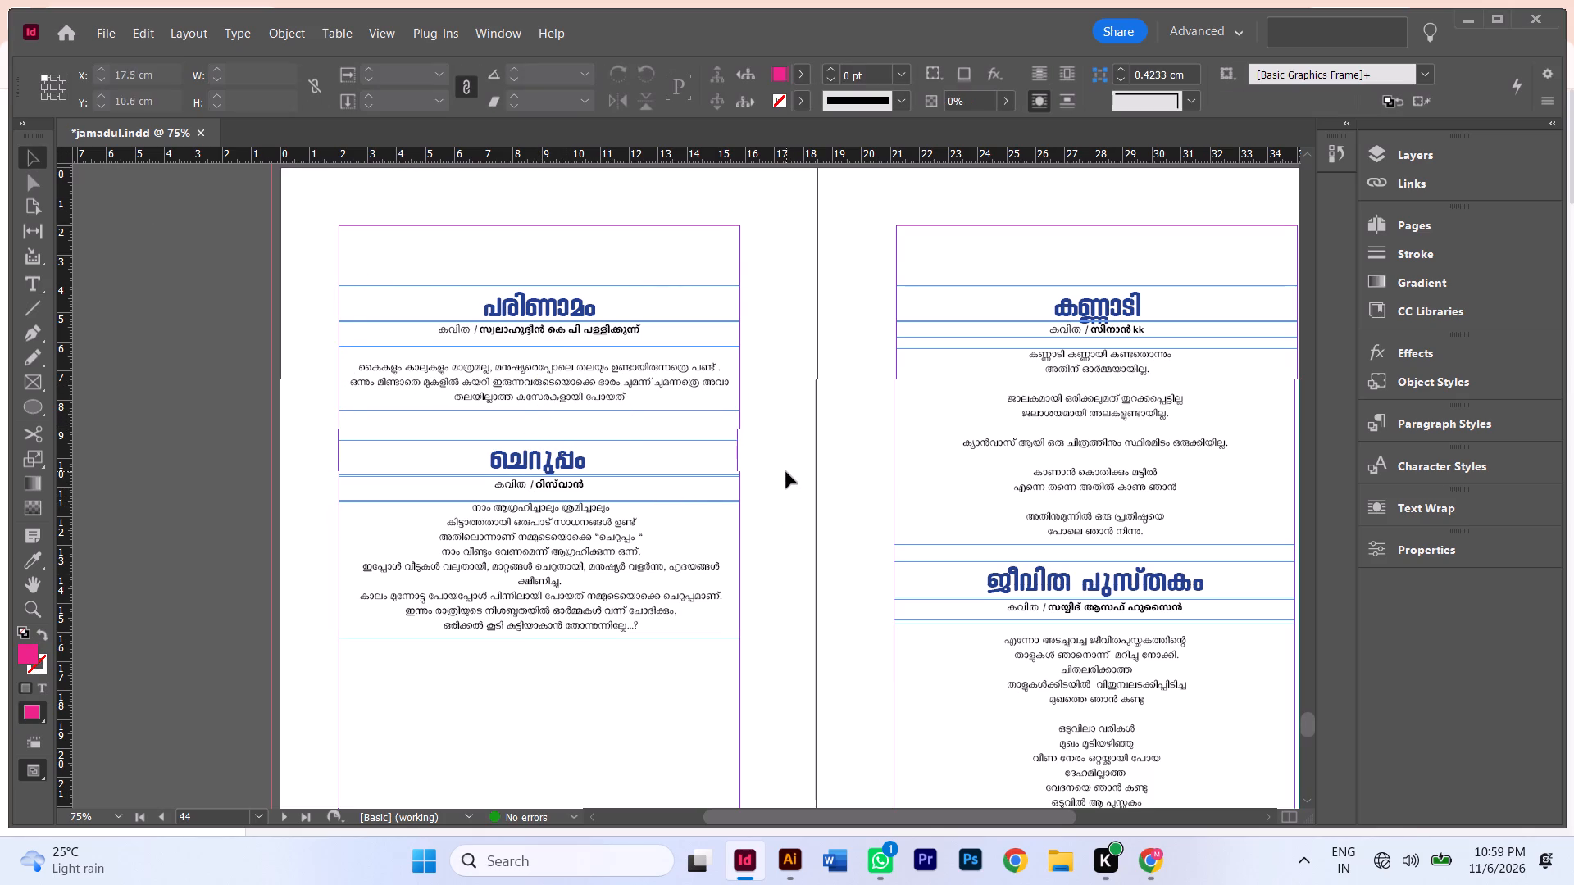
Nudge the ചെറുപ്പം title, byline and body frames up together to a Y position of about 8.96 cm.
left_click_drag(804, 456, 702, 541)
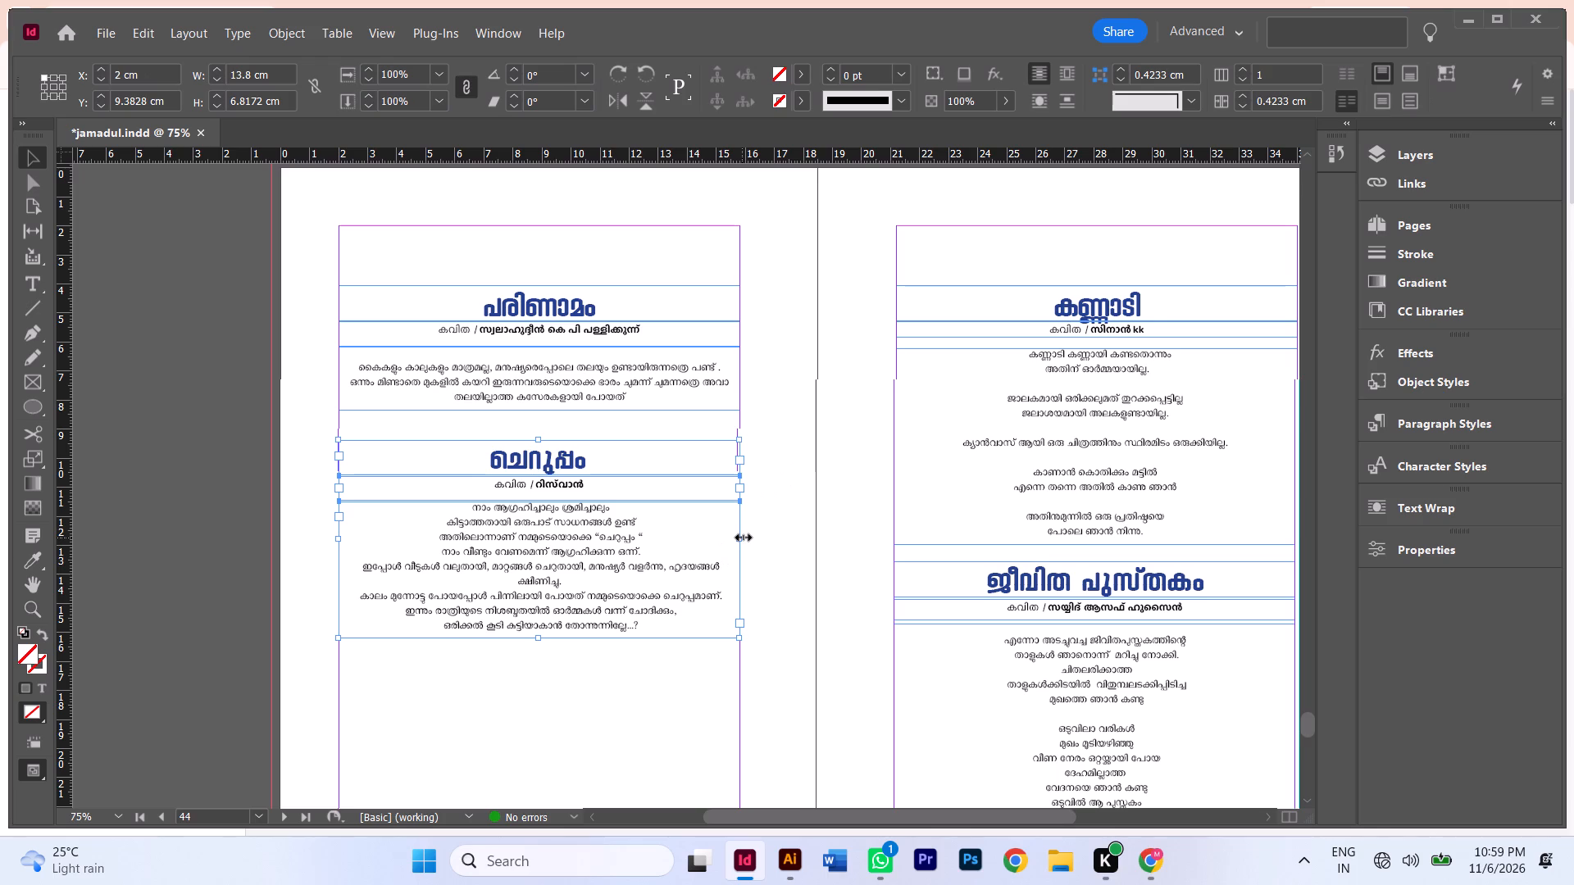
key("Up")
key("Up")
key("Up")
key("Up")
key("Up")
key("Up")
key("Up")
key("Up")
key("Up")
key("Up")
key("Up")
key("Up")
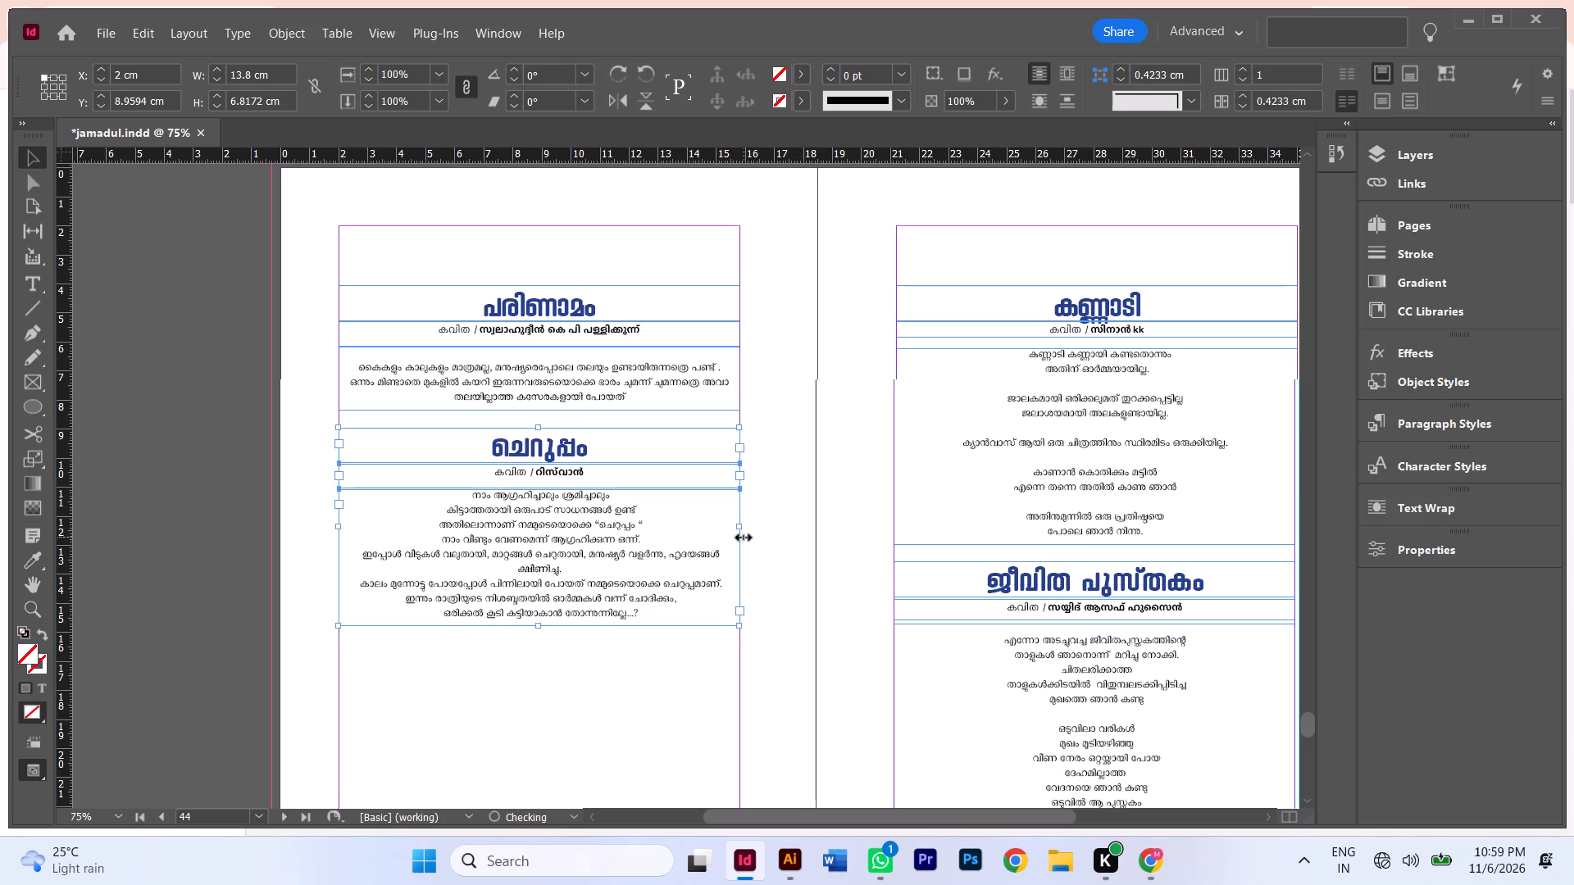
left_click(836, 525)
Fine-tune the vertical position of the ചെറുപ്പം title, byline and body frames together, settling at Y about 9.14 cm.
scroll(836, 525, "down", 2)
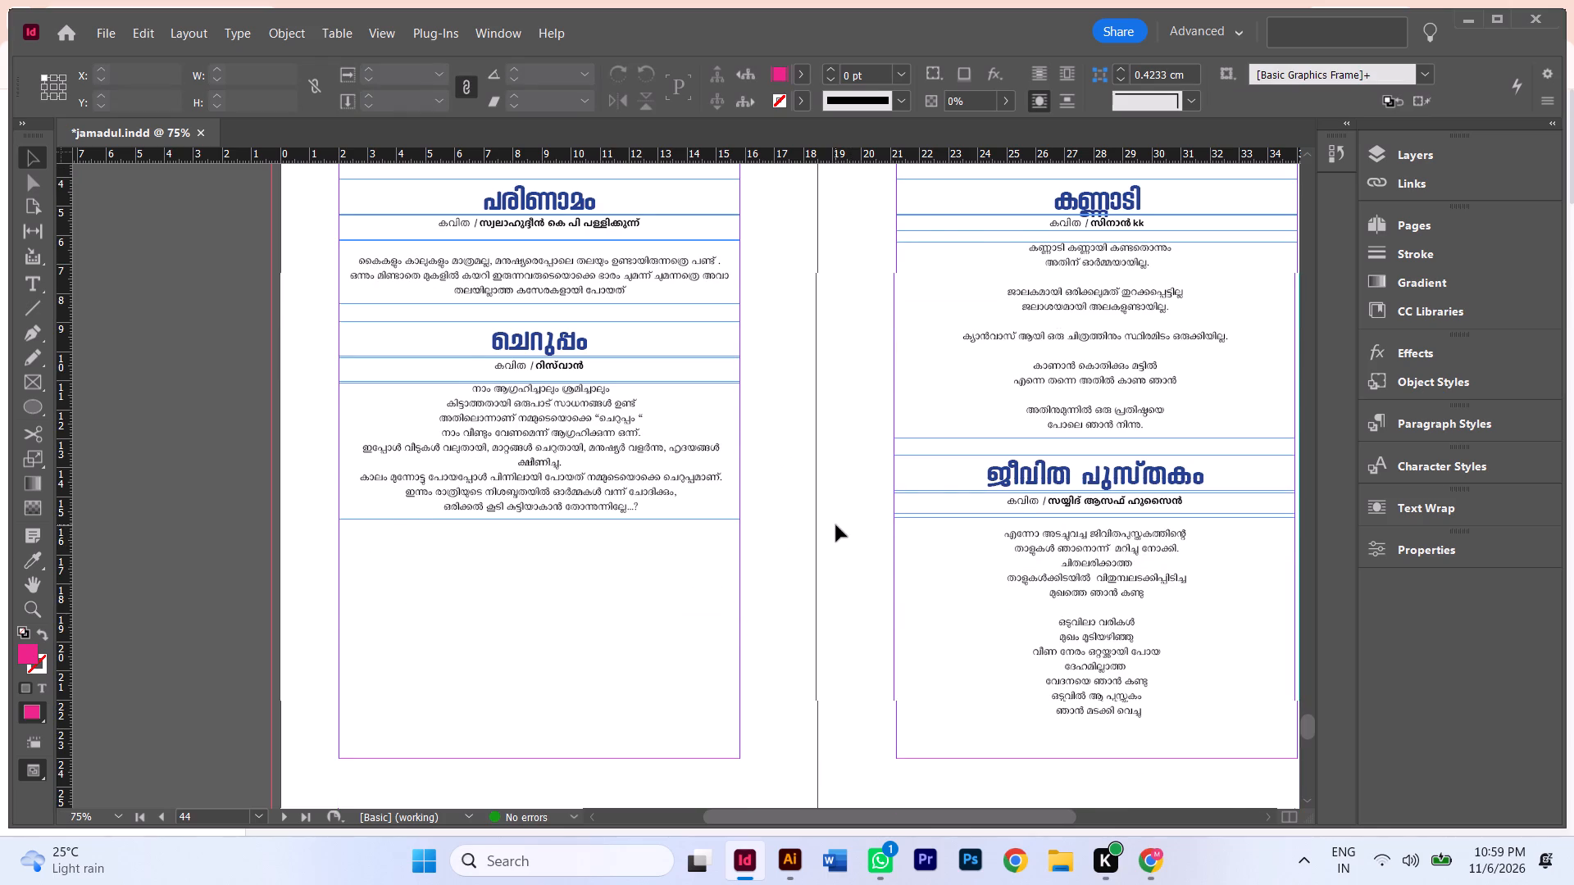
scroll(836, 525, "down", 2, "ctrl")
scroll(735, 610, "up", 3)
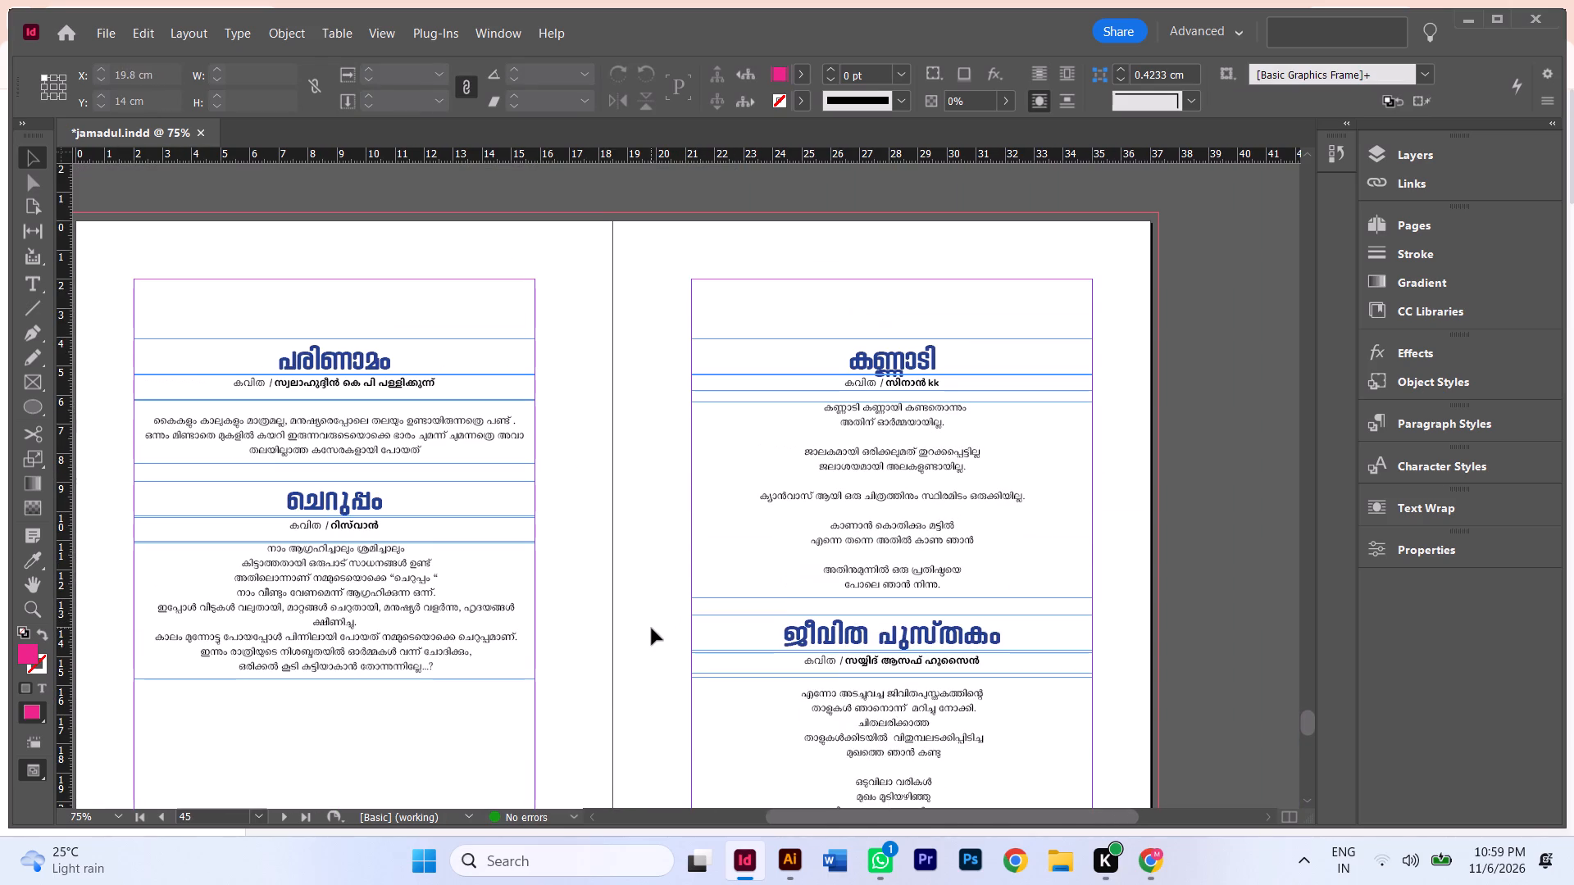
scroll(630, 608, "down", 3)
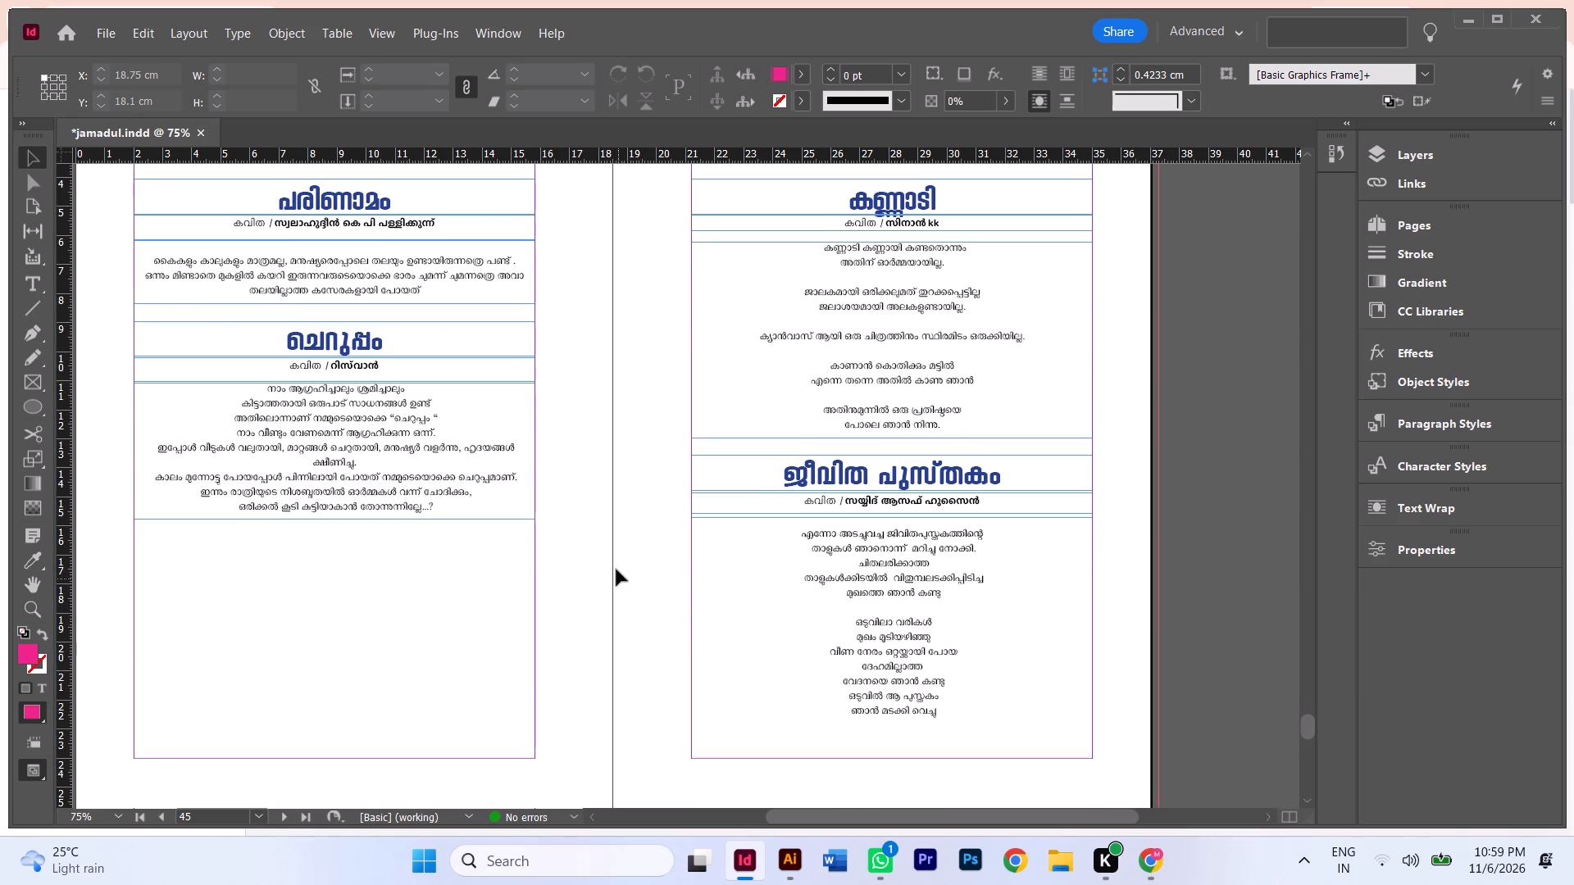
left_click_drag(594, 329, 454, 398)
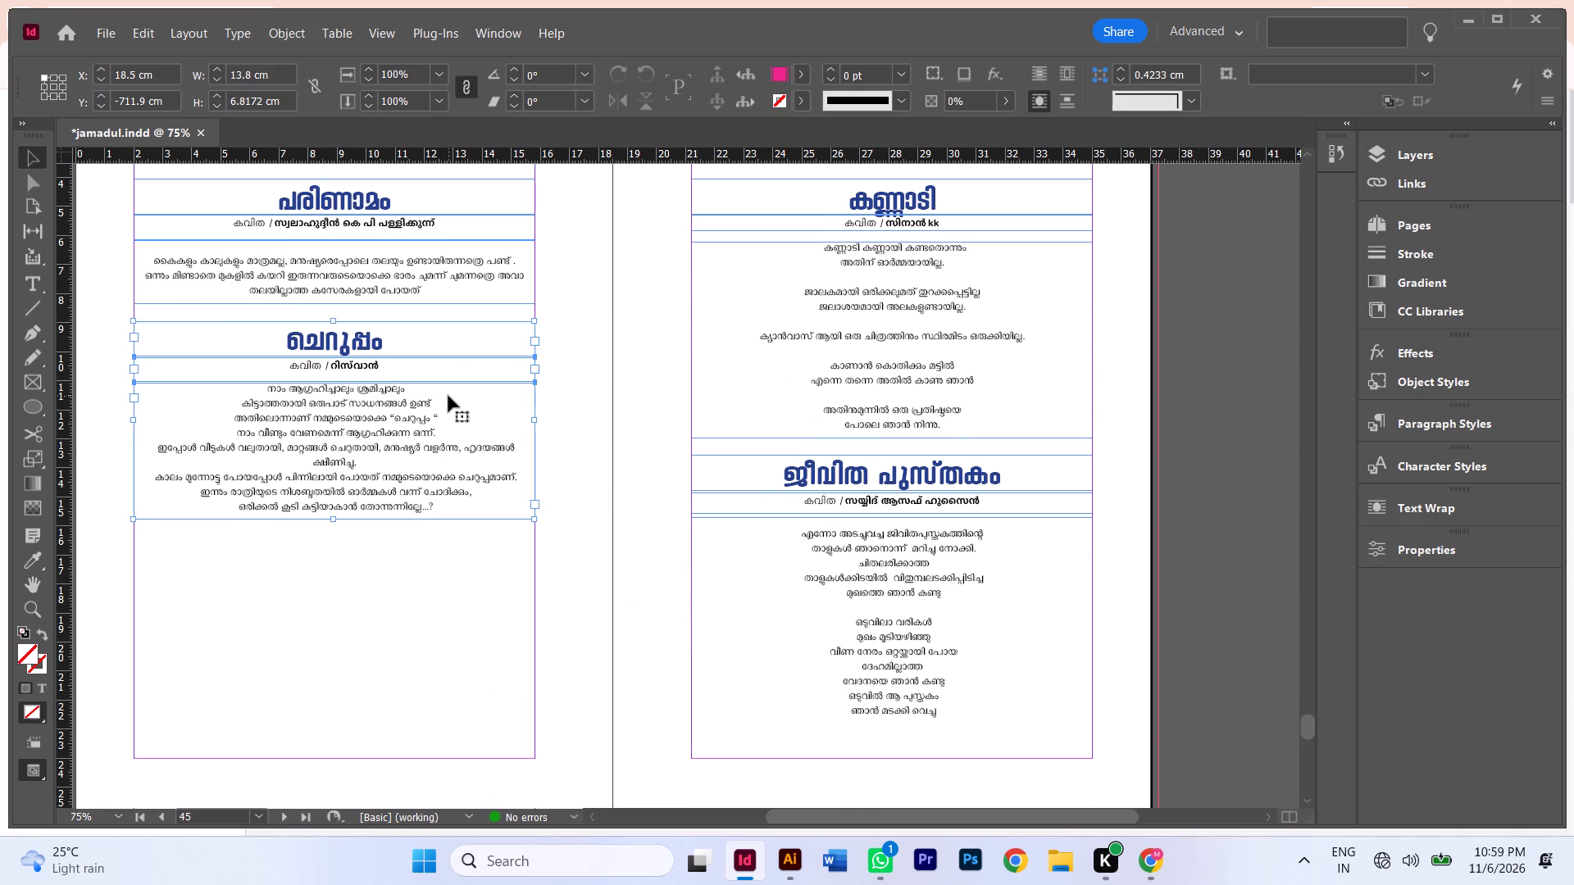
key("Down")
key("Down")
key("Down")
key("Down")
key("Down")
key("Down")
key("Down")
key("Down")
key("Down")
key("Down")
key("Down")
key("Down")
key("Down")
key("Down")
key("Down")
key("Down")
key("Down")
key("Down")
key("Down")
key("Down")
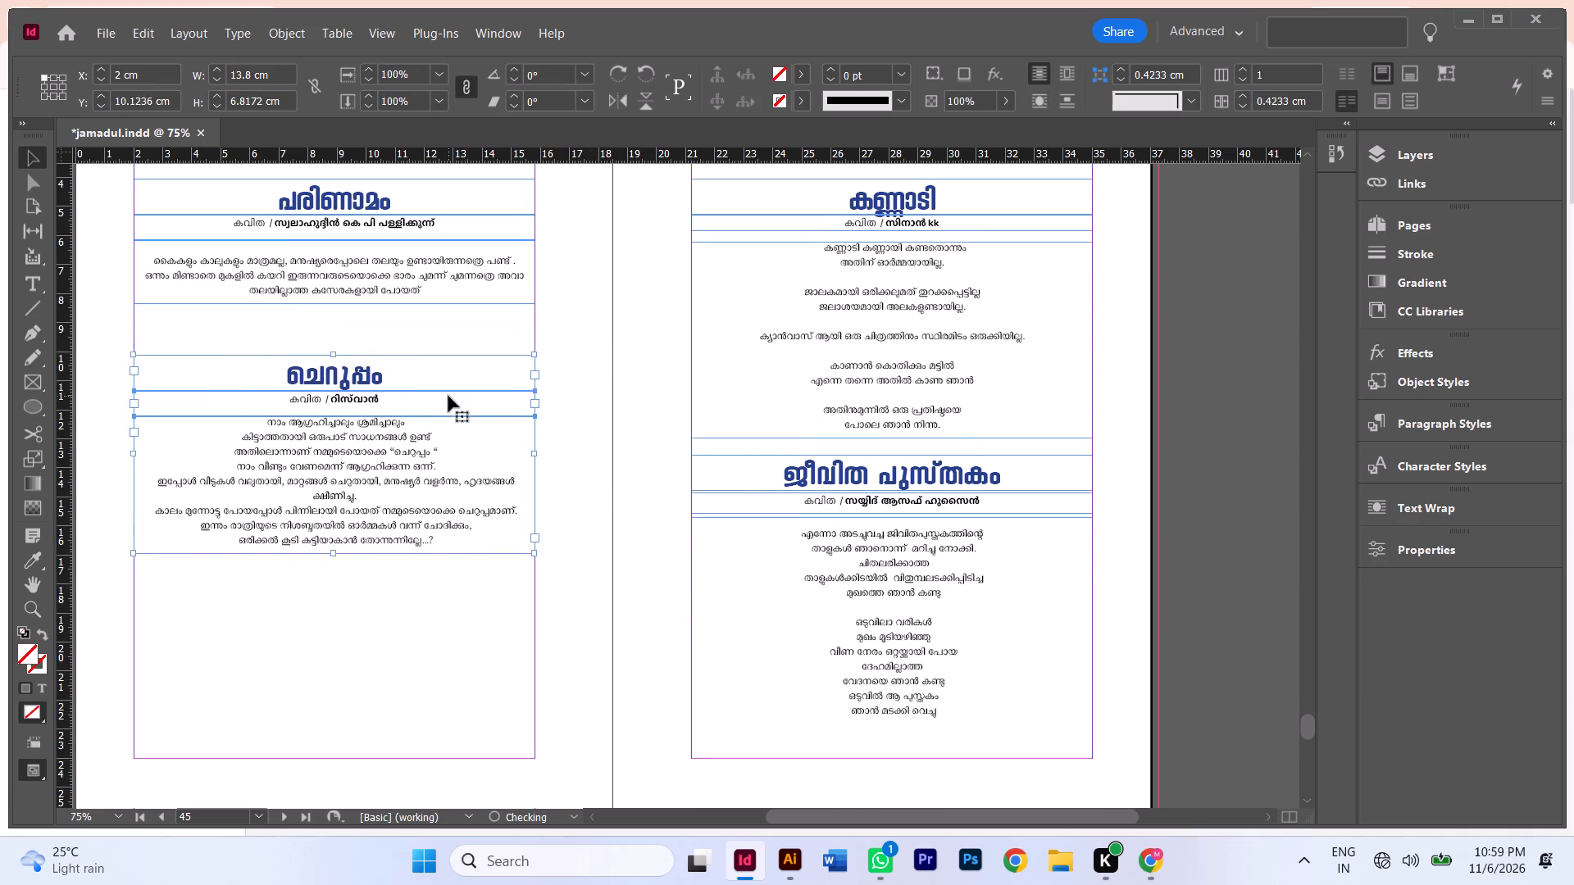
key("Up")
key("Up")
key("Up")
key("Up")
key("Up")
key("Up")
key("Up")
key("Up")
key("Up")
key("Up")
key("Up")
key("Up")
key("Up")
key("Up")
key("Up")
key("Up")
key("Up")
key("Up")
key("Up")
key("Up")
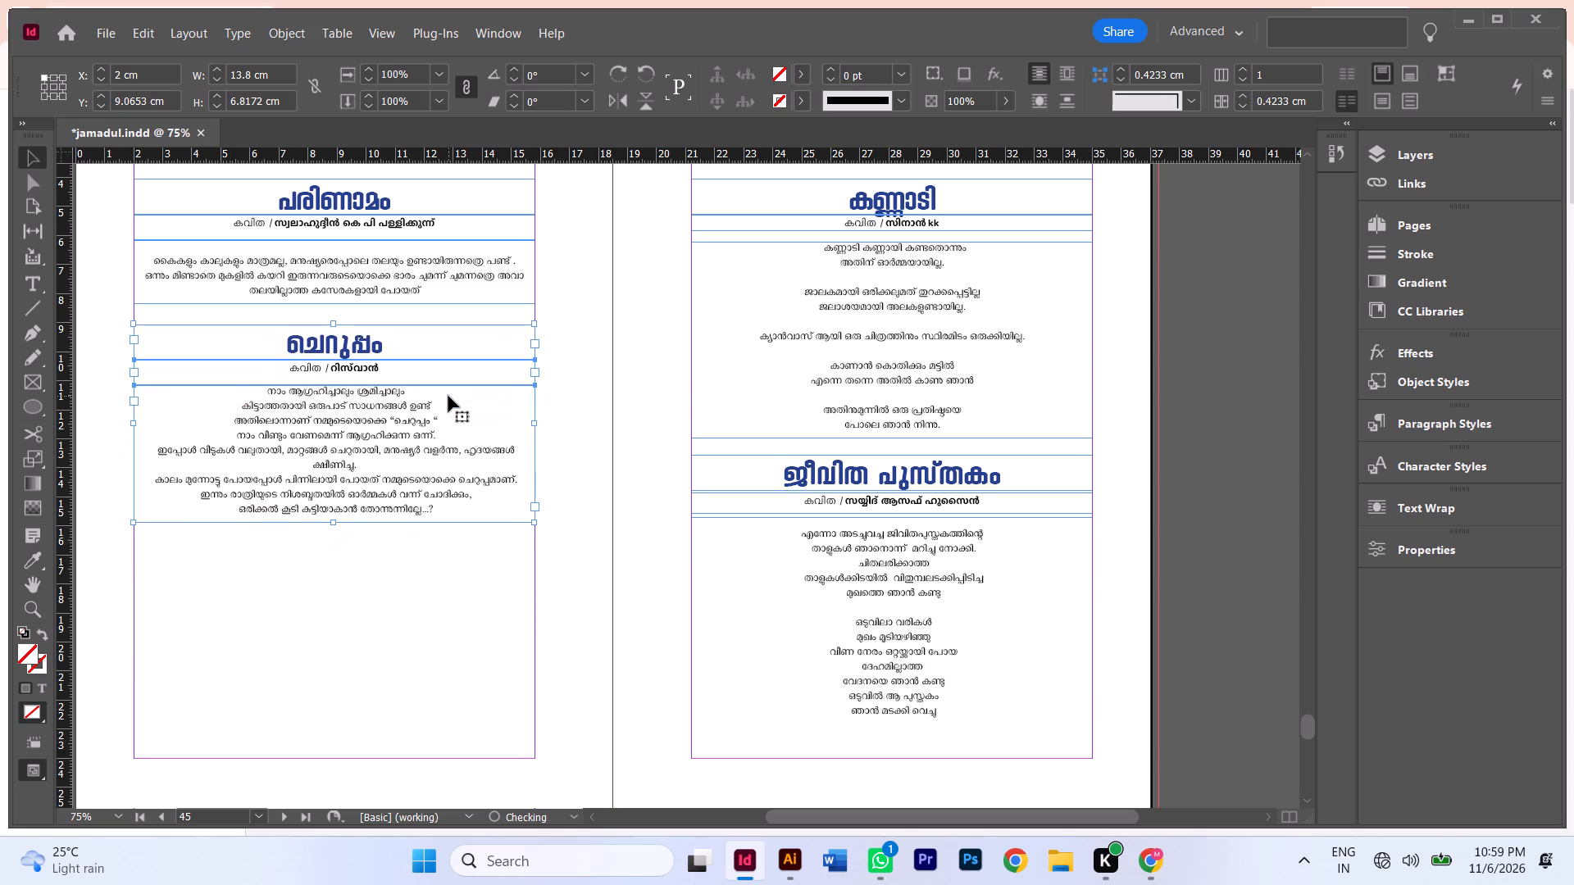
key("Down")
key("Down")
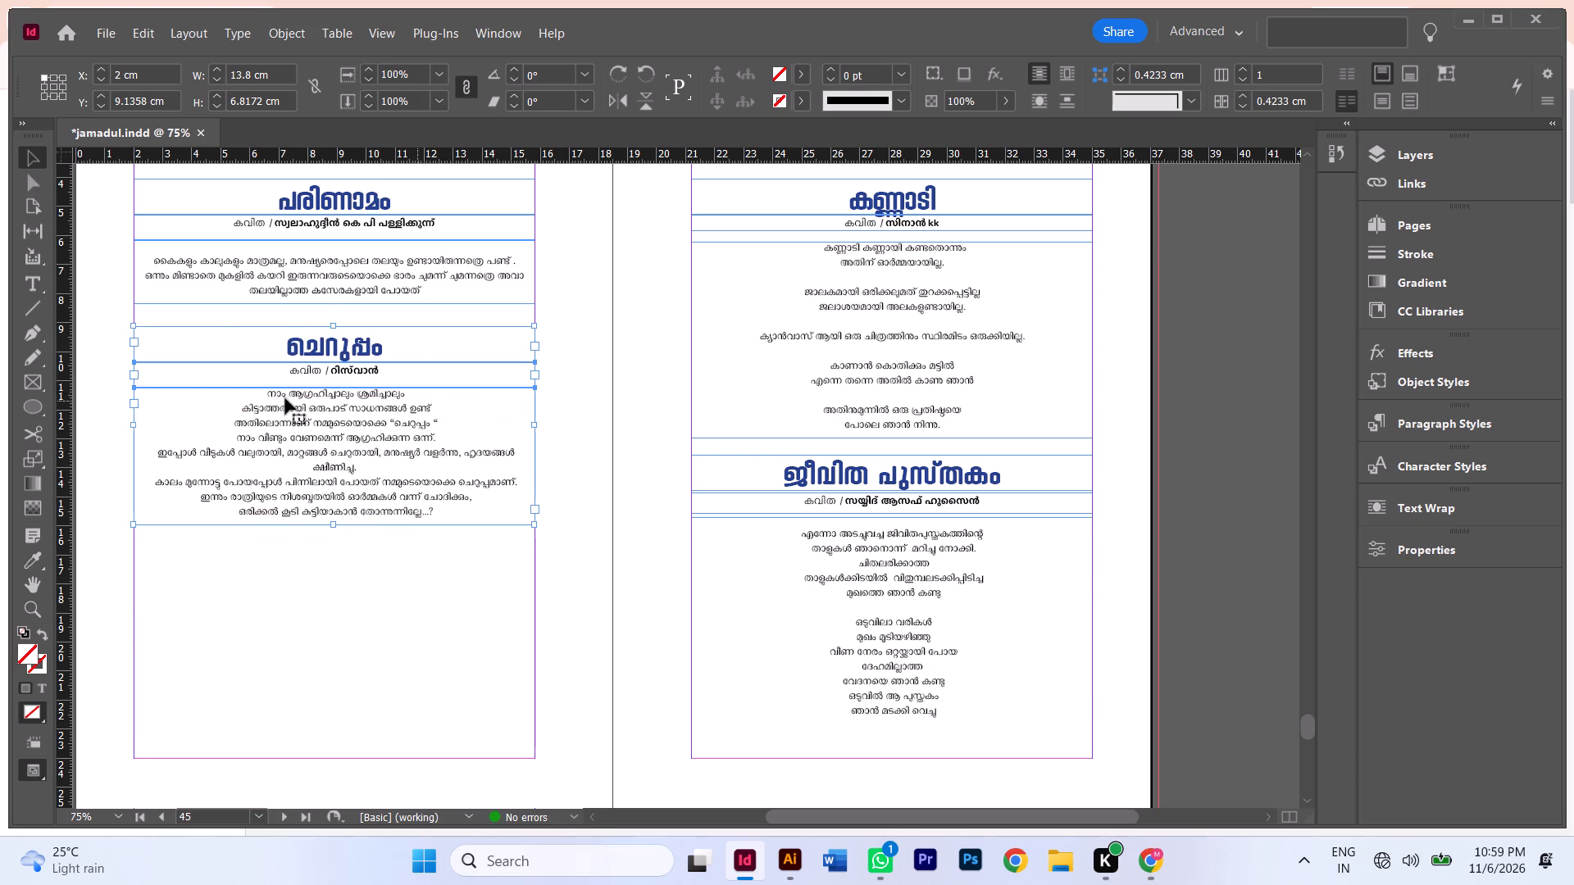
Examine the poem layouts on the പരിണാമം and കണ്ണാടി spread and compare them with the preceding spread's സ്ത്രീ and മെഴുകുതിരി pages.
scroll(384, 435, "up", 4)
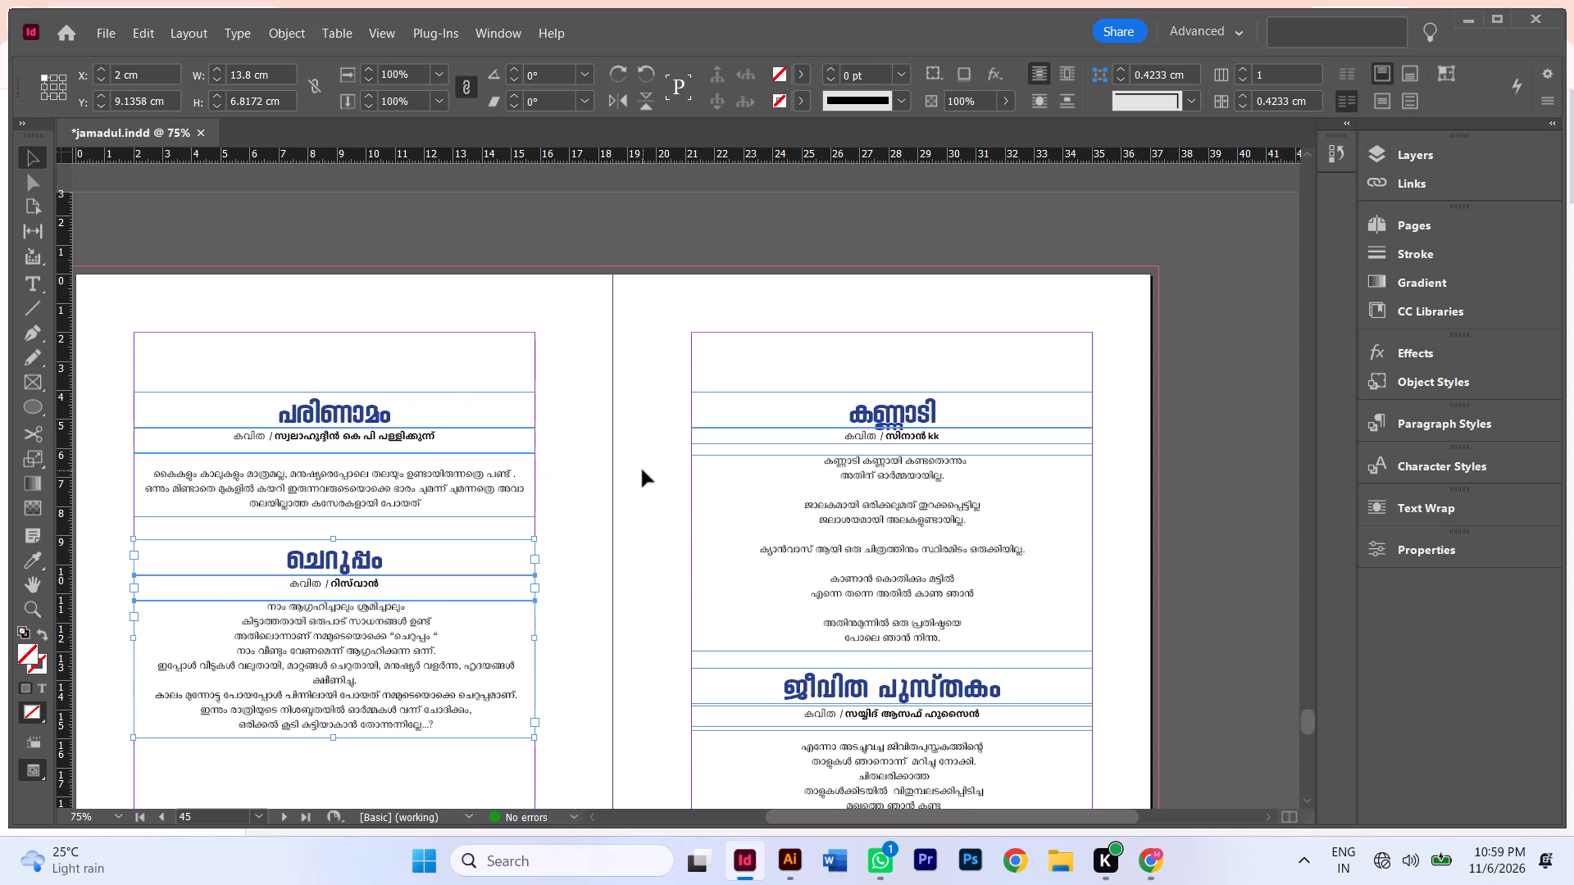
scroll(644, 475, "down", 10)
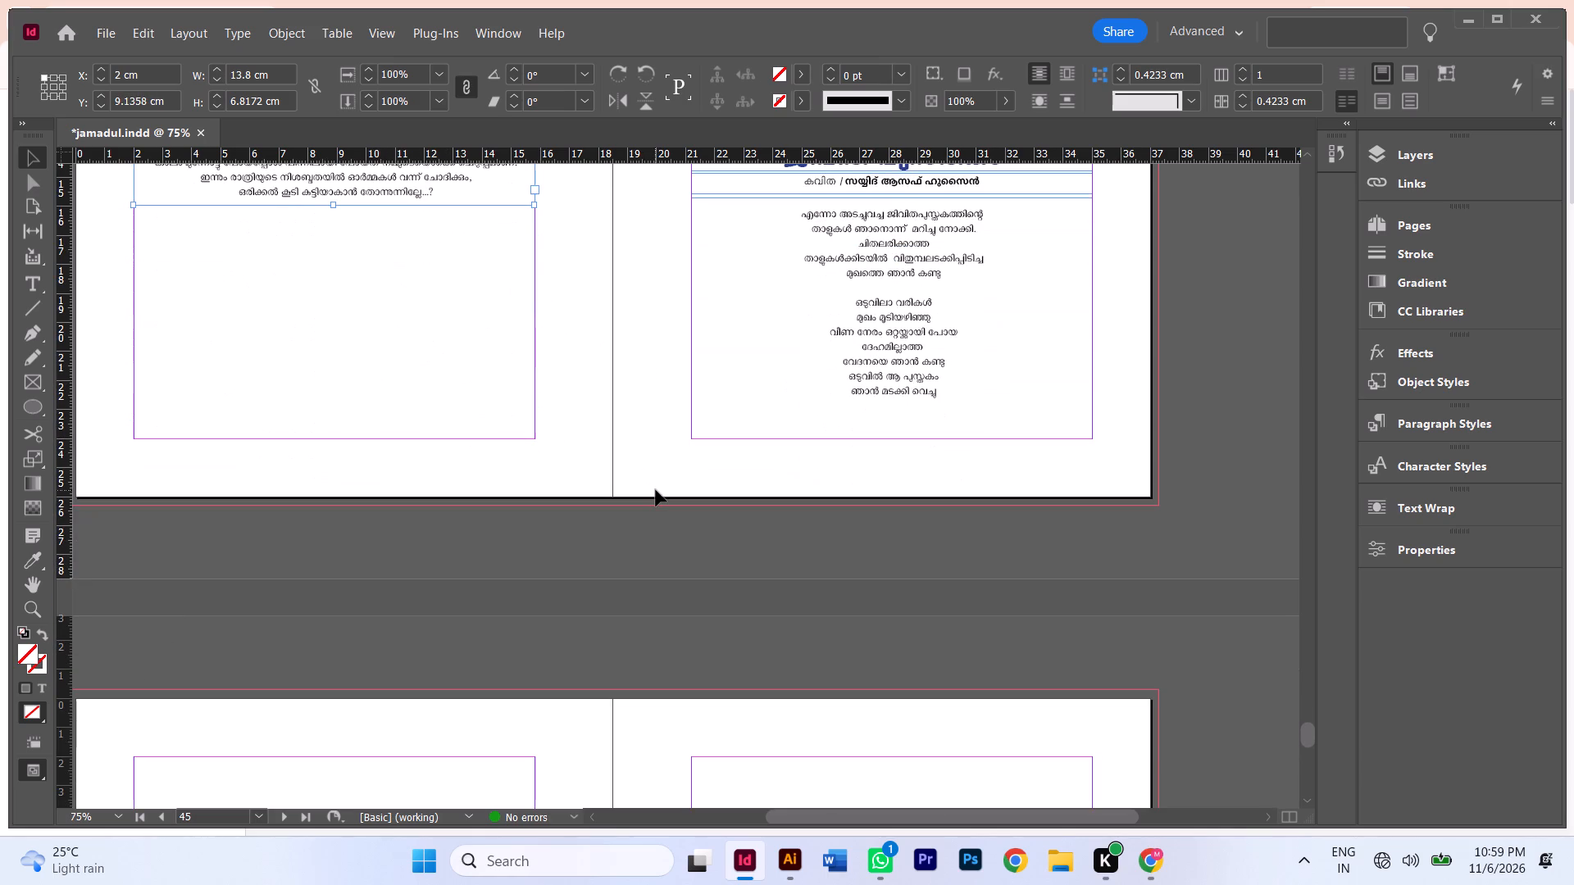
scroll(939, 464, "up", 6)
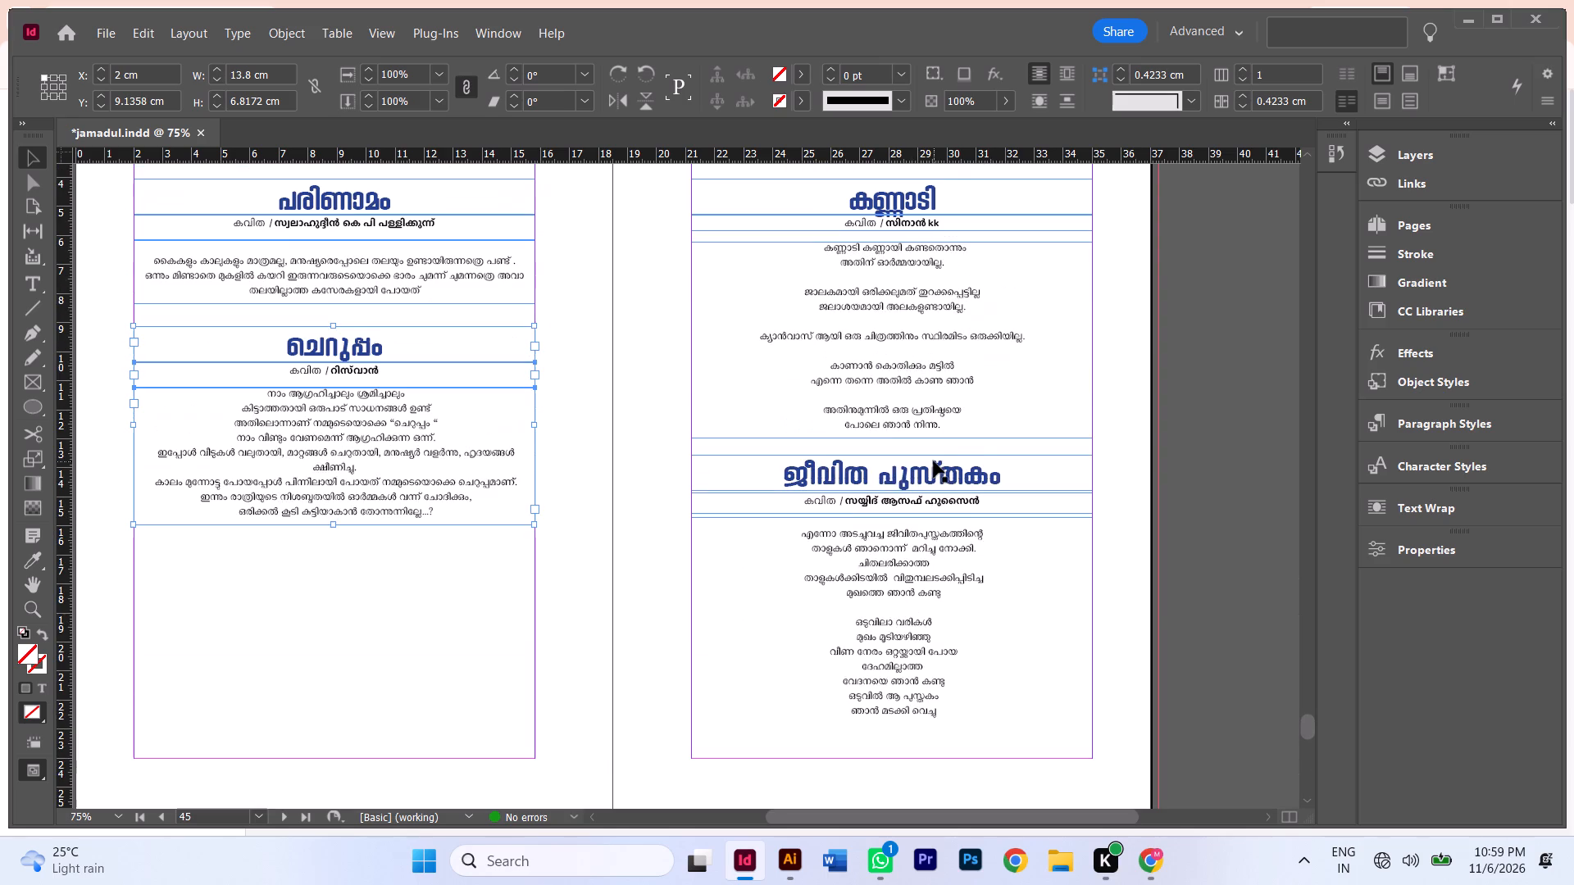
scroll(965, 521, "up", 1)
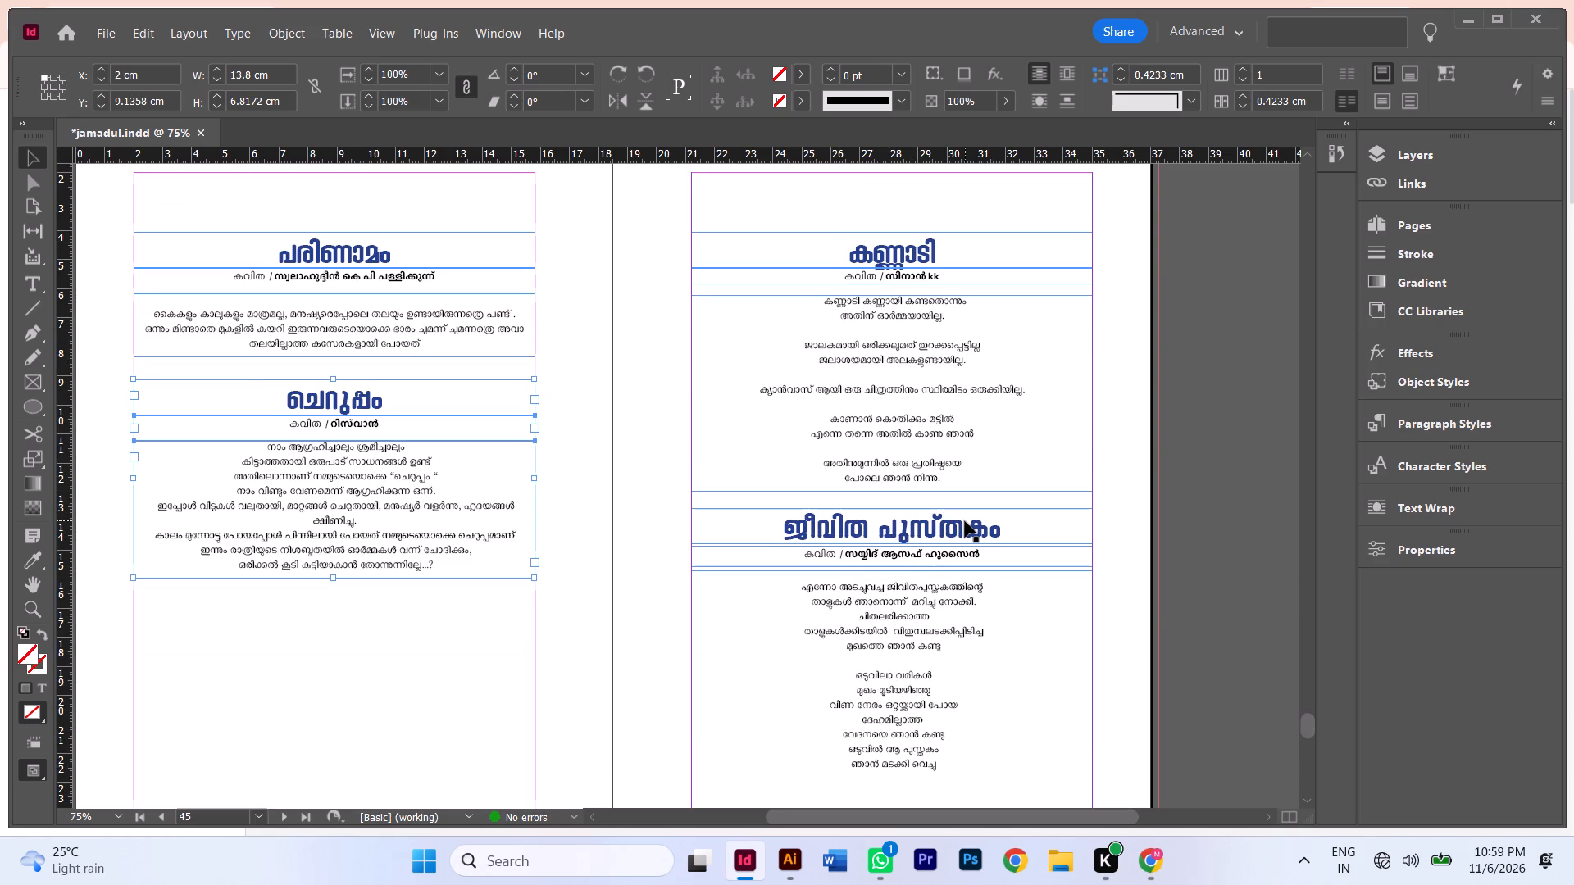
scroll(444, 483, "up", 2)
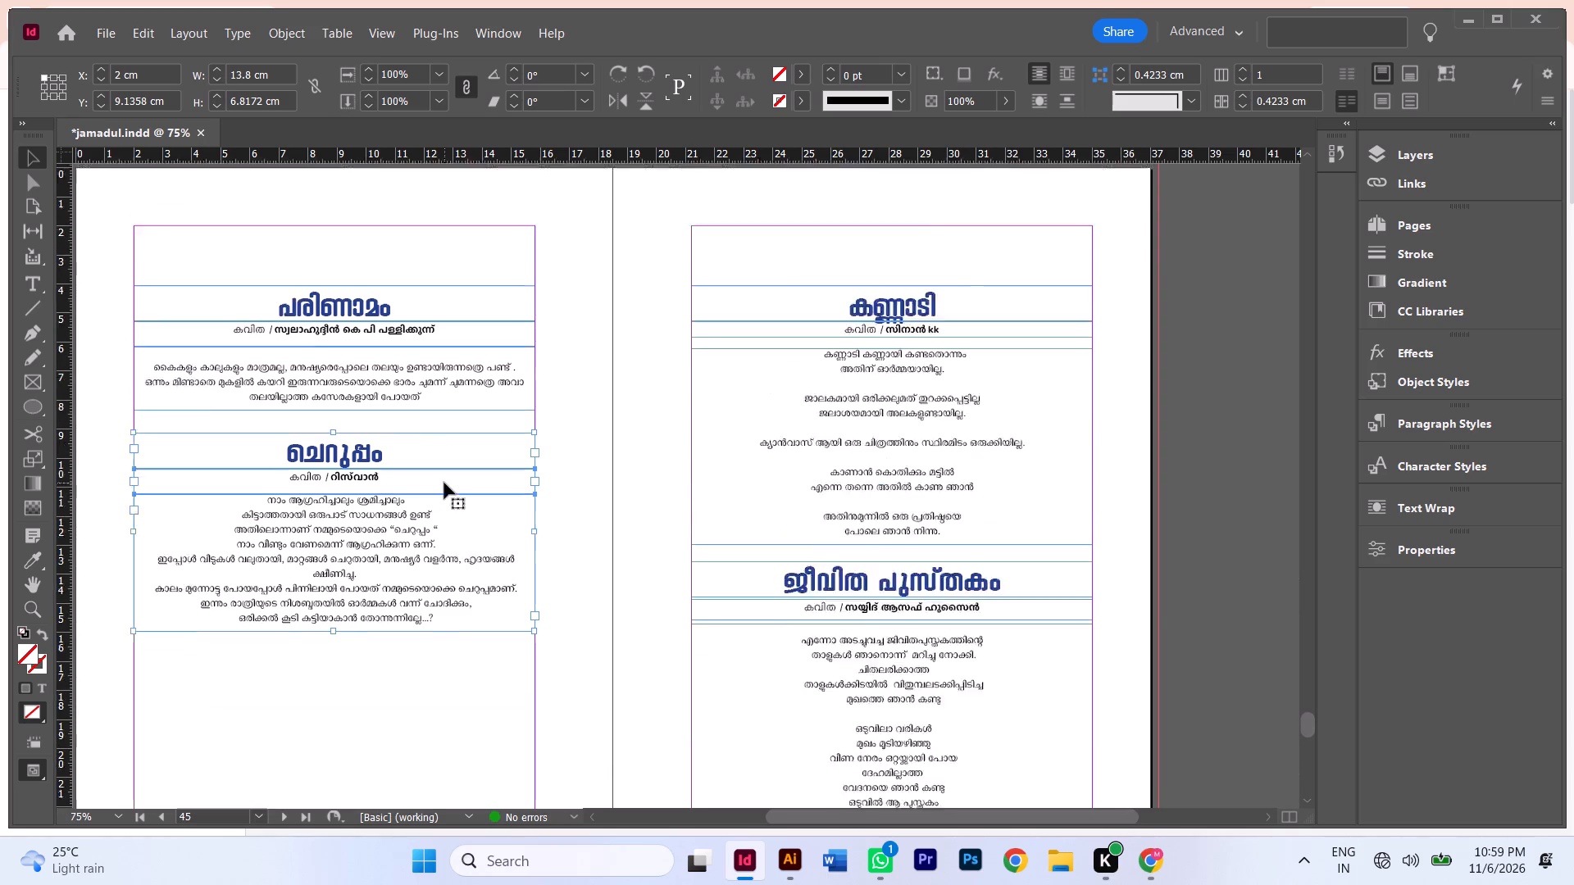
scroll(444, 483, "up", 18)
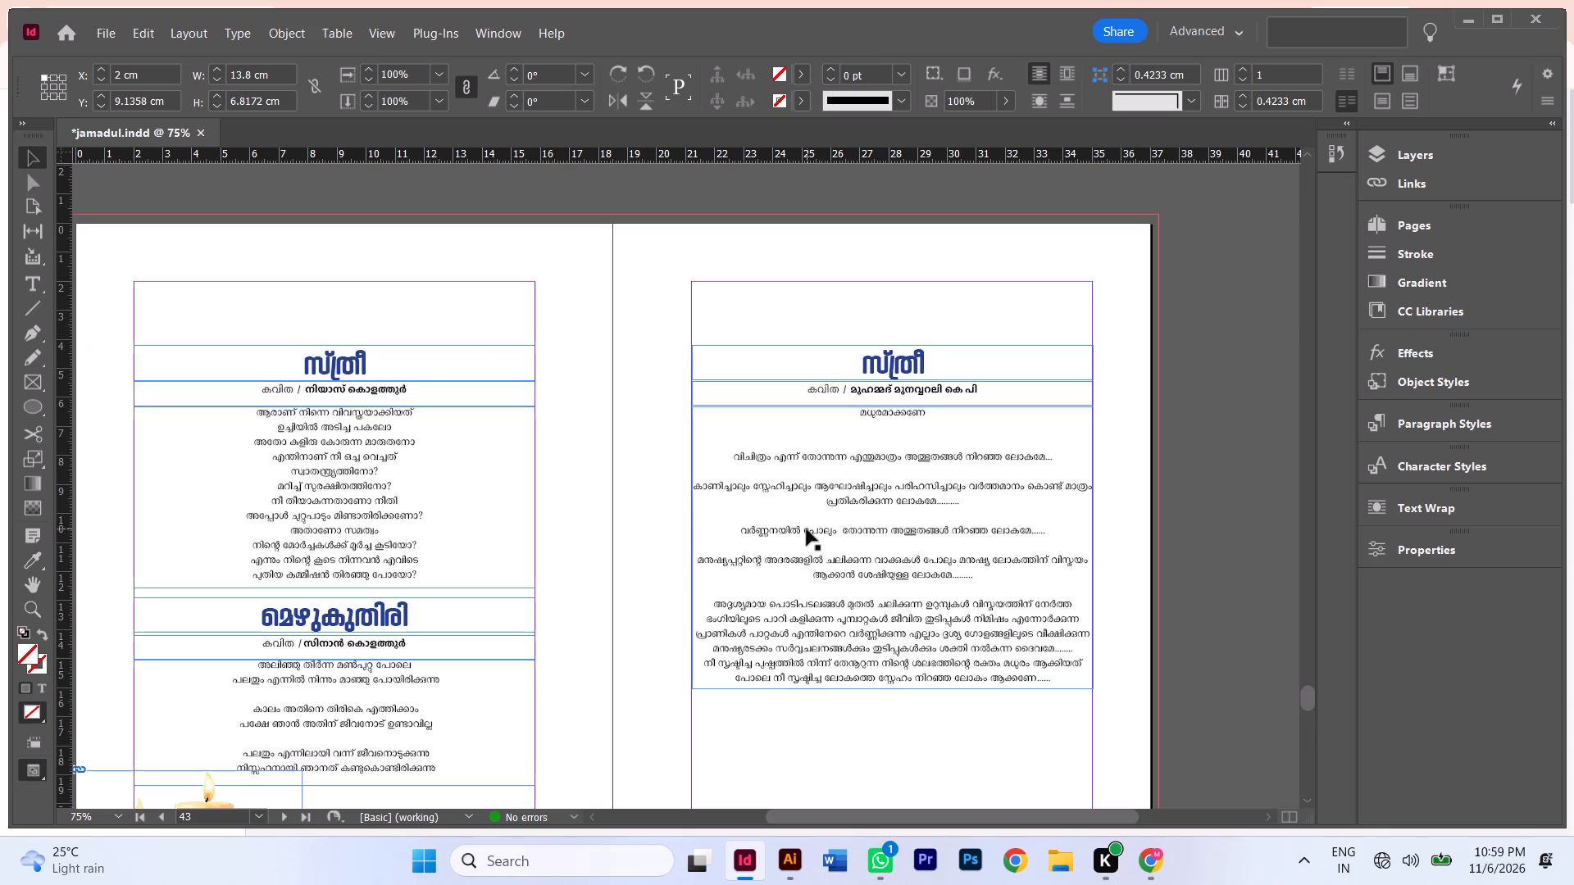
scroll(871, 552, "down", 3)
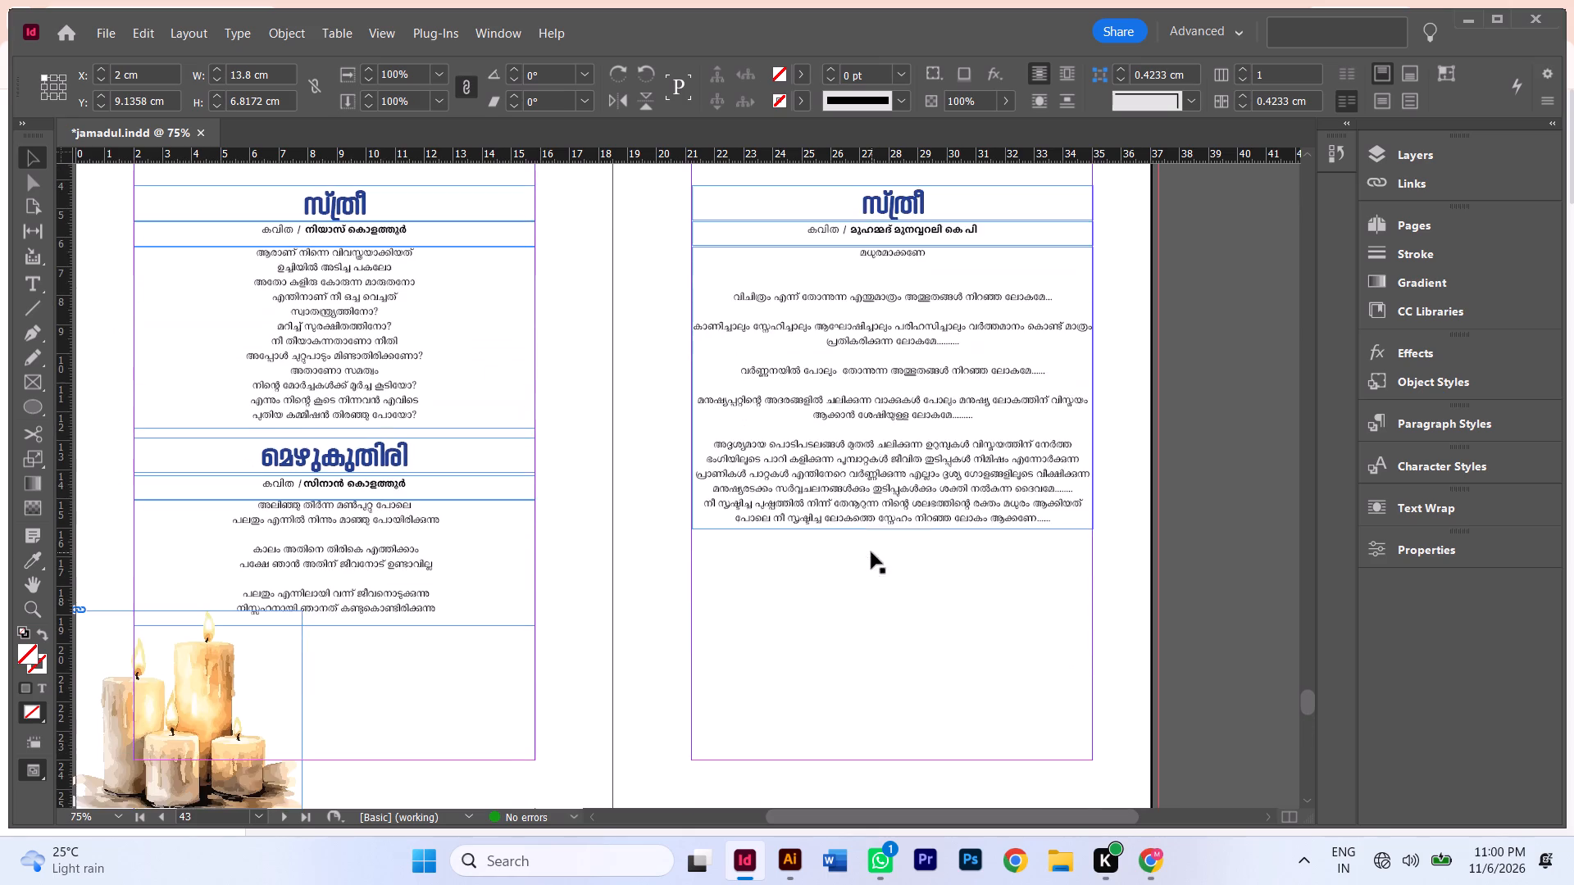
scroll(895, 596, "down", 5)
scroll(1023, 658, "down", 3)
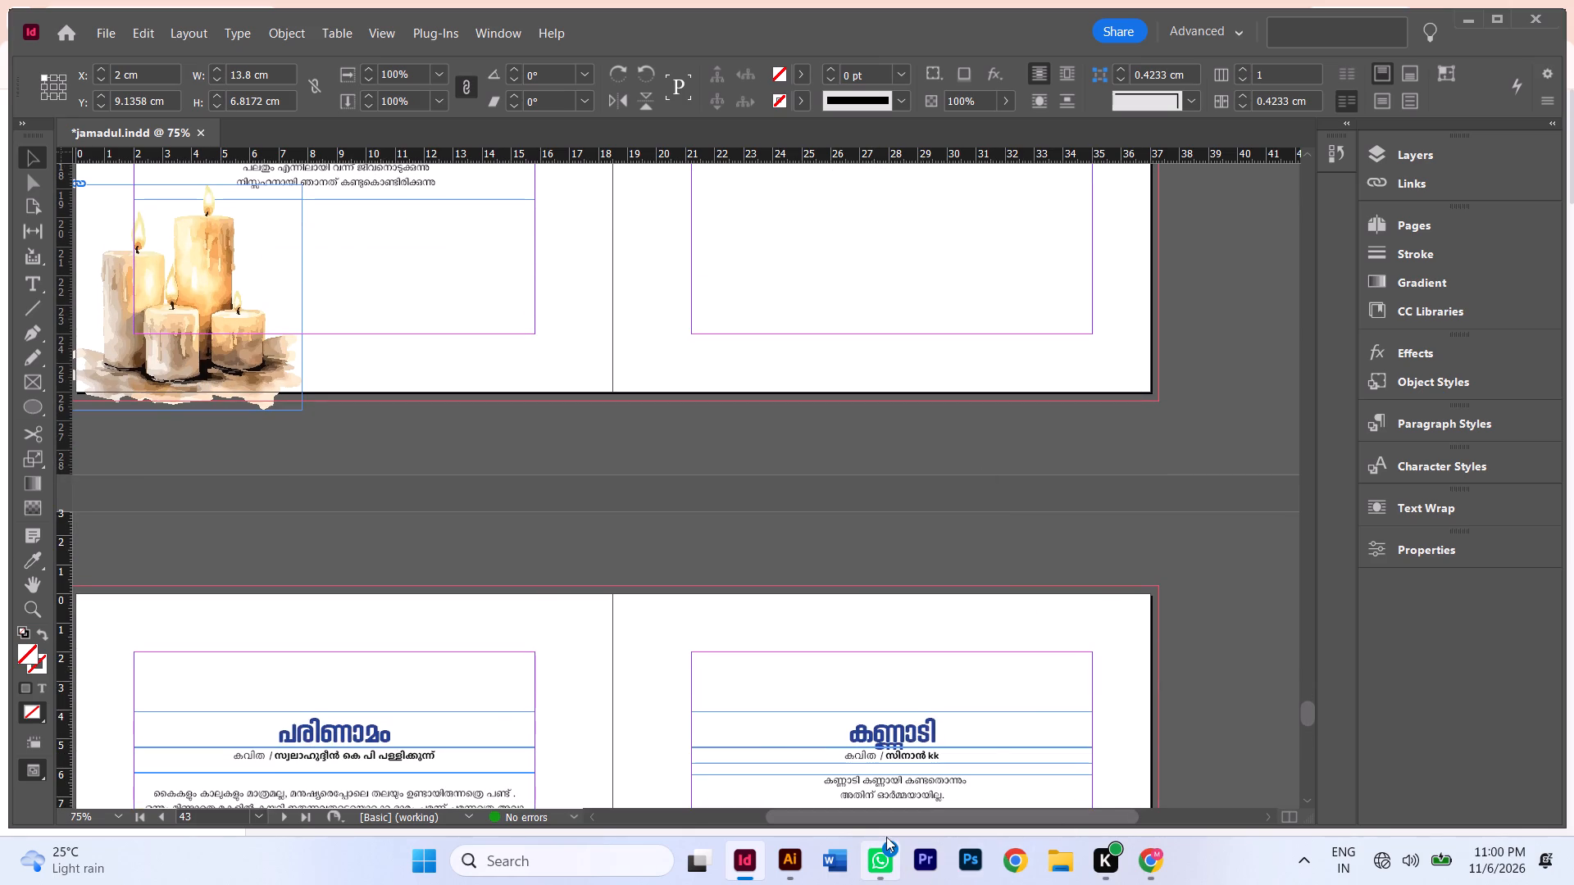
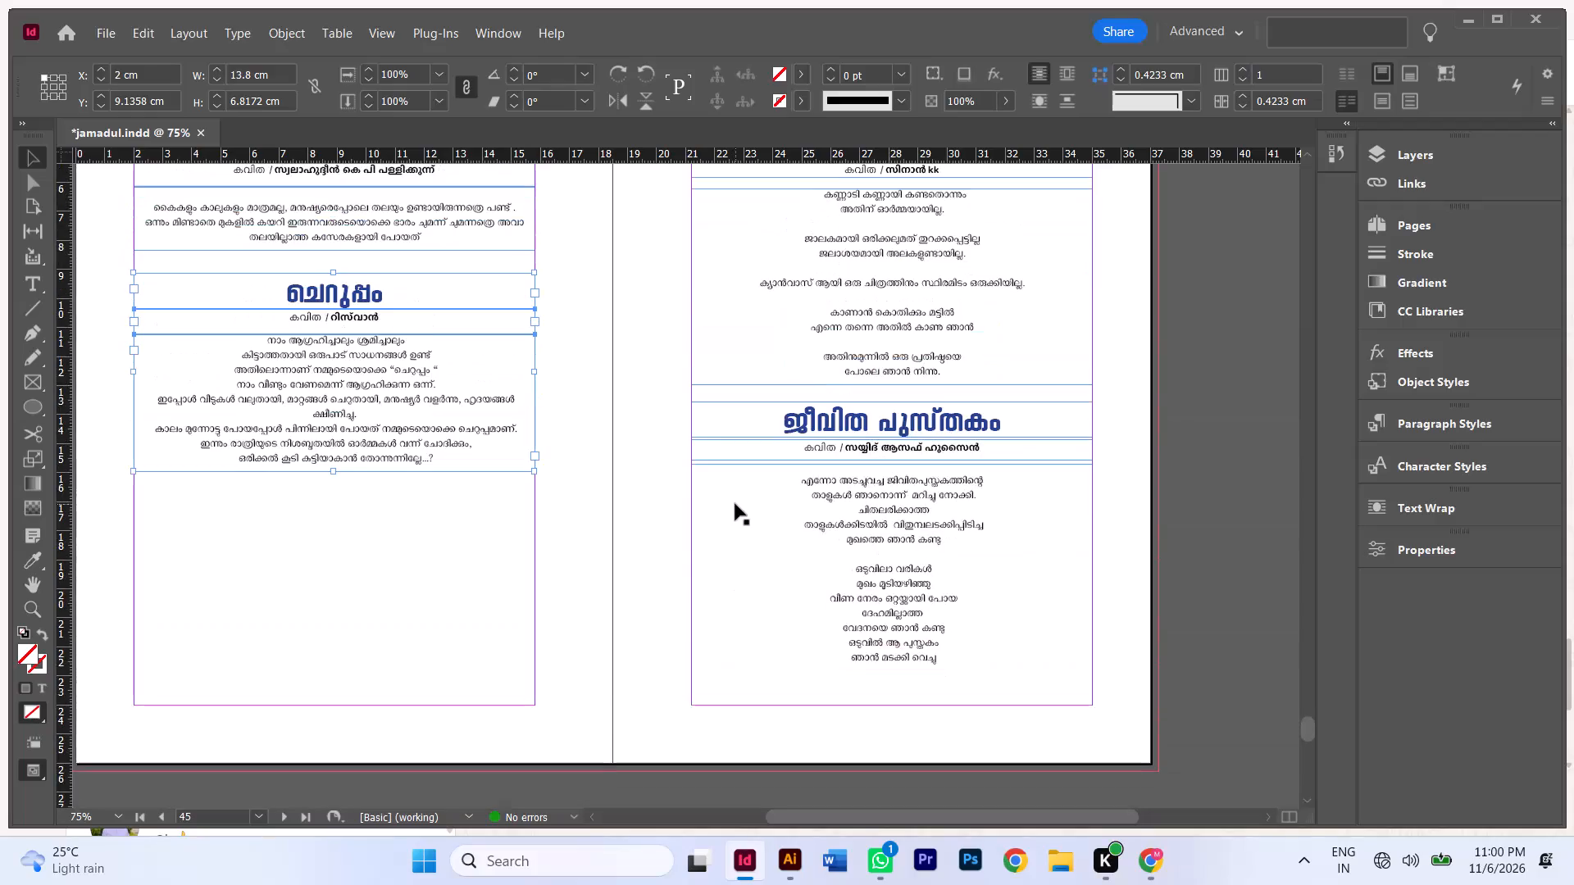
Duplicate the കണ്ണാടി and ജീവിത പുസ്തകം poem frames onto the next spread's left page, at X 2 cm, Y 4.4 cm.
scroll(870, 474, "up", 5)
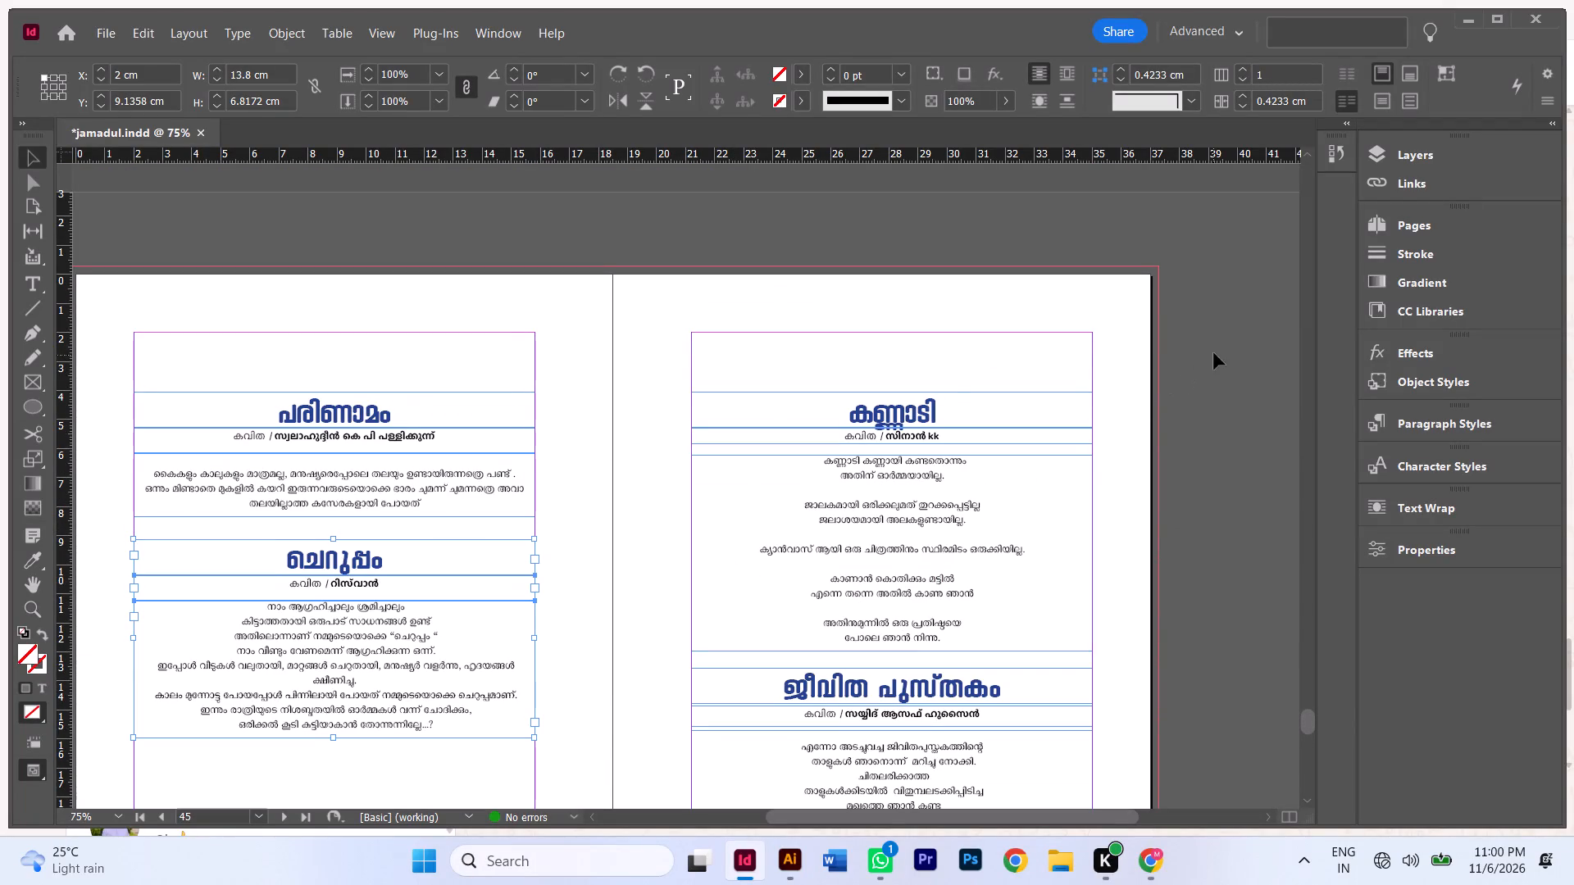
left_click_drag(1209, 353, 902, 783)
key("ctrl+c")
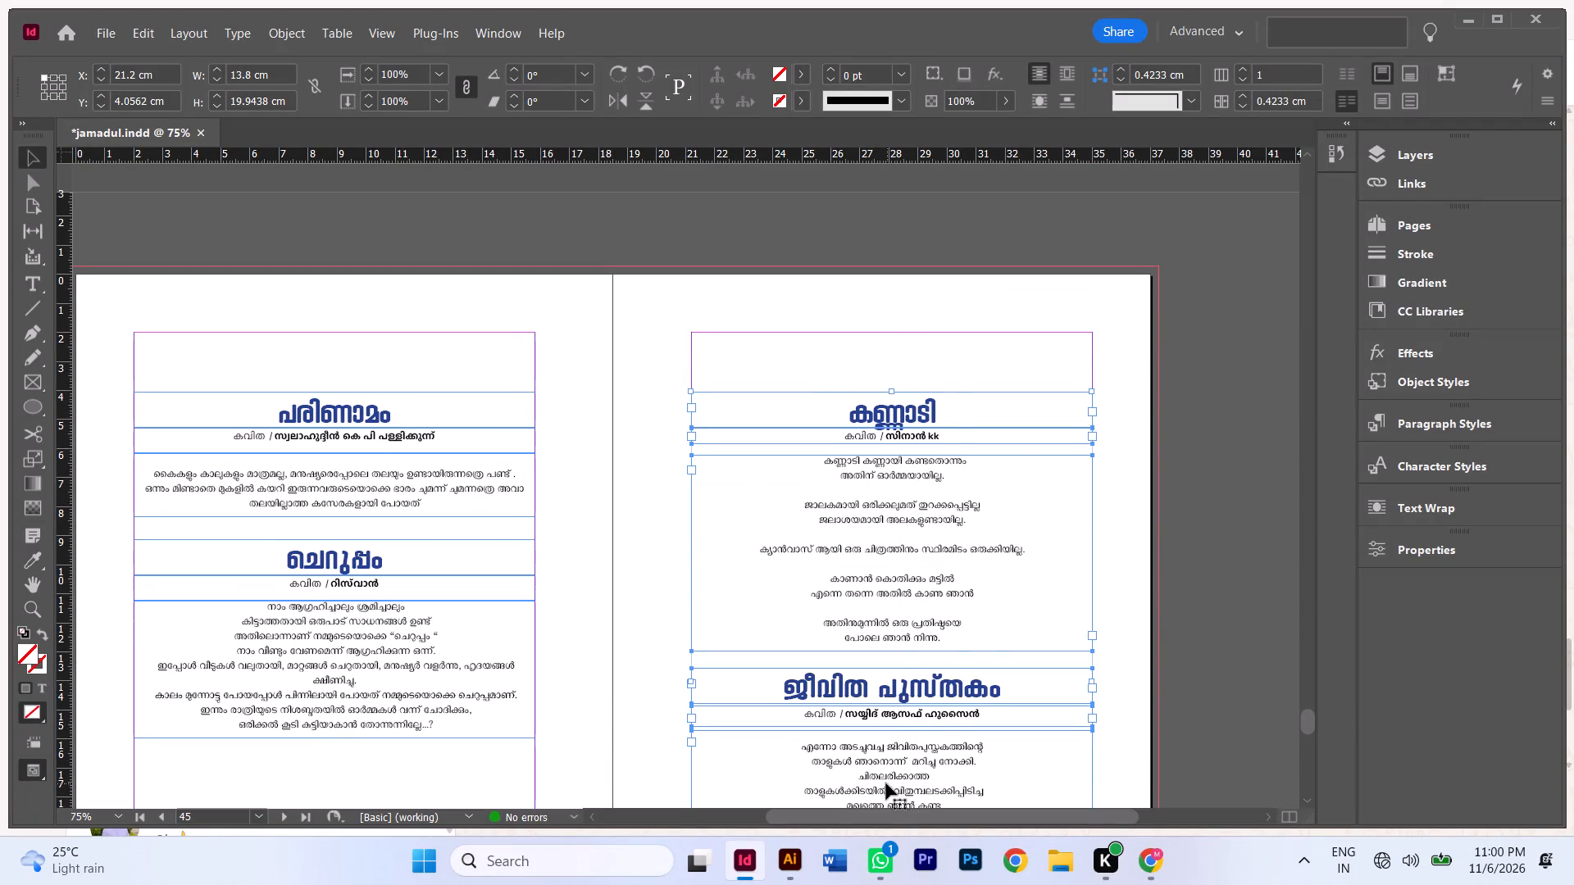
scroll(737, 688, "down", 8)
scroll(430, 608, "down", 11)
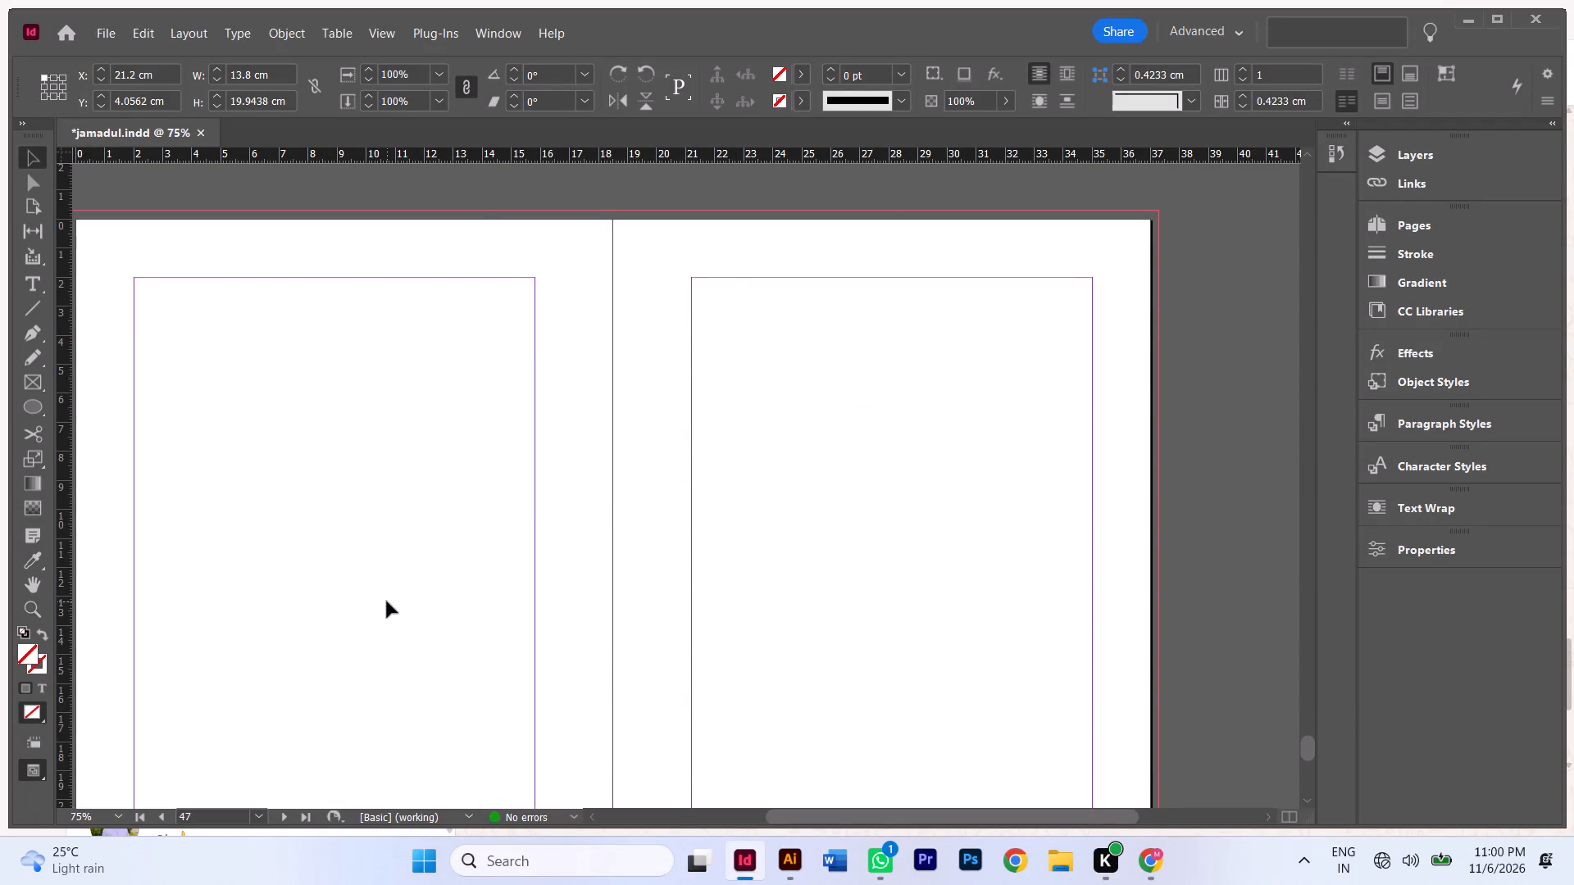
key("ctrl+v")
left_click_drag(672, 582, 307, 781)
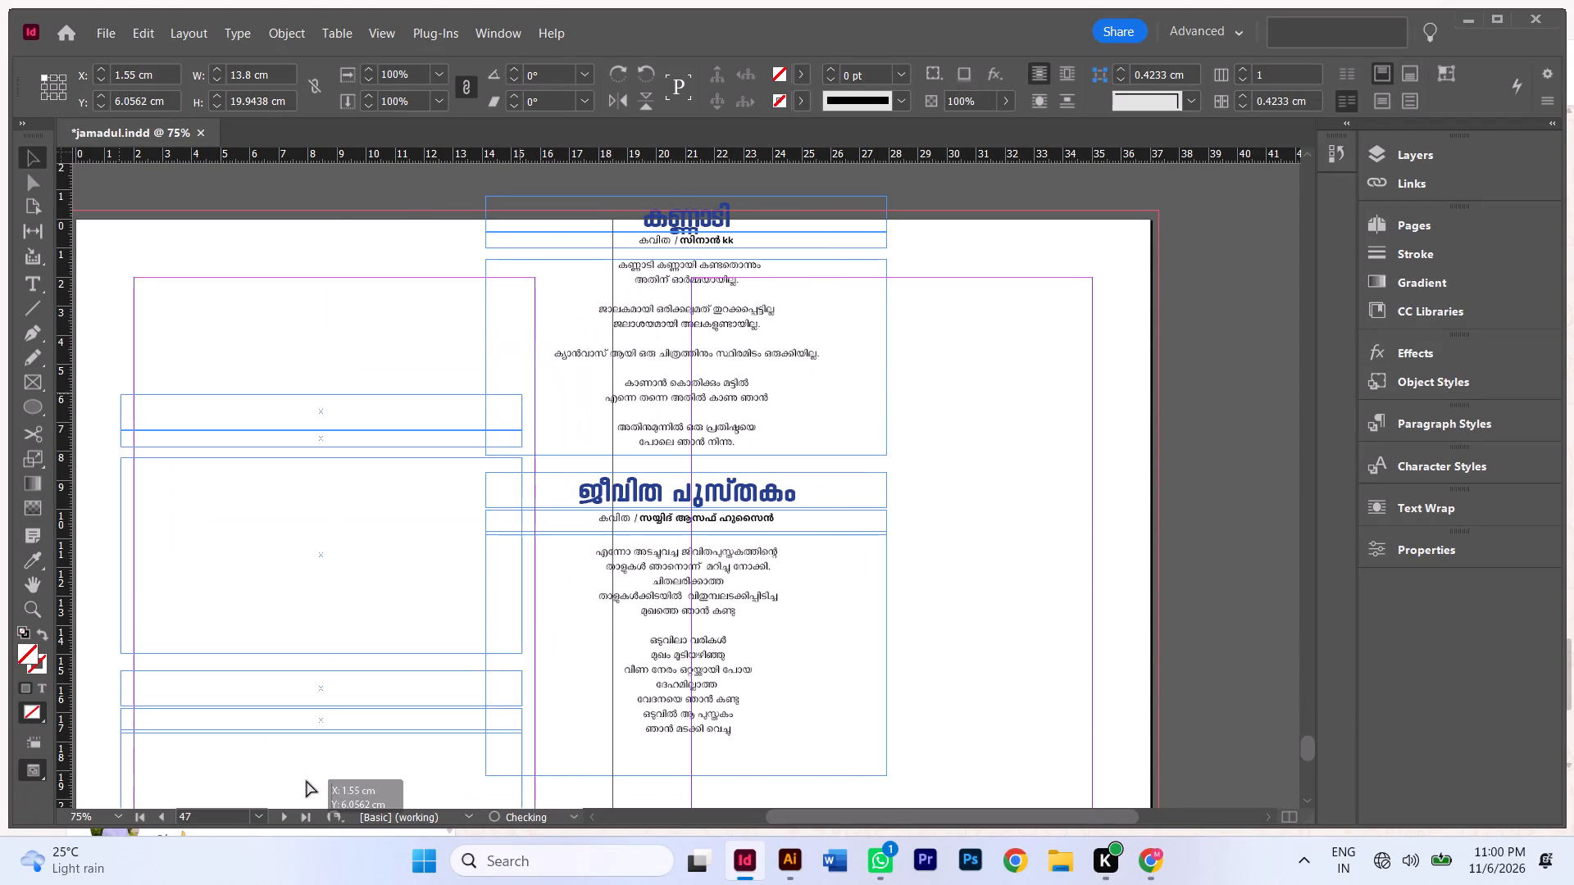
left_click_drag(307, 781, 320, 733)
scroll(644, 666, "down", 4)
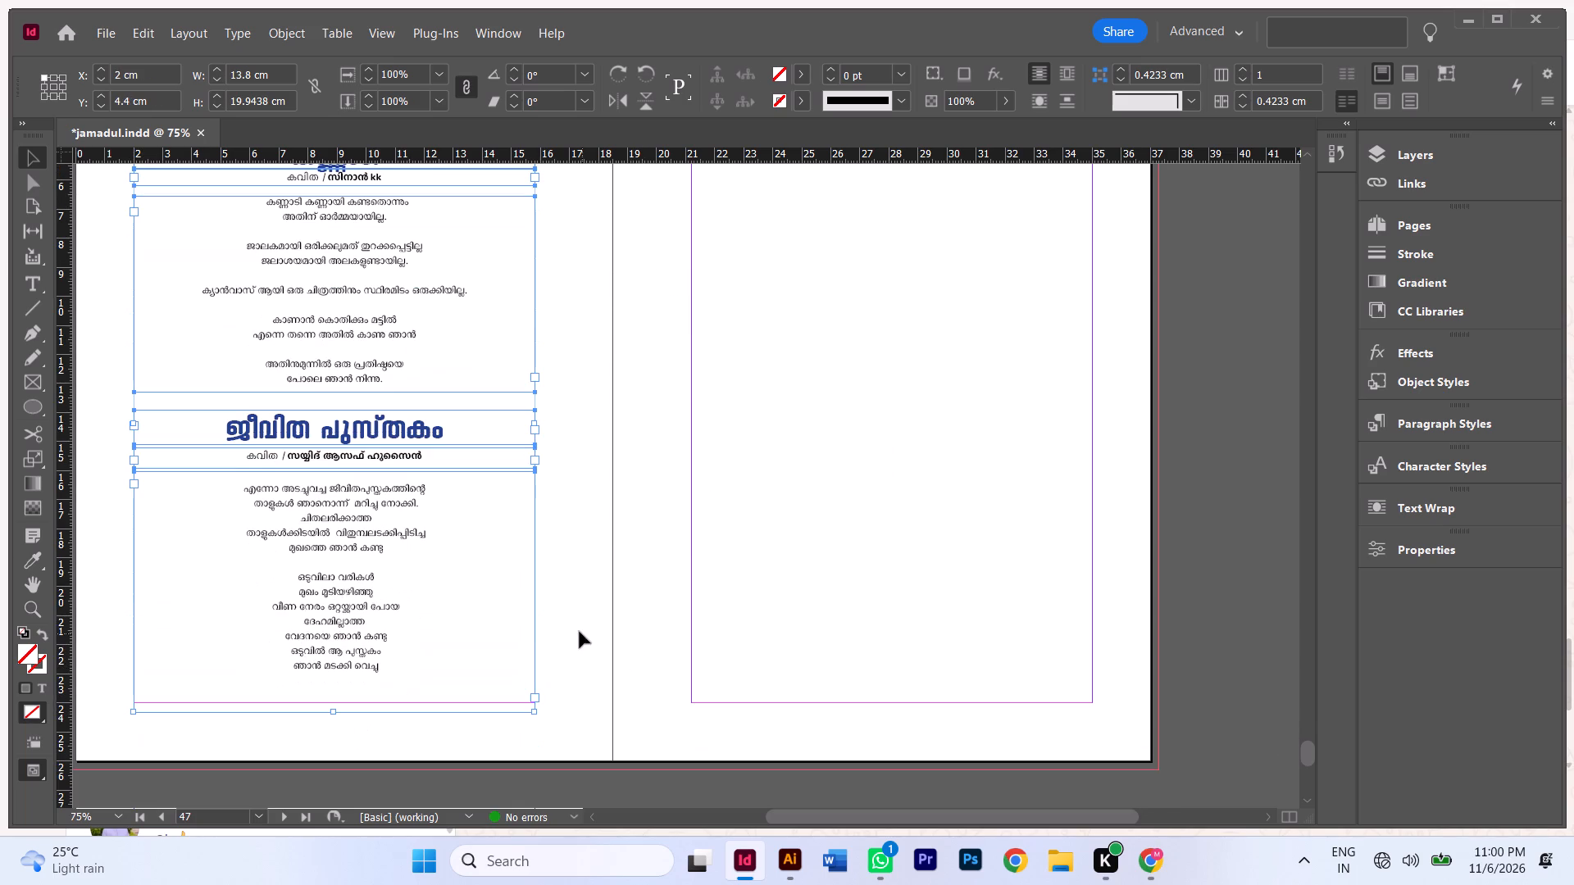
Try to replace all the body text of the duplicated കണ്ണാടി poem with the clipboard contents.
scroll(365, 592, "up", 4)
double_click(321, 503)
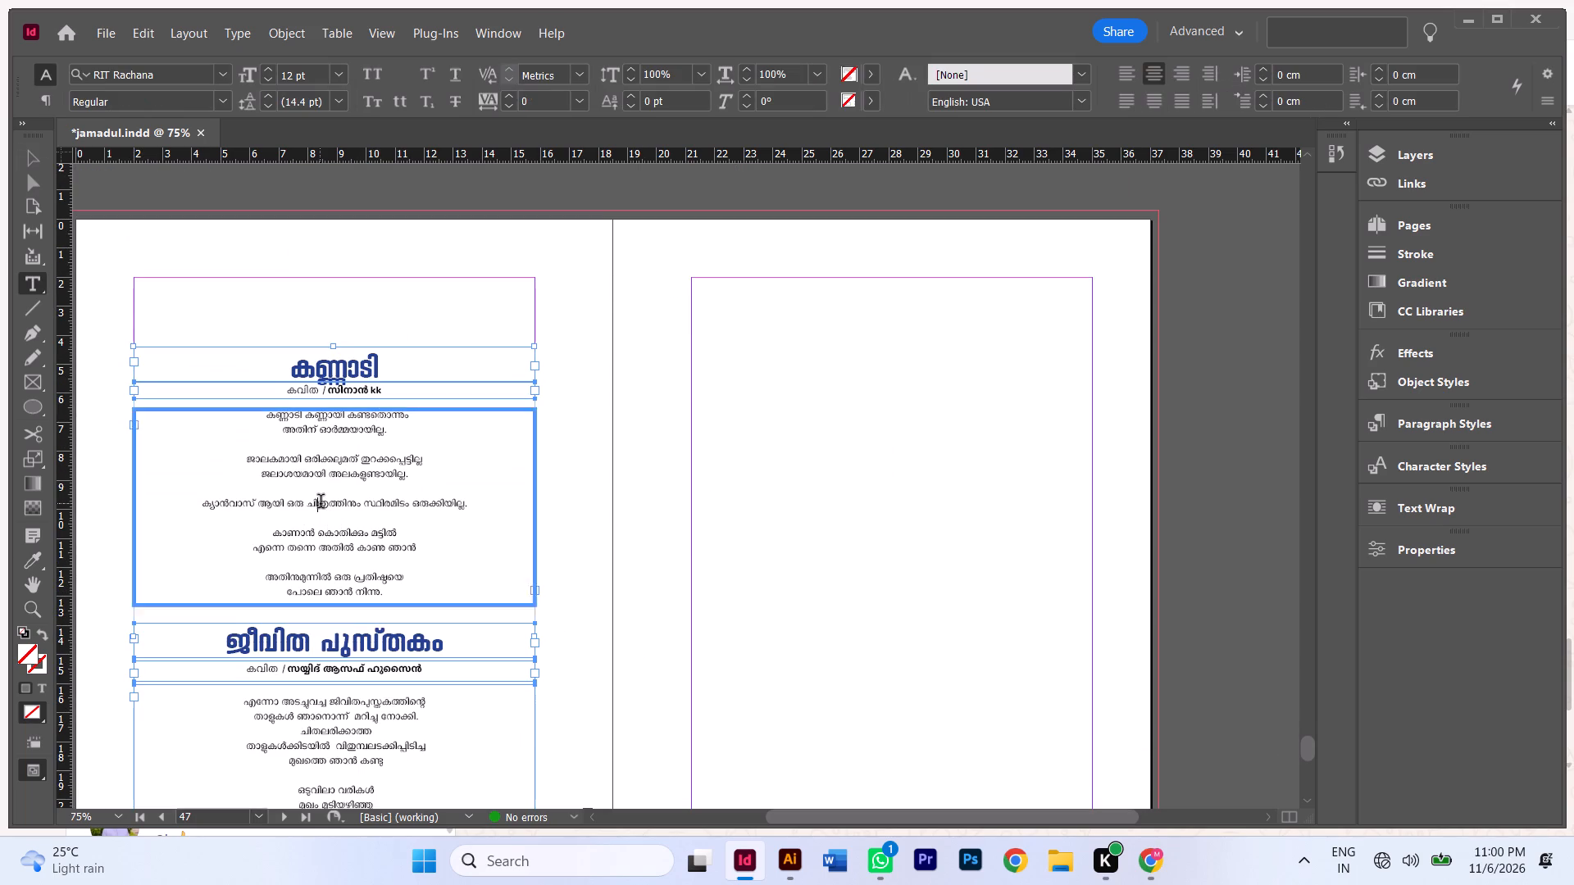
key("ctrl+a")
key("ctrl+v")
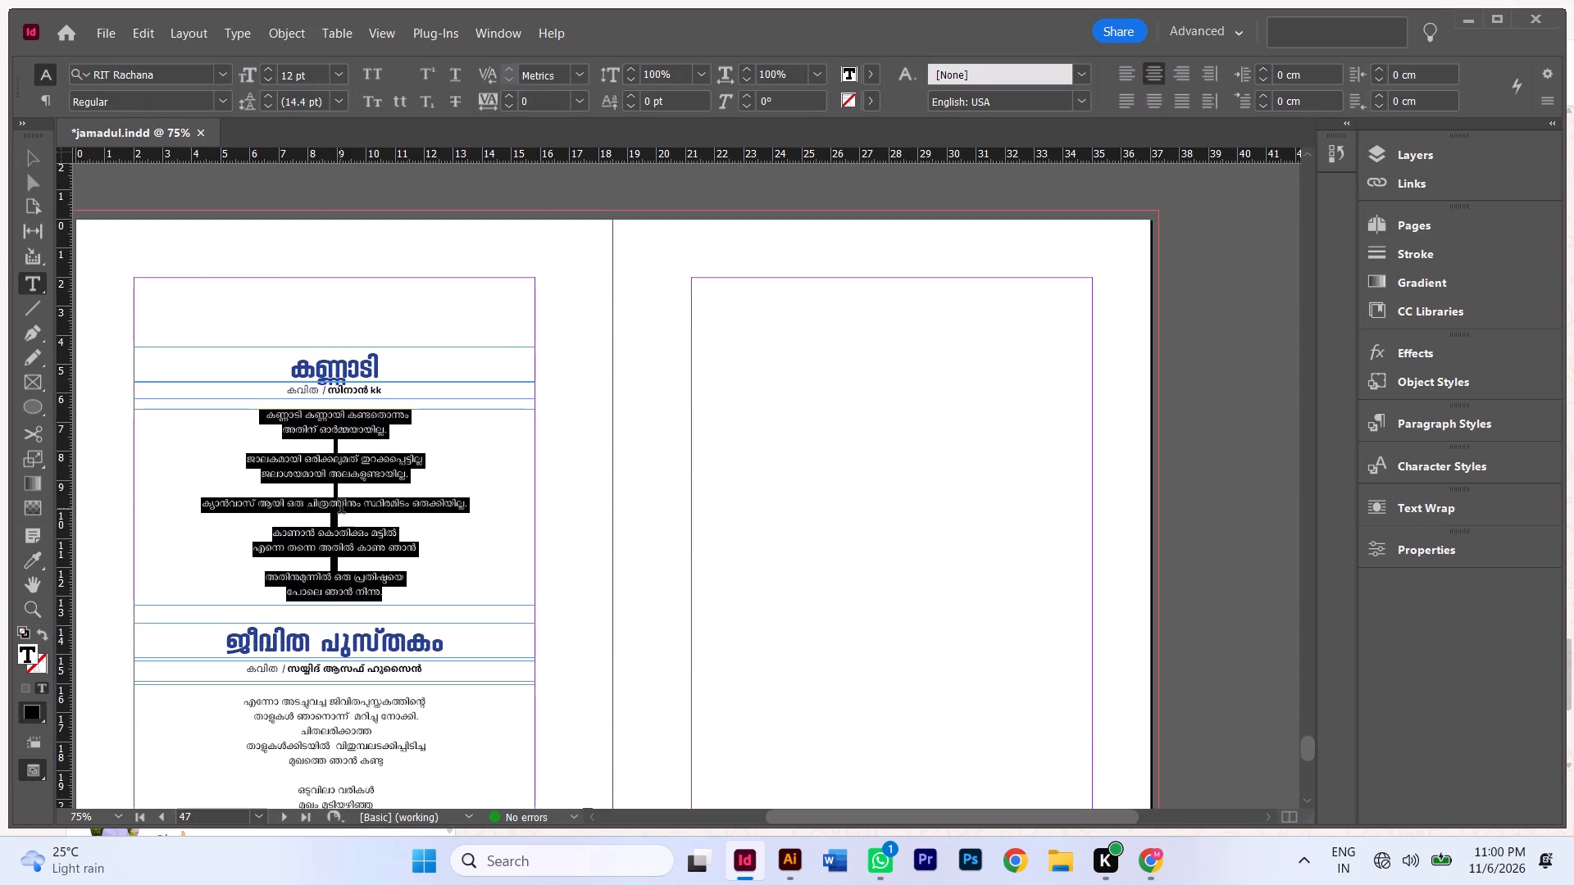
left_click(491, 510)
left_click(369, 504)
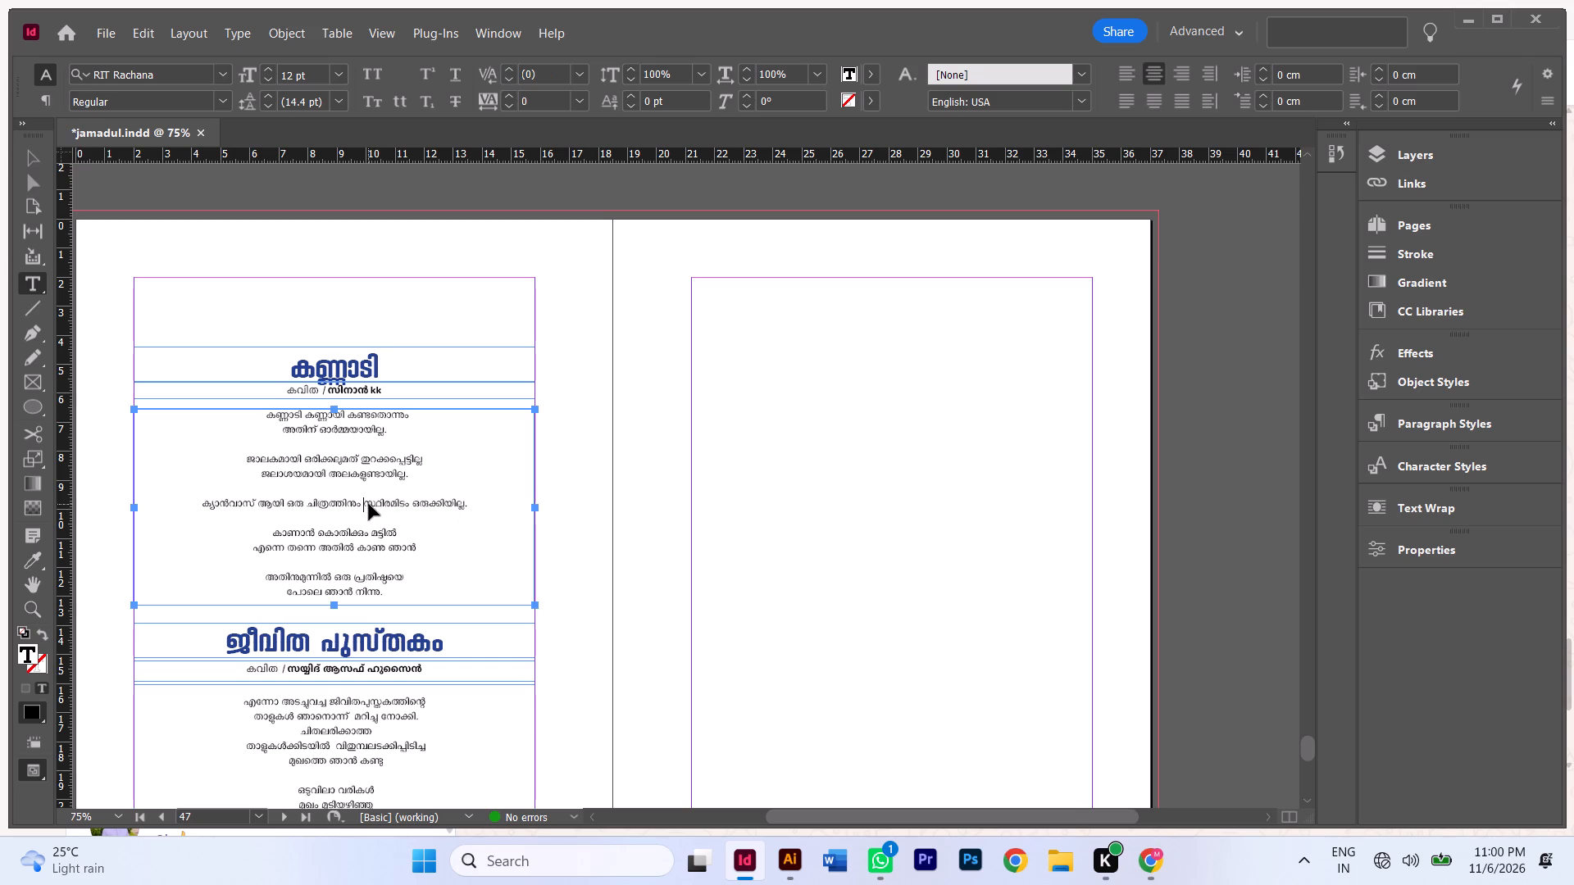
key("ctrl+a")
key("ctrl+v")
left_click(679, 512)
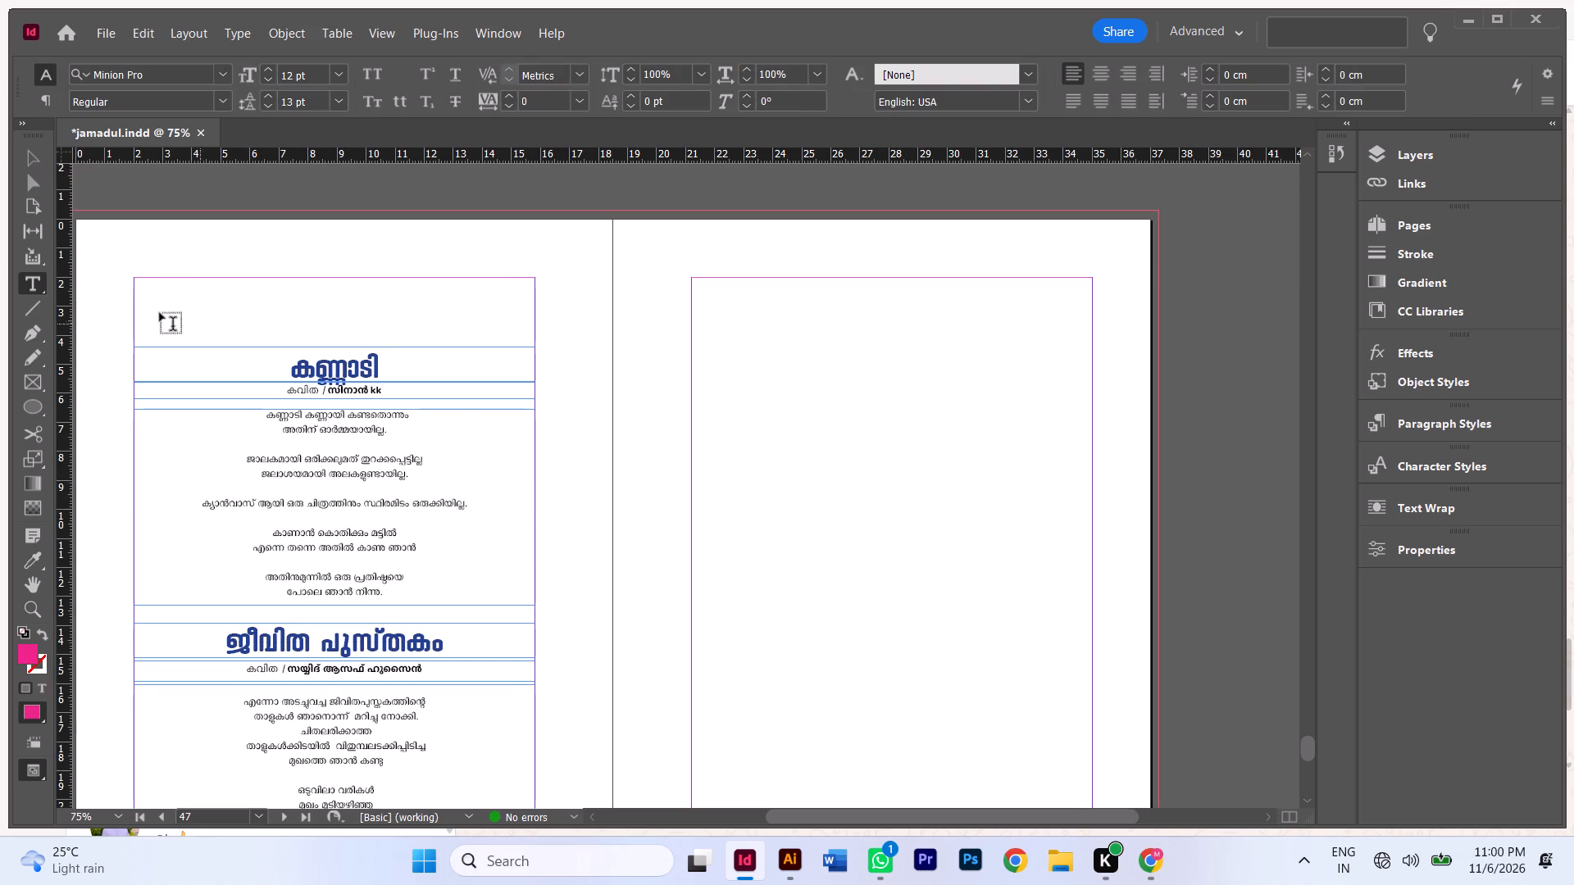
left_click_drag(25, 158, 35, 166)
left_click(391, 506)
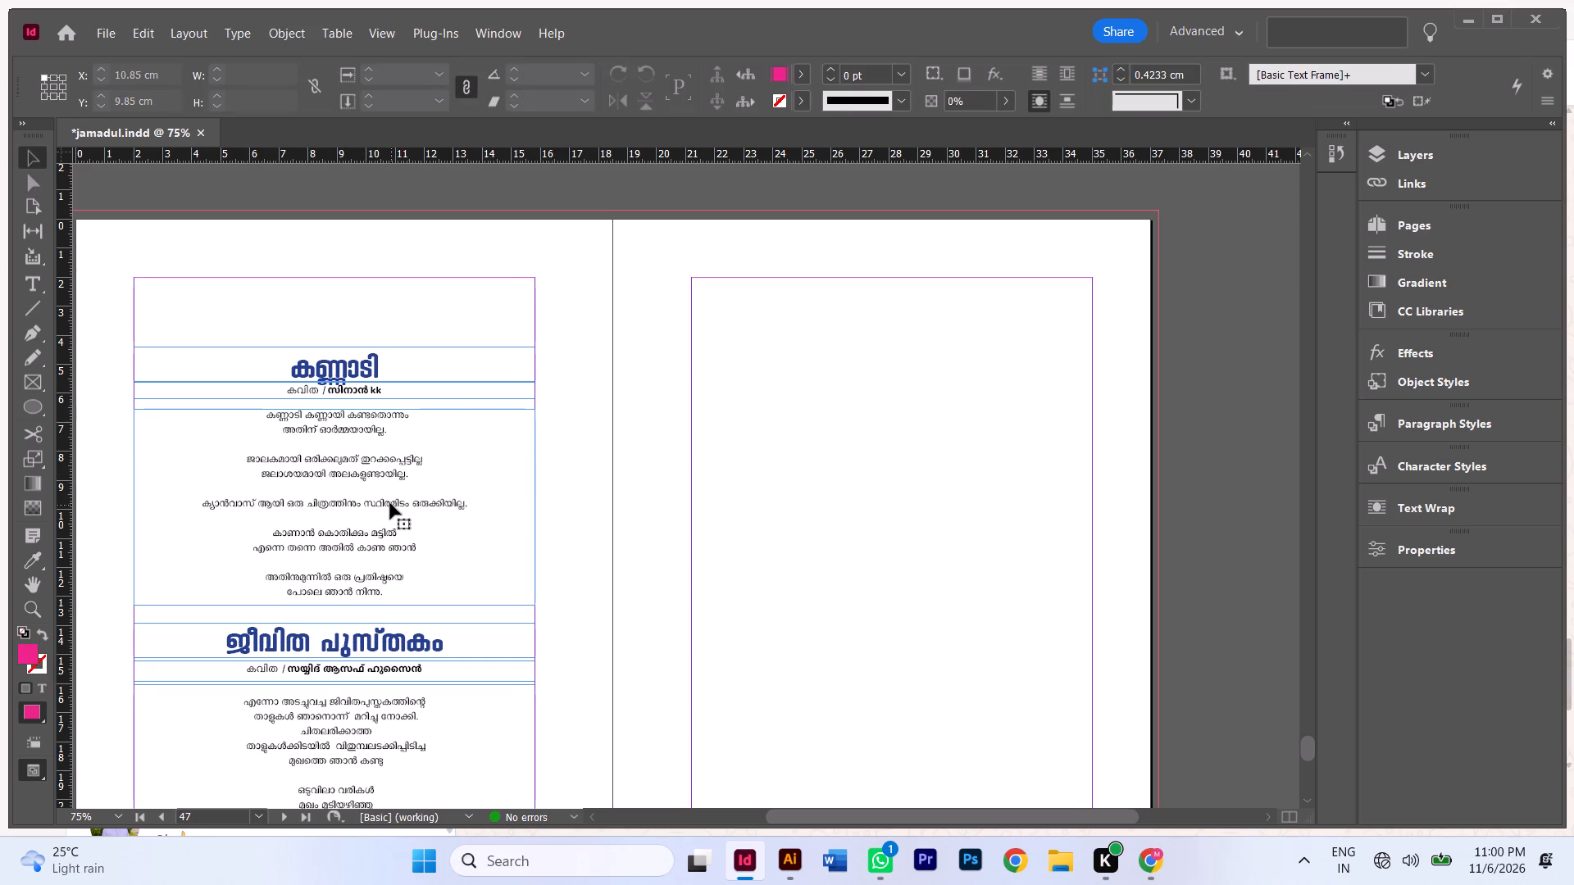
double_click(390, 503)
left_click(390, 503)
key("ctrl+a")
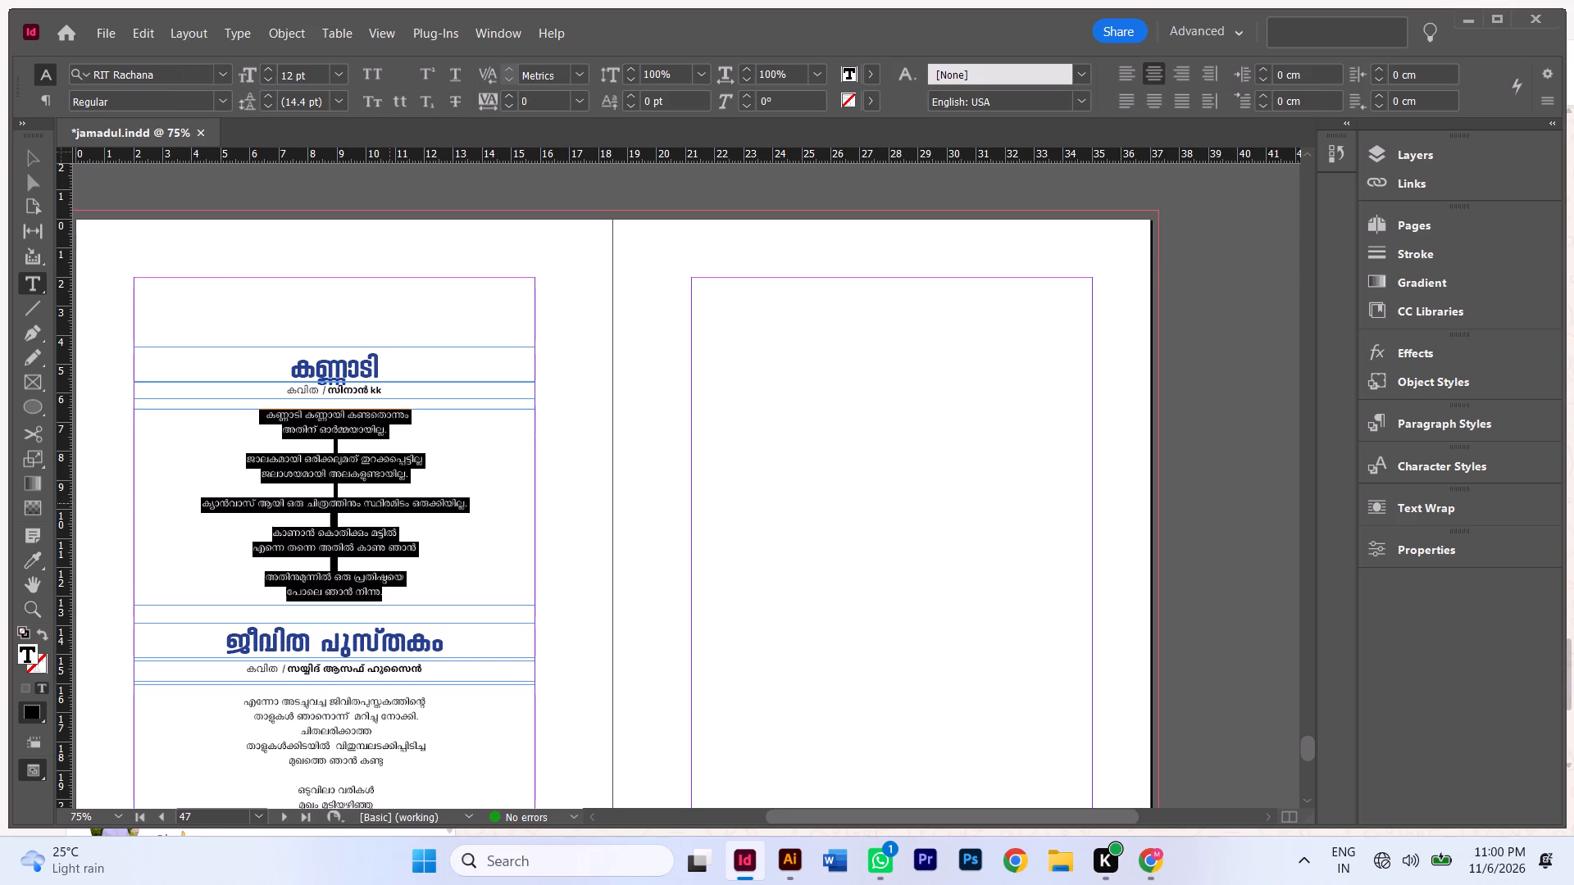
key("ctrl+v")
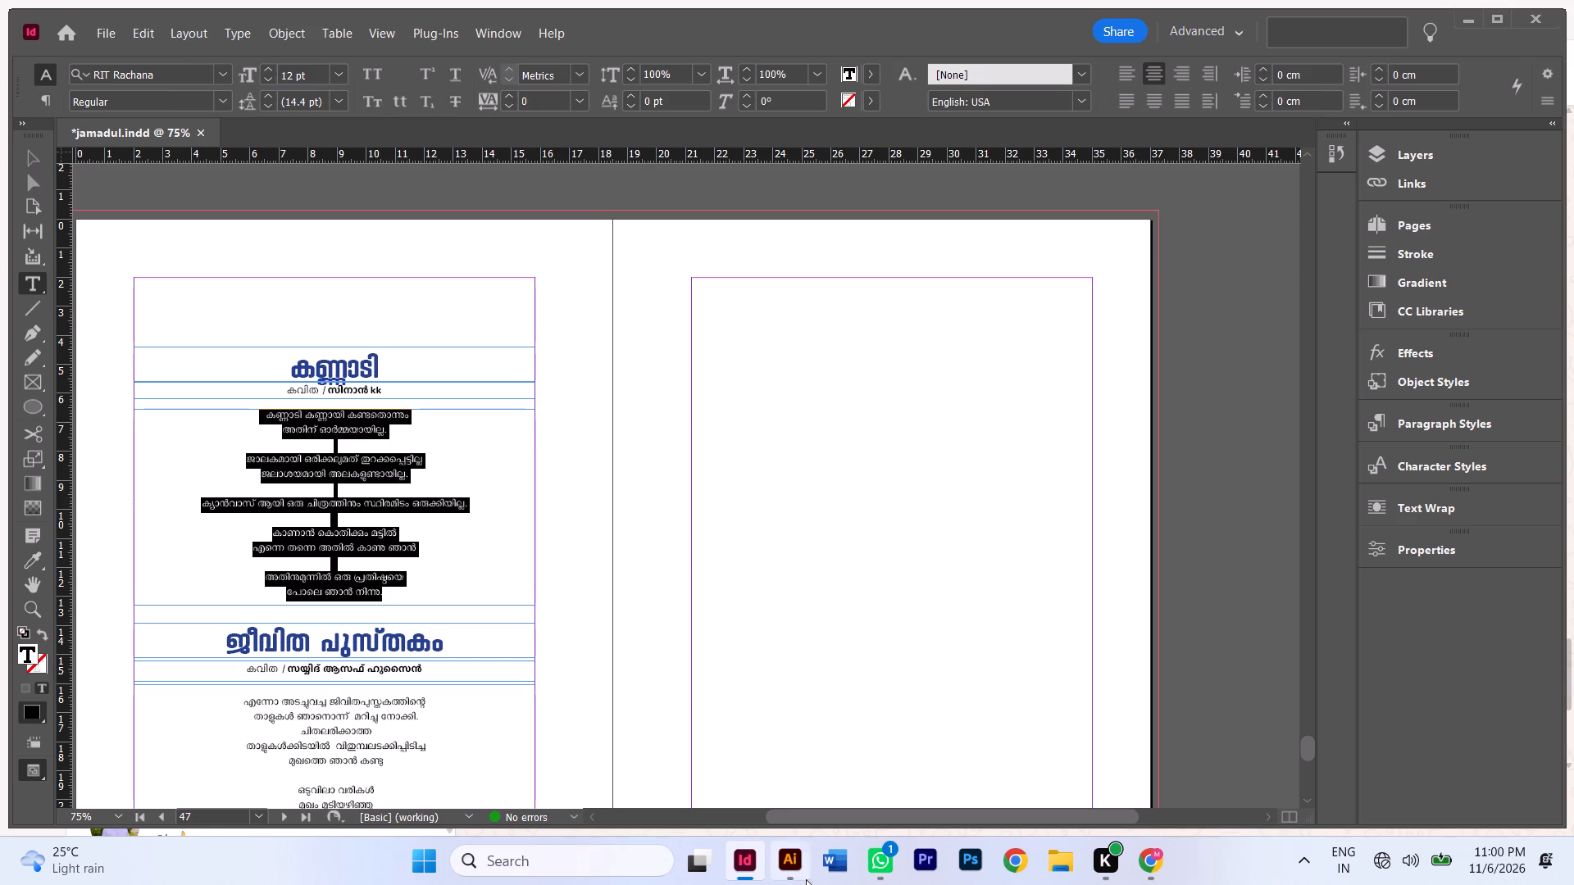
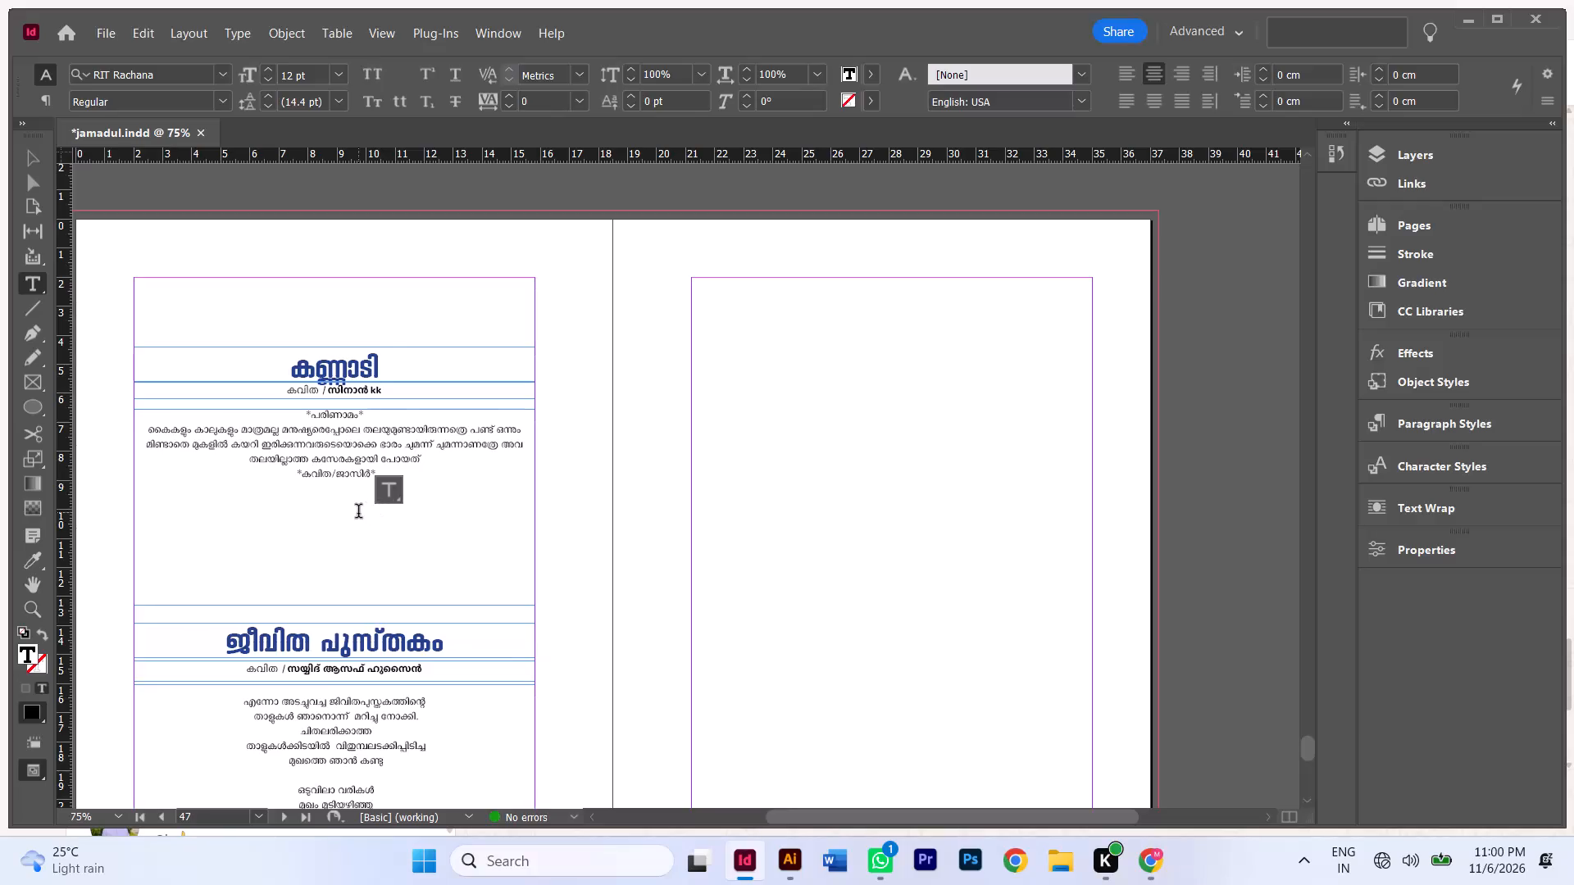
Move the author name from the page 46 body's closing credit line into the byline under the കണ്ണാടി title, replacing the name there.
scroll(358, 513, "up", 2, "alt")
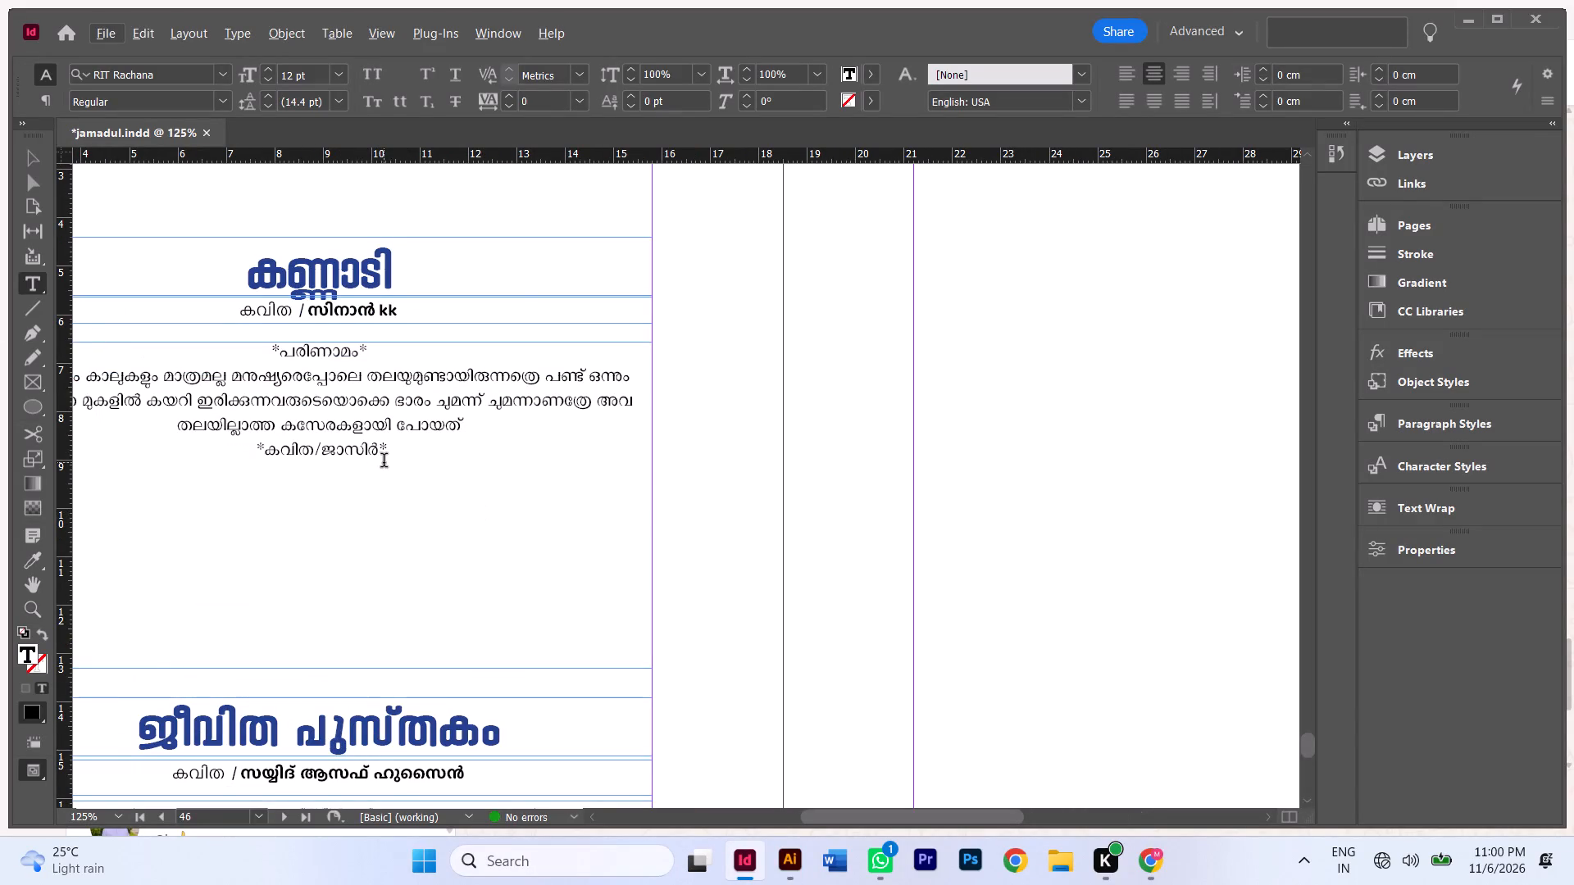
key("BackSpace")
key("BackSpace")
left_click(393, 452)
key("BackSpace")
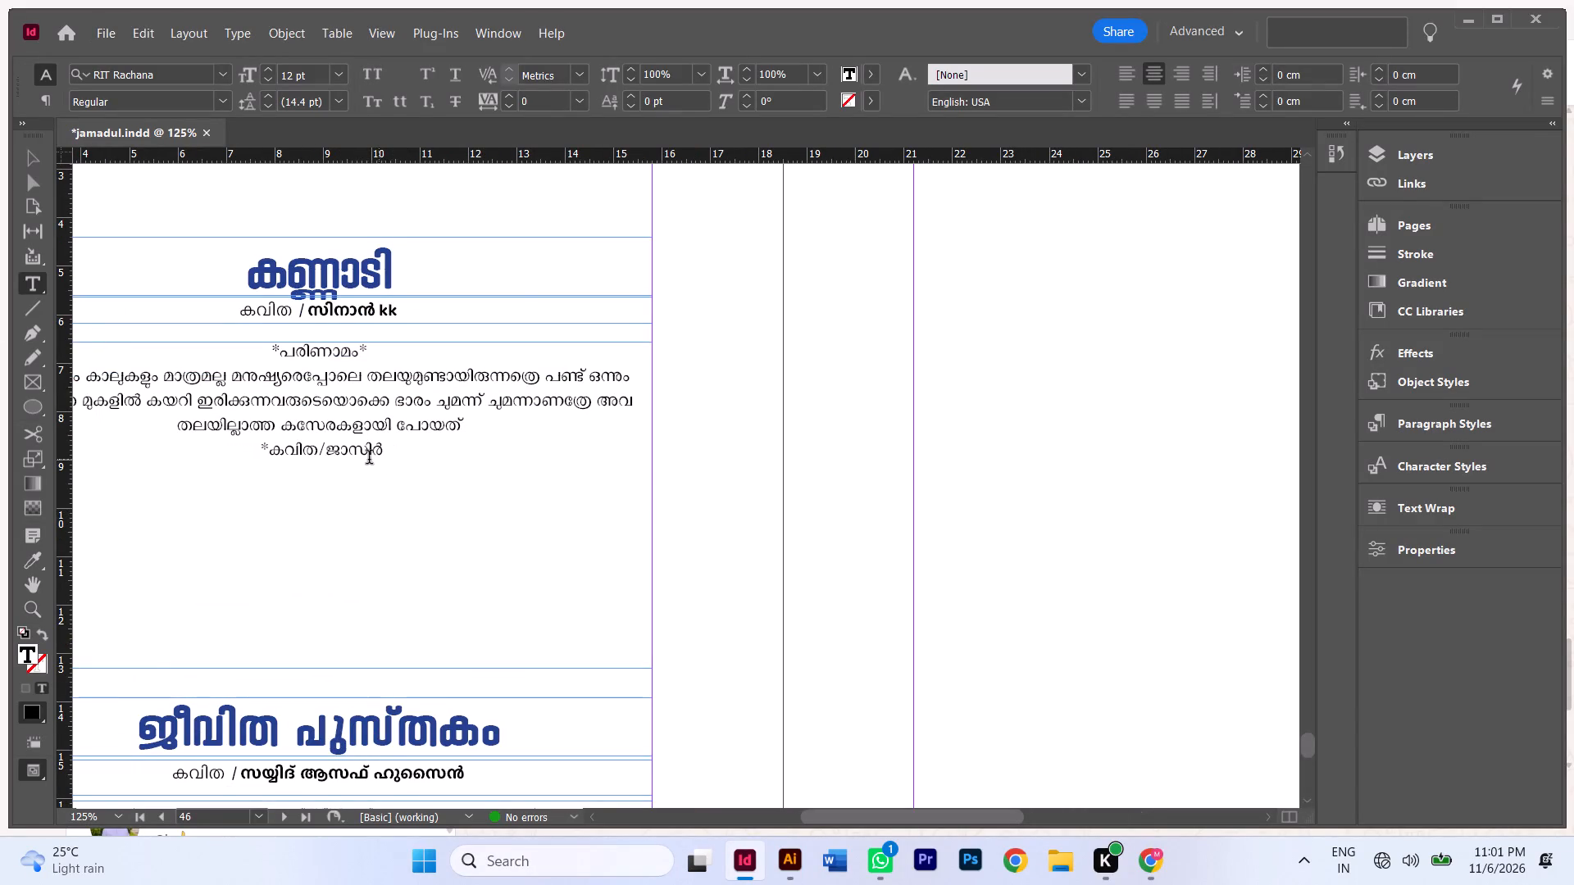
left_click_drag(428, 461, 330, 458)
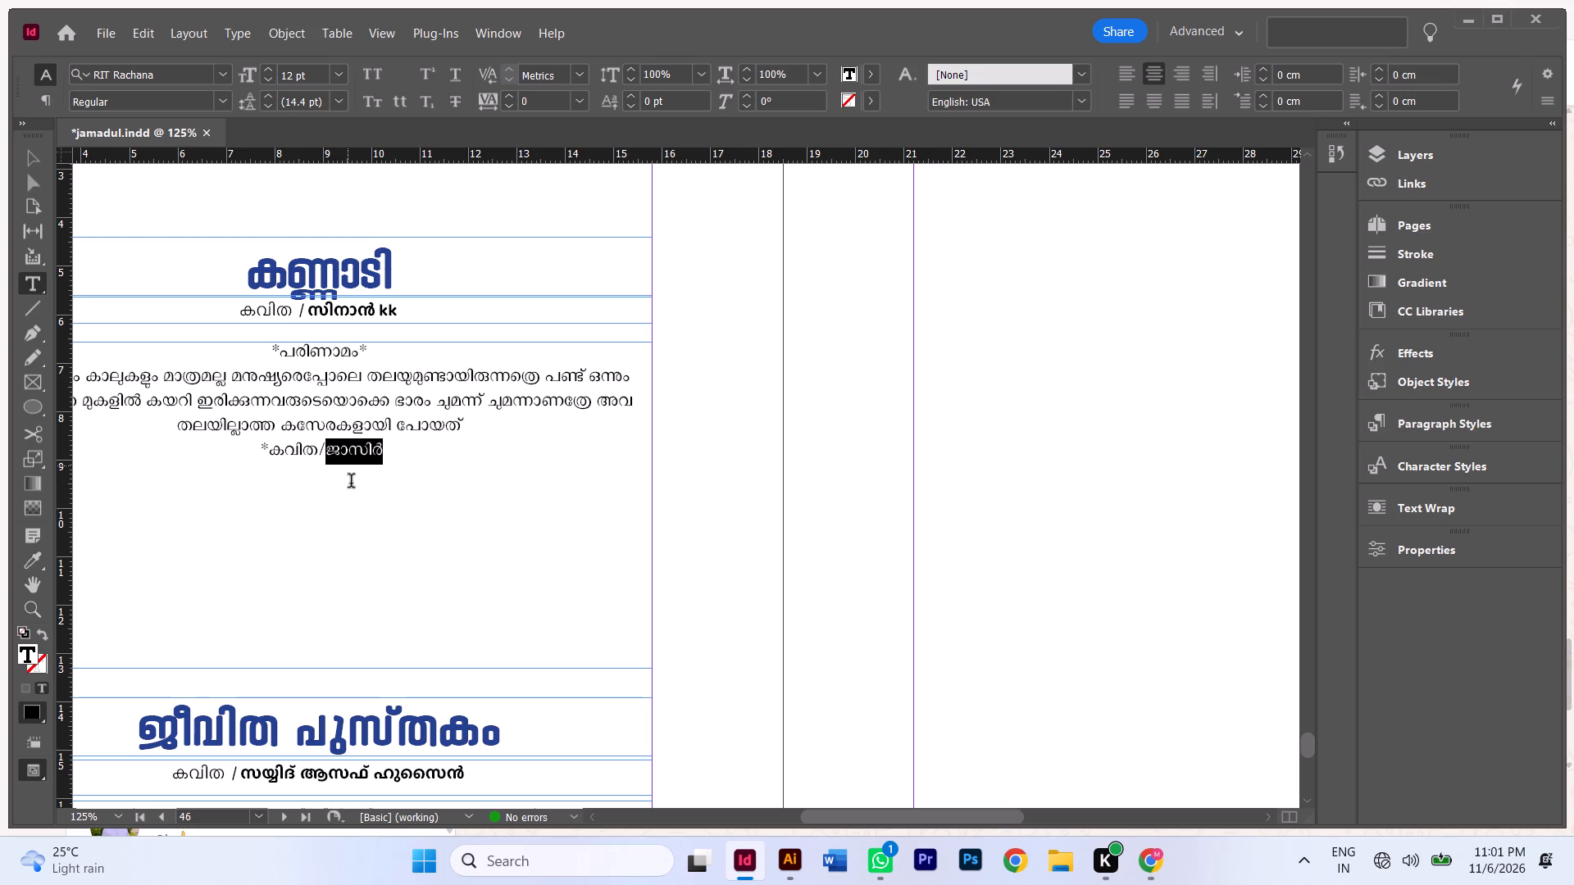
key("ctrl+x")
scroll(368, 492, "up", 2)
left_click_drag(437, 423, 313, 421)
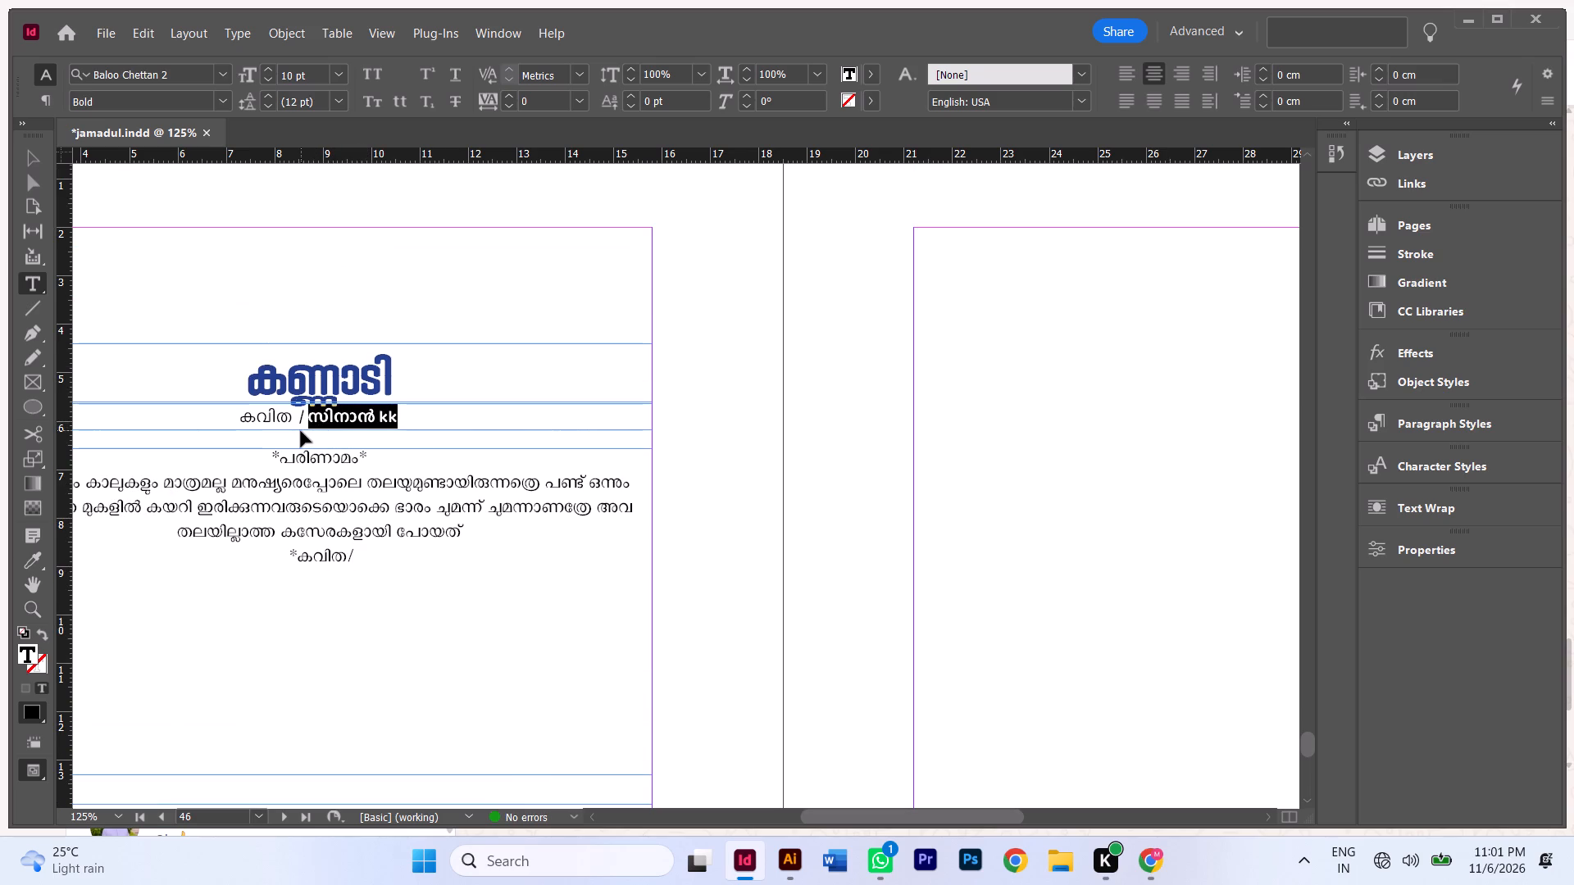
key("ctrl+shift+v")
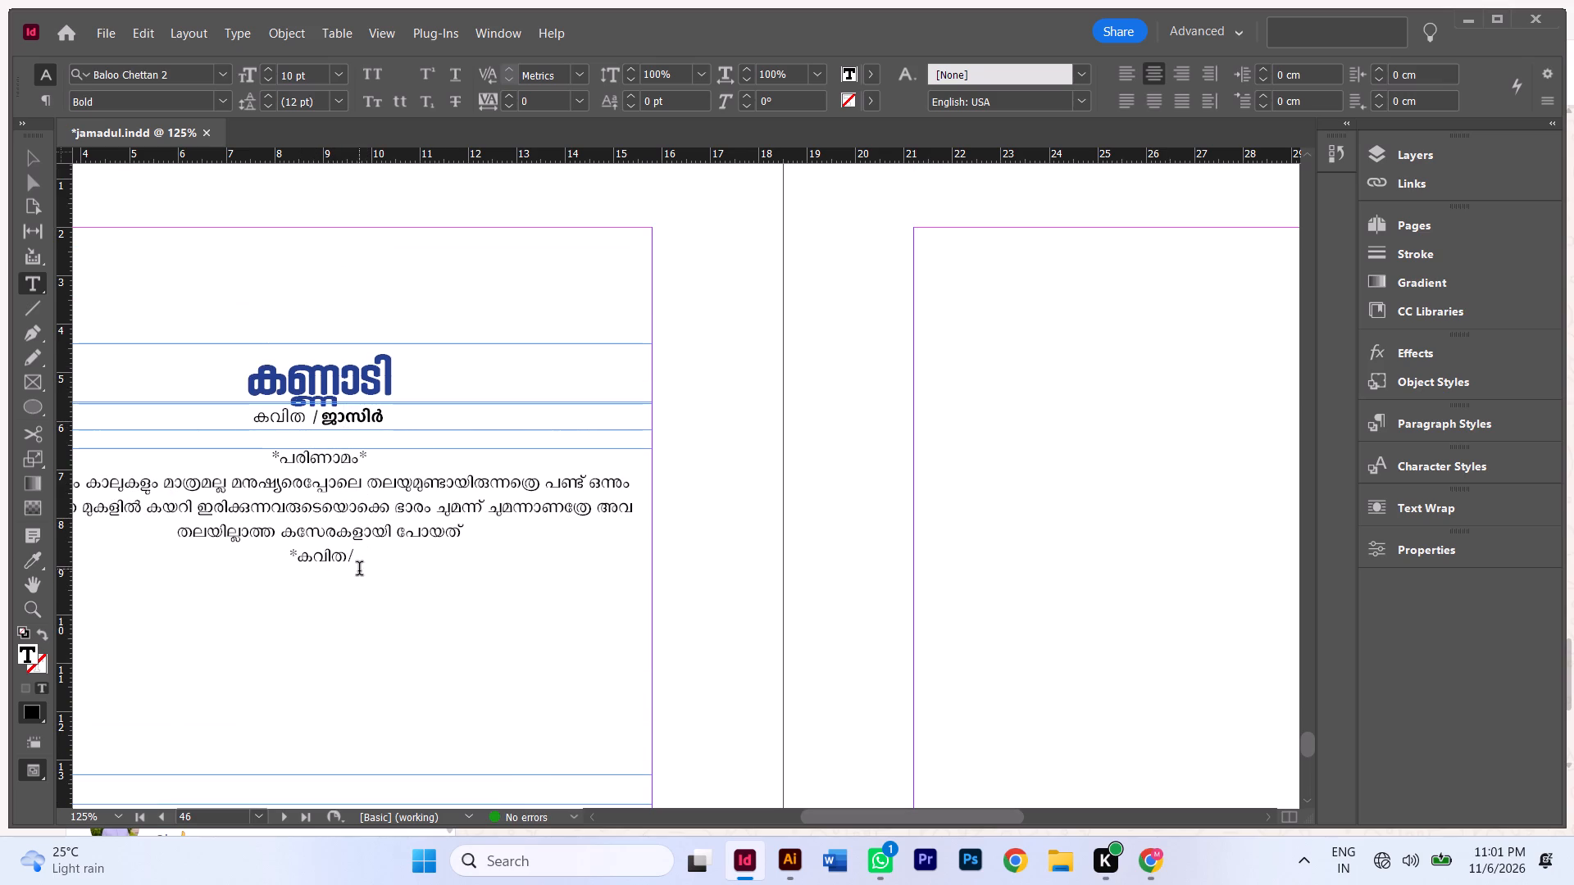
Clean up the body text by deleting the leftover *കവിത/ credit and the asterisks around പരിണാമം.
left_click_drag(361, 572, 289, 565)
key("BackSpace")
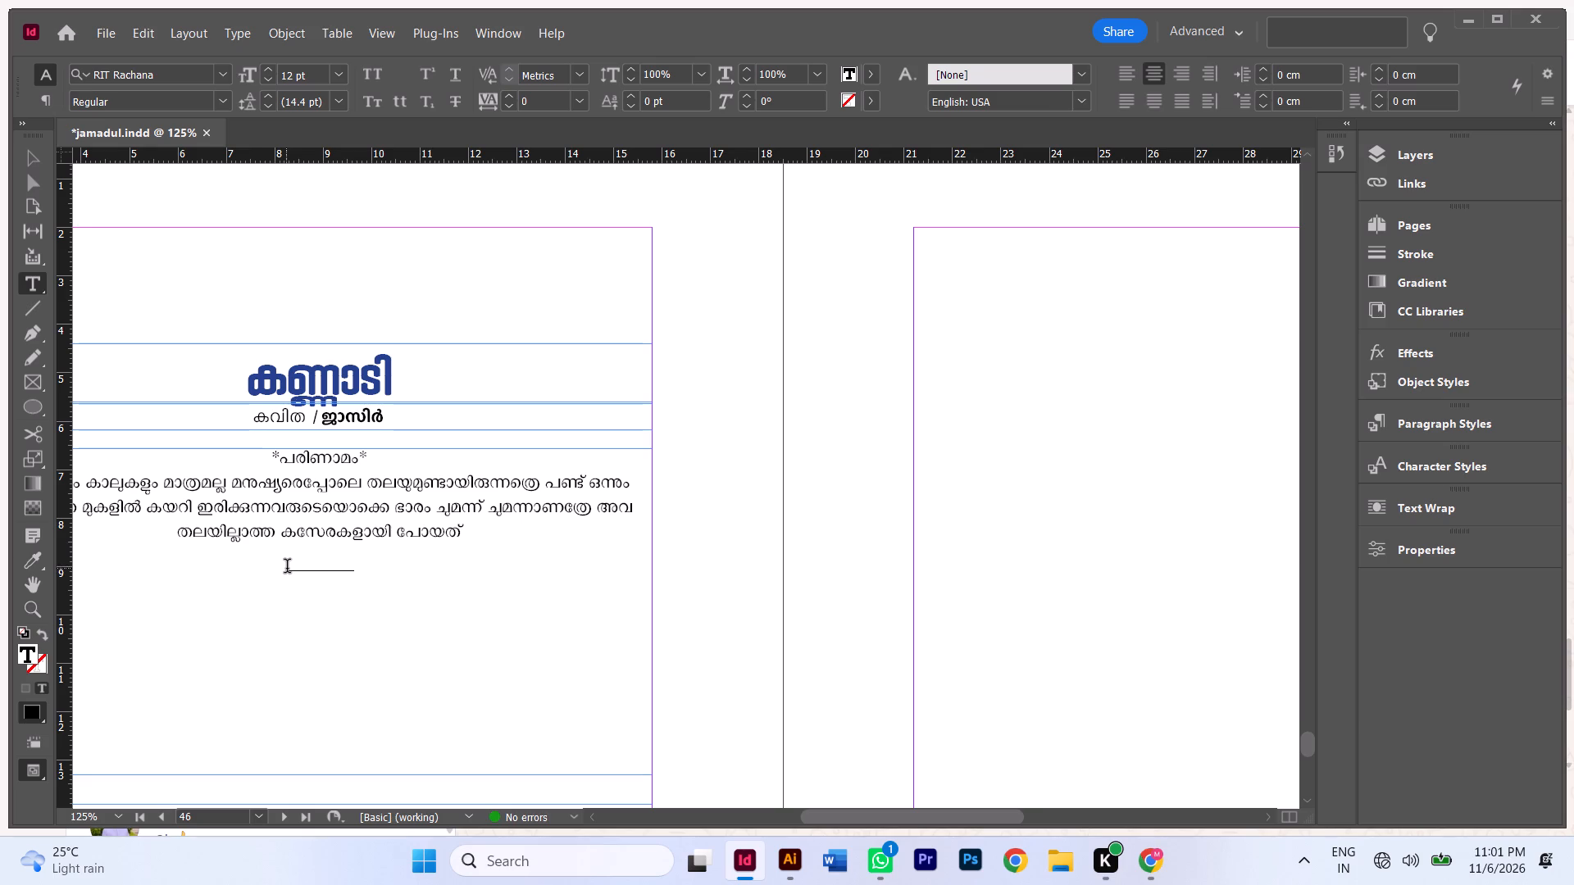
left_click(429, 470)
key("BackSpace")
key("BackSpace")
left_click(293, 460)
key("BackSpace")
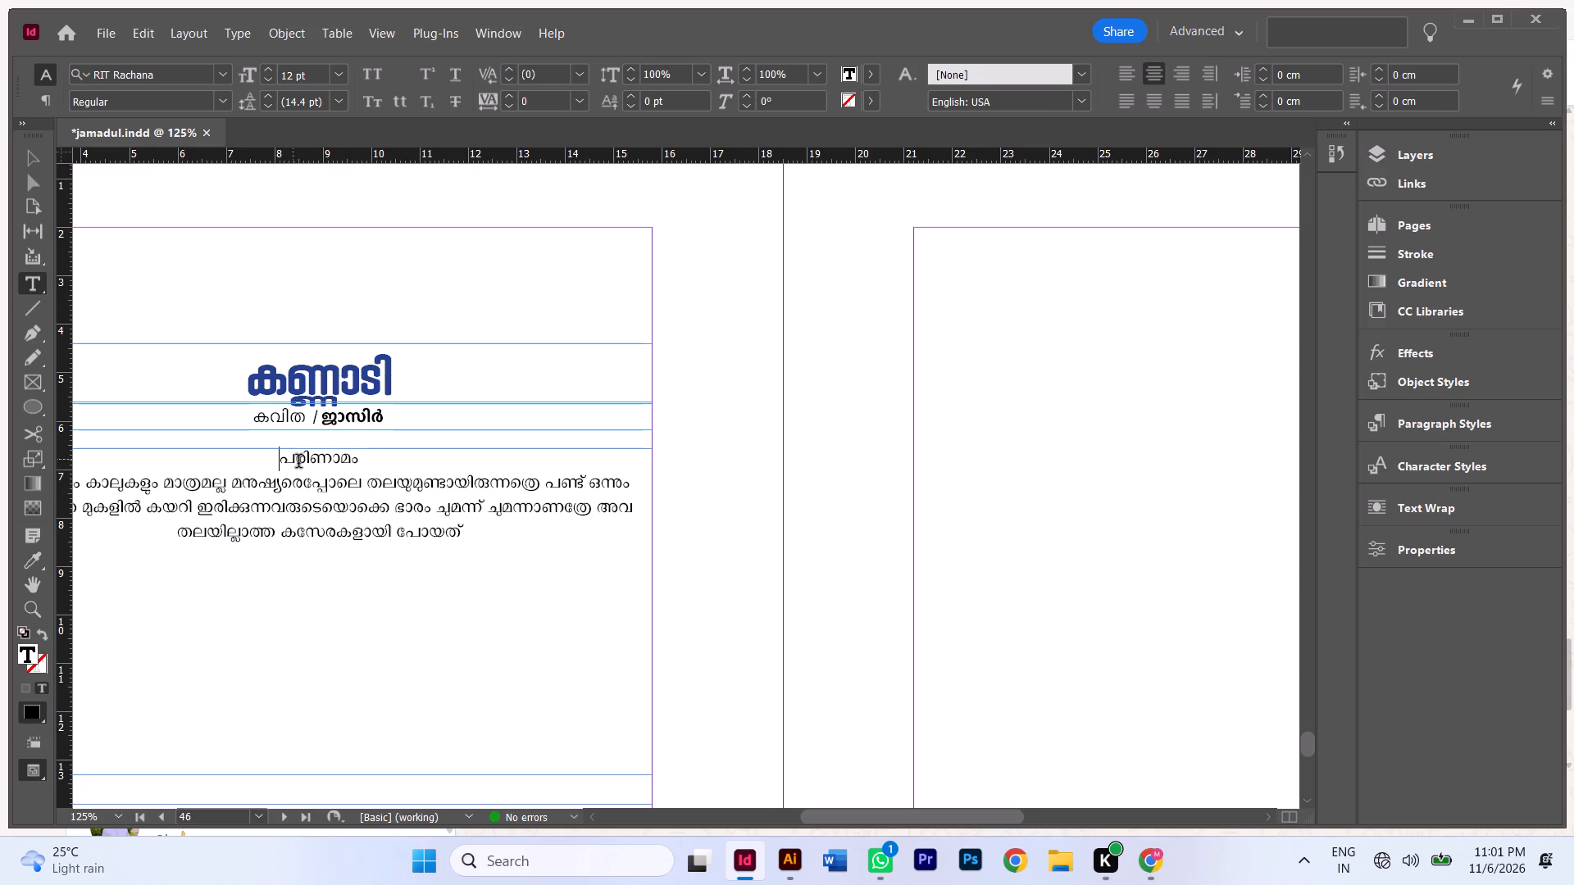
Cut the പരിണാമം heading out of the body, replace the Manglish editor's text with it in Chrome, and copy it as FML.
left_click_drag(417, 479, 257, 462)
left_click(412, 457)
left_click_drag(398, 458, 189, 458)
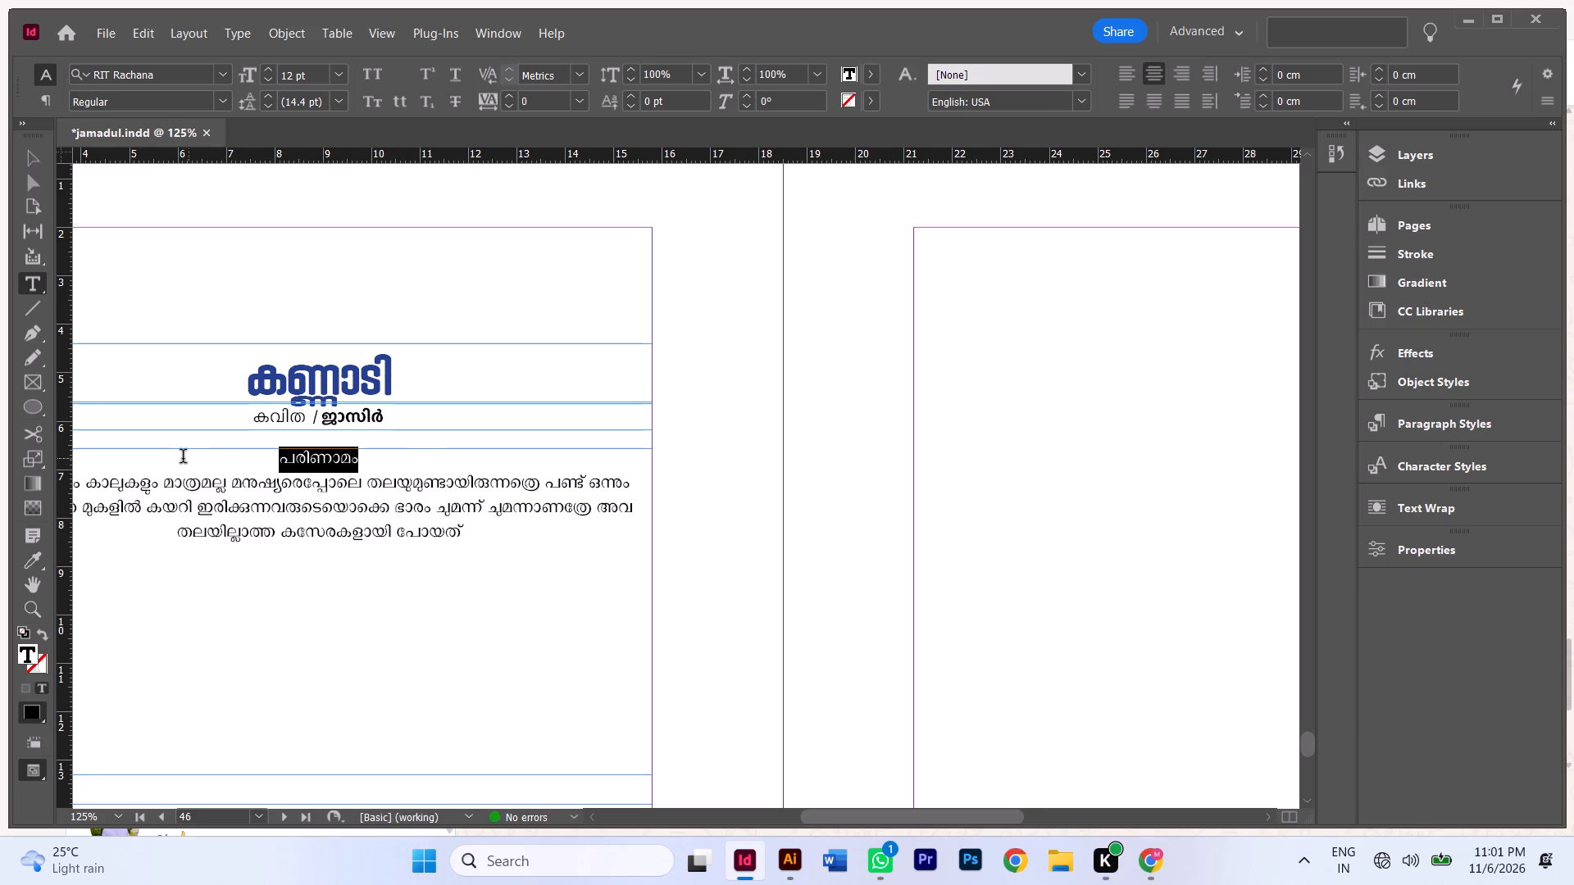
key("ctrl+x")
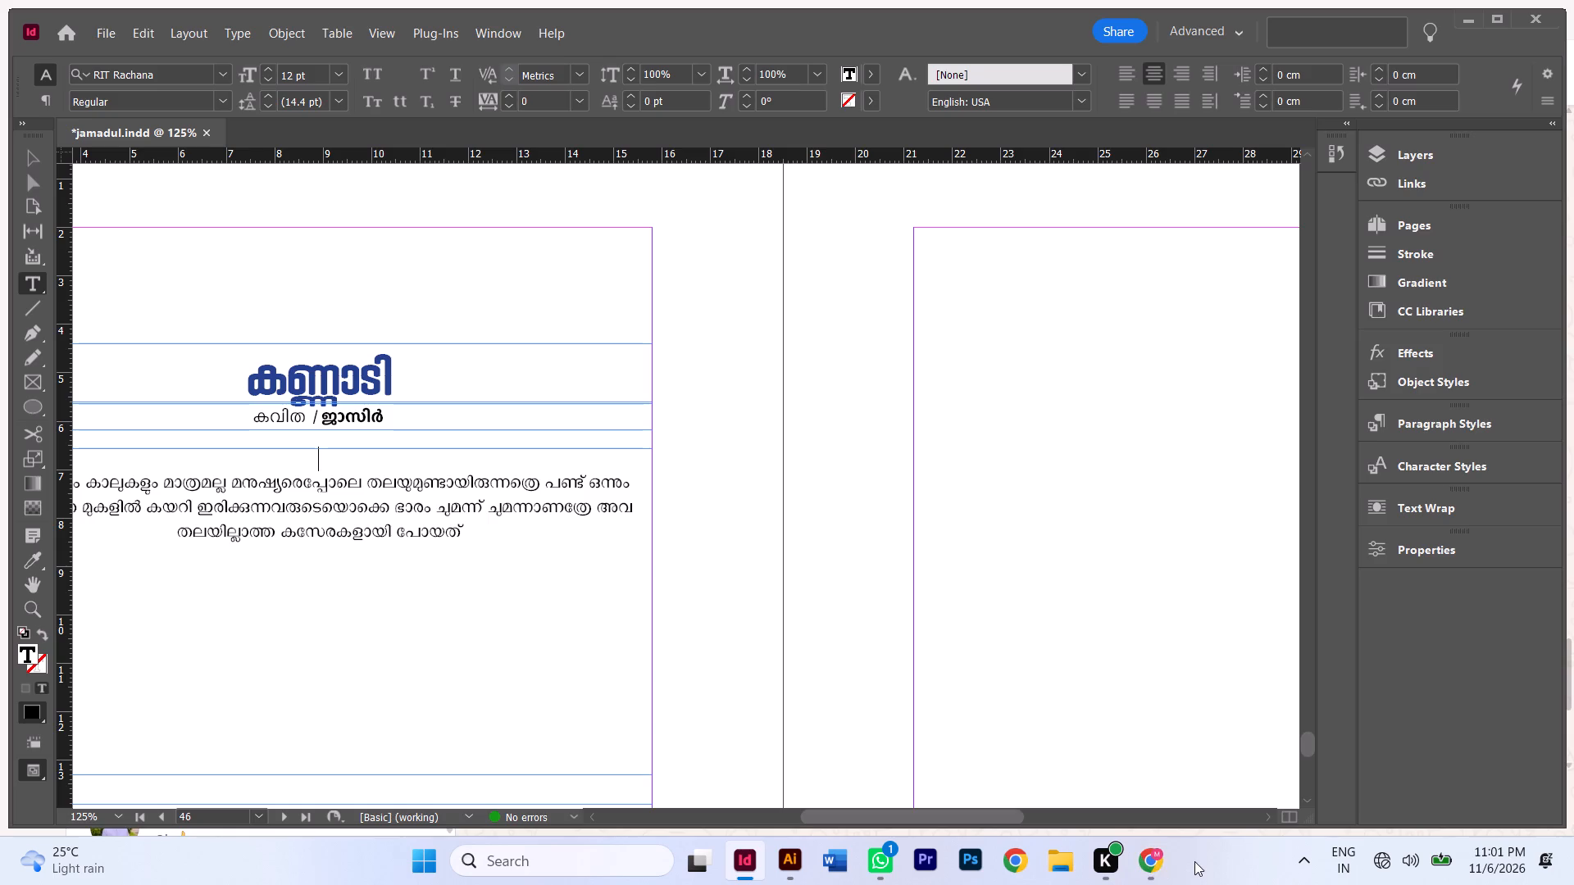
left_click(1150, 860)
key("ctrl+a")
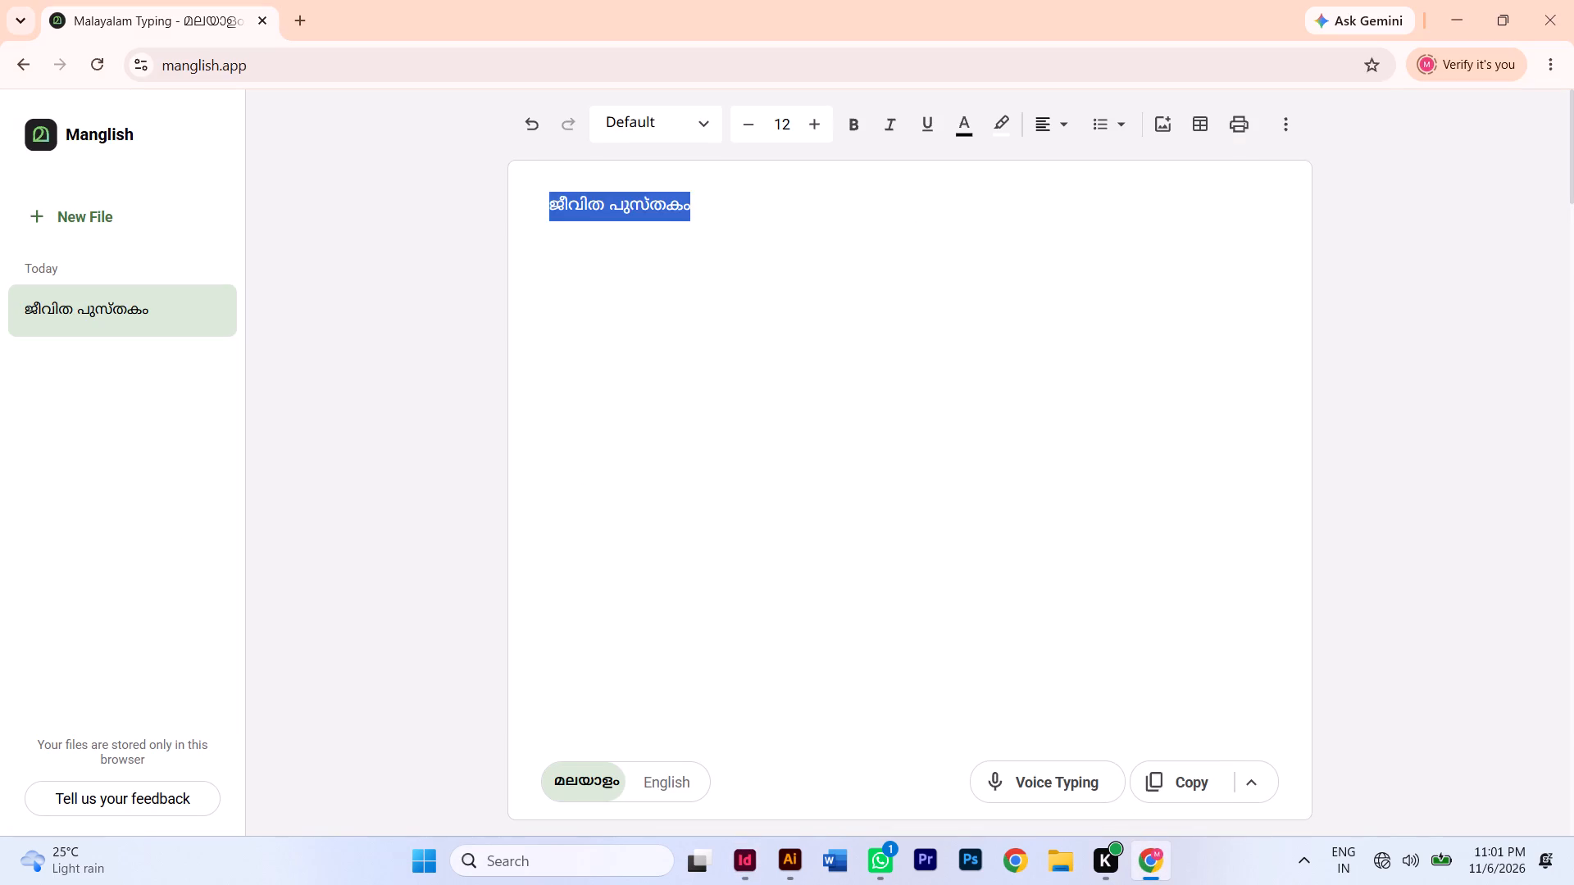
key("ctrl+v")
left_click(1249, 778)
left_click(1192, 655)
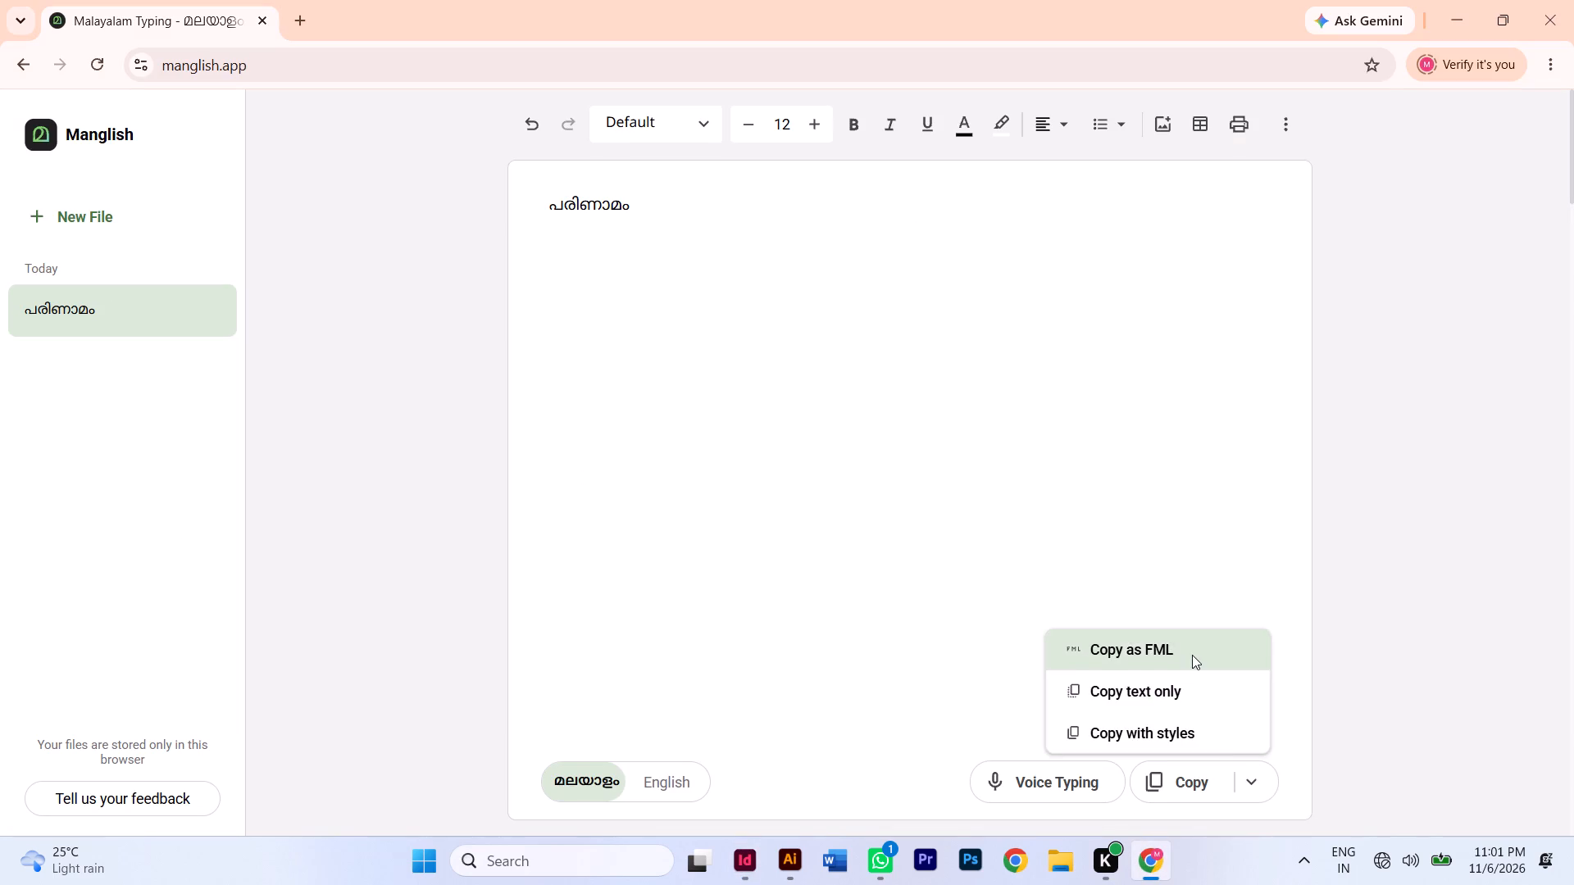
Back in InDesign, replace the കണ്ണാടി title text with the copied പരിണാമം.
left_click(750, 853)
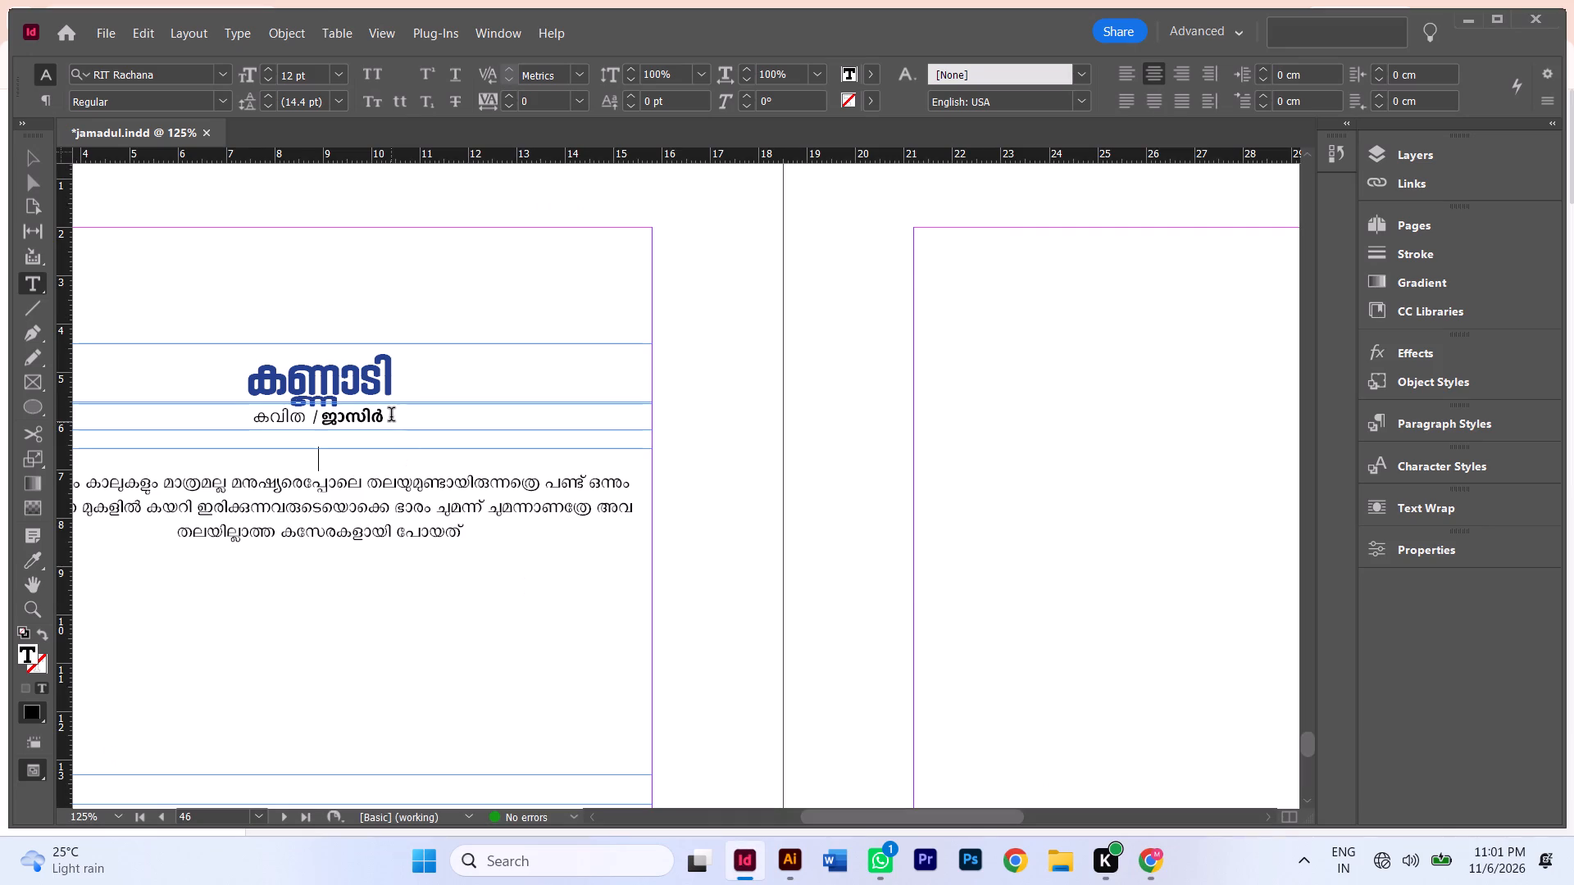
double_click(370, 364)
key("ctrl+v")
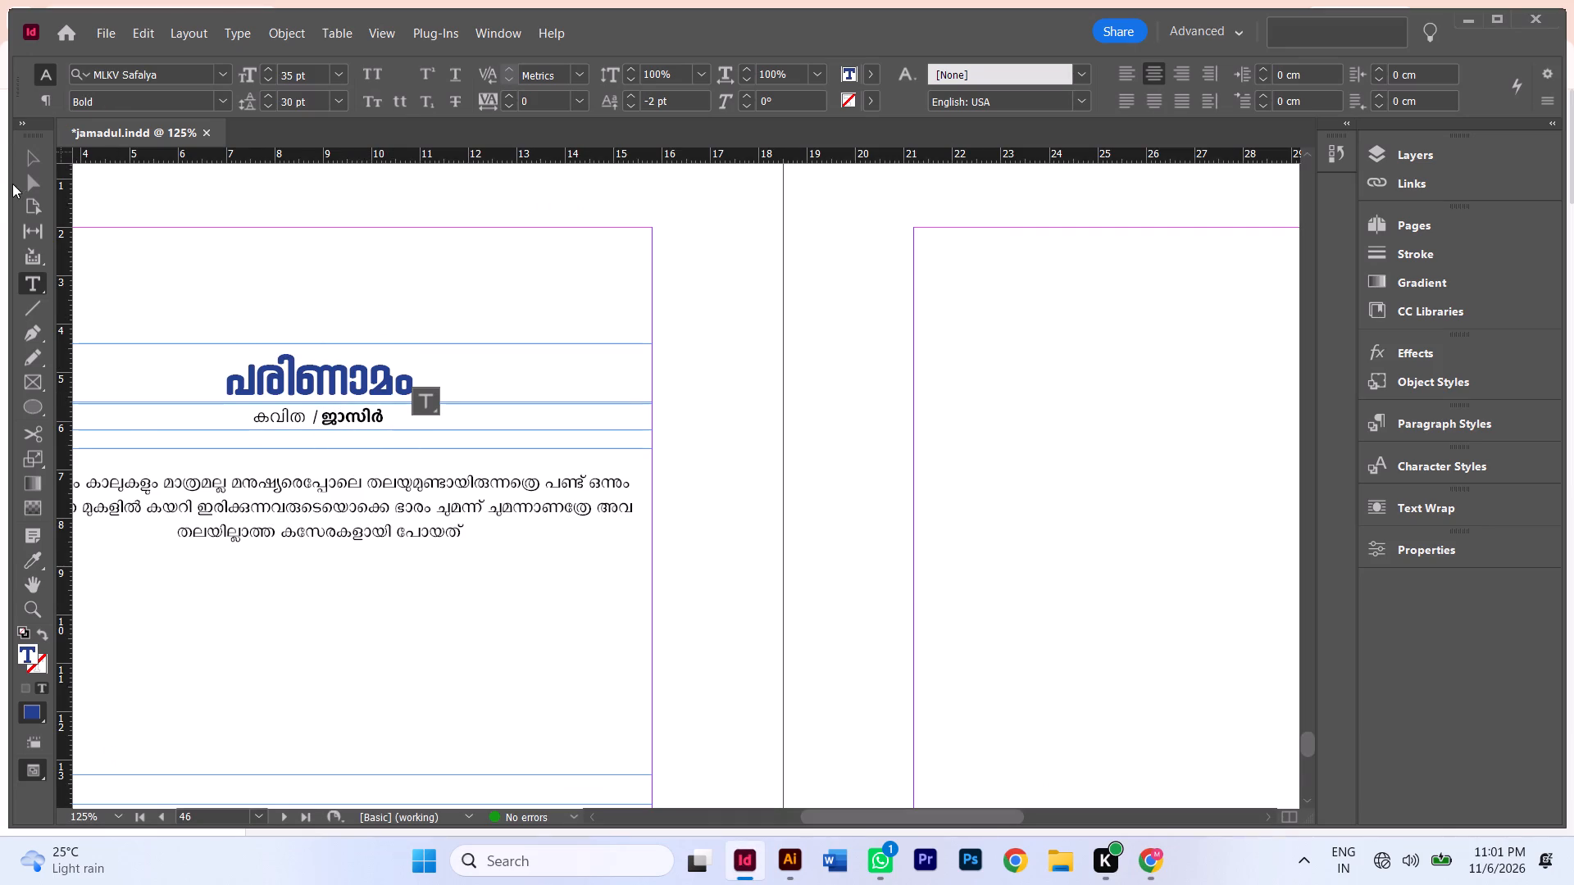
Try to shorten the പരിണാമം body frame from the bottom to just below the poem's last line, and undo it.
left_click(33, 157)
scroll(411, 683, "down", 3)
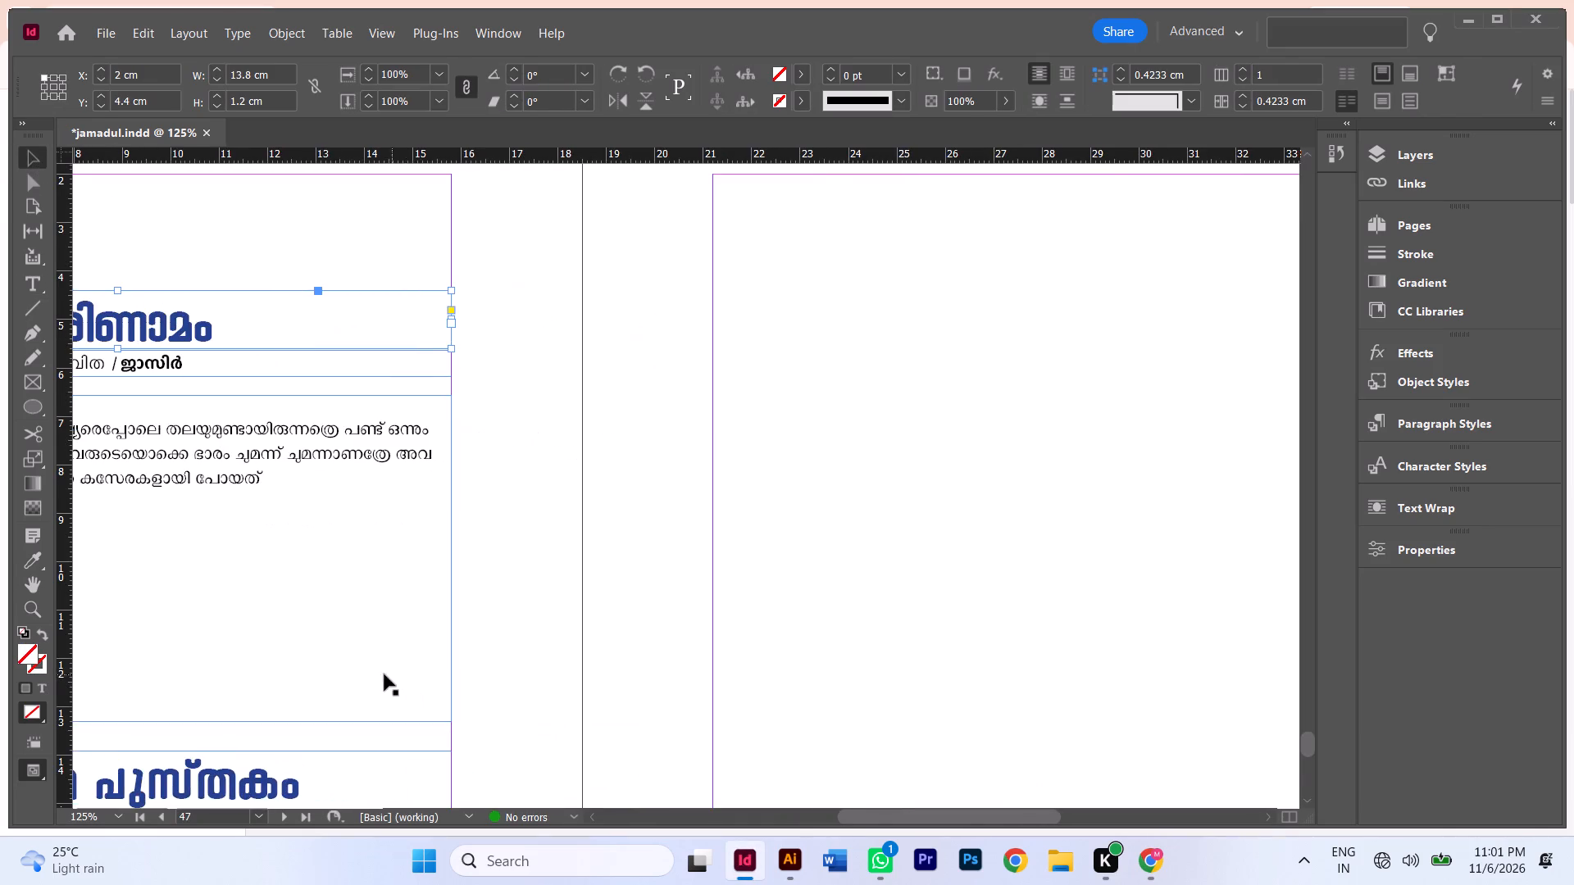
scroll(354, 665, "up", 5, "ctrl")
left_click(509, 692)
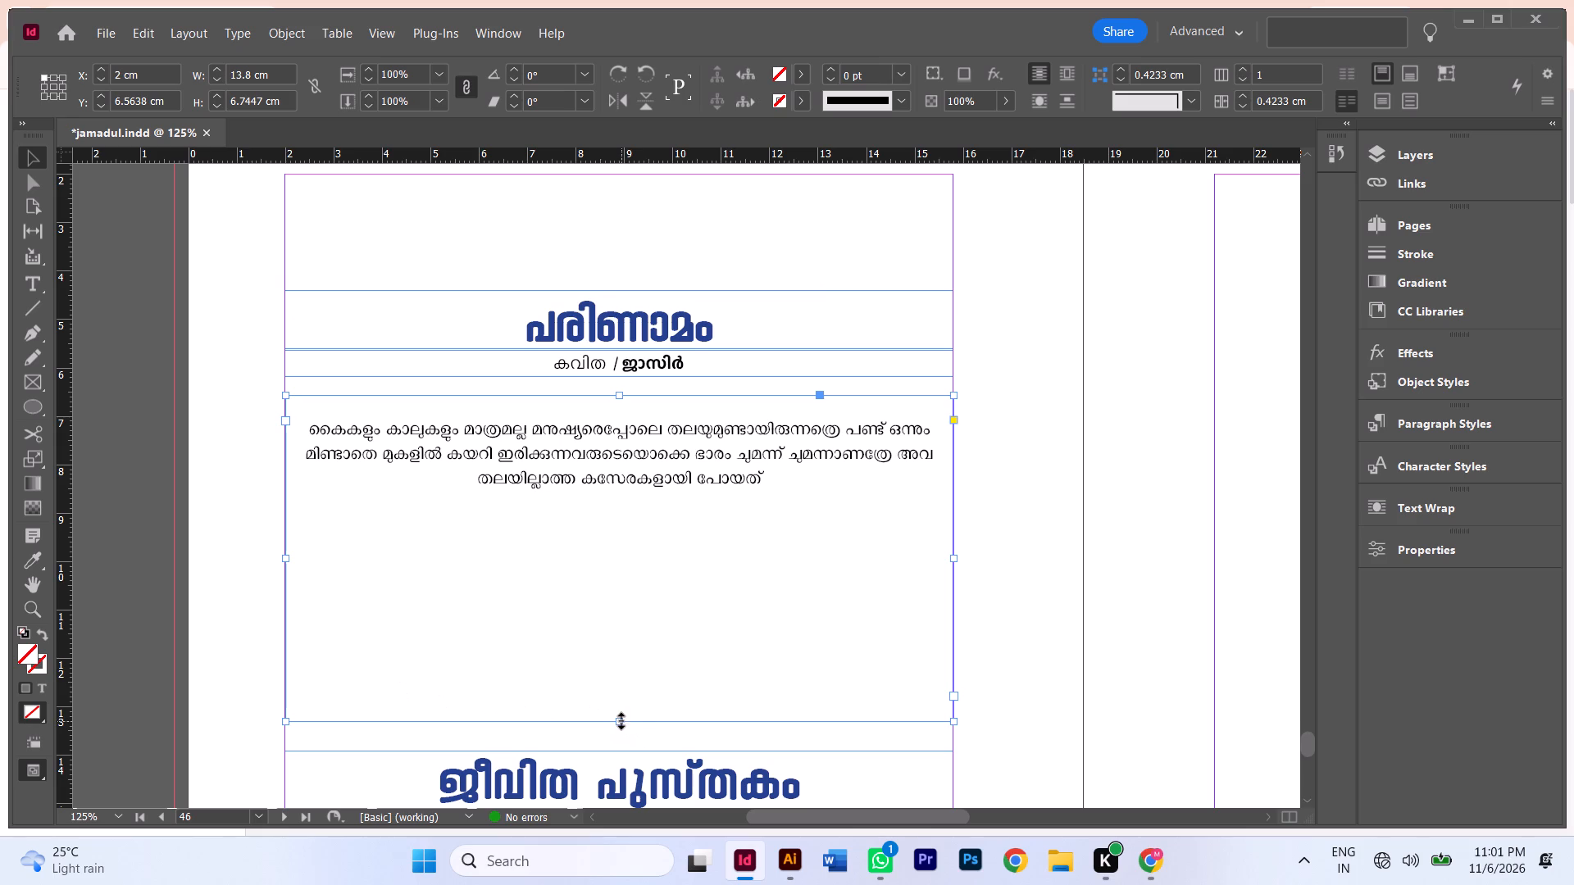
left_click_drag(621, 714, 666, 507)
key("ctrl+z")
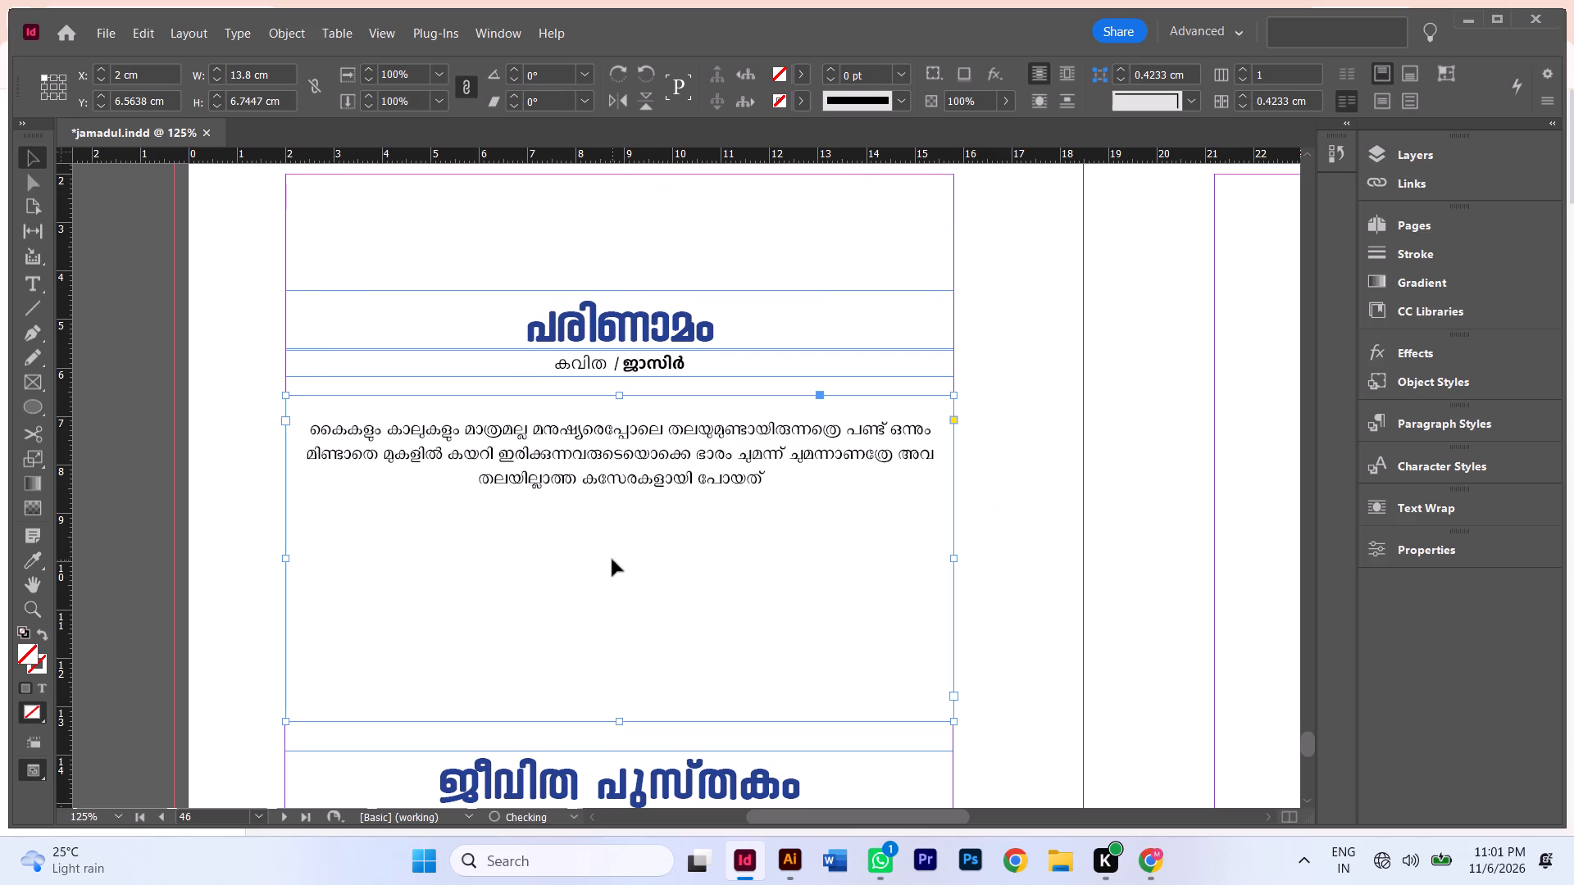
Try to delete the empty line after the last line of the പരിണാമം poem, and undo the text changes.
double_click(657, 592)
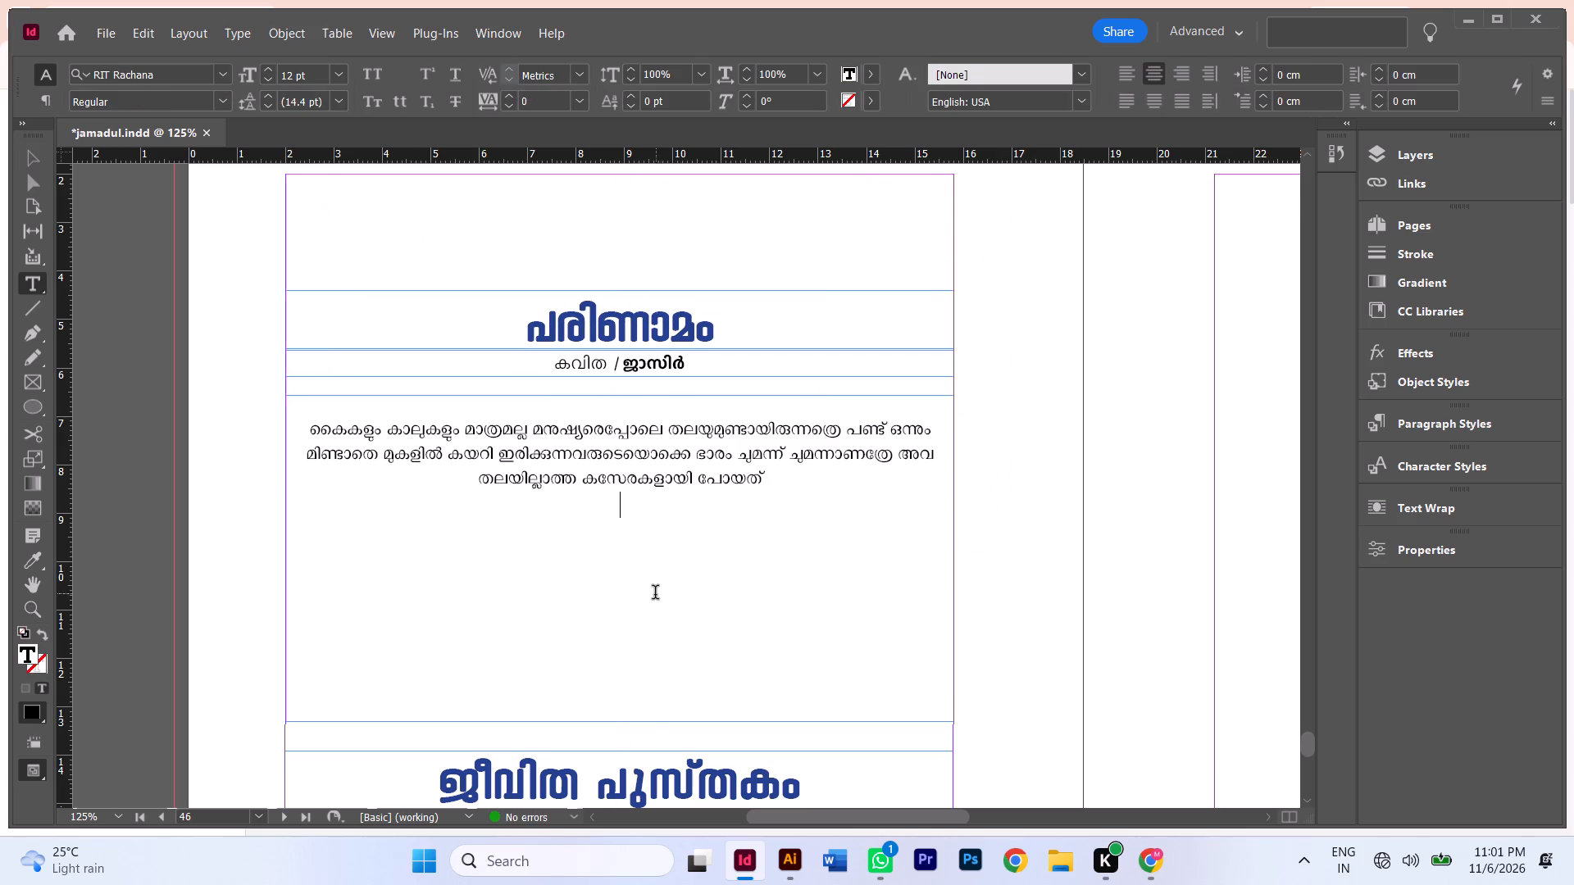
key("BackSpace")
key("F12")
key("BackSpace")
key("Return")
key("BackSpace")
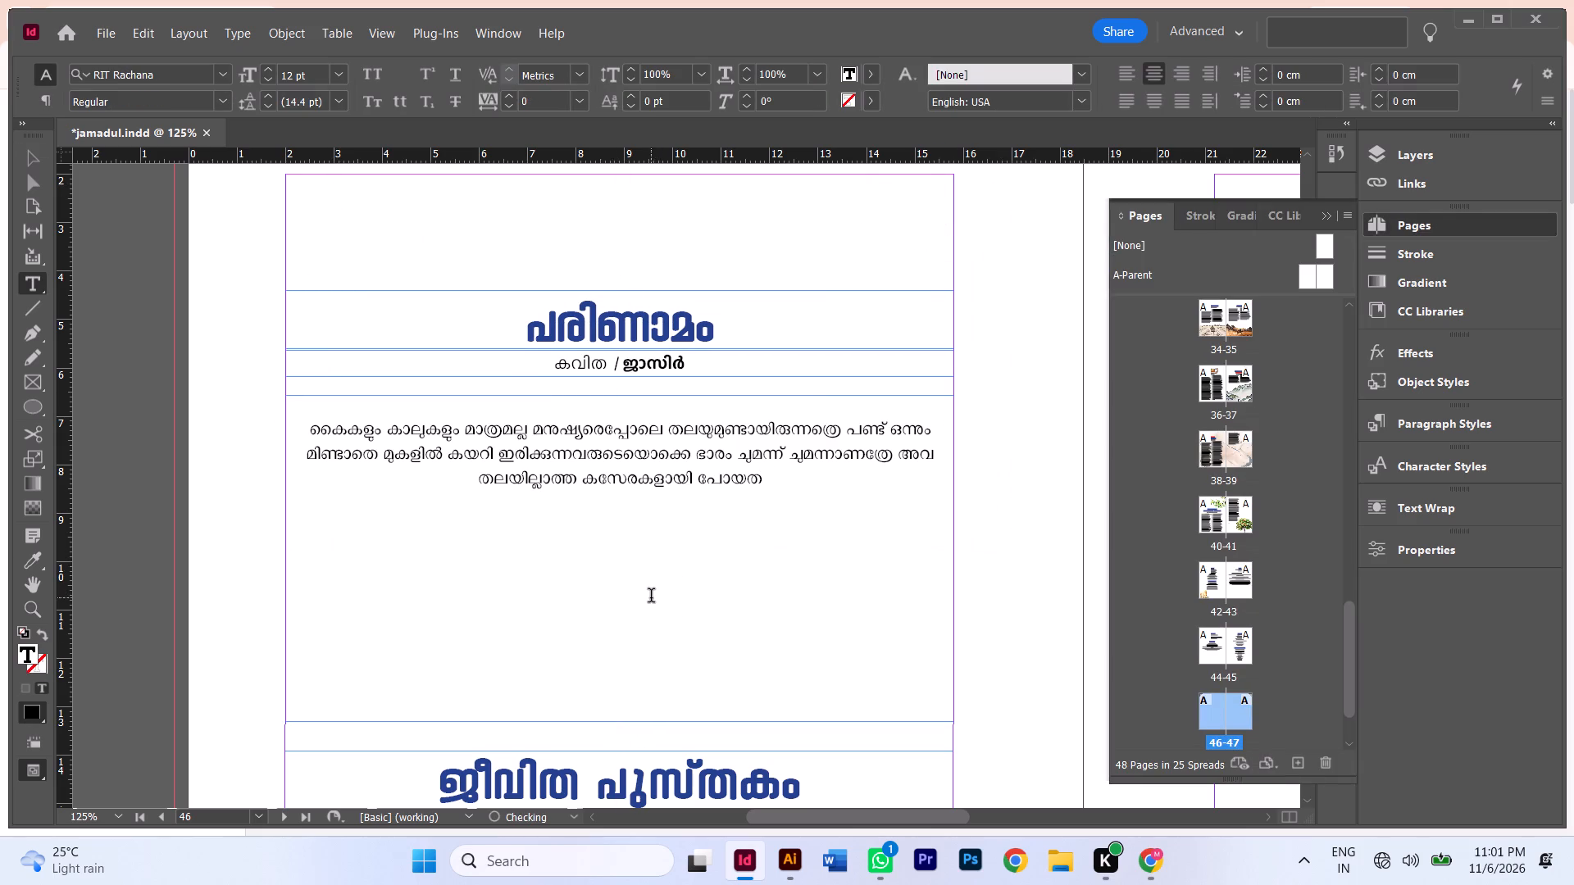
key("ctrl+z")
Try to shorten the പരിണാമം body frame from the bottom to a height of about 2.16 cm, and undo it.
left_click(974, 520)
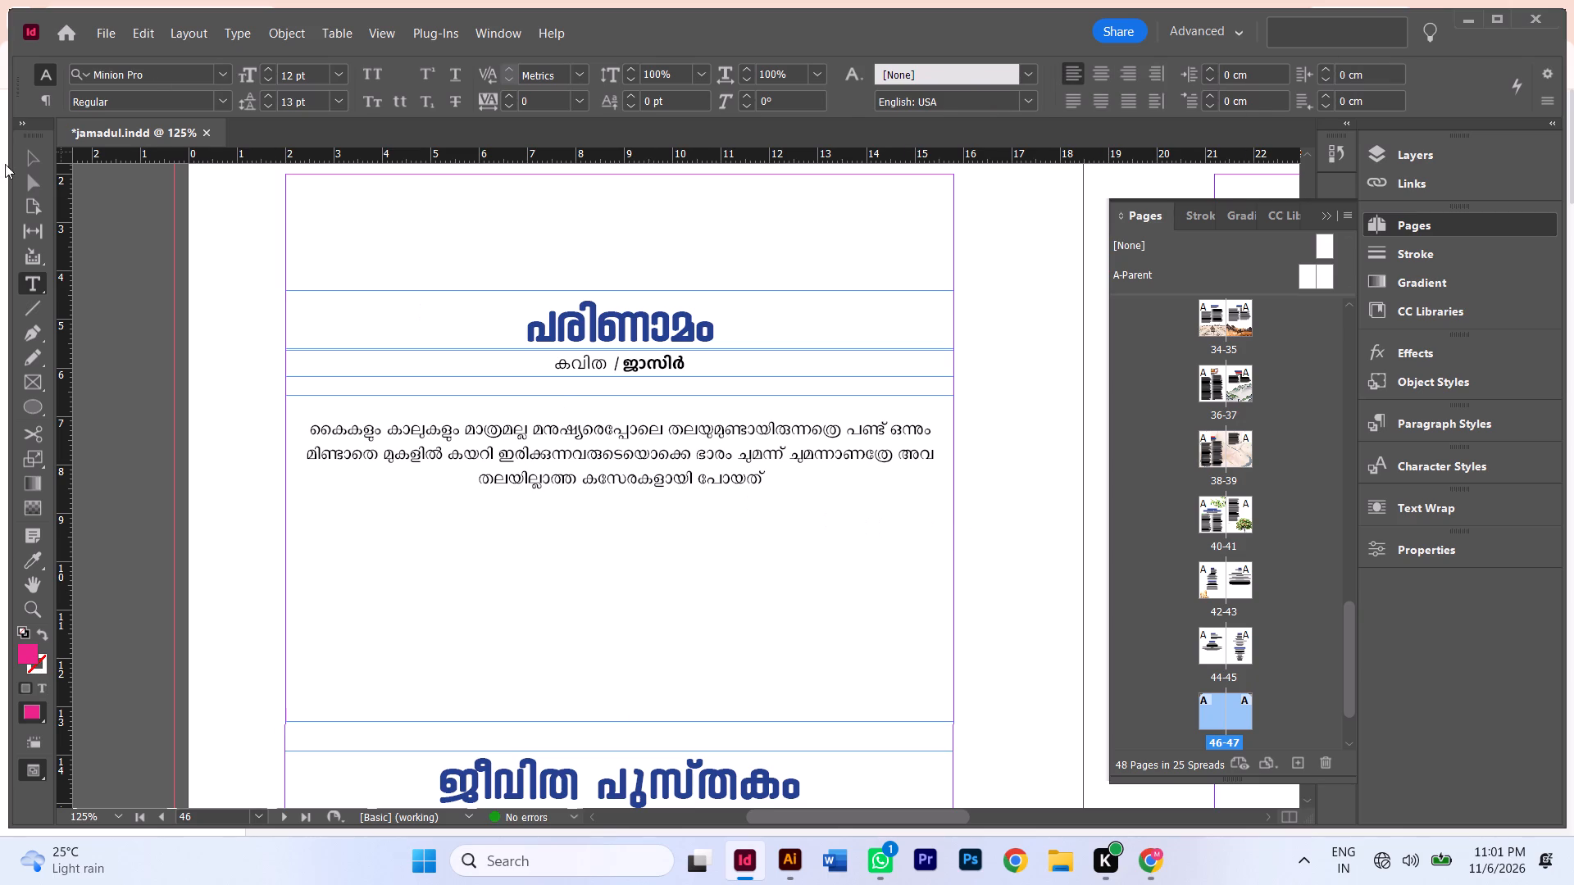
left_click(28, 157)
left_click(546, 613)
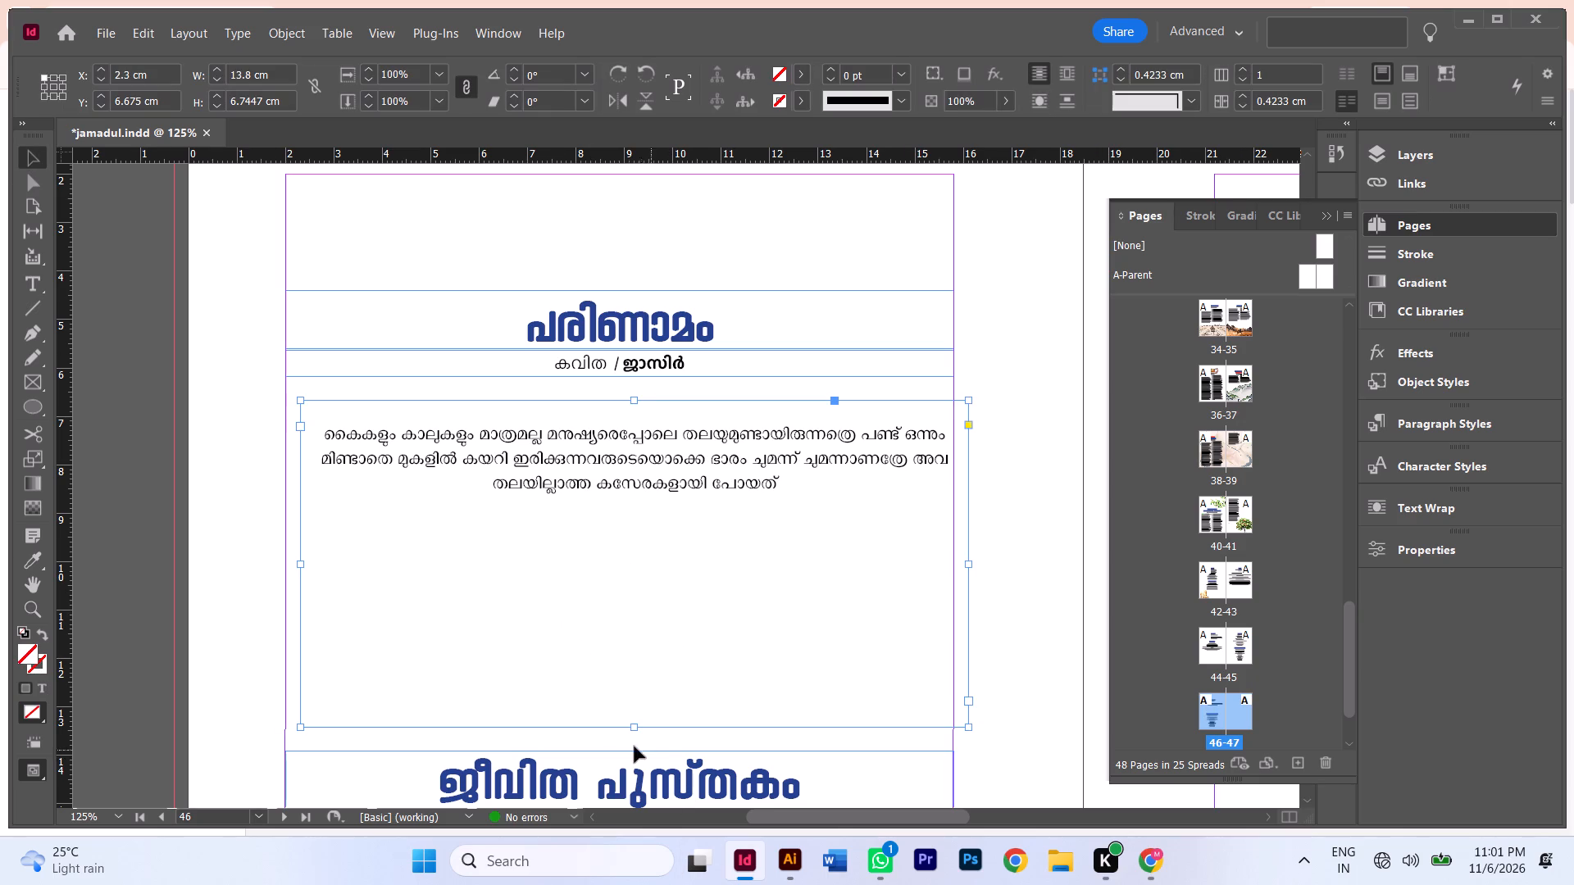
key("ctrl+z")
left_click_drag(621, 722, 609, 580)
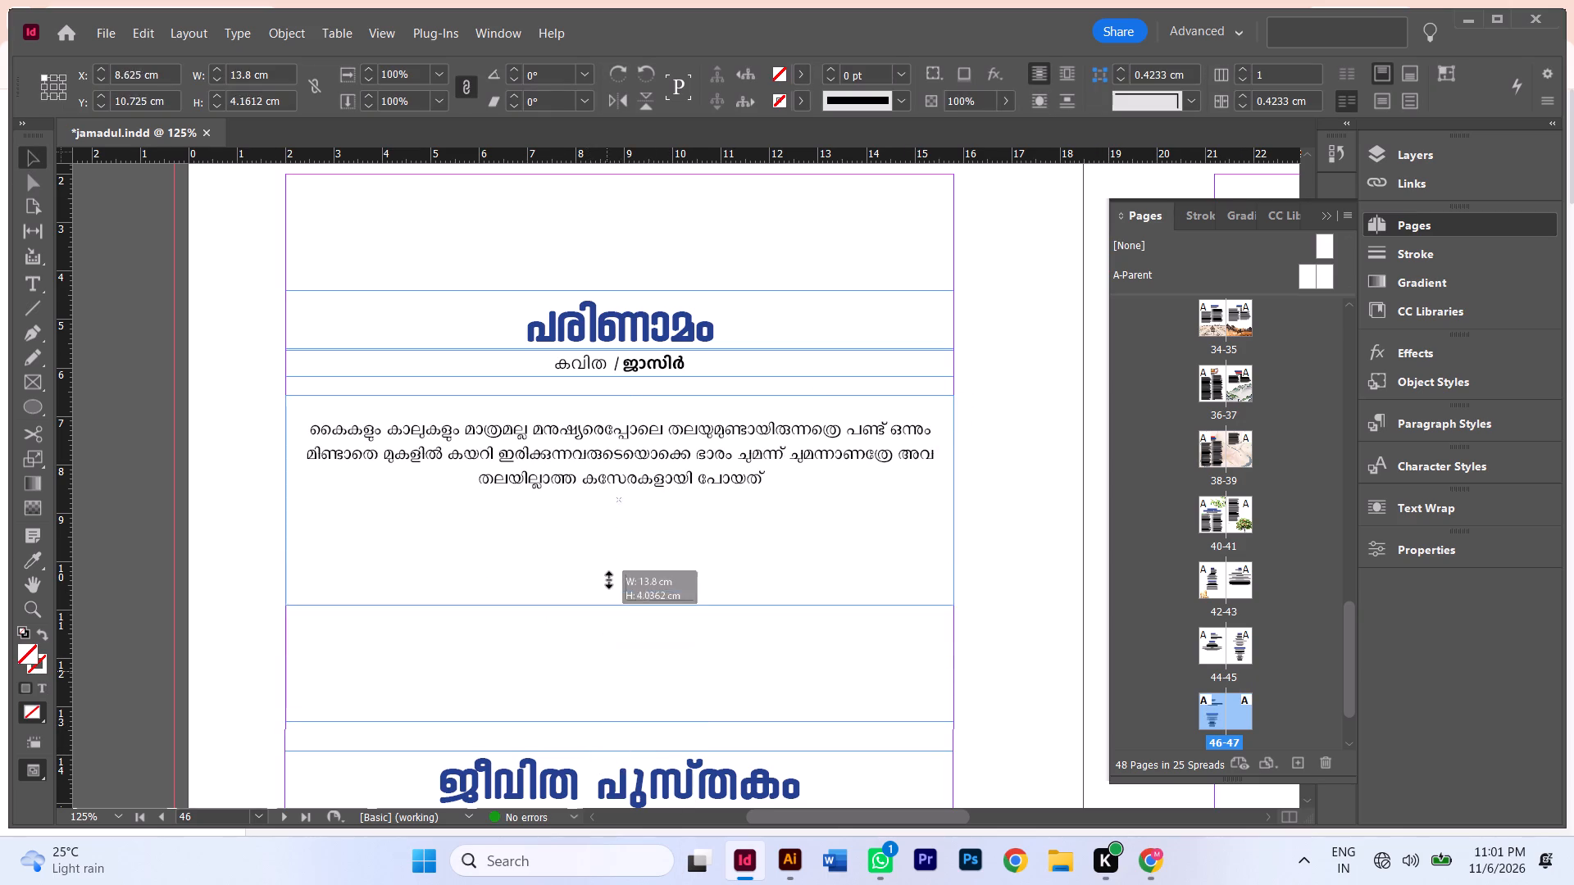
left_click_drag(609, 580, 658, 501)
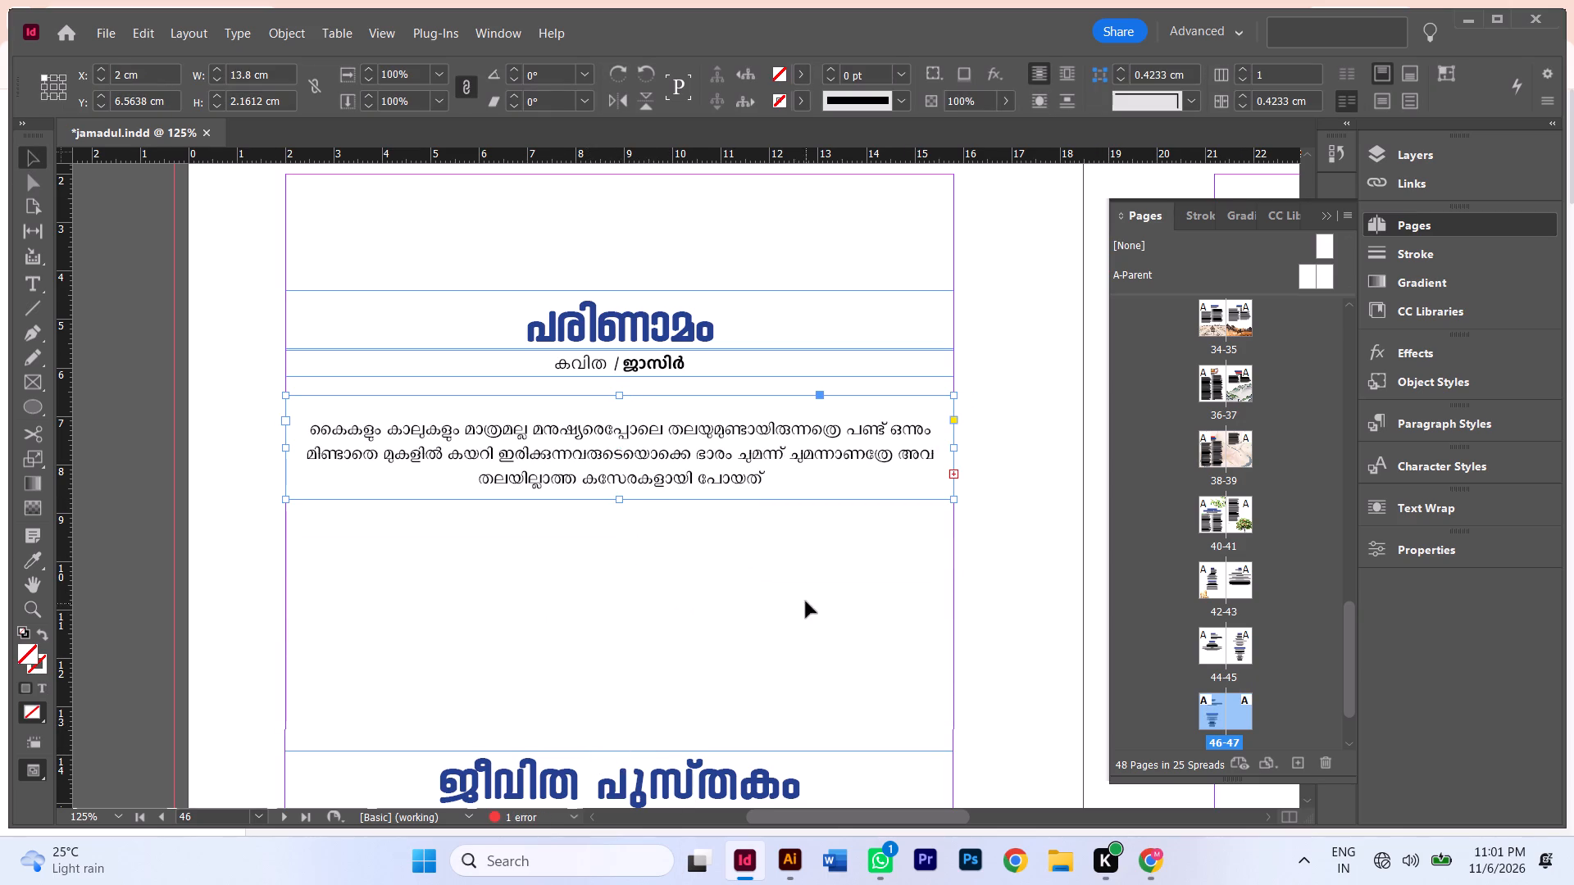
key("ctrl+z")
Delete the trailing blank text after the last line of the പരിണാമം poem.
double_click(632, 671)
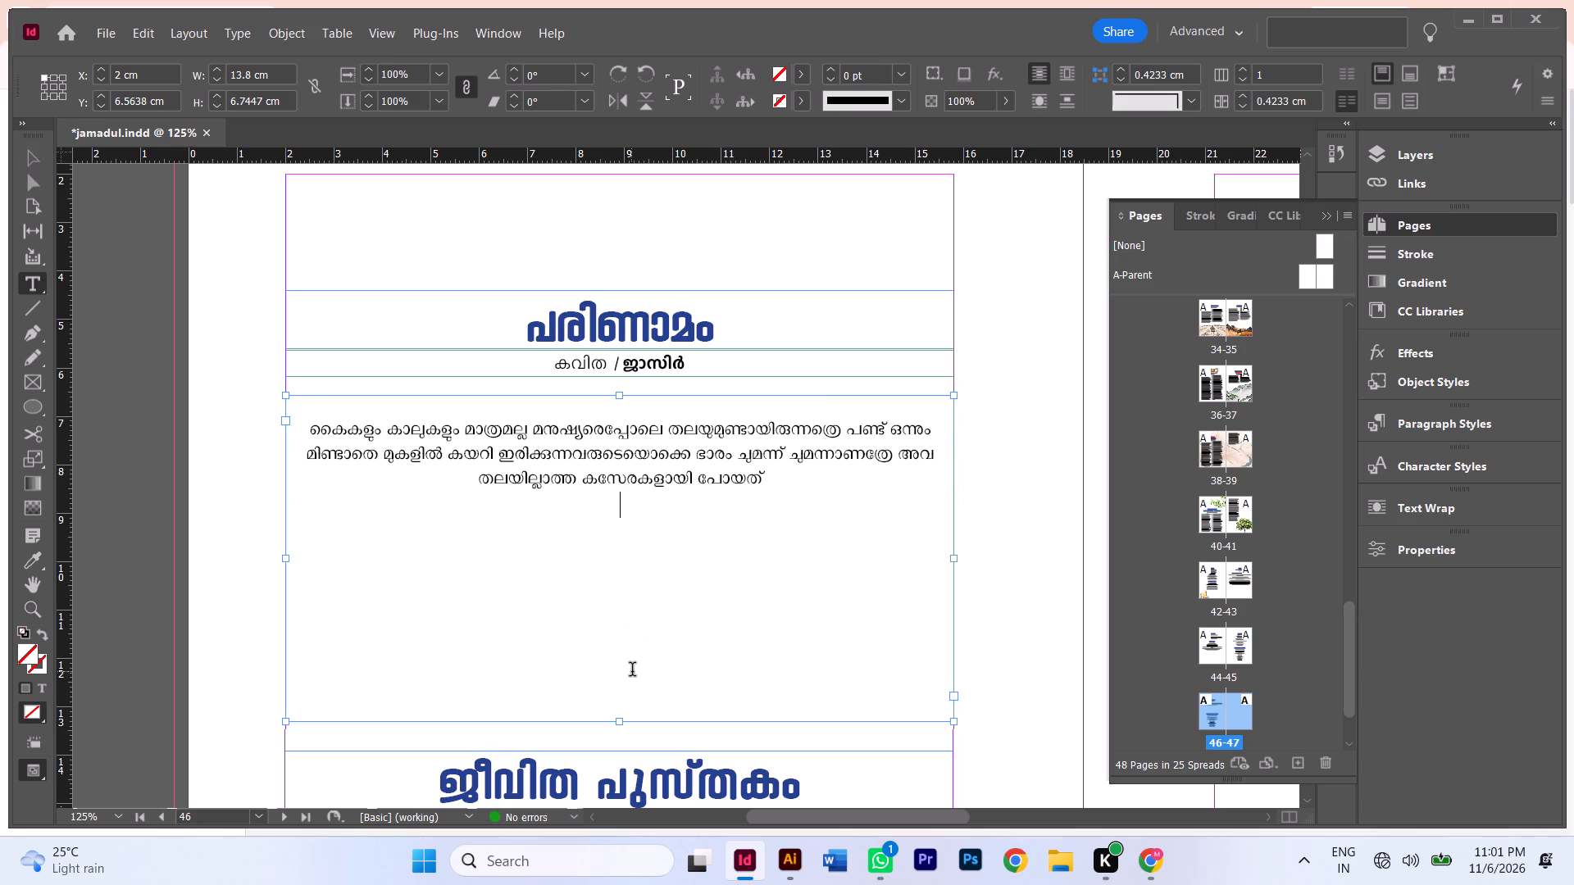
key("BackSpace")
key("BackSpace")
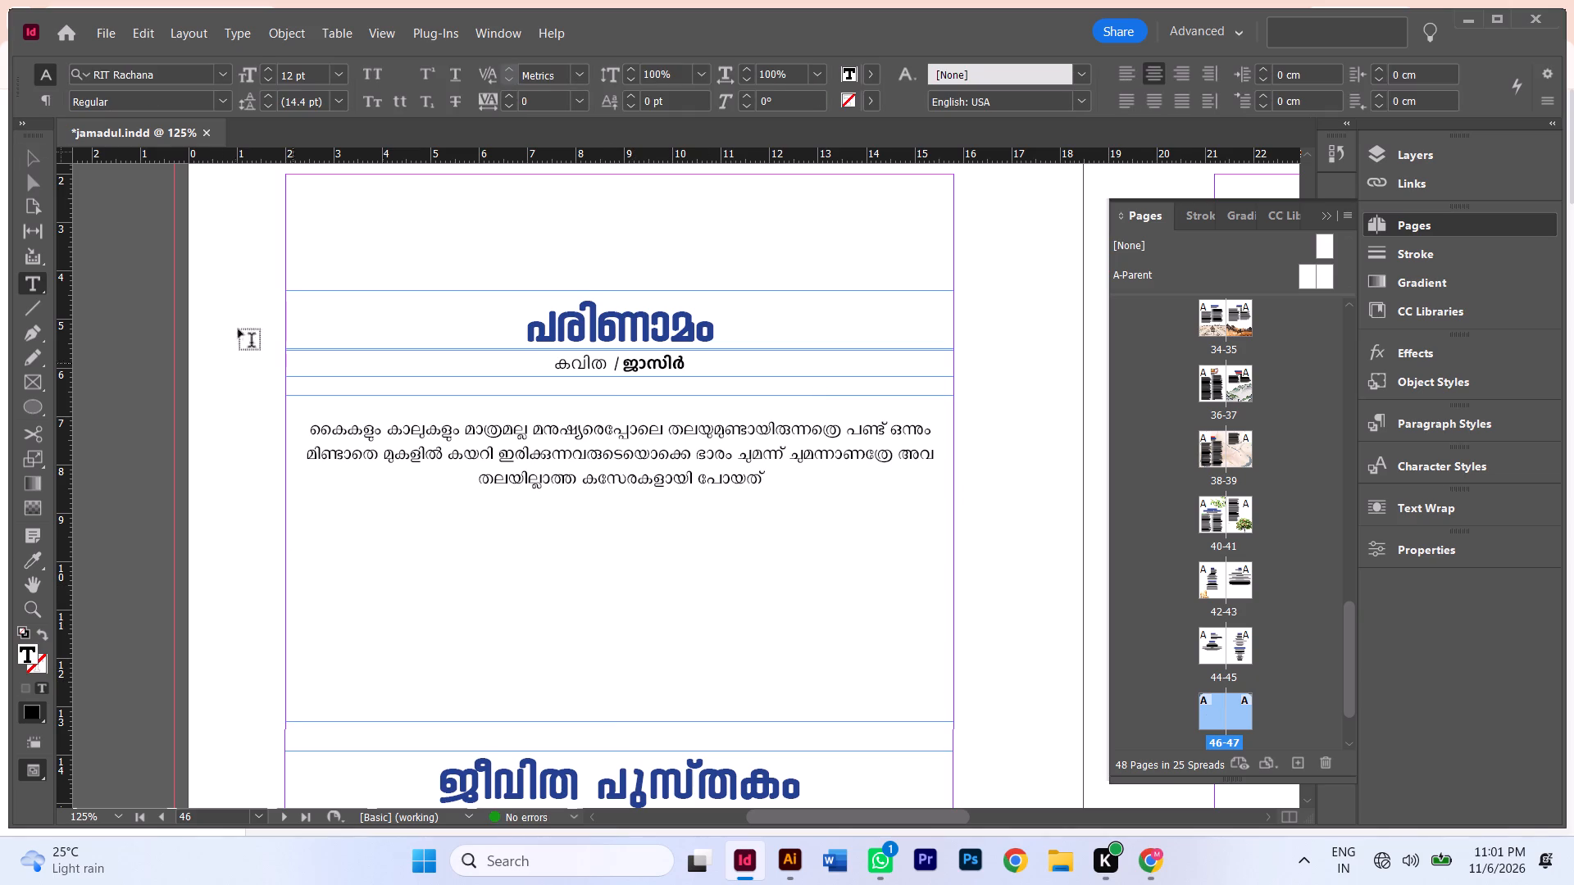
Shorten the പരിണാമം body frame from the bottom to fit its text, at a height of about 2.09 cm.
left_click(22, 159)
left_click(572, 588)
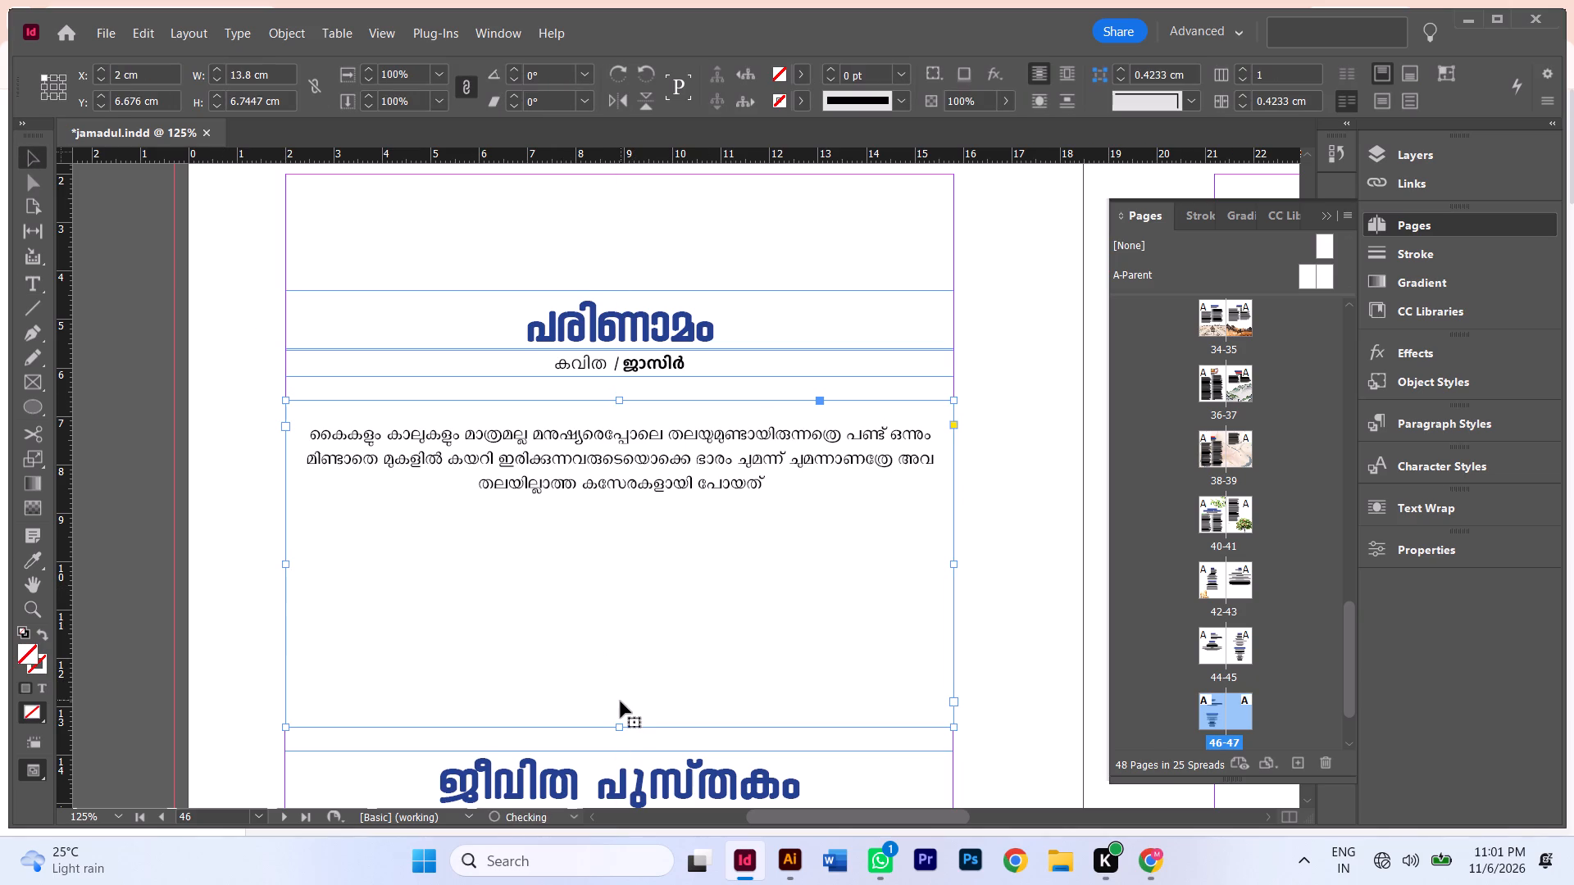
key("ctrl+z")
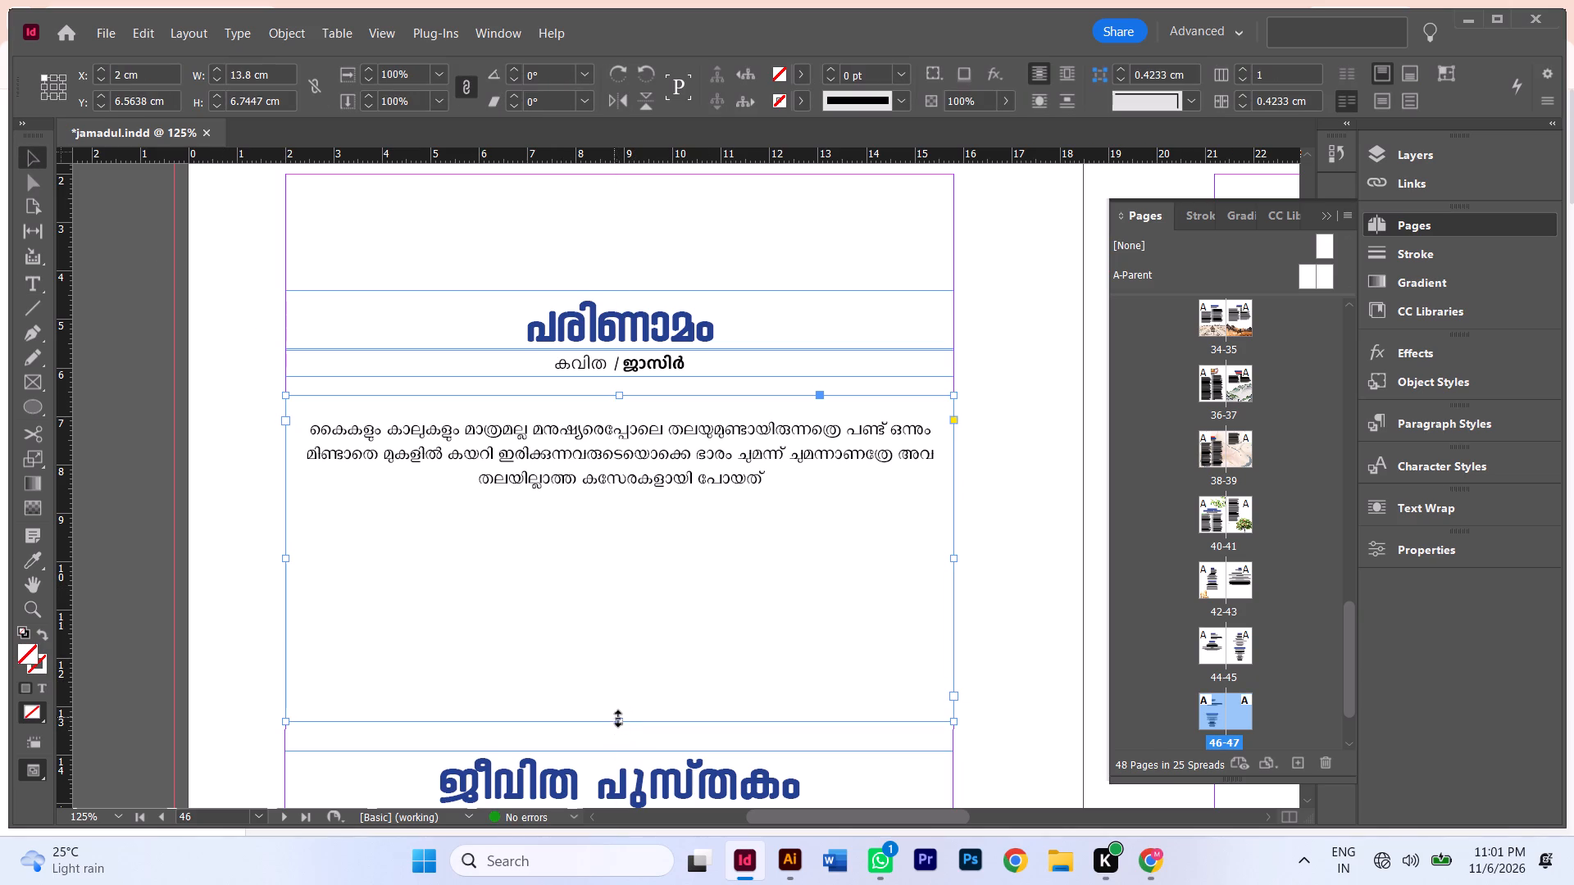
left_click_drag(622, 724, 666, 497)
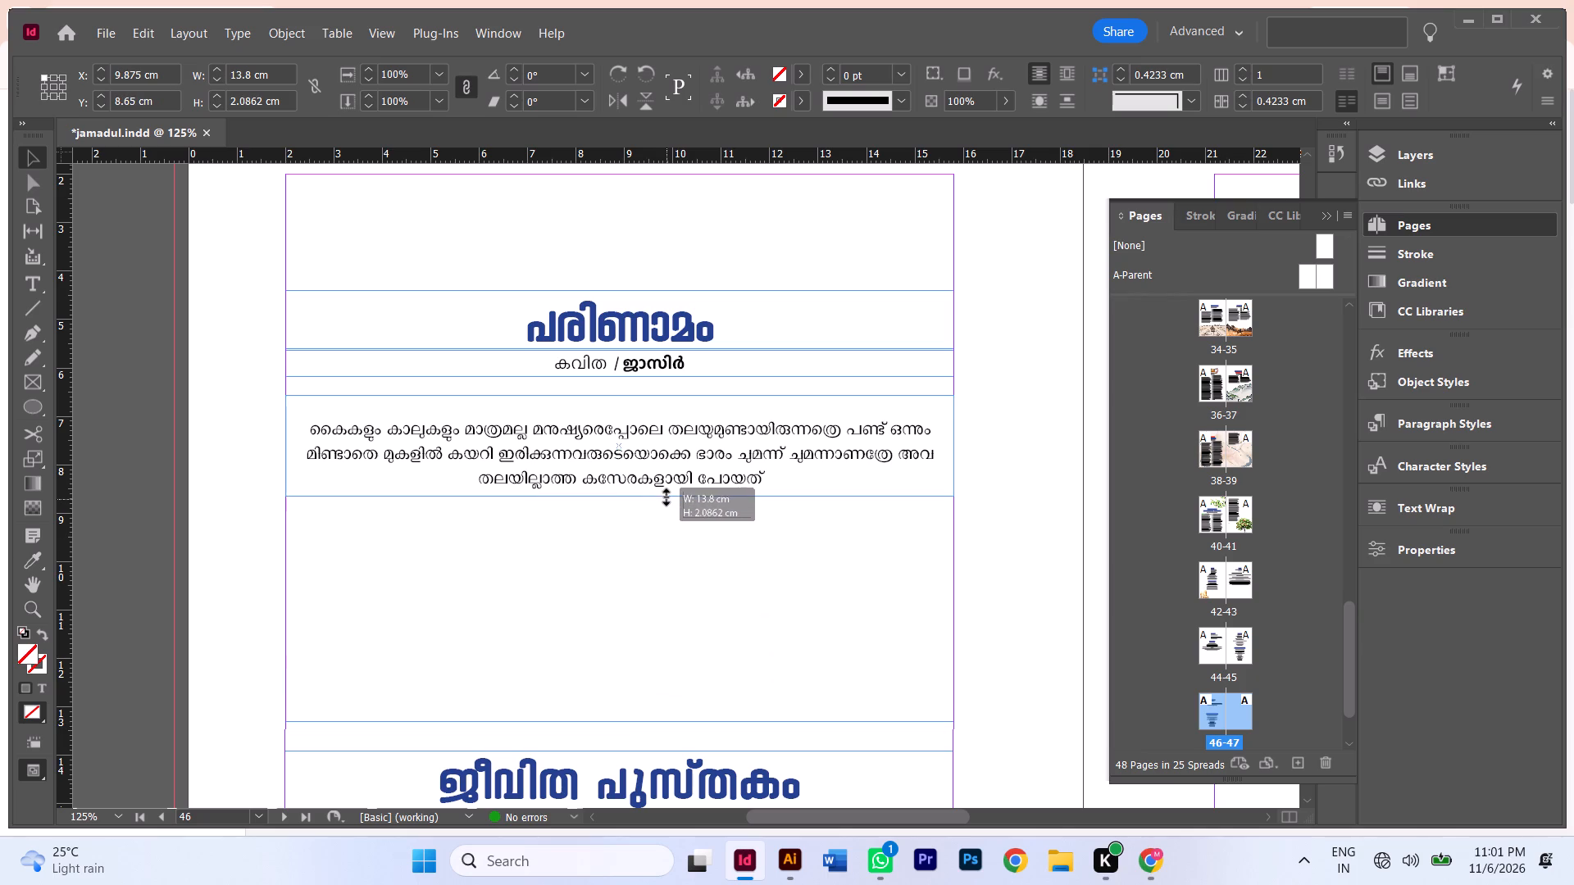
left_click_drag(666, 497, 666, 497)
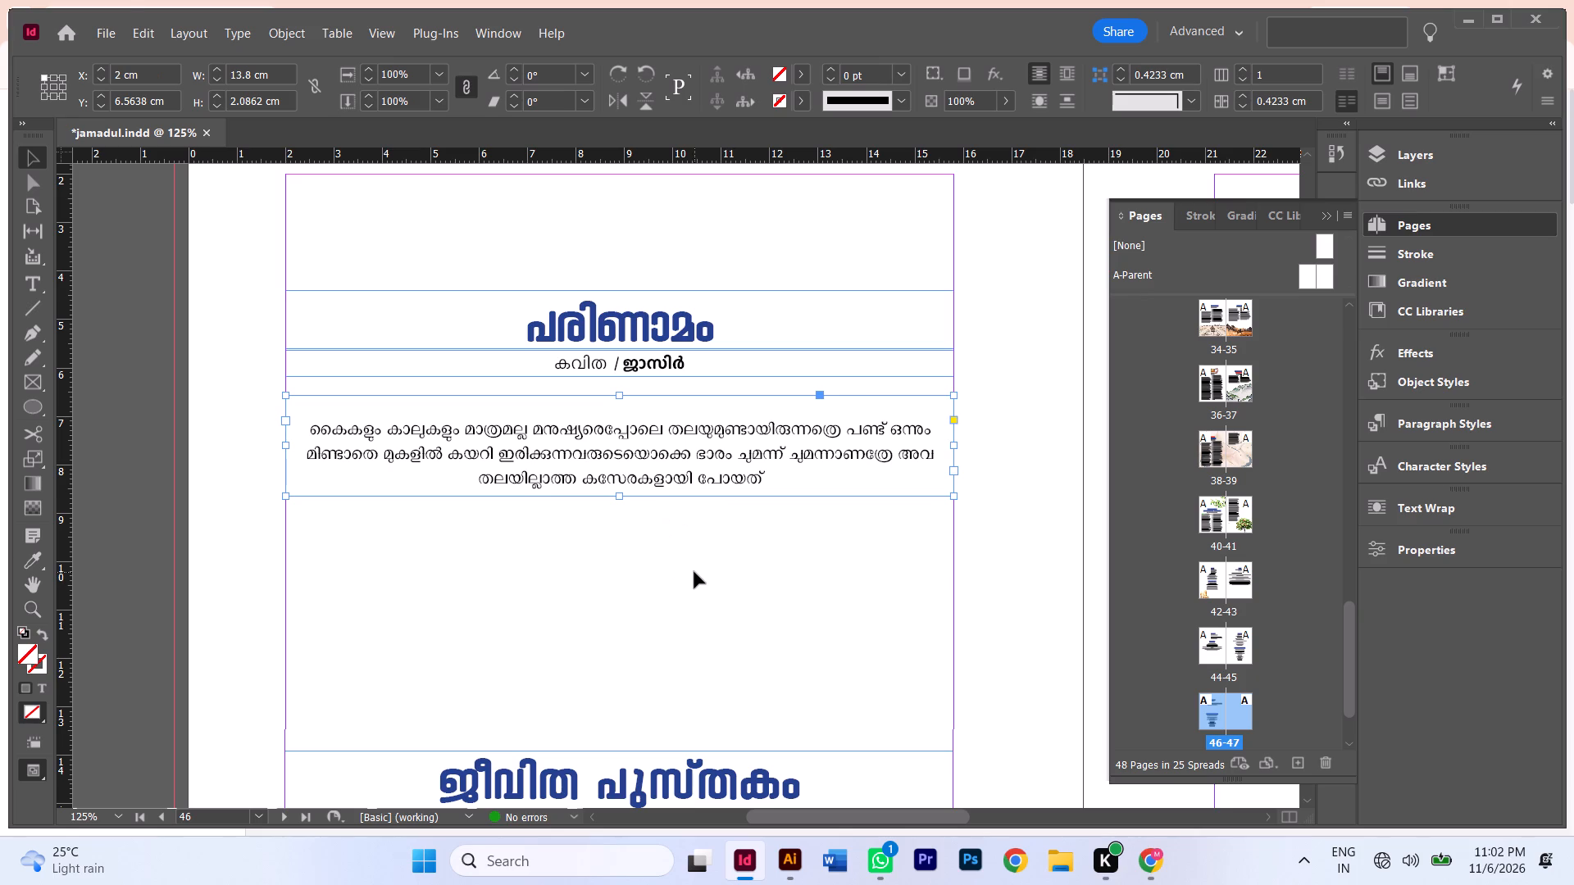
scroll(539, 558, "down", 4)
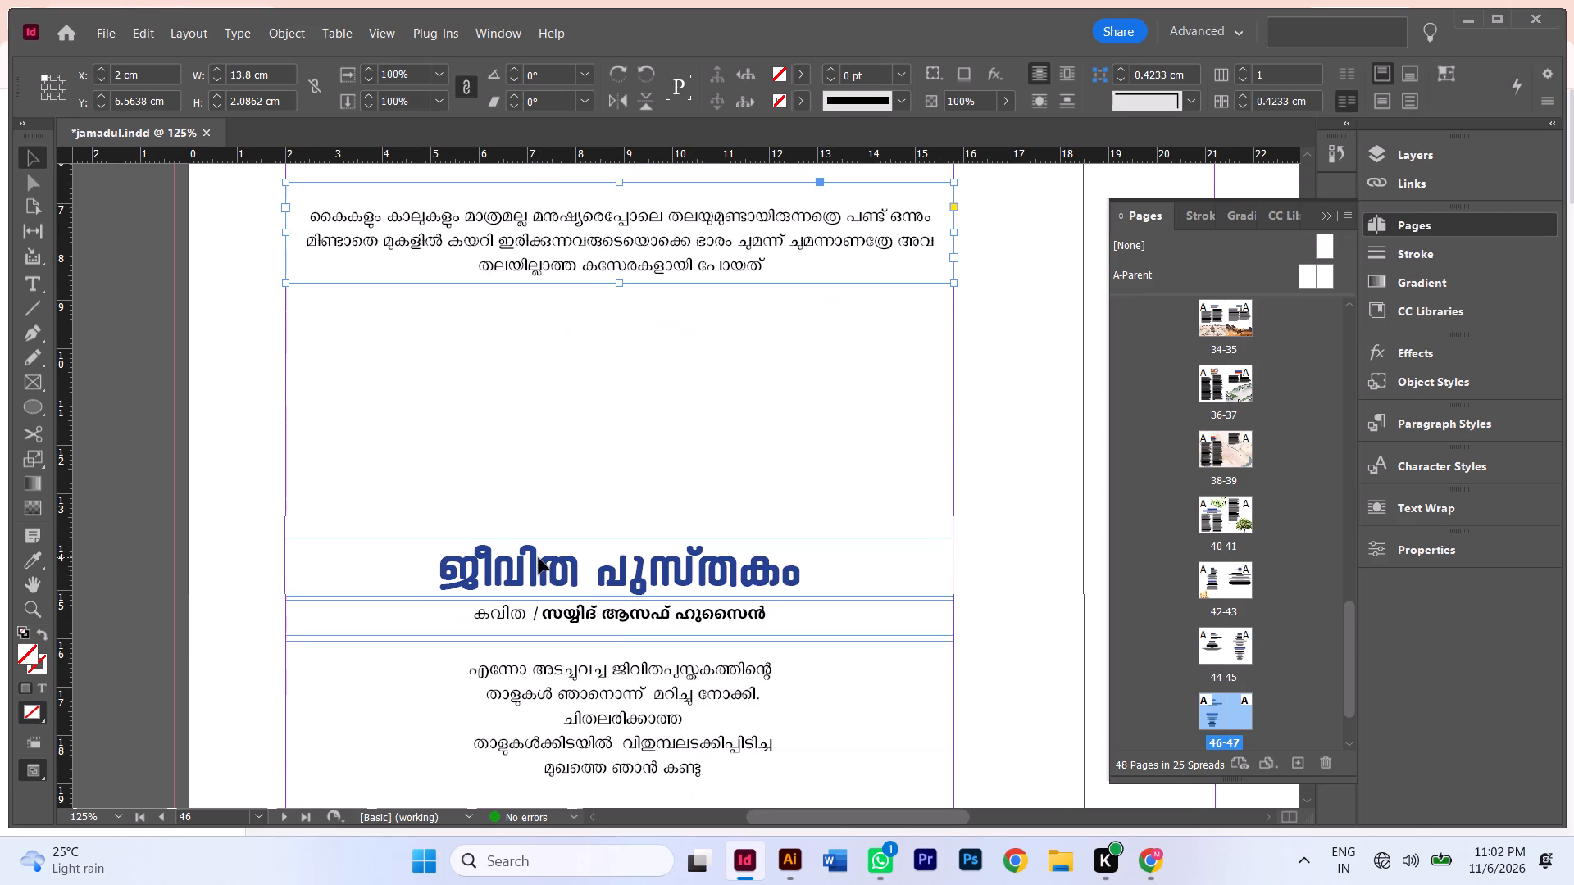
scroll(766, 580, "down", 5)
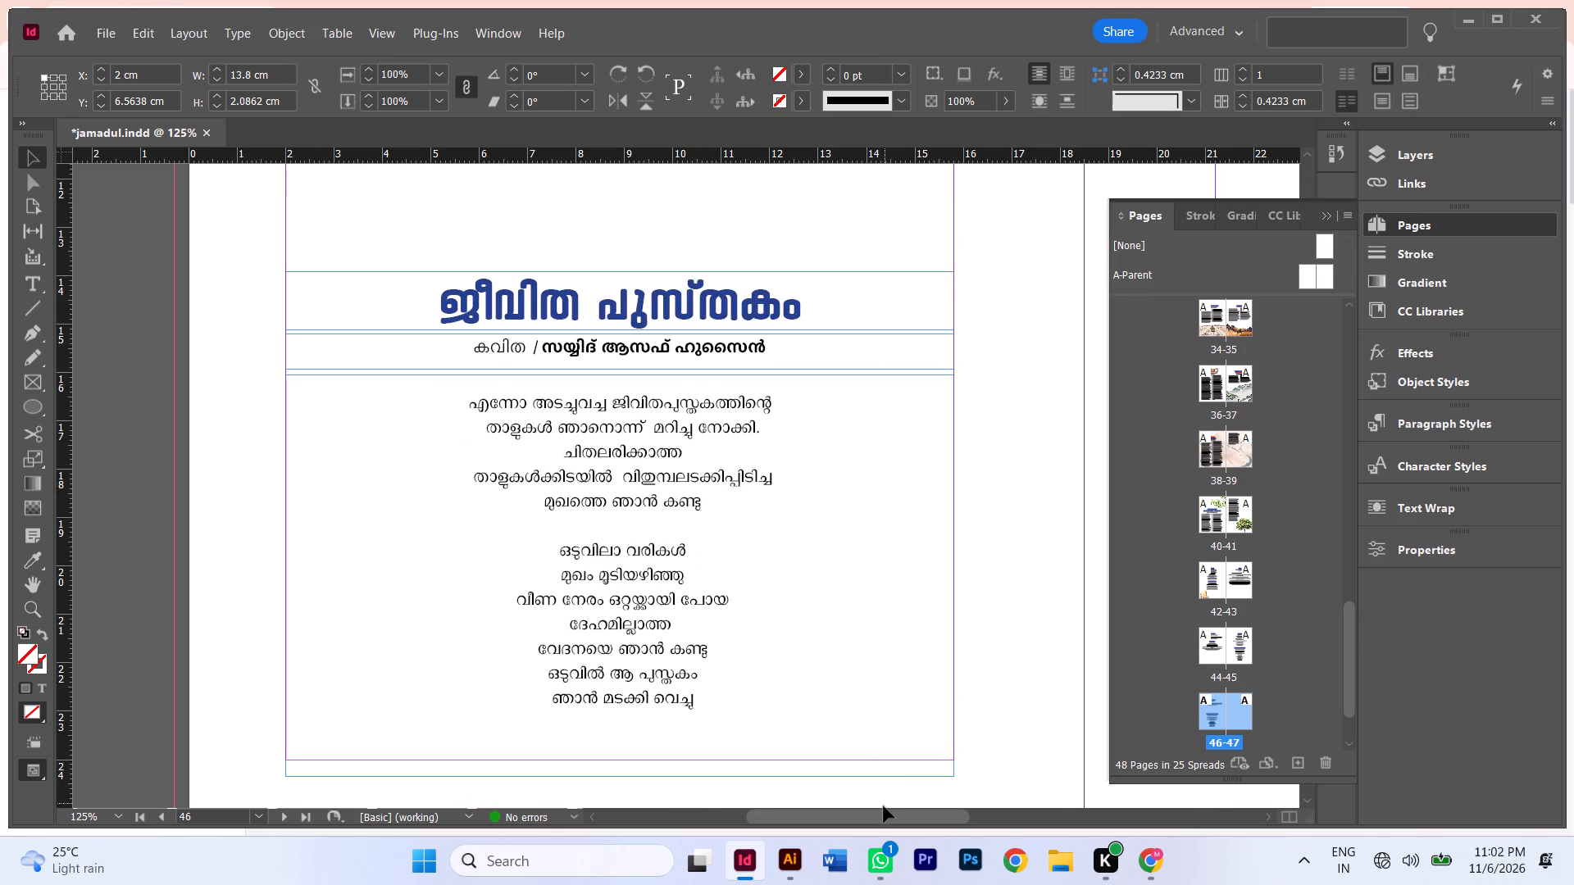
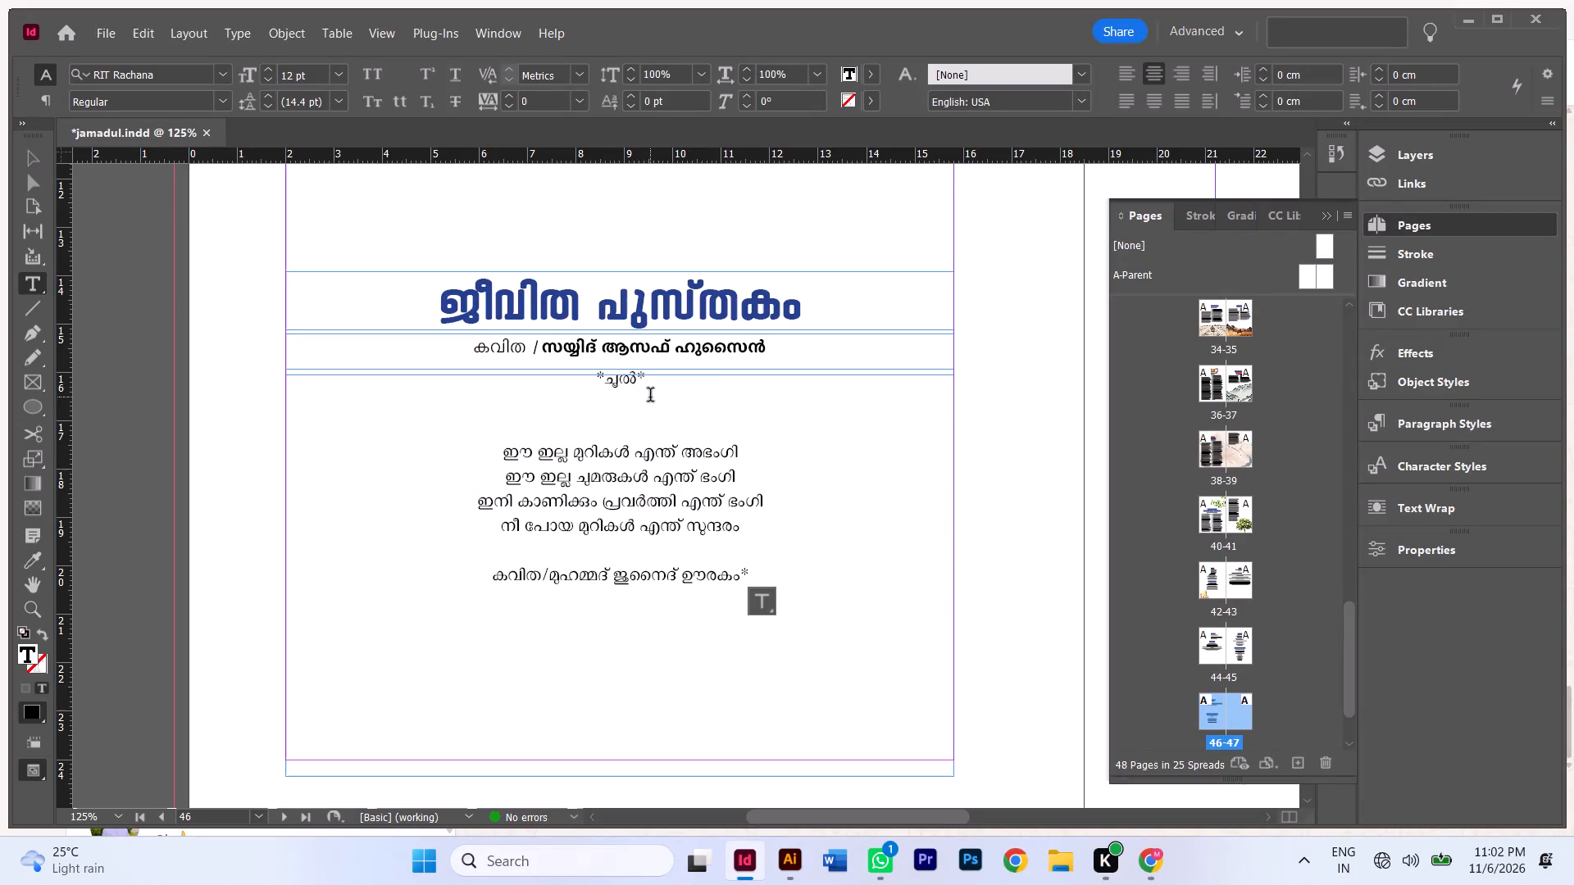
Strip the asterisks around ചൂൽ at the top of the lower poem's body text on page 46 and cut the word.
left_click(671, 384)
key("BackSpace")
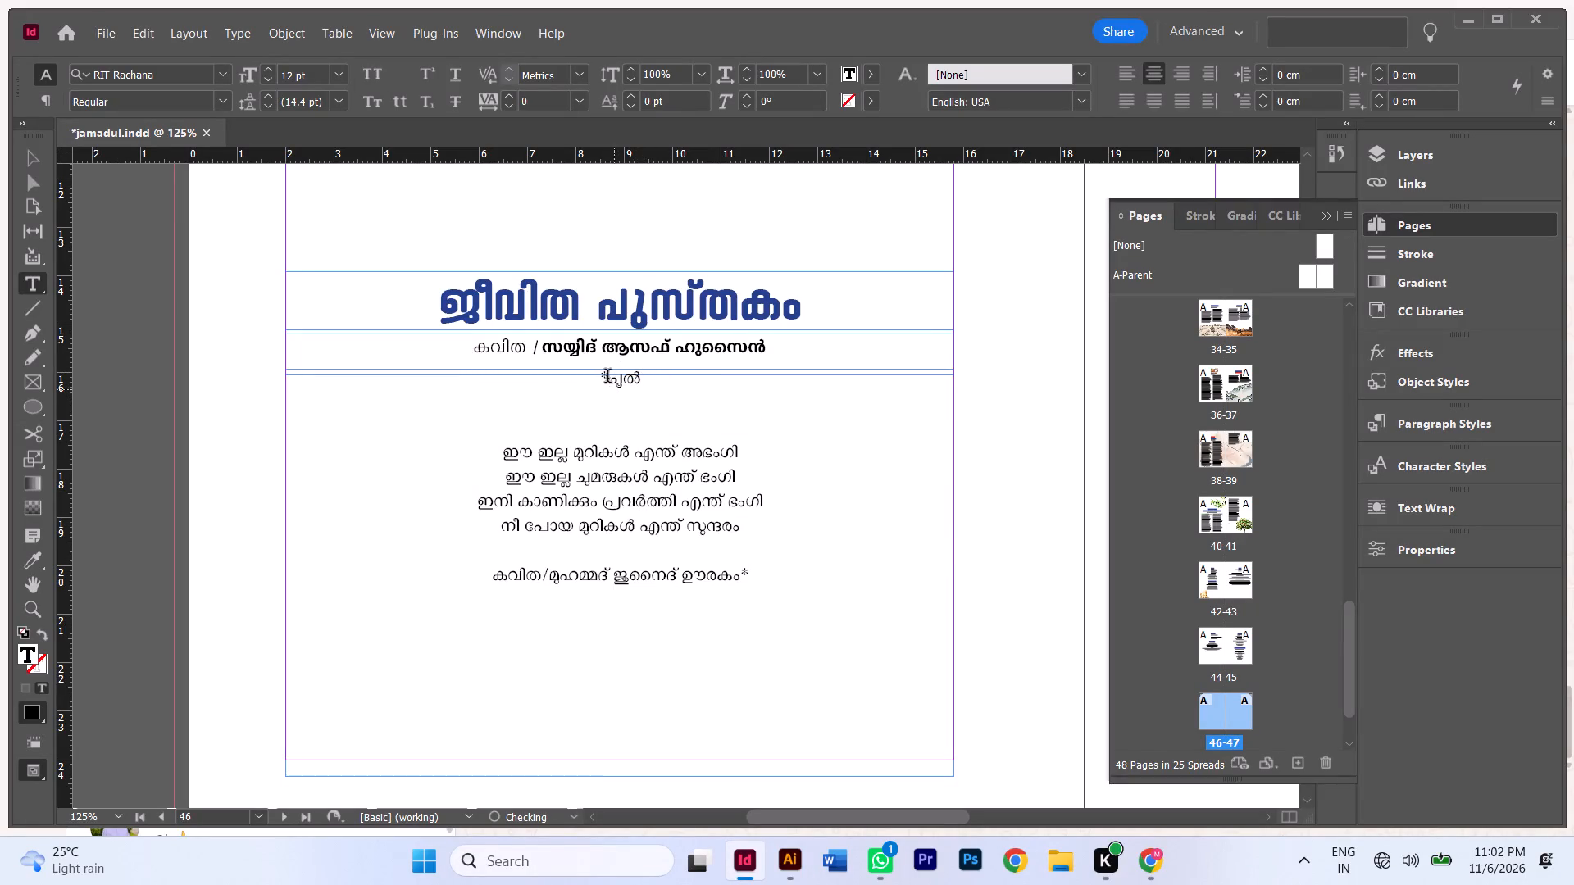
left_click(607, 374)
left_click(614, 376)
key("BackSpace")
left_click_drag(654, 388, 600, 388)
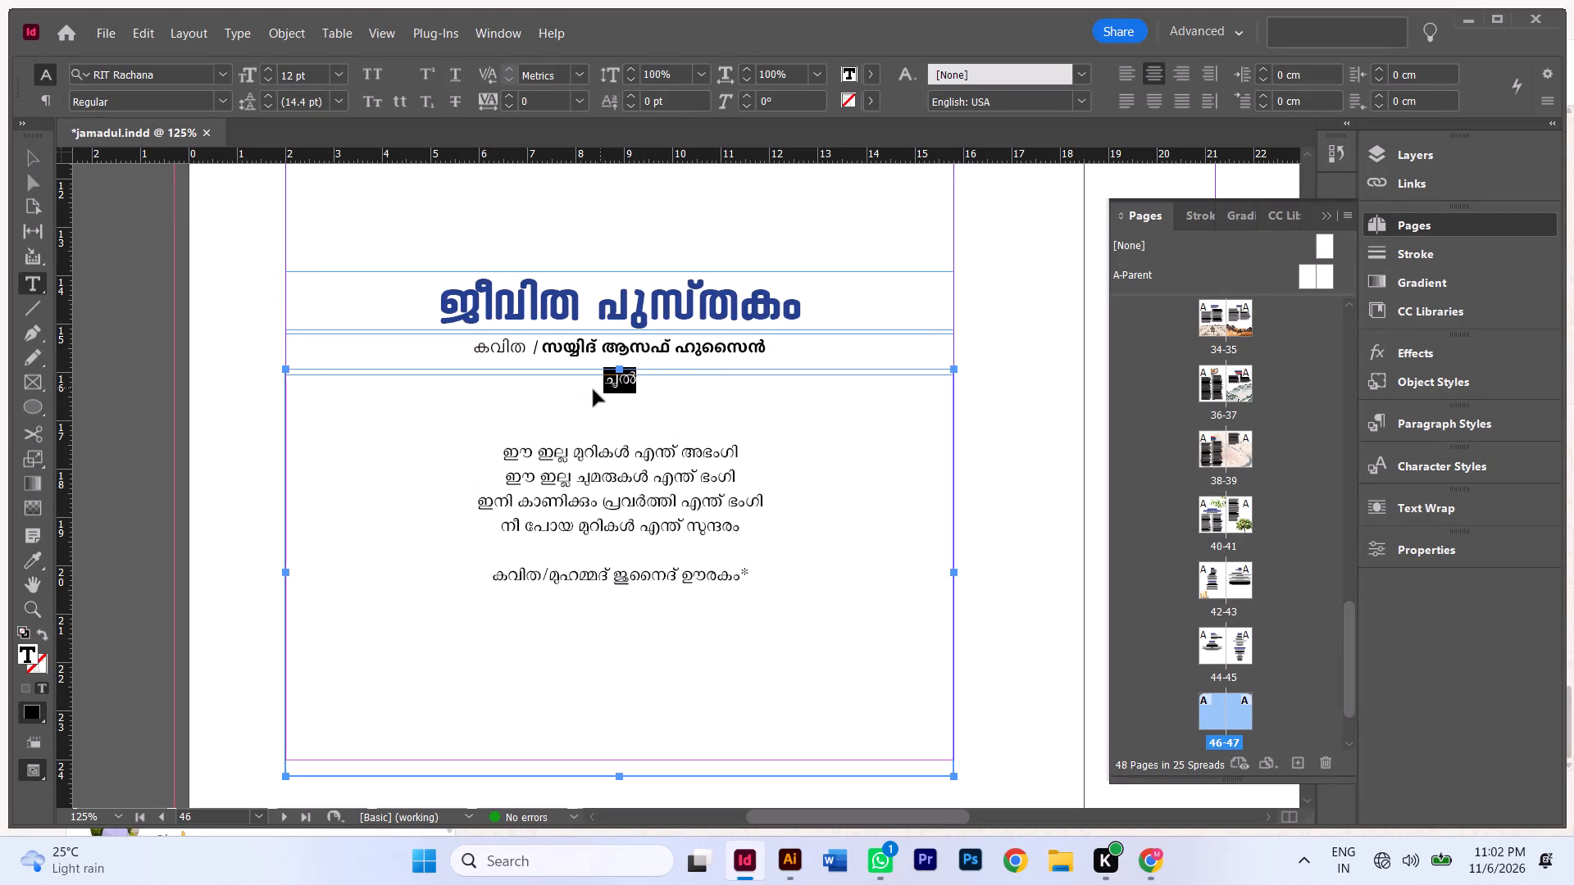
key("ctrl+x")
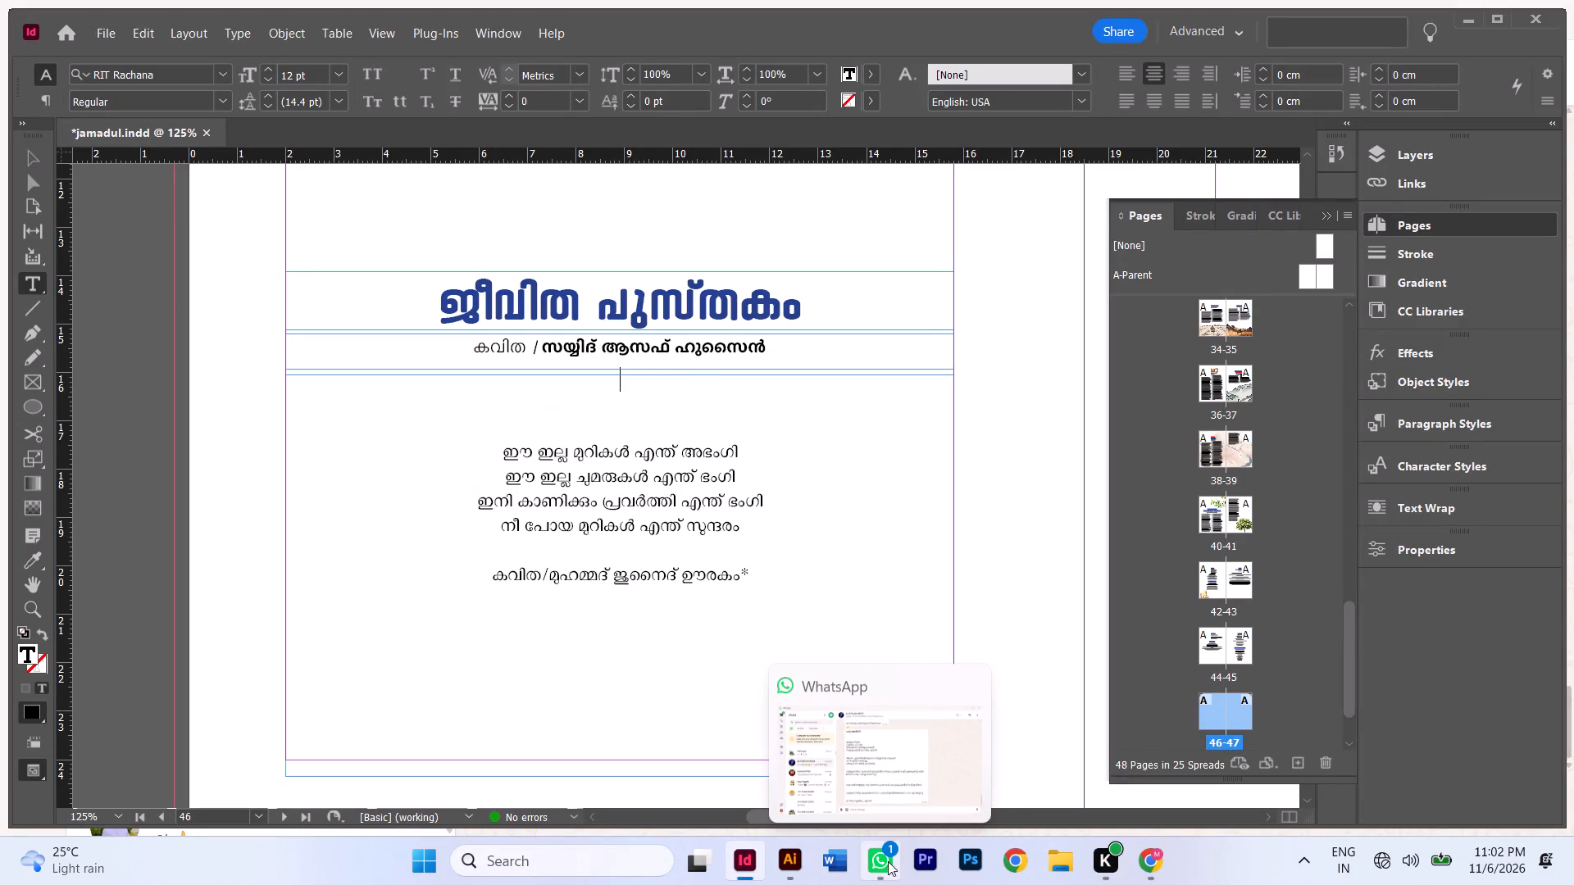
In the Manglish editor in Chrome, replace the existing text with the cut word ചൂൽ and copy it as FML.
left_click(1149, 852)
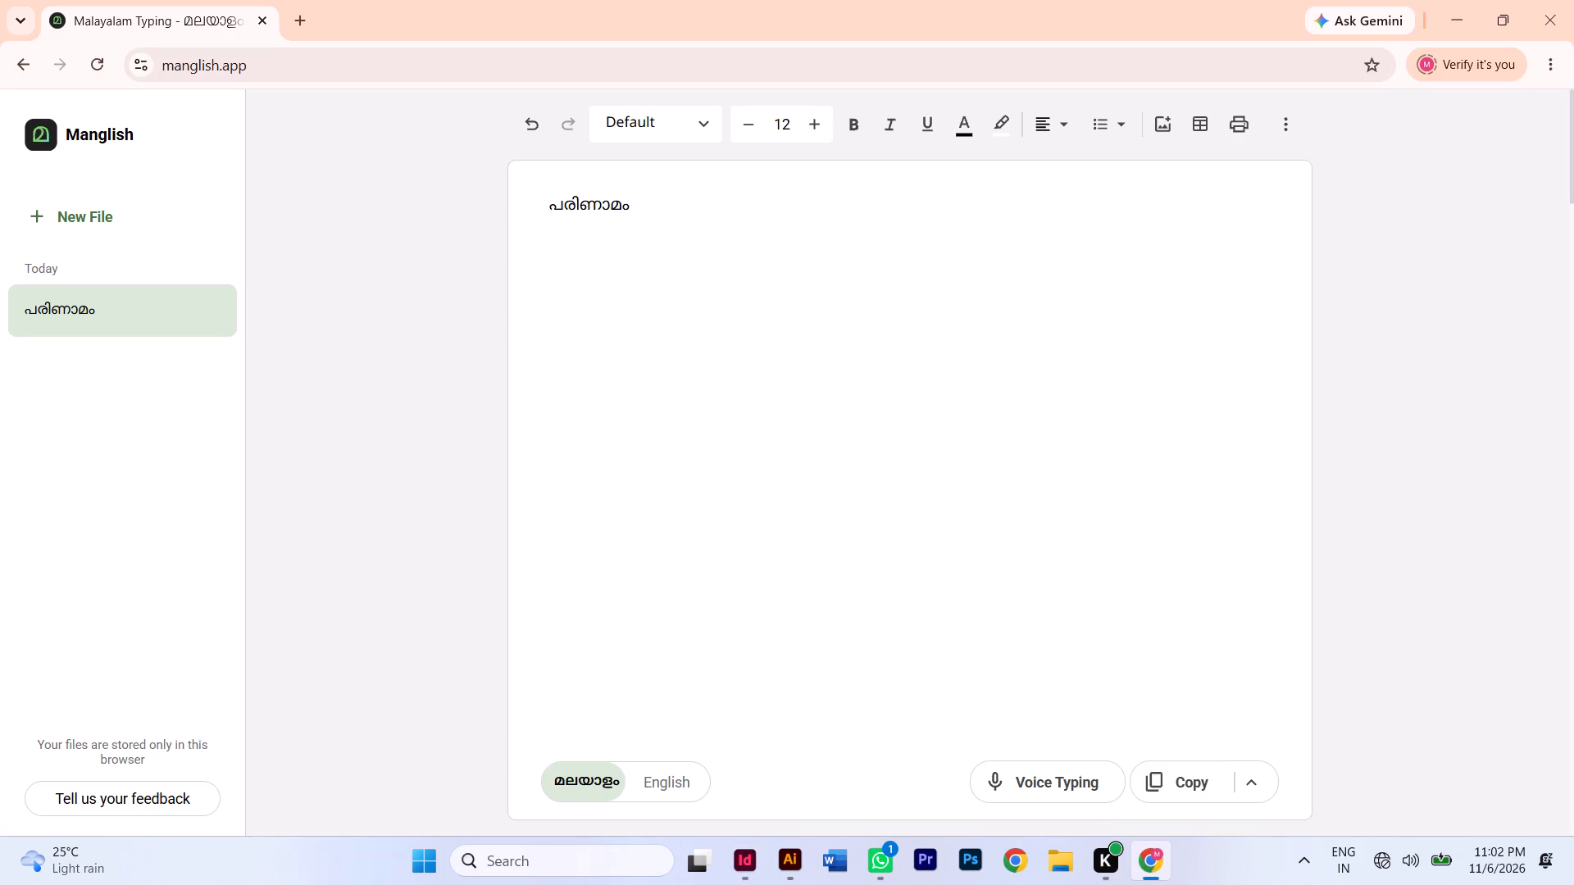
key("ctrl+a")
key("ctrl+v")
left_click(1255, 778)
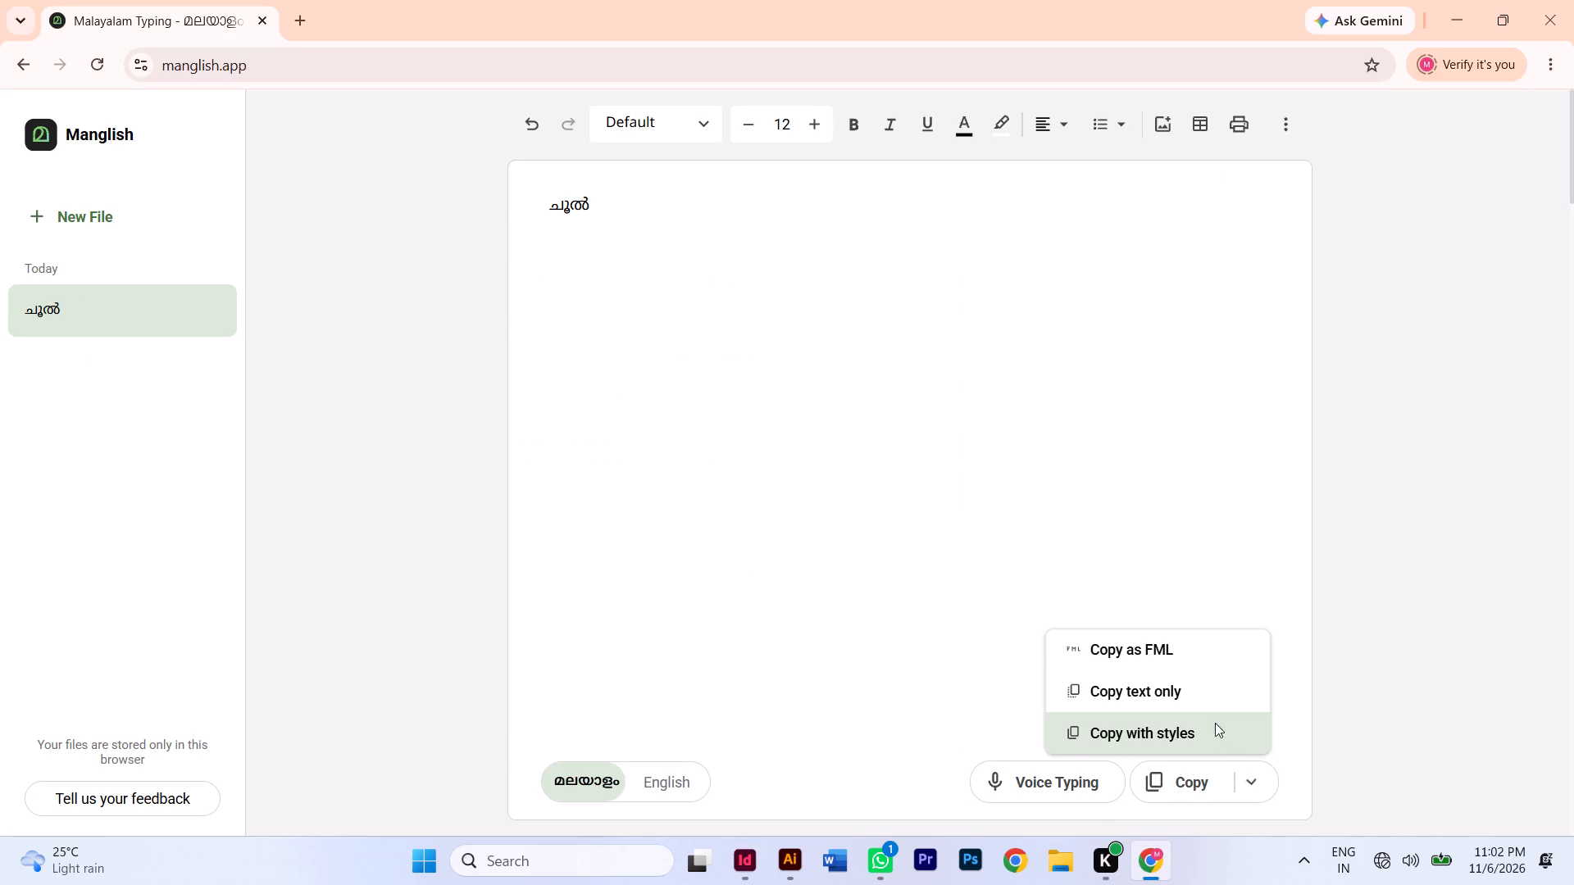
left_click(1185, 646)
Back in InDesign, replace the page 46 title ജീവിത പുസ്തകം with the converted title ചൂൽ.
left_click(744, 860)
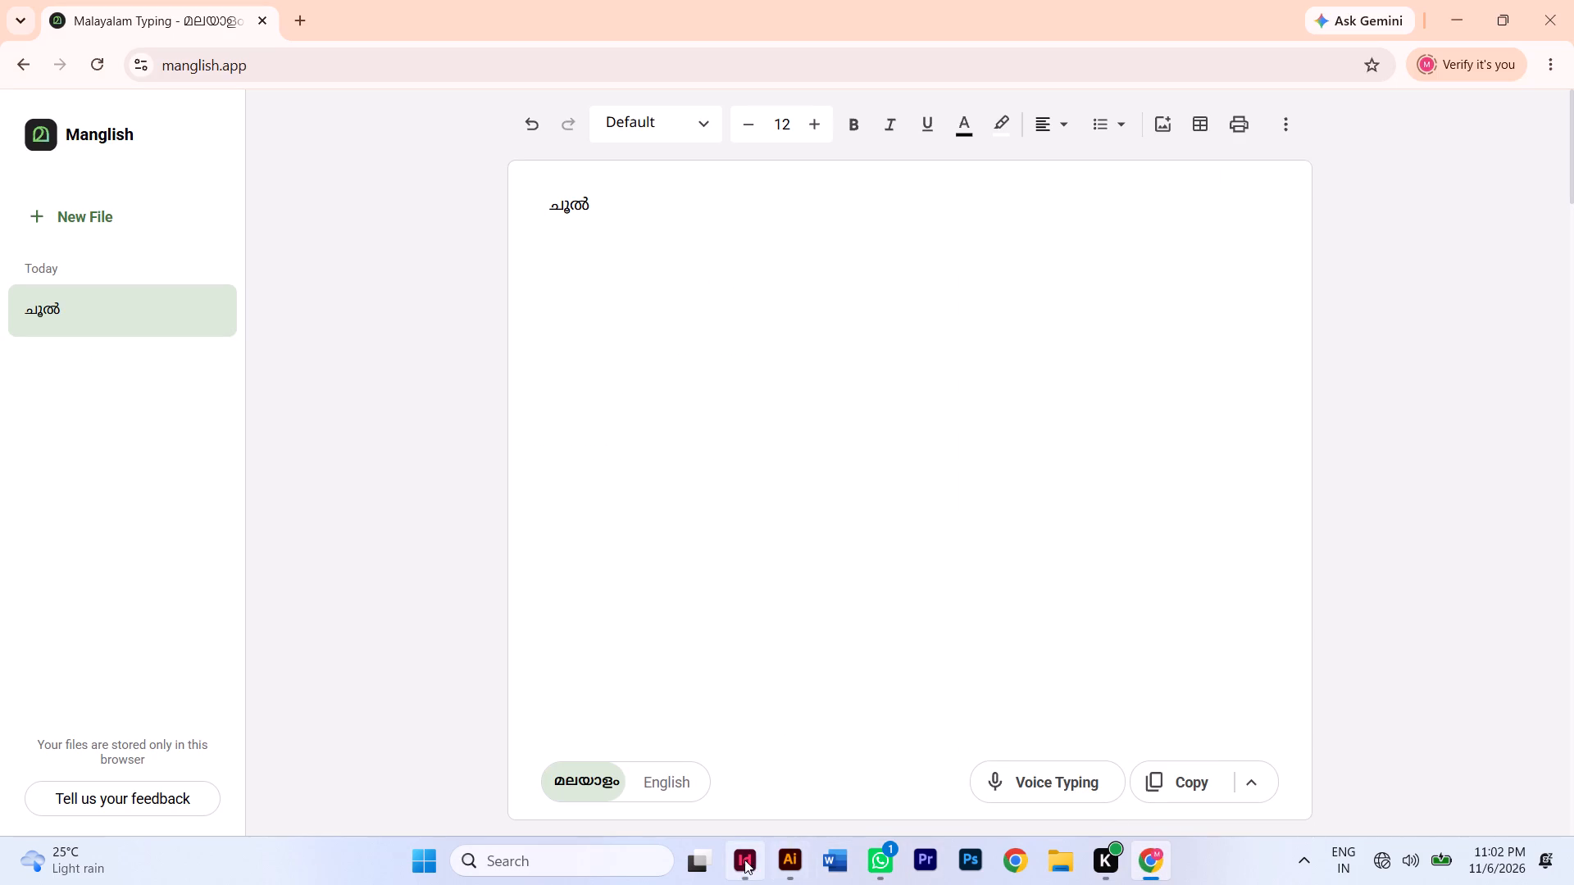
double_click(607, 313)
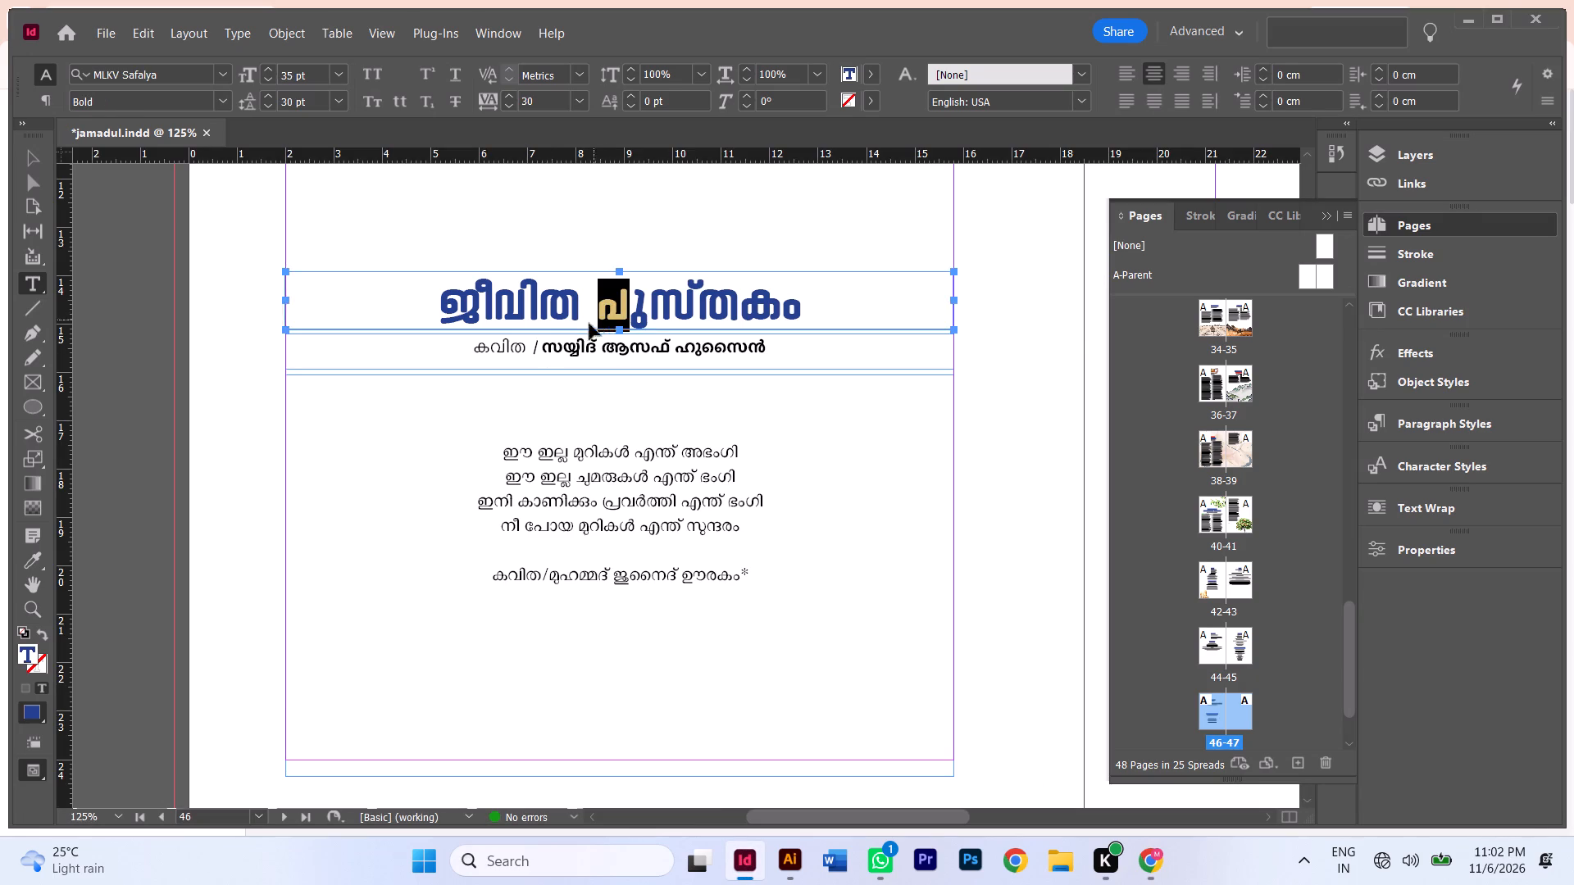
key("ctrl+a")
key("ctrl+v")
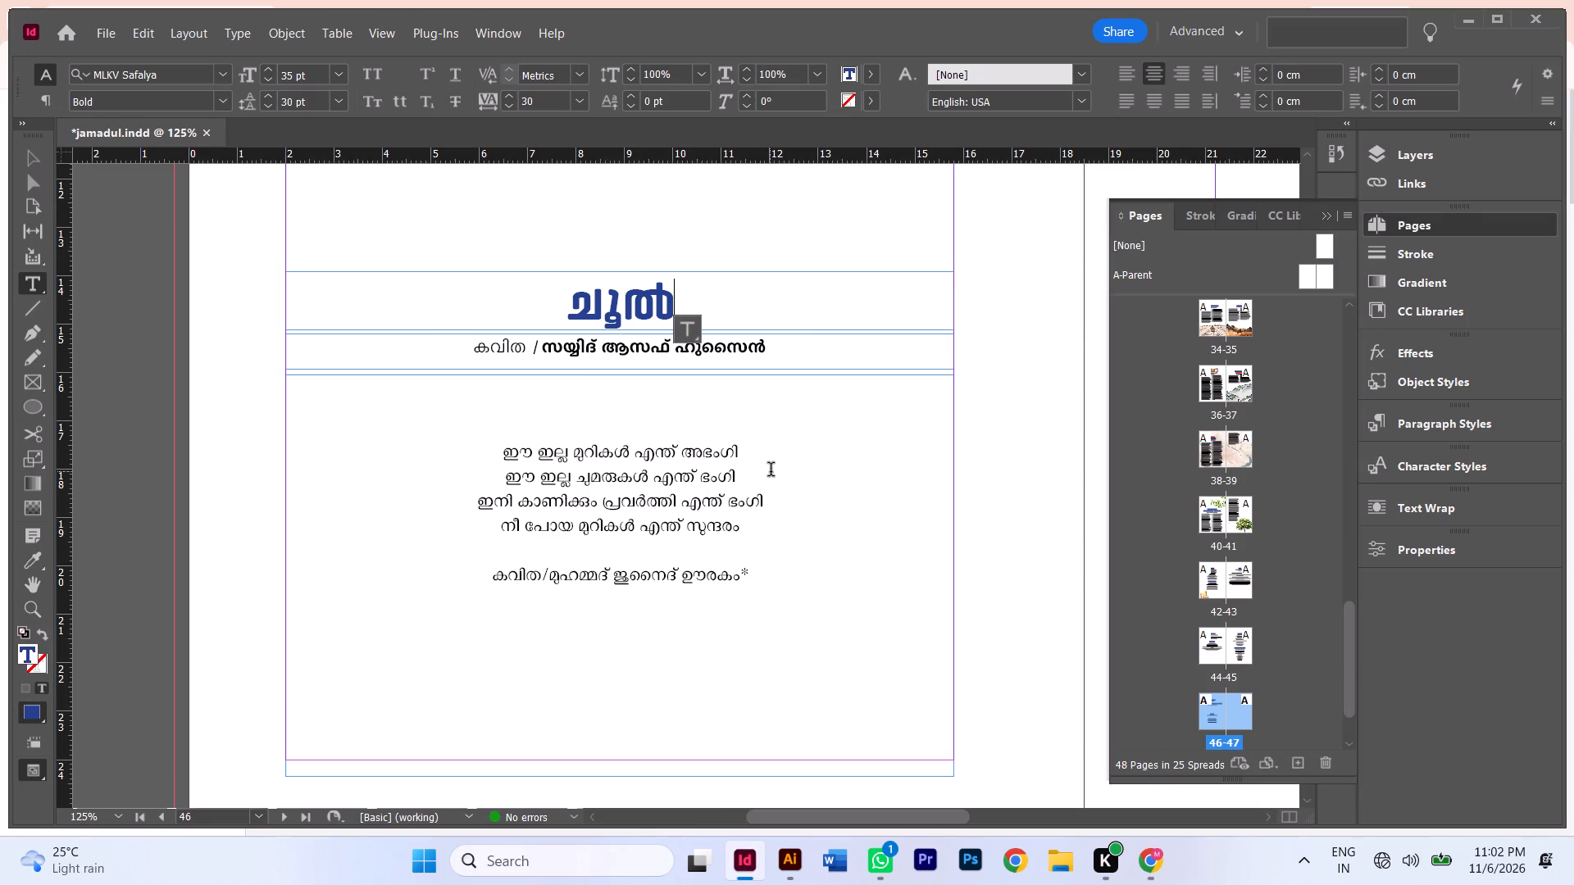
Remove the asterisk after the poet's name below the ചൂൽ poem and move the name into the byline, keeping the byline's formatting.
left_click(778, 582)
left_click(777, 579)
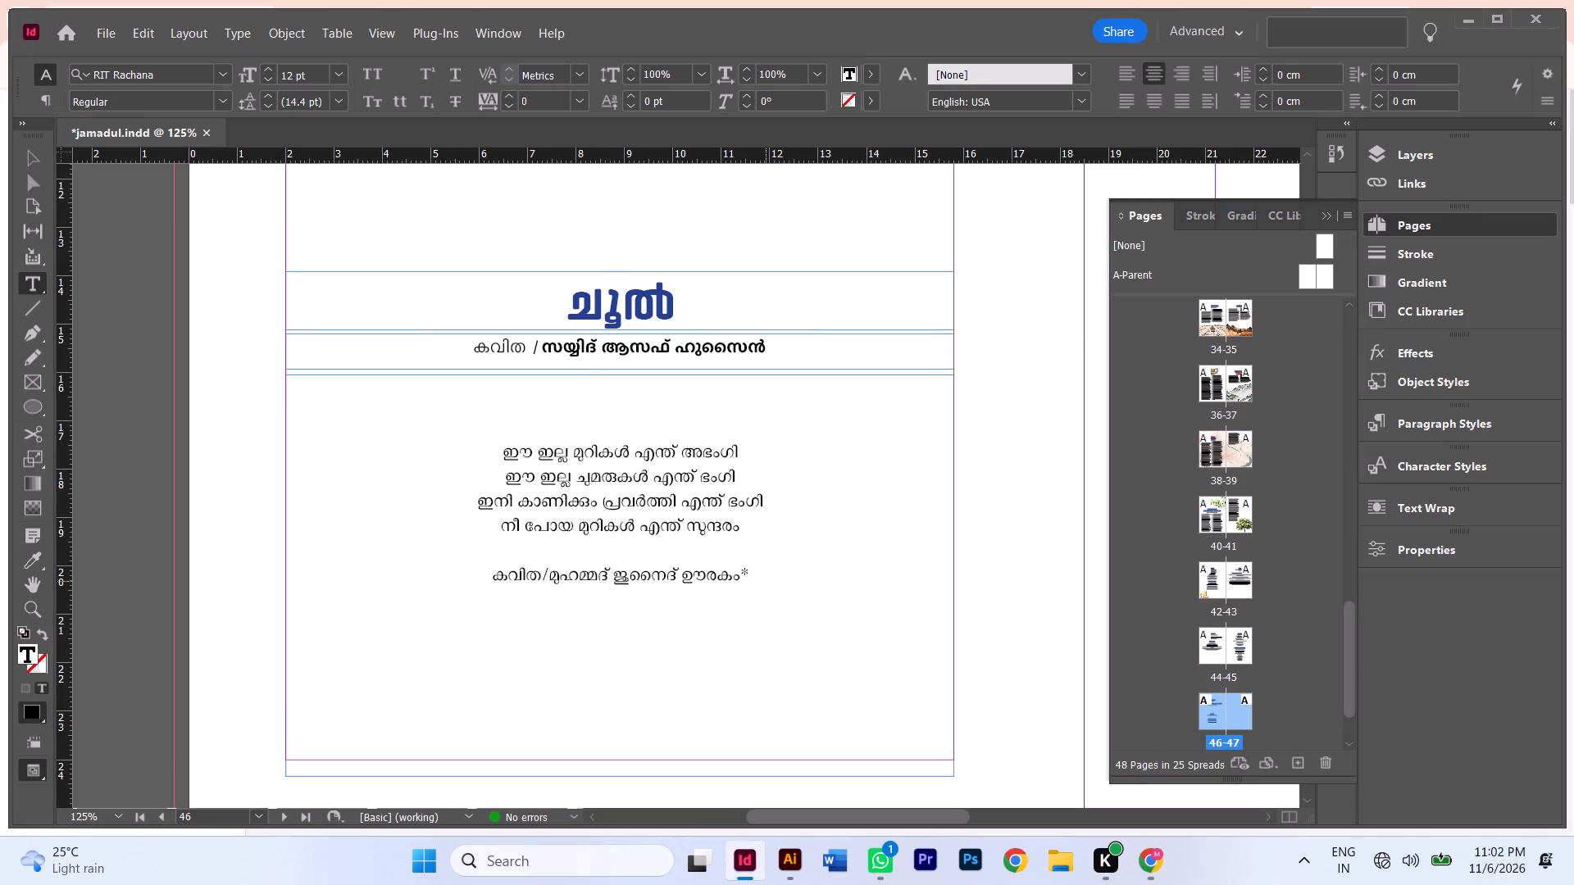
key("BackSpace")
left_click_drag(811, 581, 553, 587)
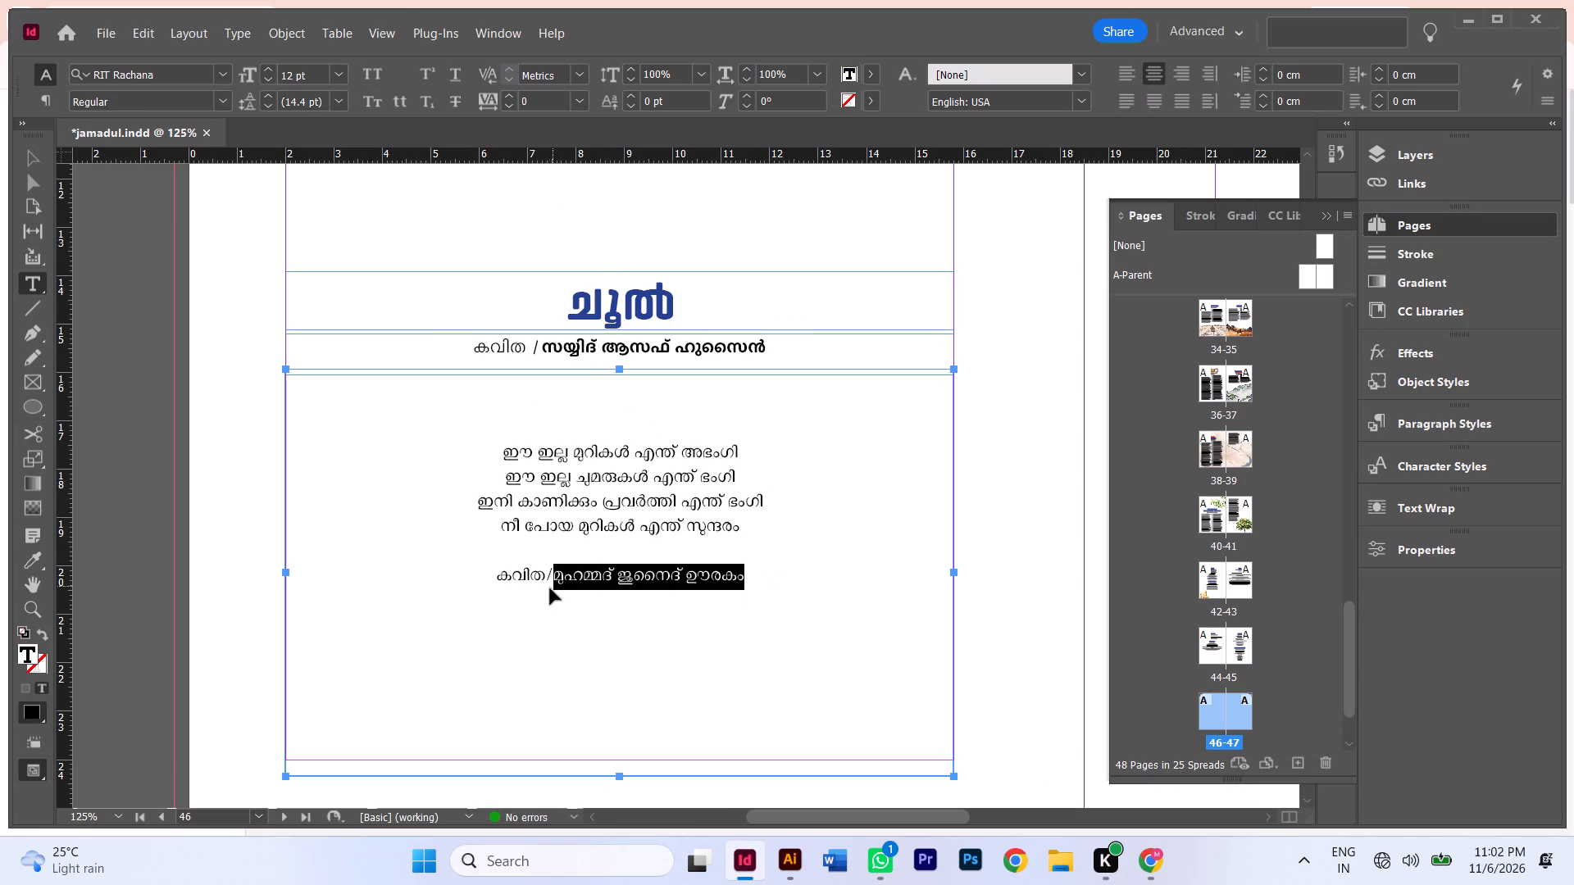
key("ctrl+x")
left_click_drag(770, 352, 621, 365)
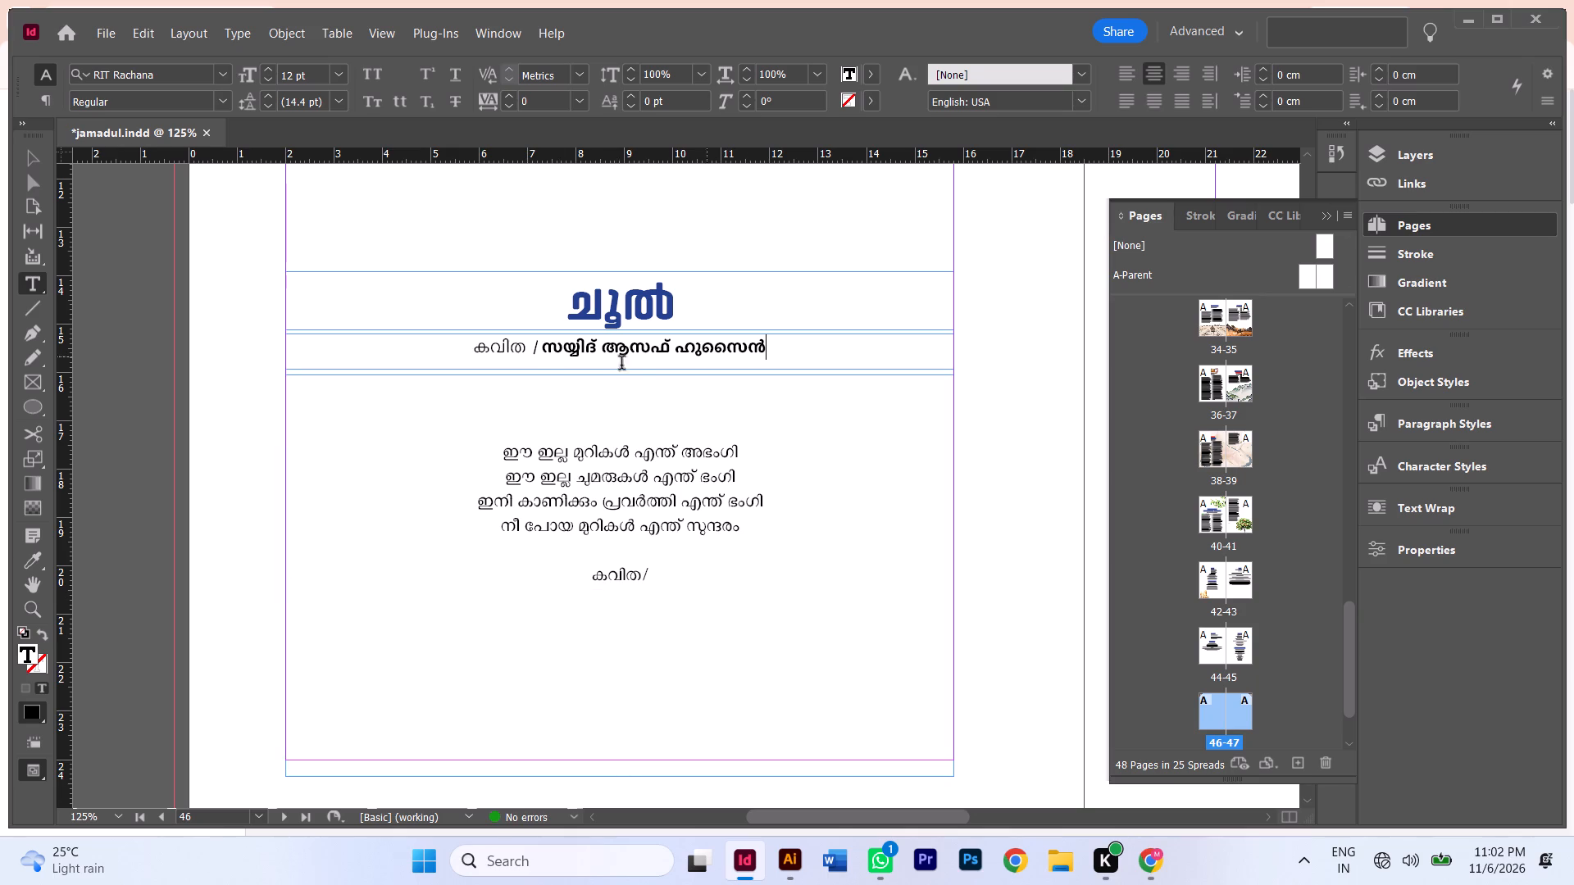
left_click_drag(621, 365, 556, 357)
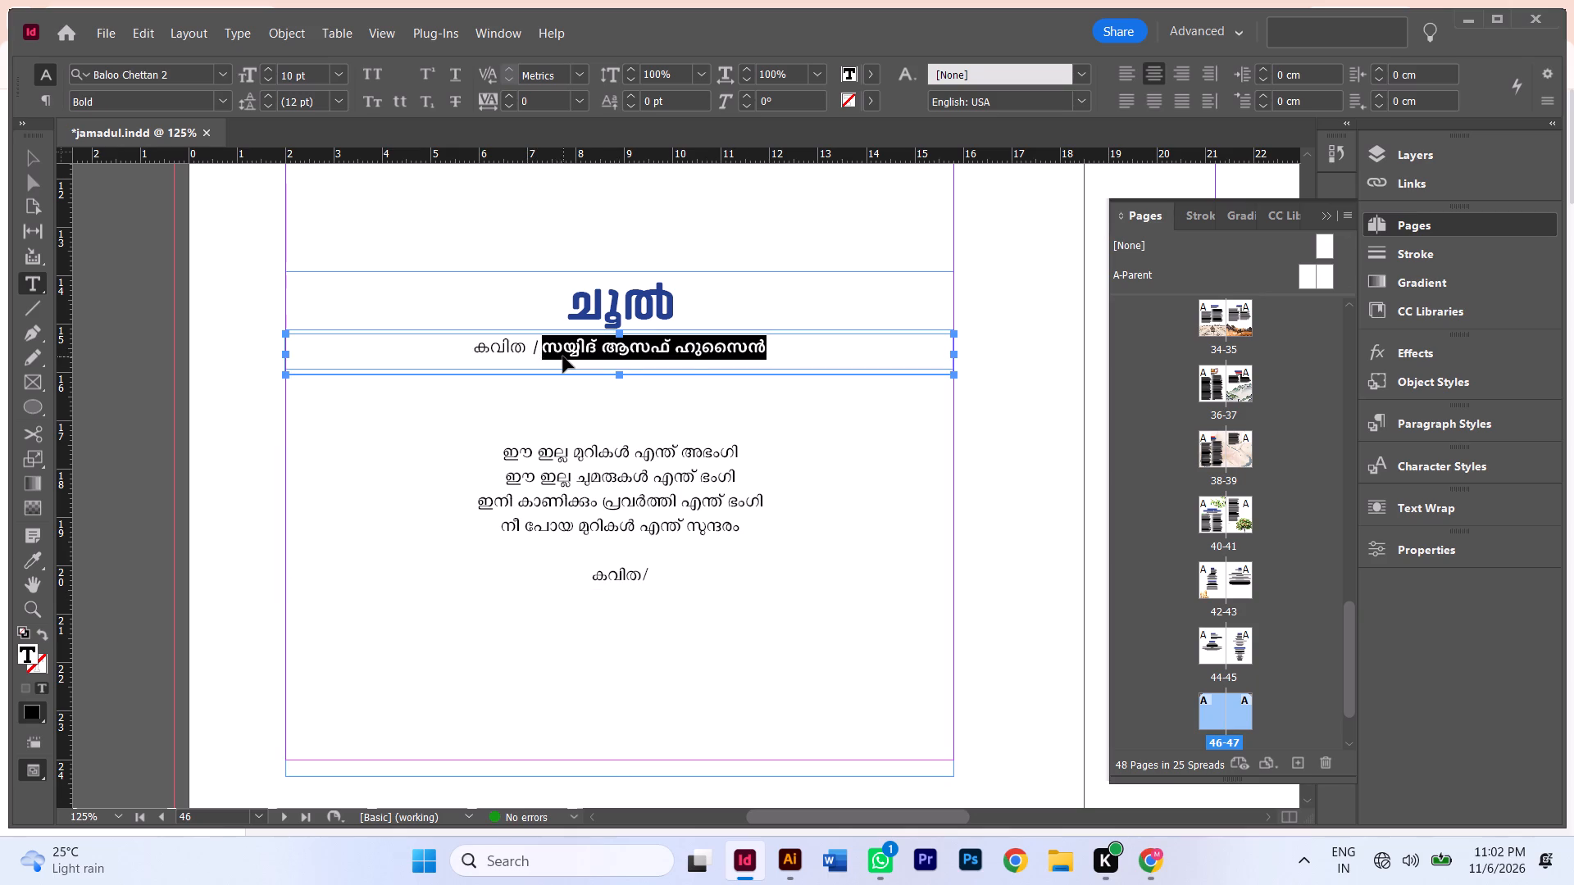
key("ctrl+shift+v")
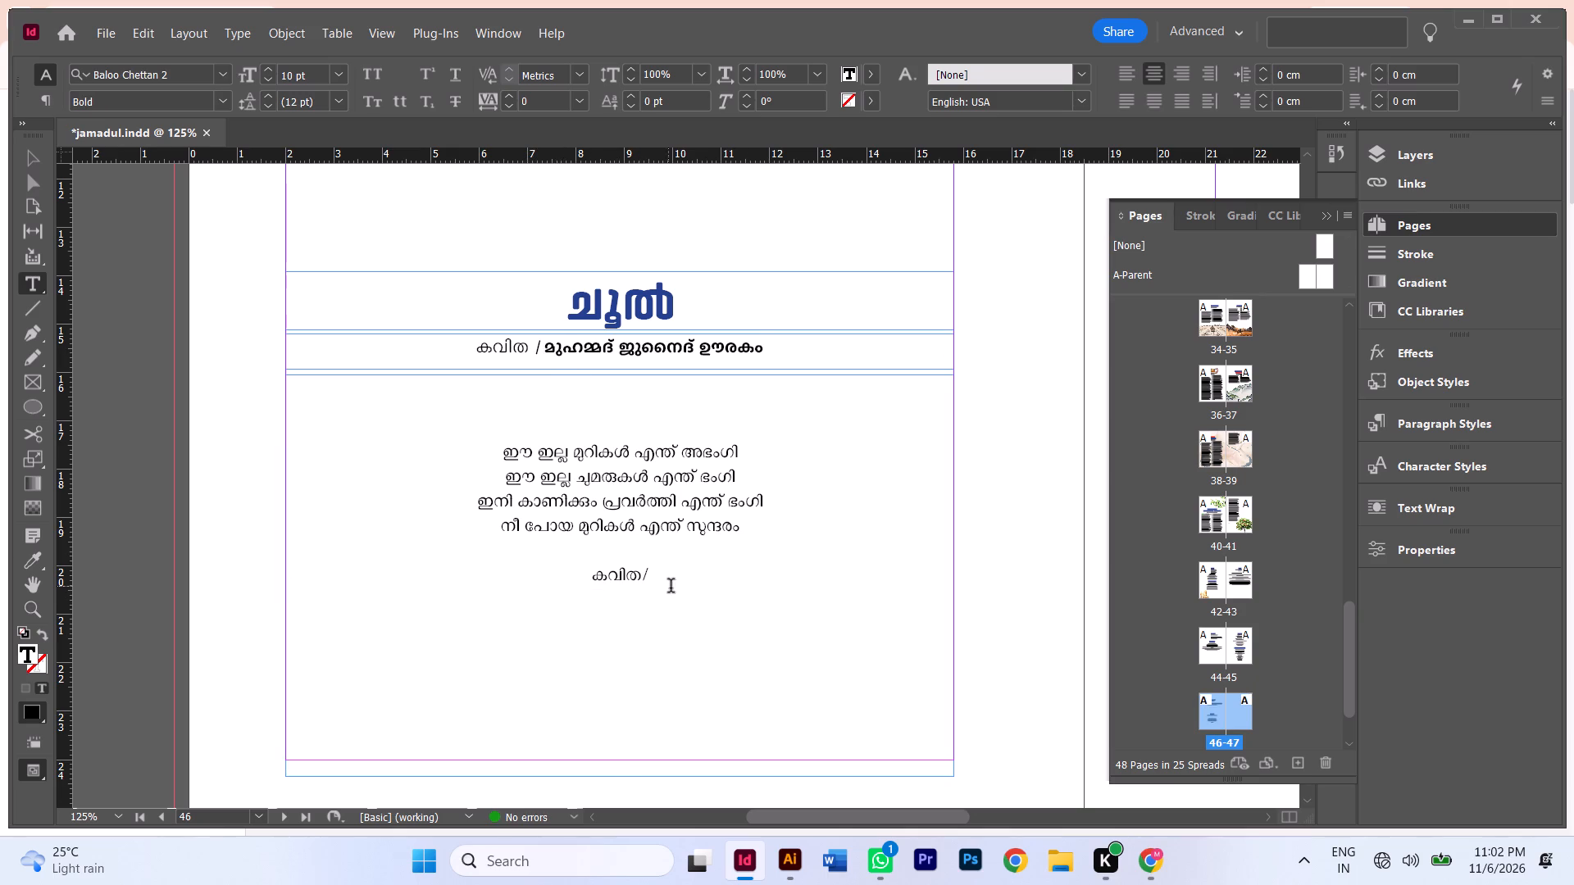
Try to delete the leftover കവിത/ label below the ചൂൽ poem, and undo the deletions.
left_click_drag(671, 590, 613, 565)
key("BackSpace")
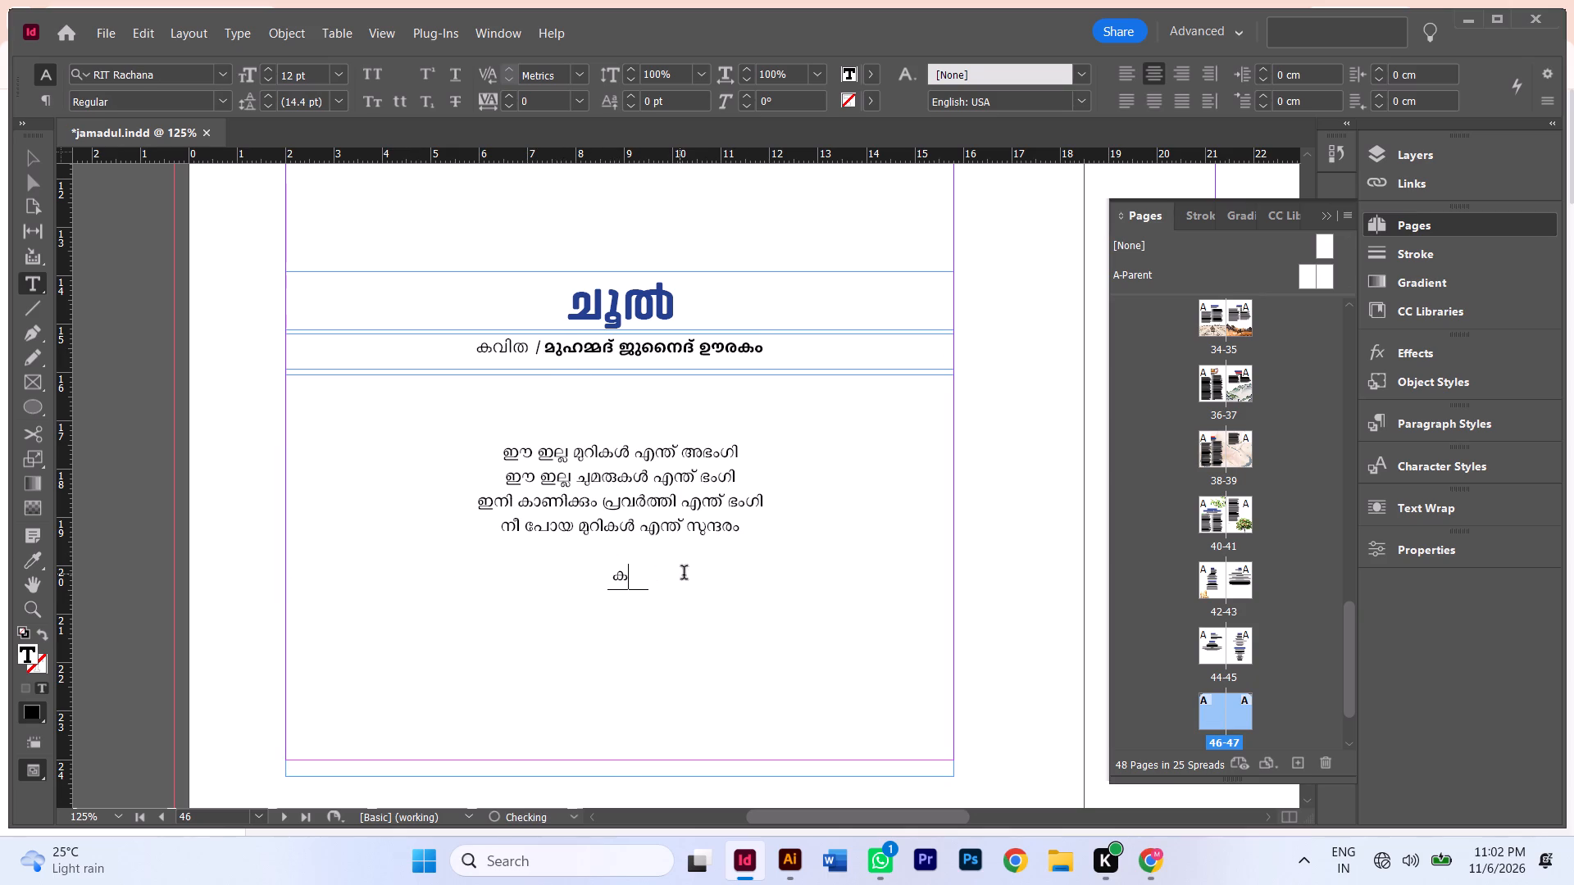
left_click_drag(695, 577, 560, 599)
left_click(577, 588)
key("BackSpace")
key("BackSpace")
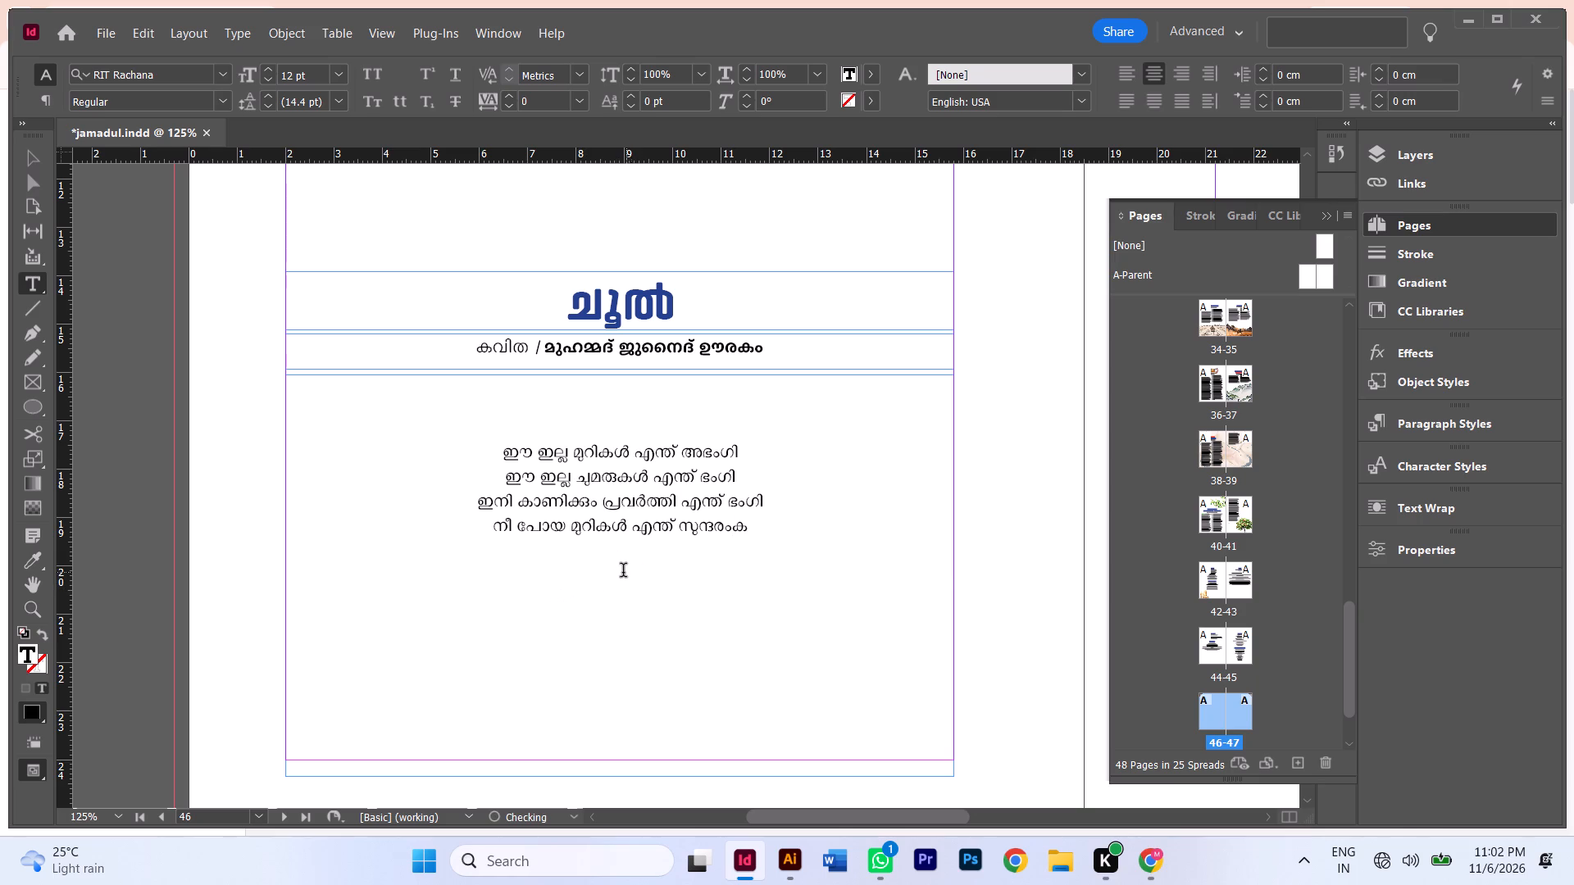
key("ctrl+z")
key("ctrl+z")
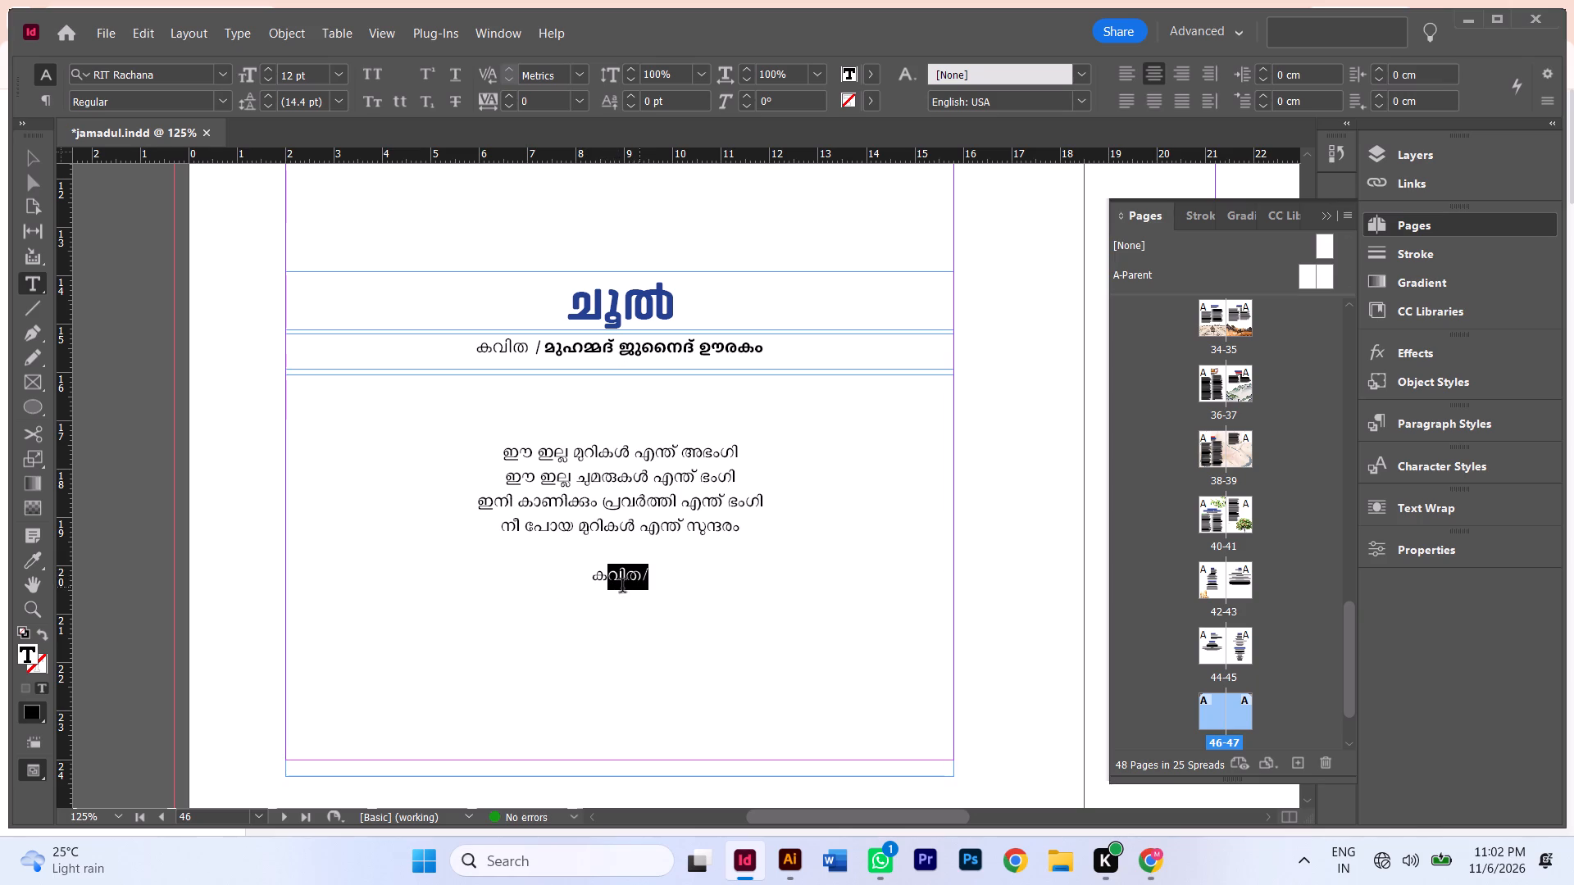
Delete the leftover കവിത/ label and the blank lines after the last line of the ചൂൽ poem.
left_click(562, 593)
left_click_drag(570, 589, 757, 600)
key("BackSpace")
key("BackSpace")
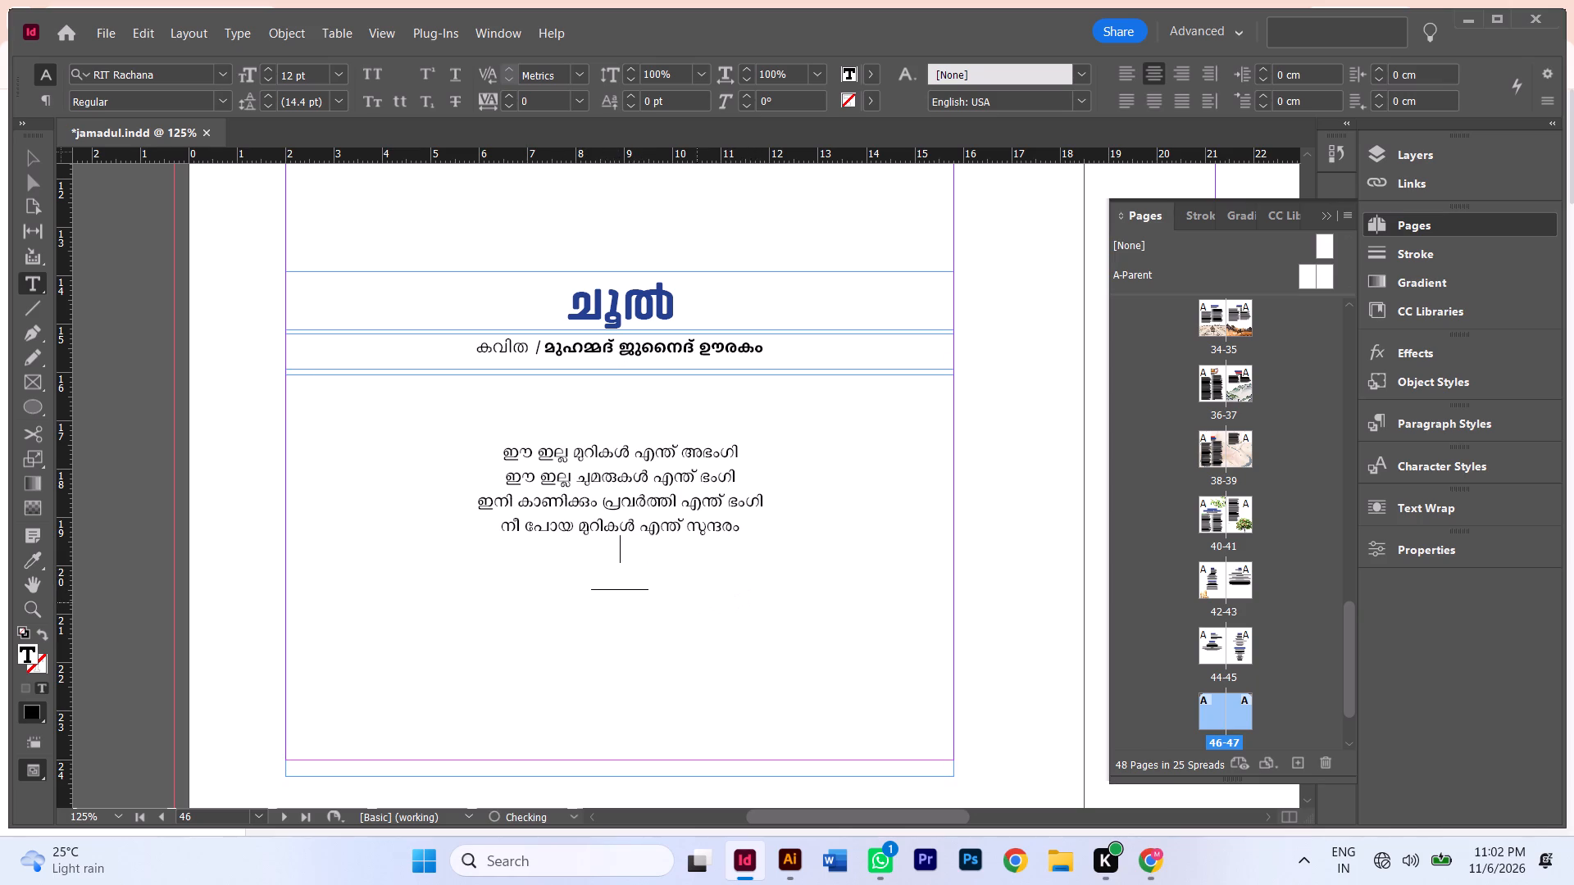
key("BackSpace")
Delete the extra blank lines above the first line of the ചൂൽ poem, leaving a single blank line.
left_click(537, 418)
key("BackSpace")
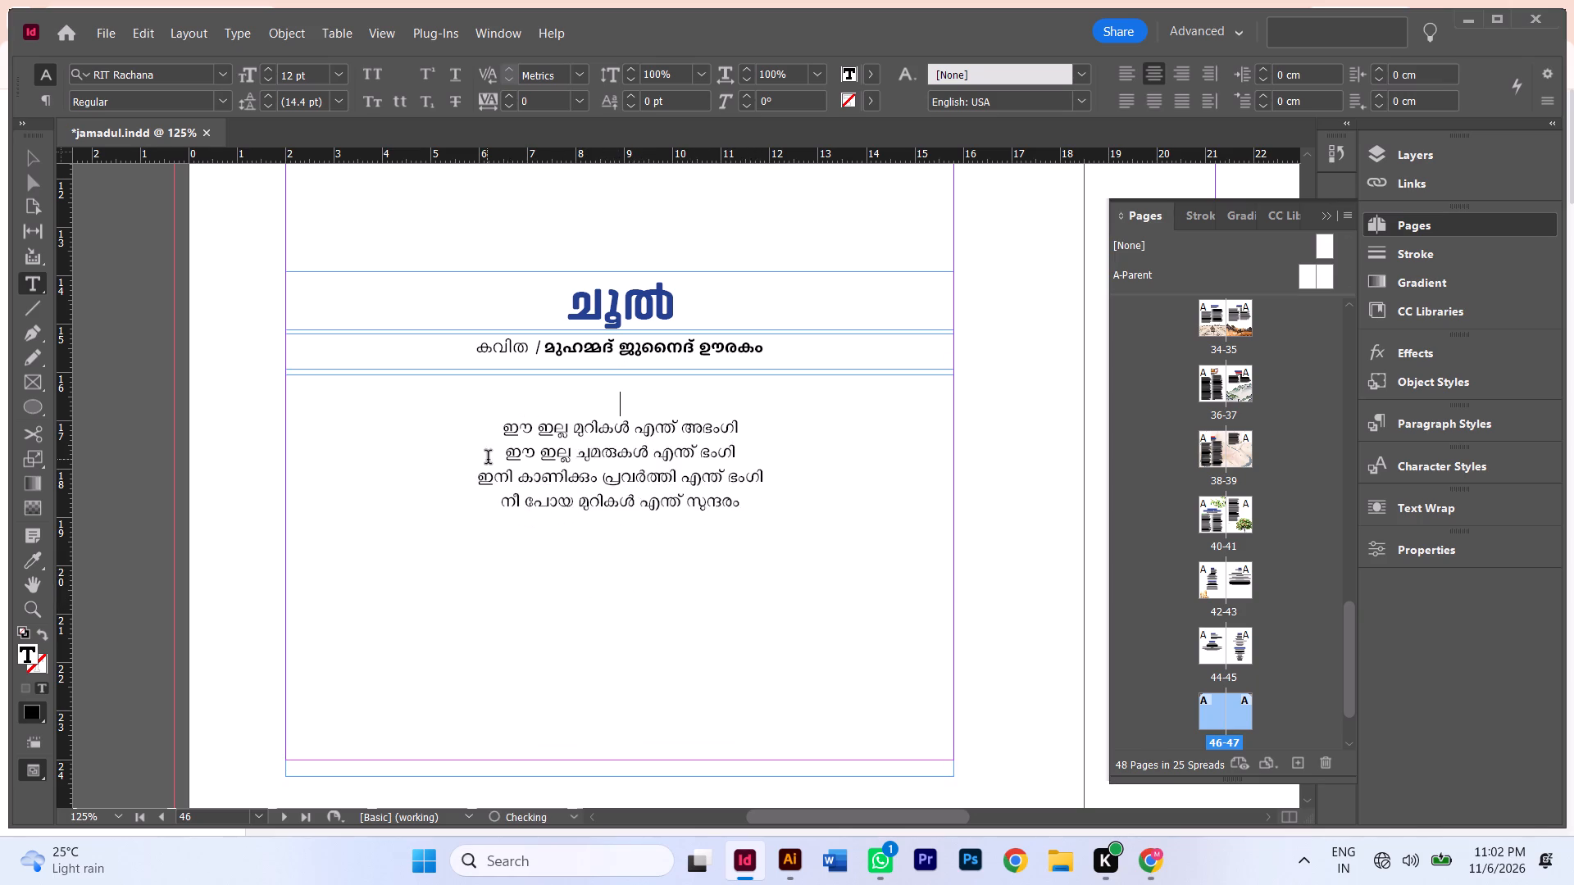
key("BackSpace")
key("BackSpace")
Shorten the ചൂൽ body frame from the bottom so it ends just below the last line of the poem.
left_click(30, 157)
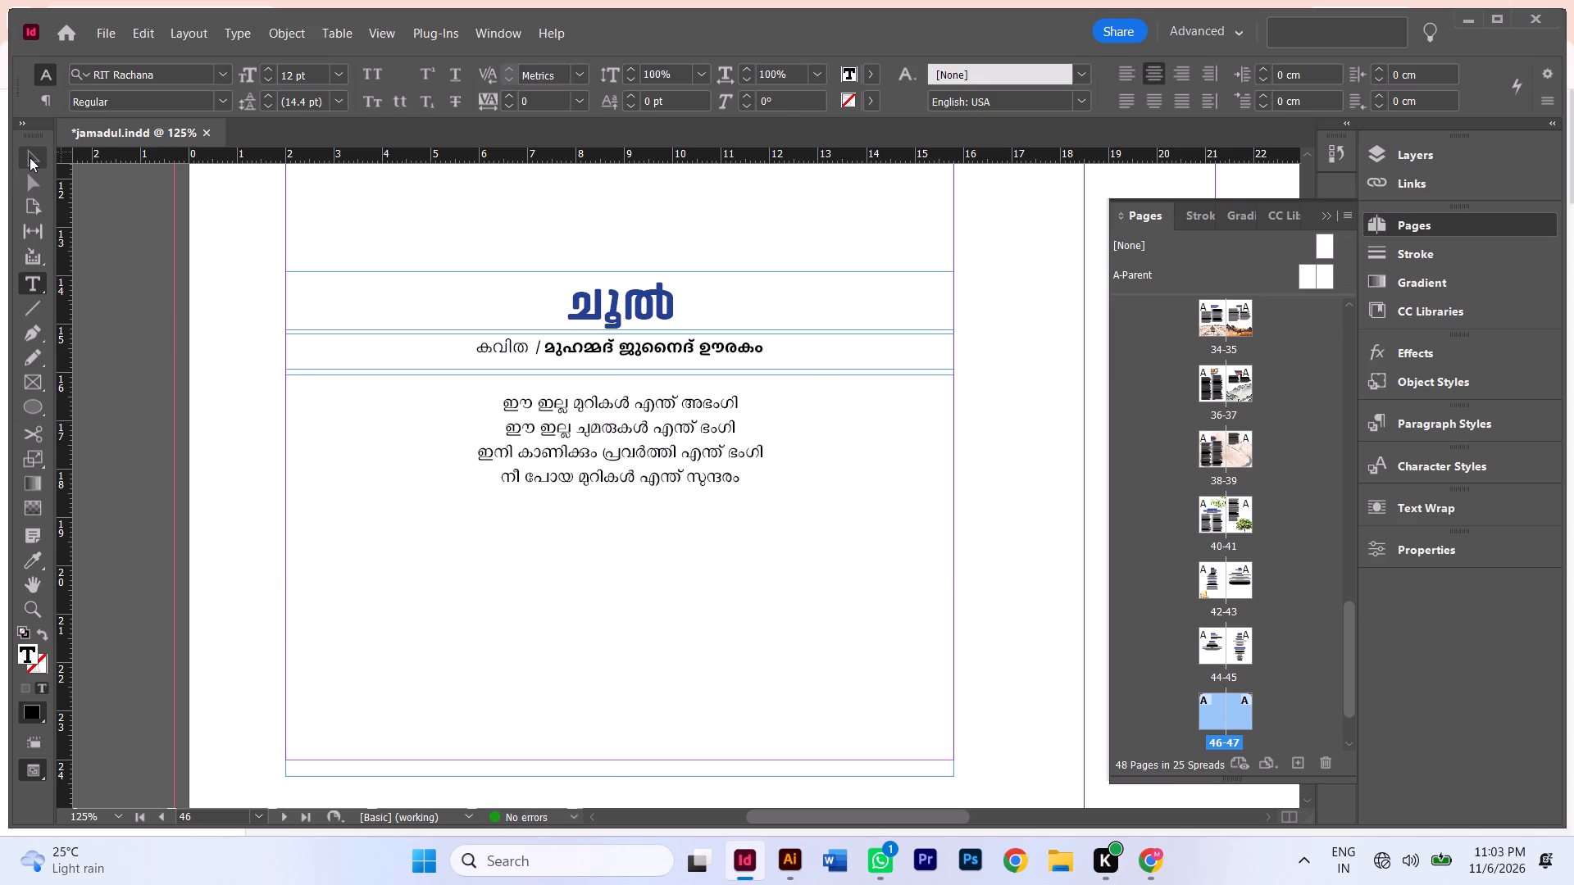
left_click(686, 698)
left_click_drag(619, 776, 643, 578)
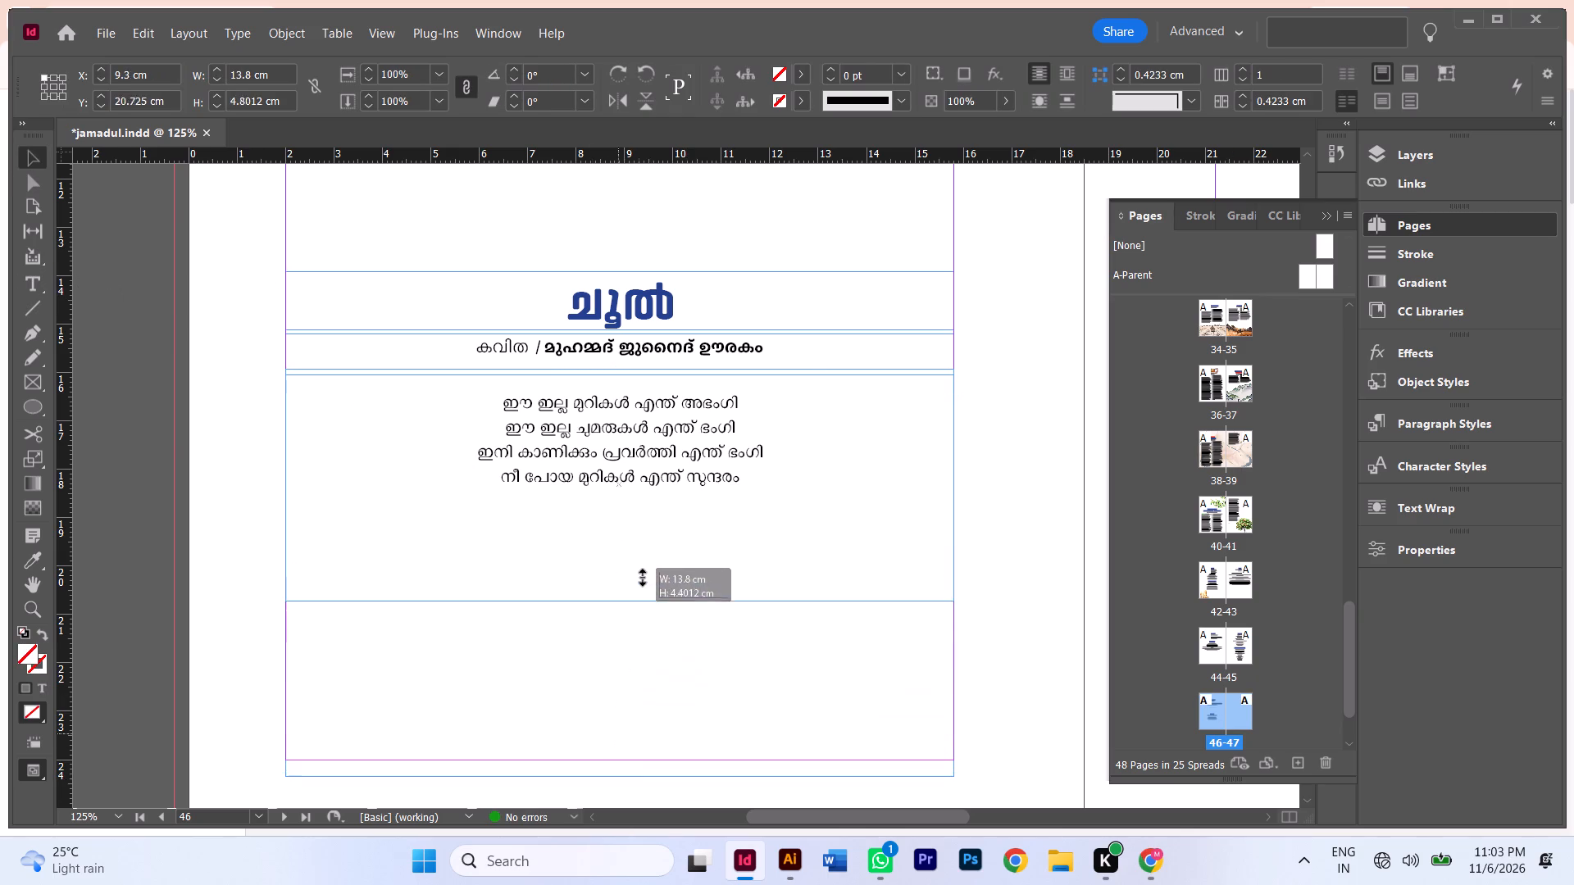
left_click_drag(643, 578, 649, 500)
Move the ചൂൽ title, byline and body frames up together beneath the പരിണാമം poem, to a Y position of about 9.4 cm.
scroll(613, 520, "up", 3)
left_click_drag(1036, 438, 818, 652)
key("Up")
key("Up")
key("Up")
key("Up")
key("Up")
key("Up")
key("Up")
key("Up")
key("Up")
key("Up")
key("Up")
key("Up")
key("Up")
key("Up")
key("Up")
key("Up")
key("Up")
key("Up")
key("Up")
key("Up")
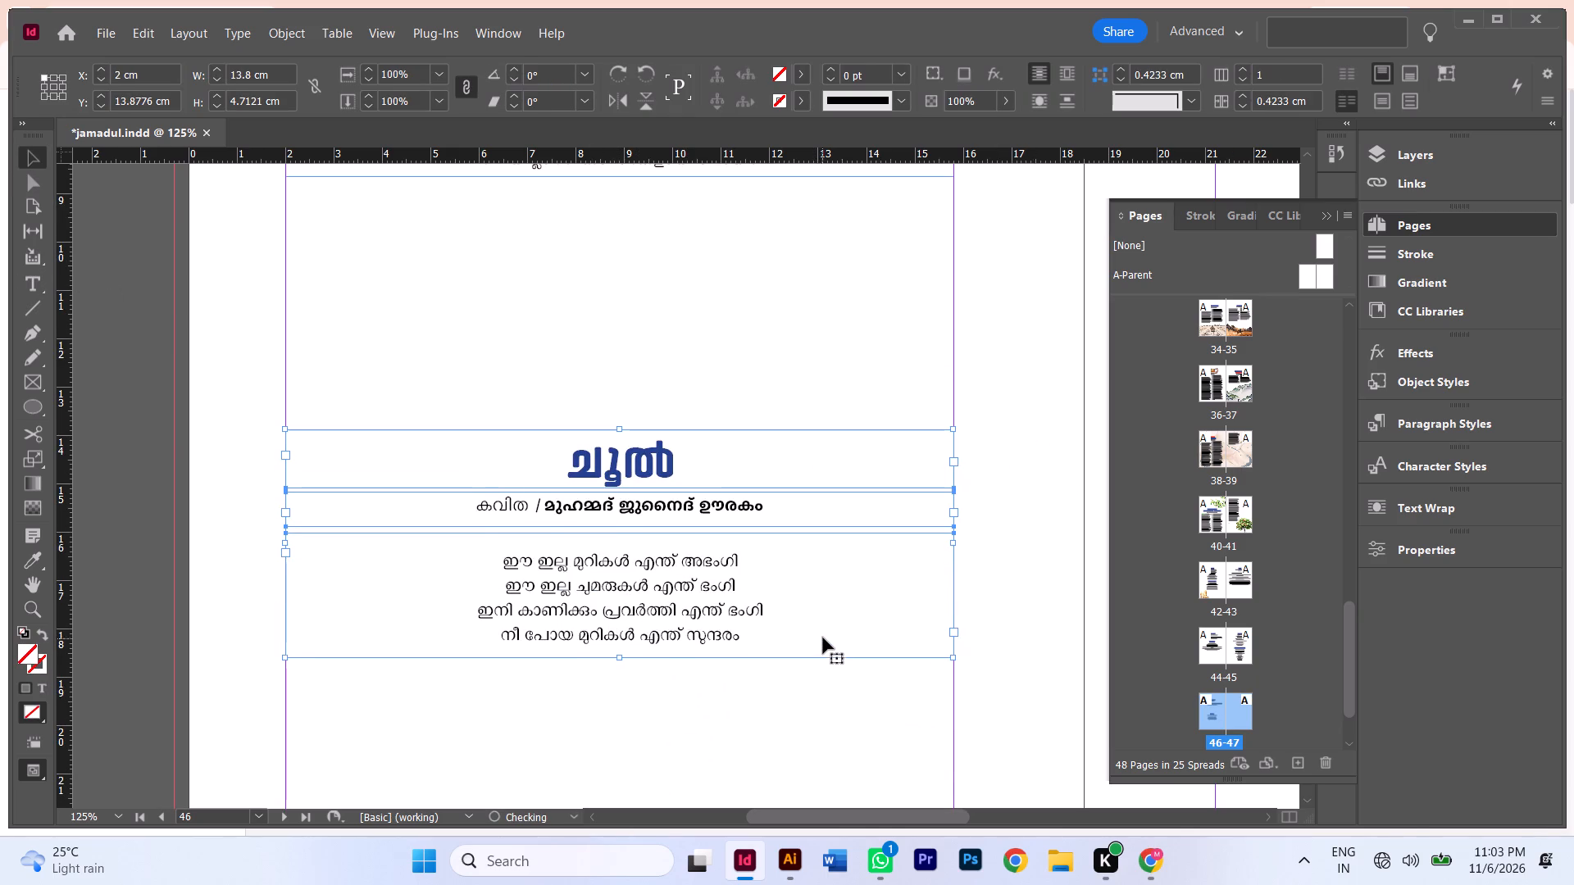
scroll(817, 615, "up", 1)
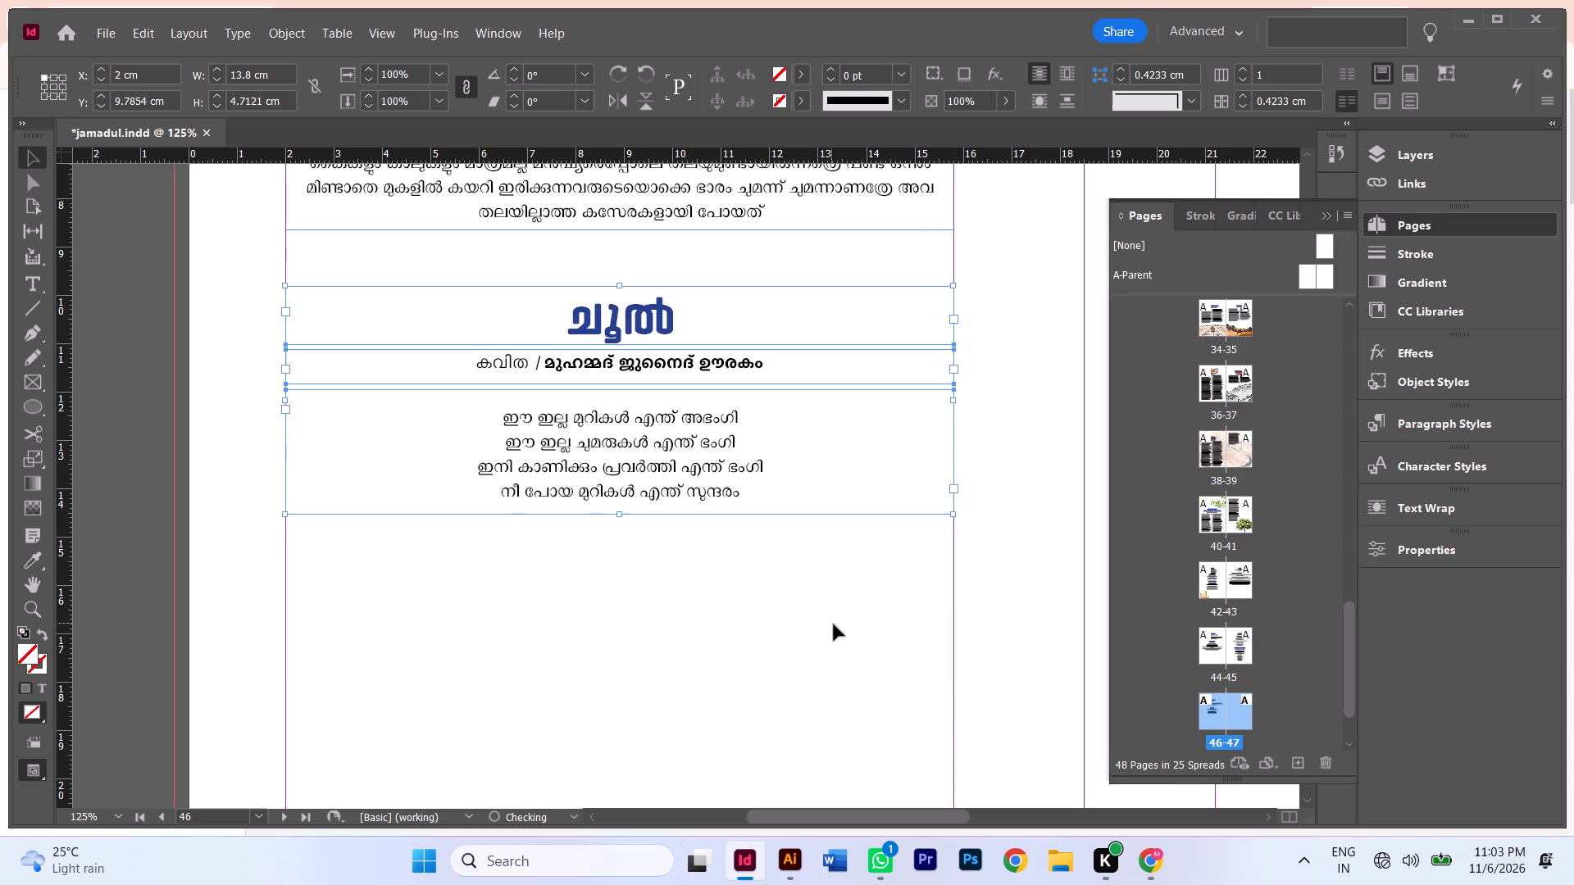
scroll(869, 637, "up", 5)
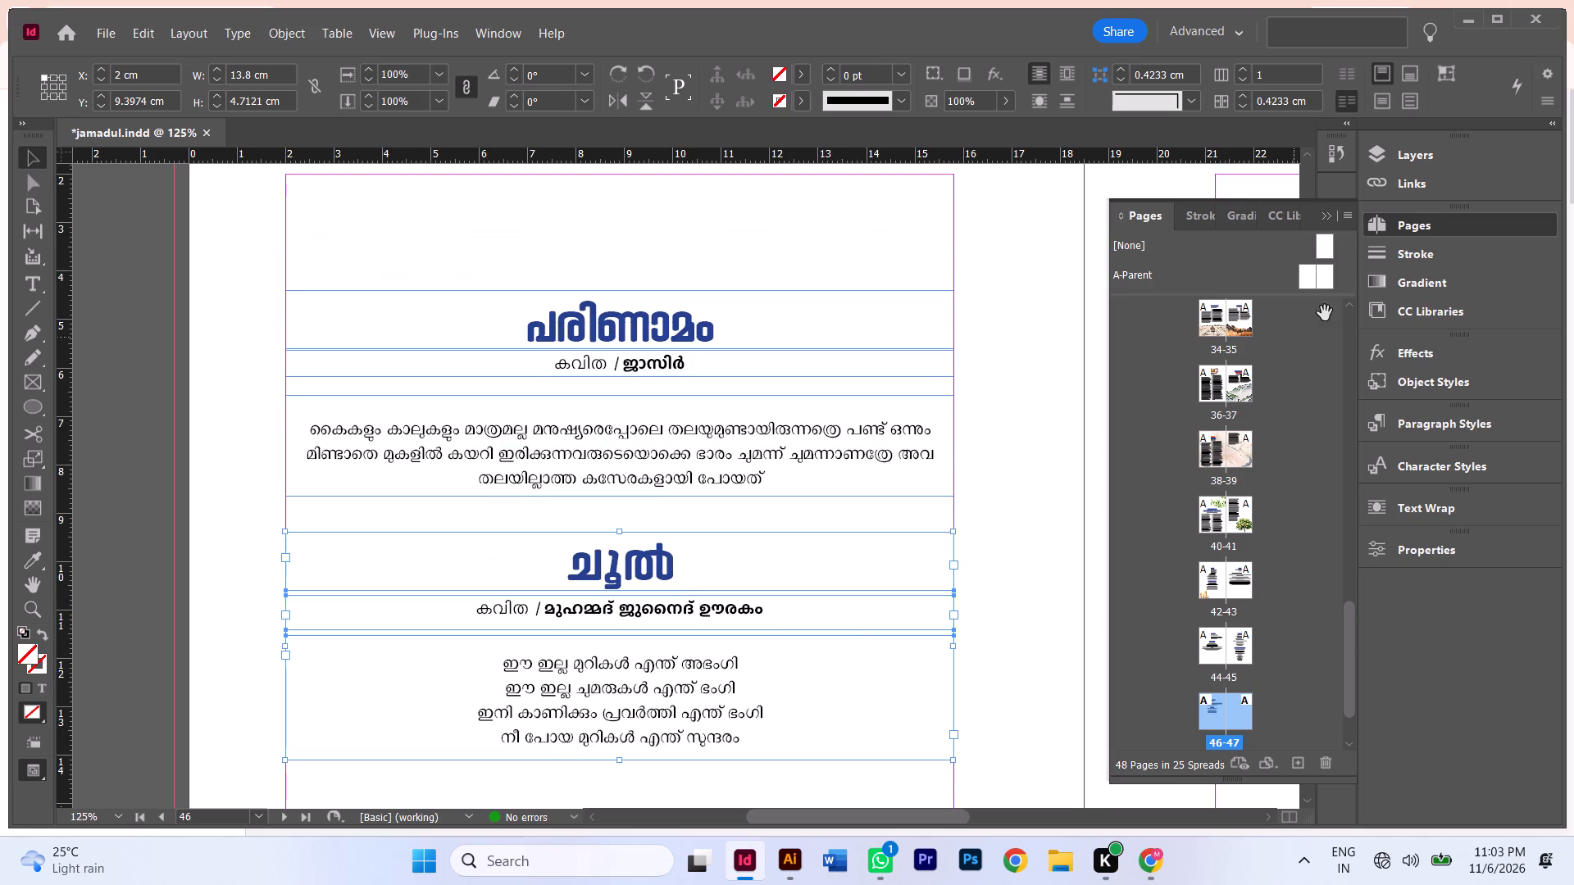
Collapse the Pages panel and review the poem layout and spacing on pages 44 and 45.
left_click(1330, 212)
scroll(1113, 284, "down", 3, "ctrl")
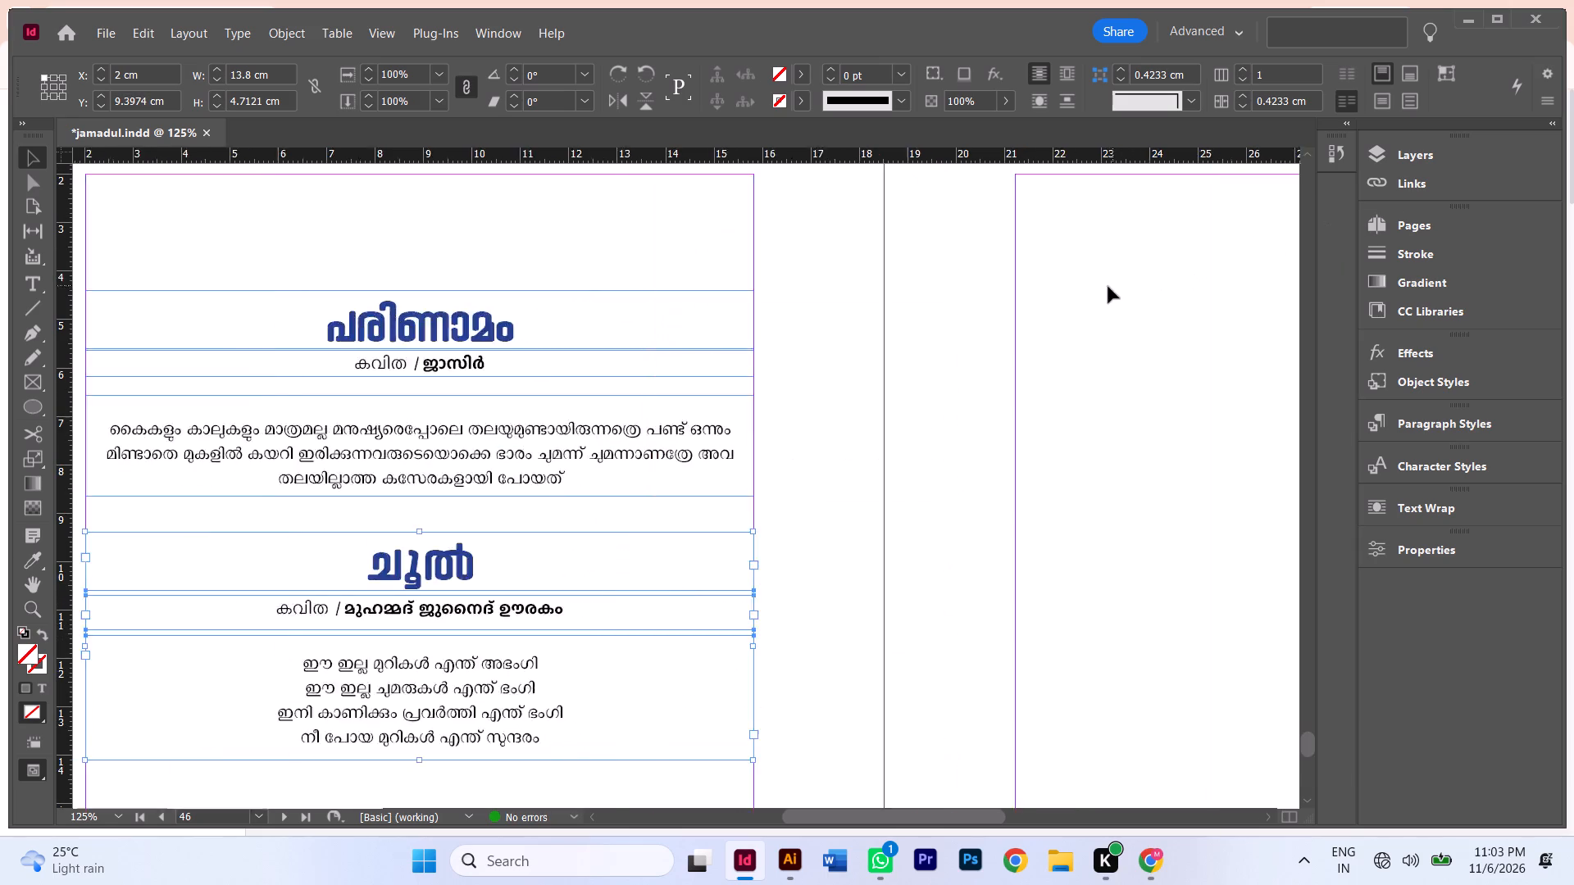
scroll(1108, 287, "down", 3, "ctrl")
scroll(650, 389, "up", 18)
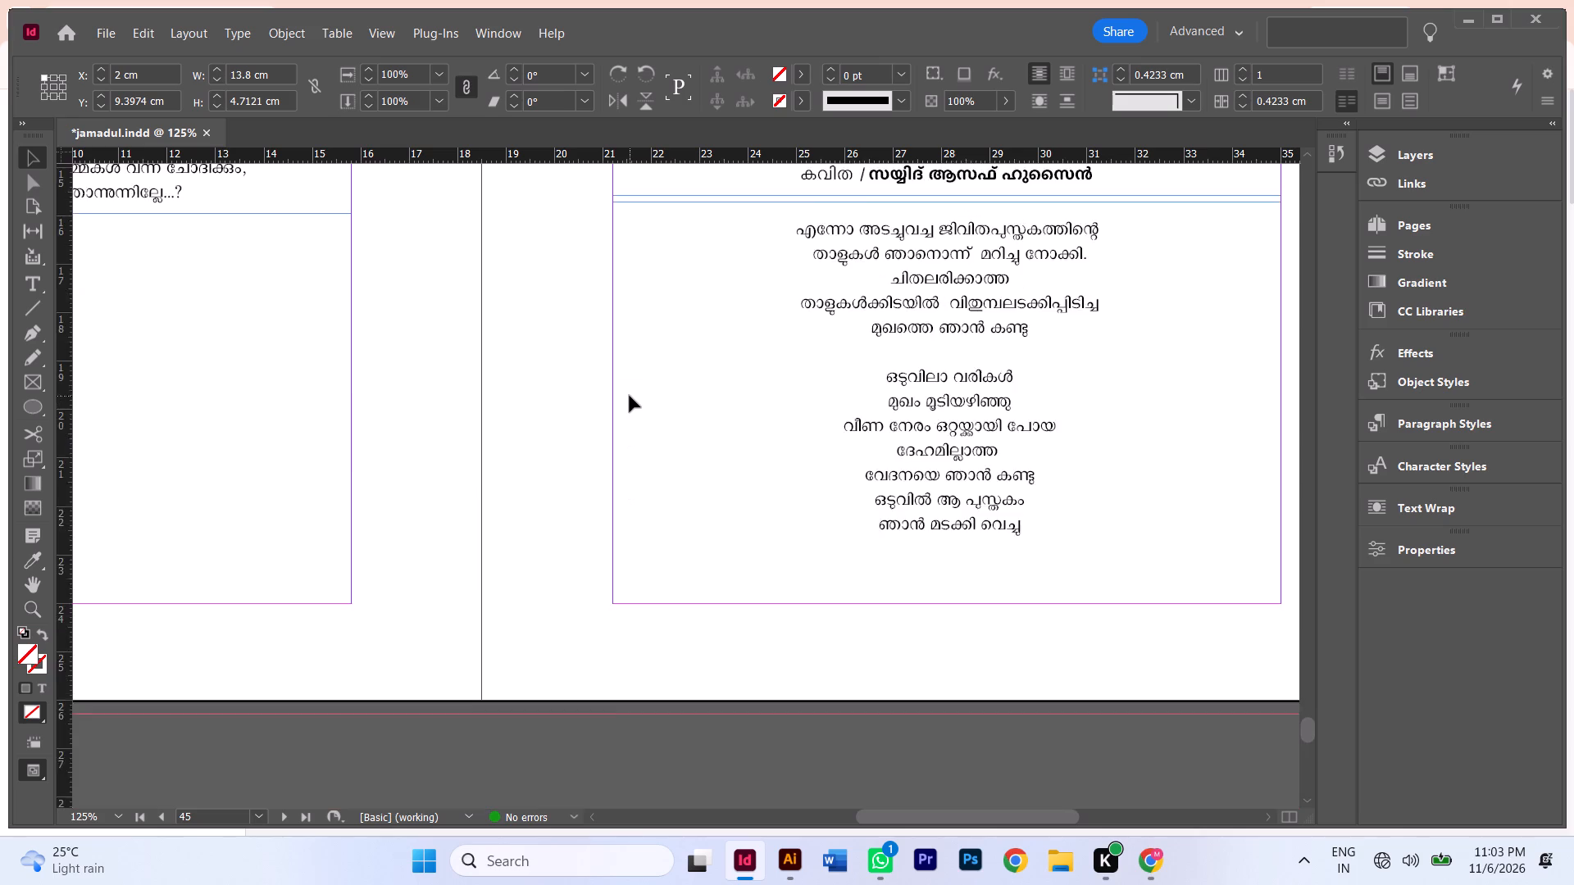
scroll(630, 396, "up", 6)
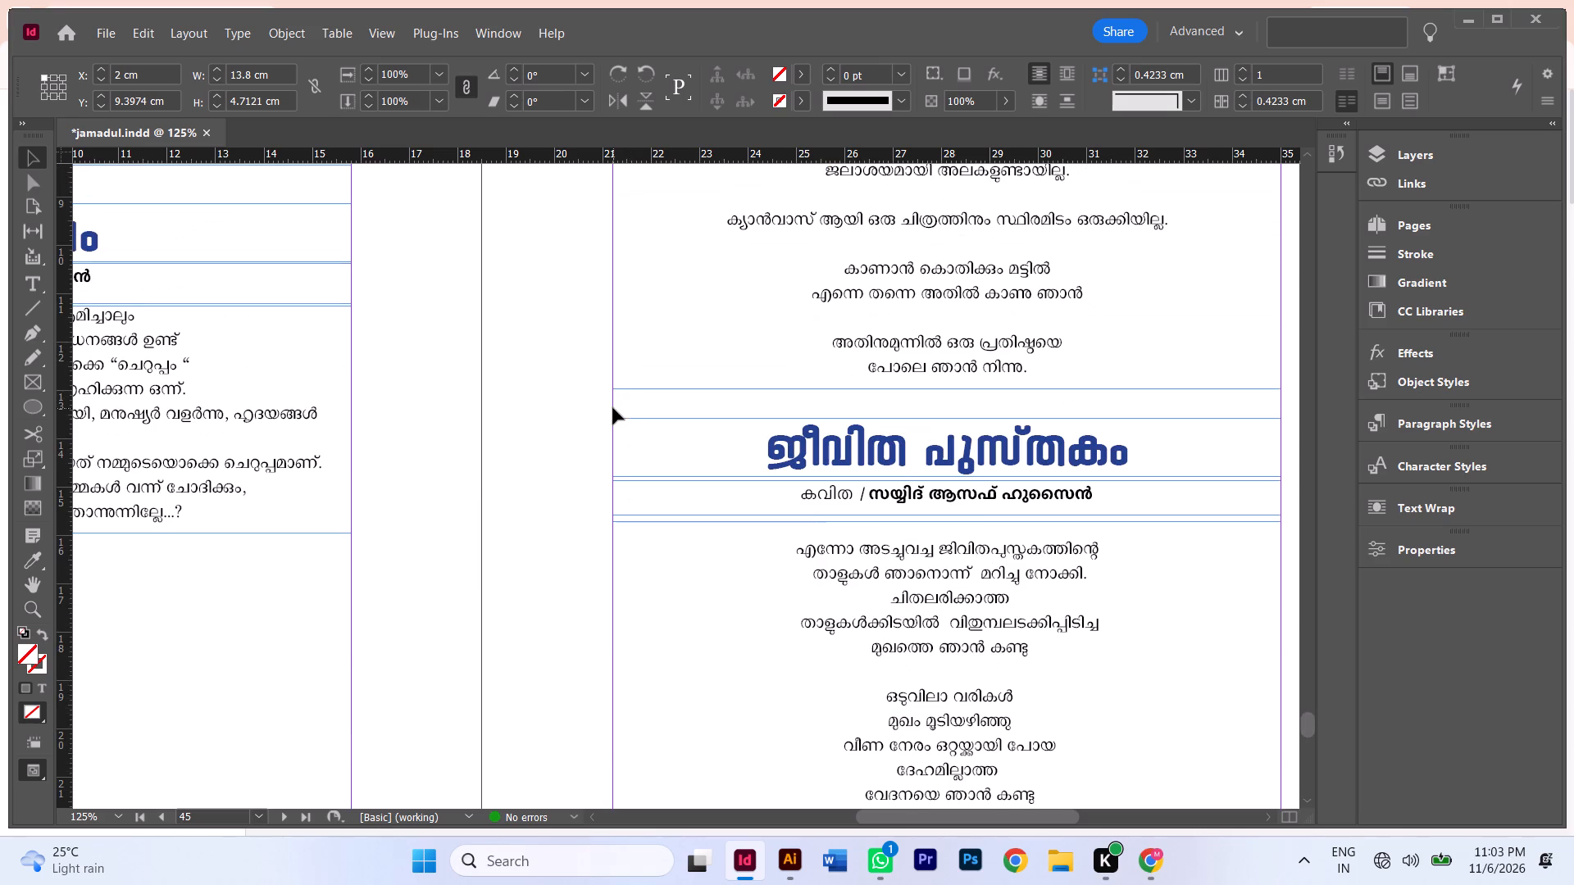
scroll(518, 456, "up", 2)
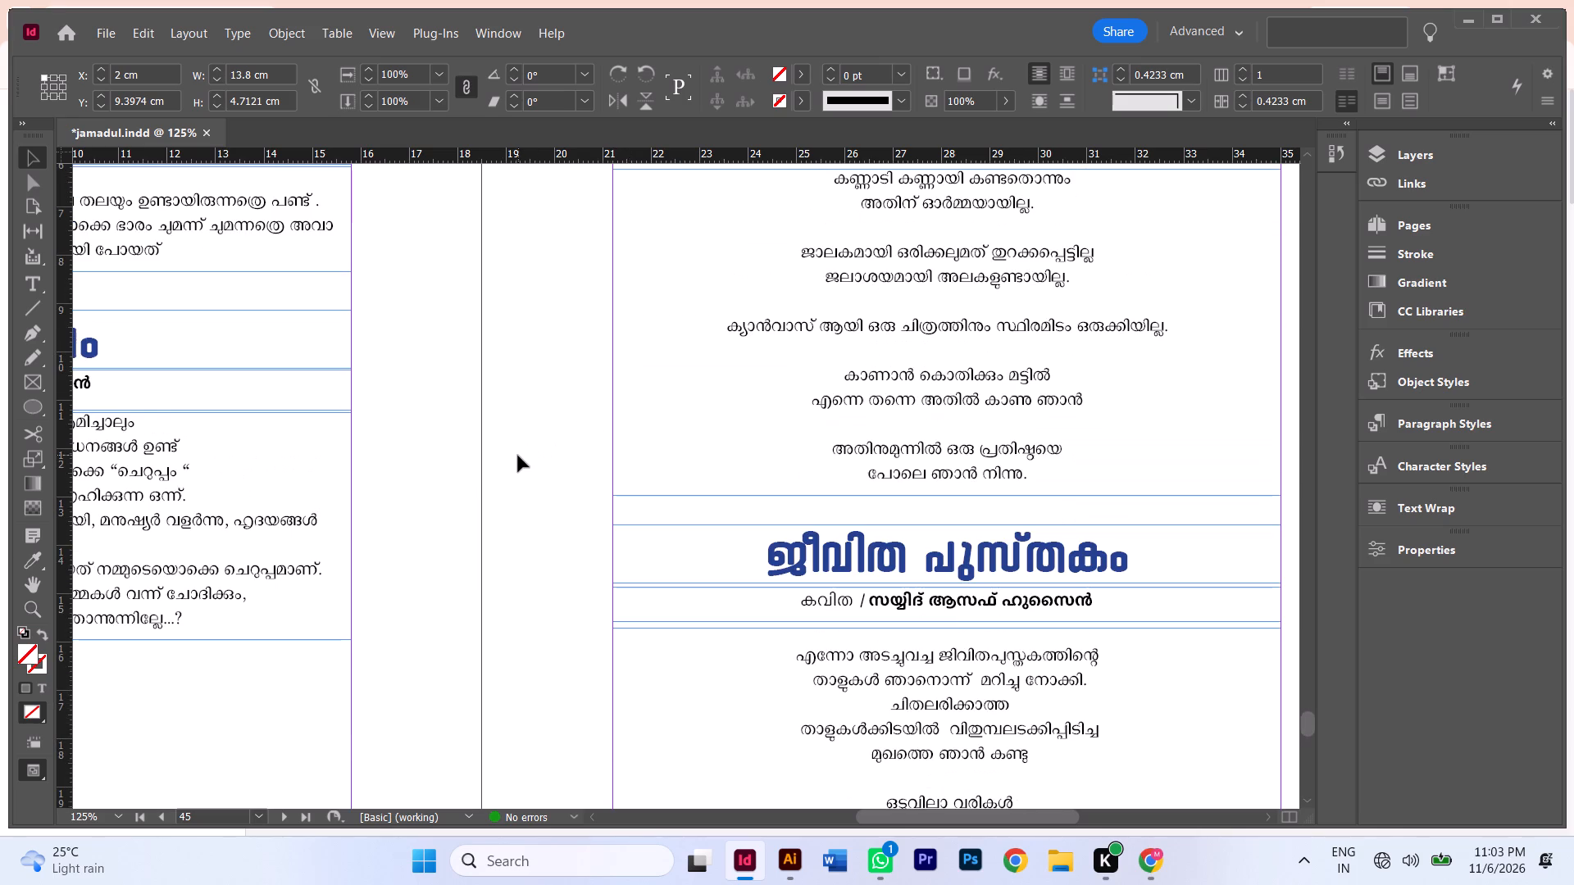
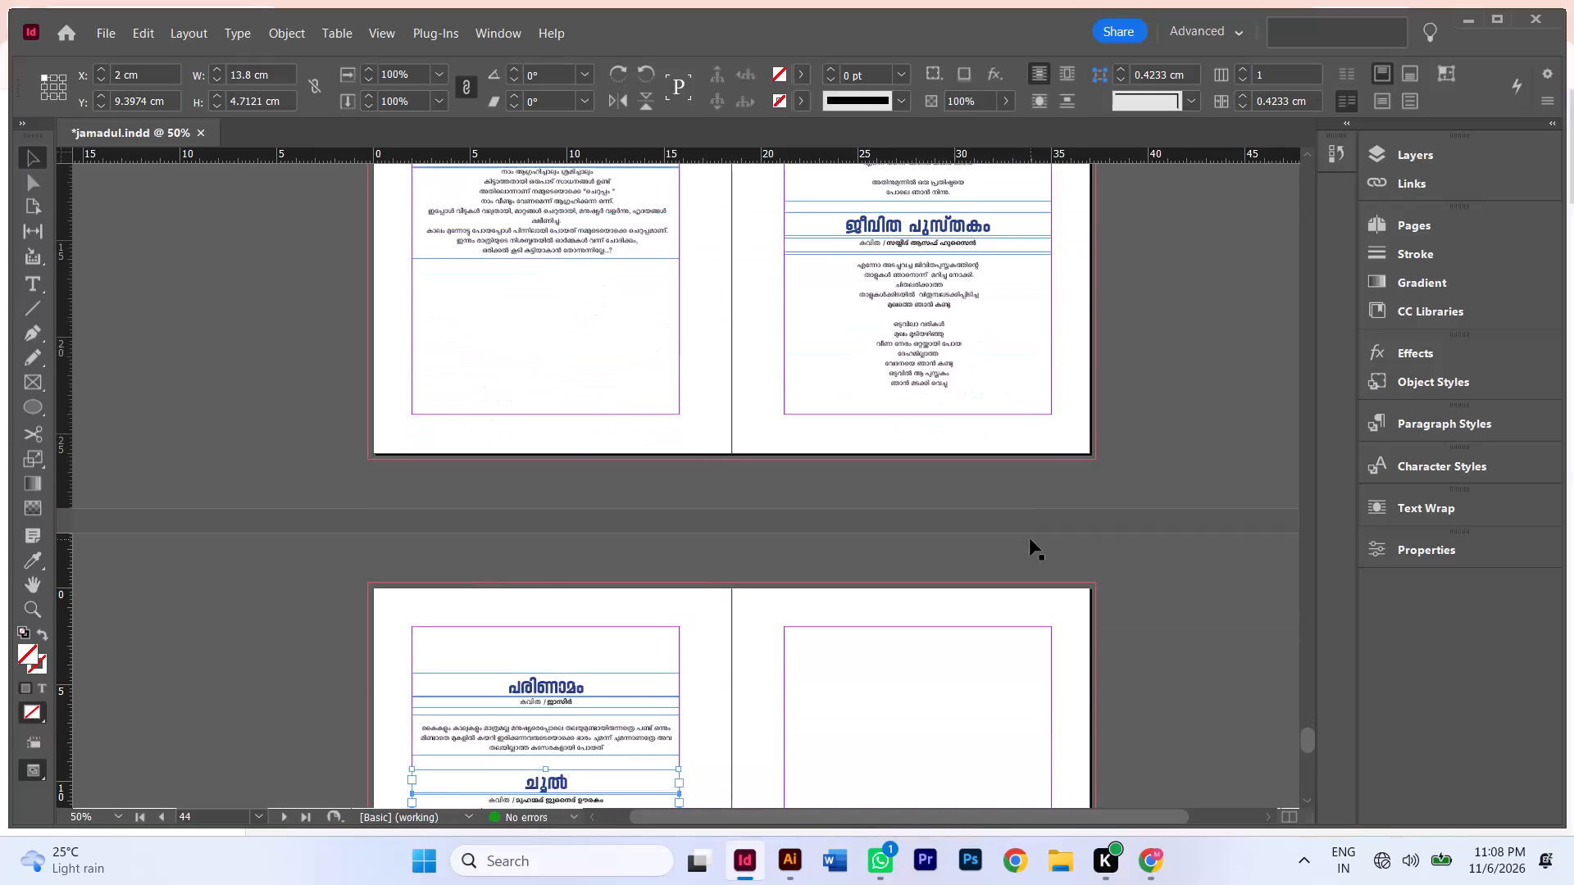
Review the poem layout and spacing across the spreads from pages 46–47 back to pages 42–43.
scroll(1008, 551, "down", 6)
scroll(864, 534, "up", 10)
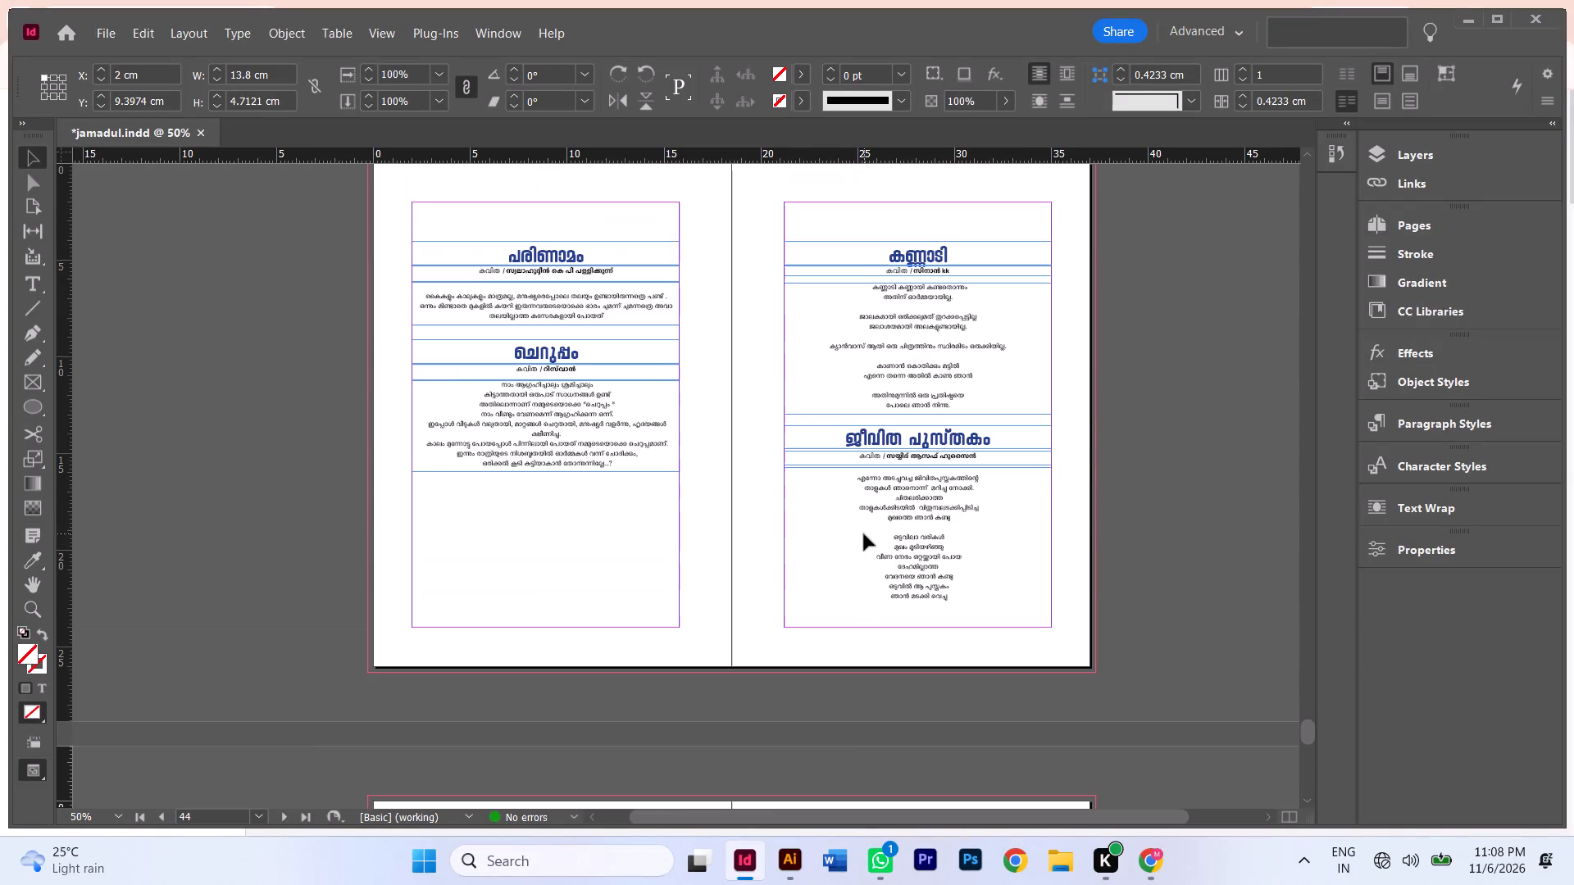
scroll(784, 566, "down", 7)
scroll(592, 644, "up", 2)
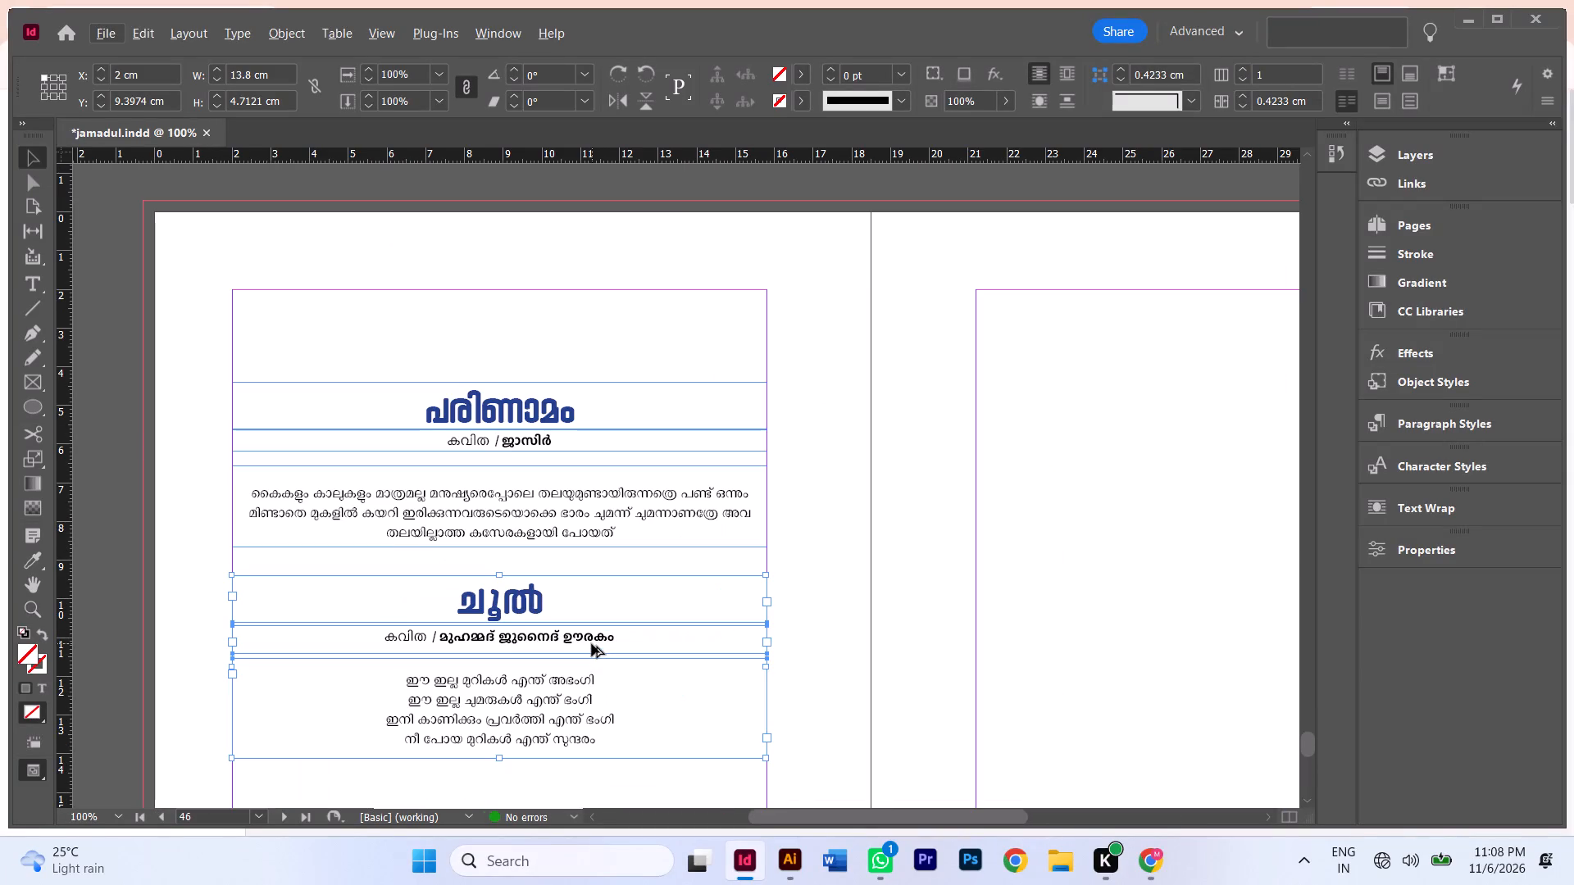
scroll(592, 644, "down", 2)
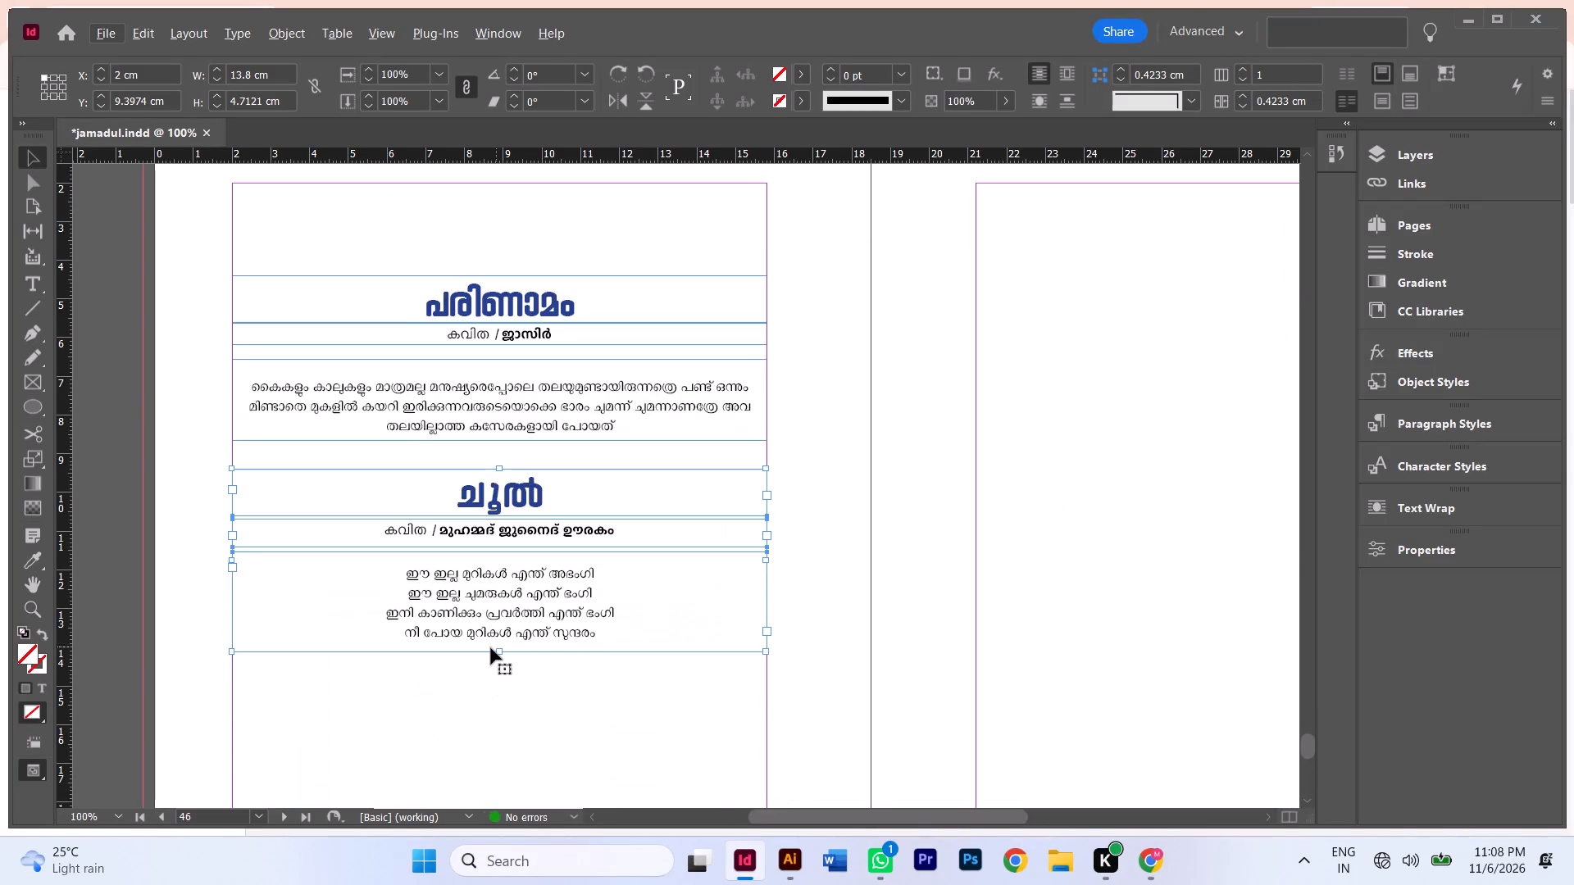
scroll(754, 639, "up", 13)
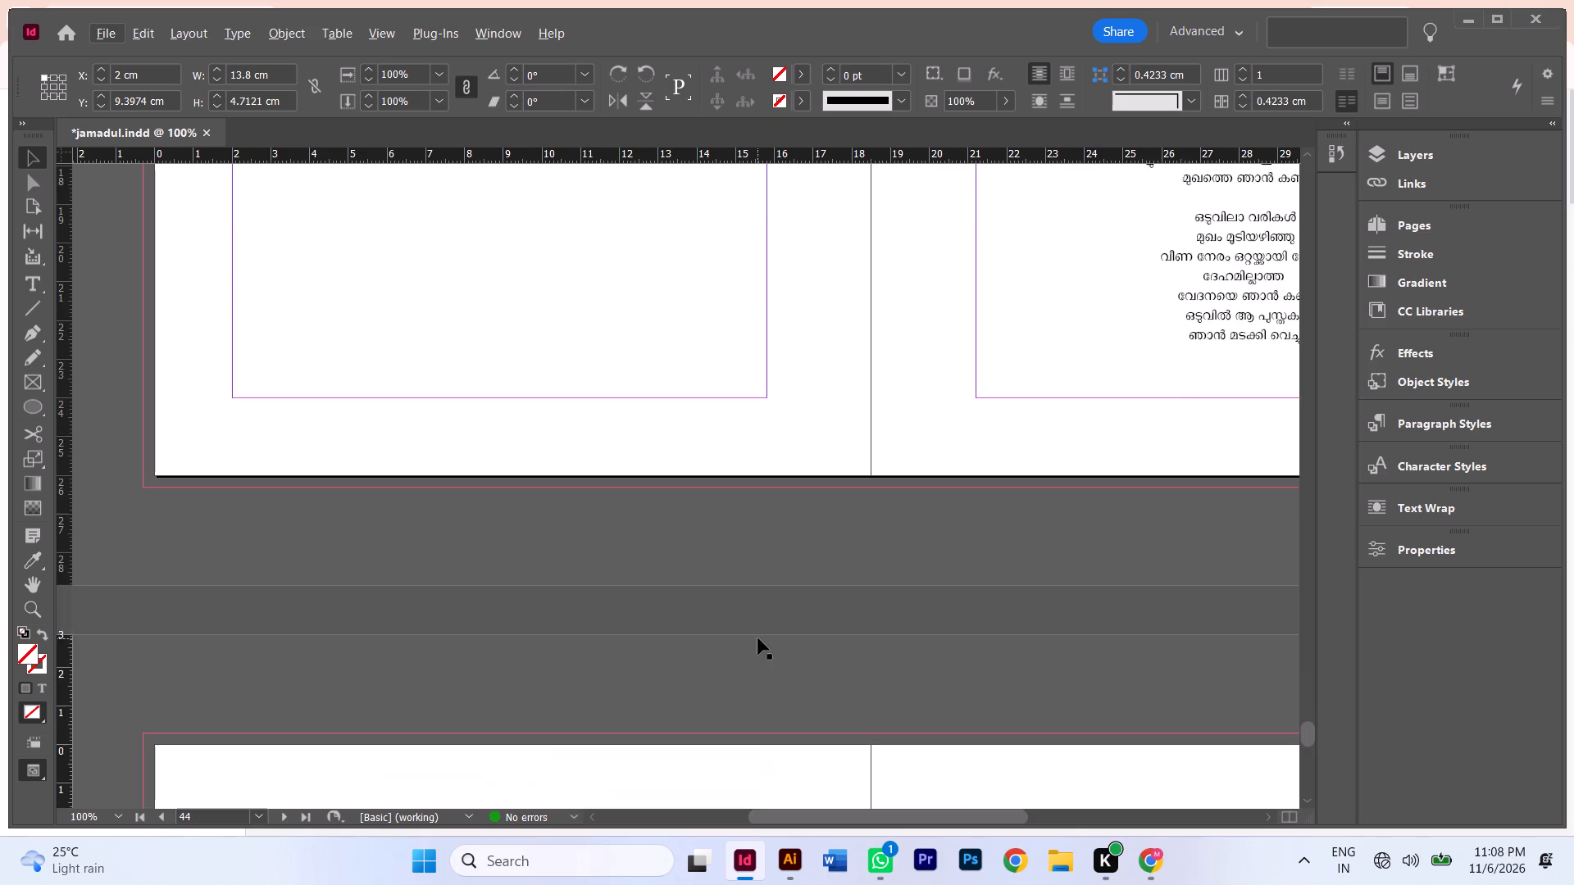
scroll(758, 638, "up", 10)
scroll(758, 638, "down", 2, "alt")
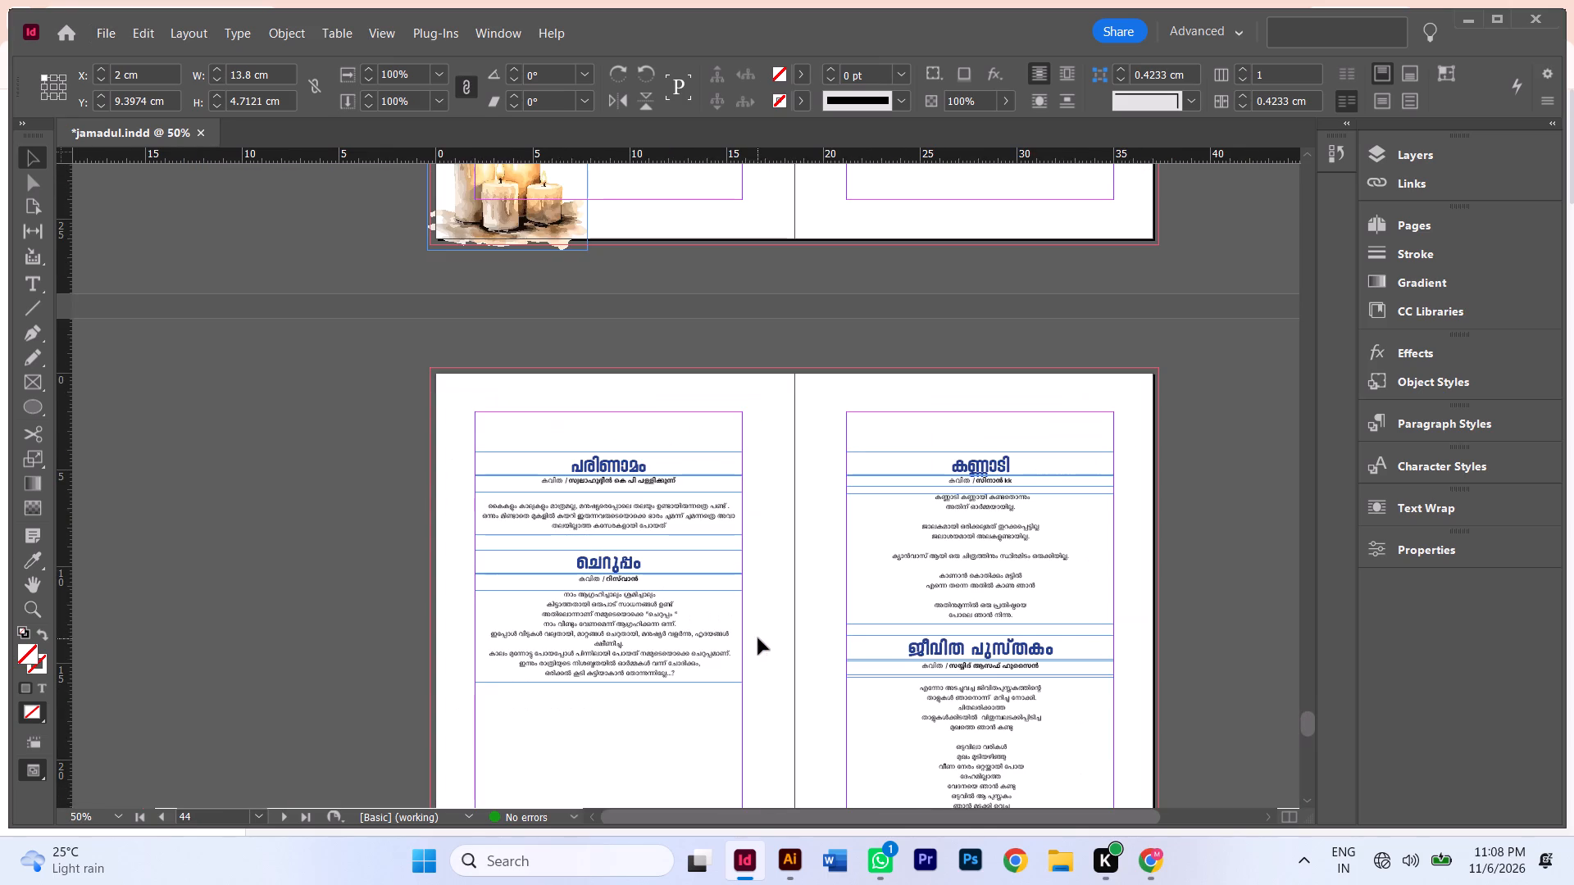
scroll(946, 589, "up", 10)
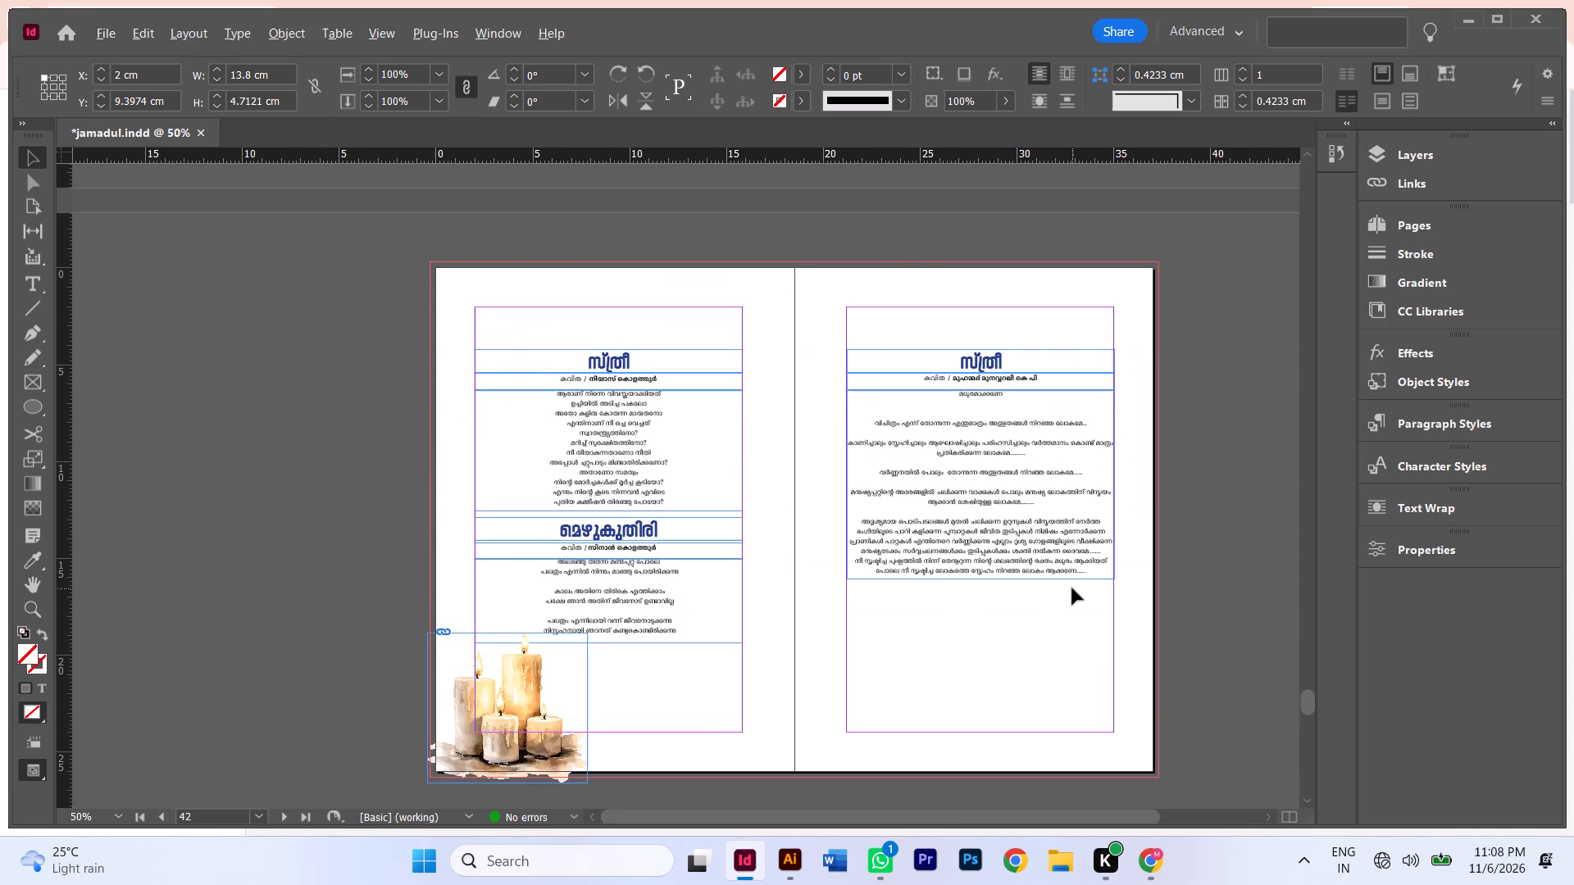
Cut the opening line മധുരമാക്കണേ out of the poem body frame on page 43.
scroll(1072, 588, "up", 3, "alt")
scroll(1072, 588, "up", 4)
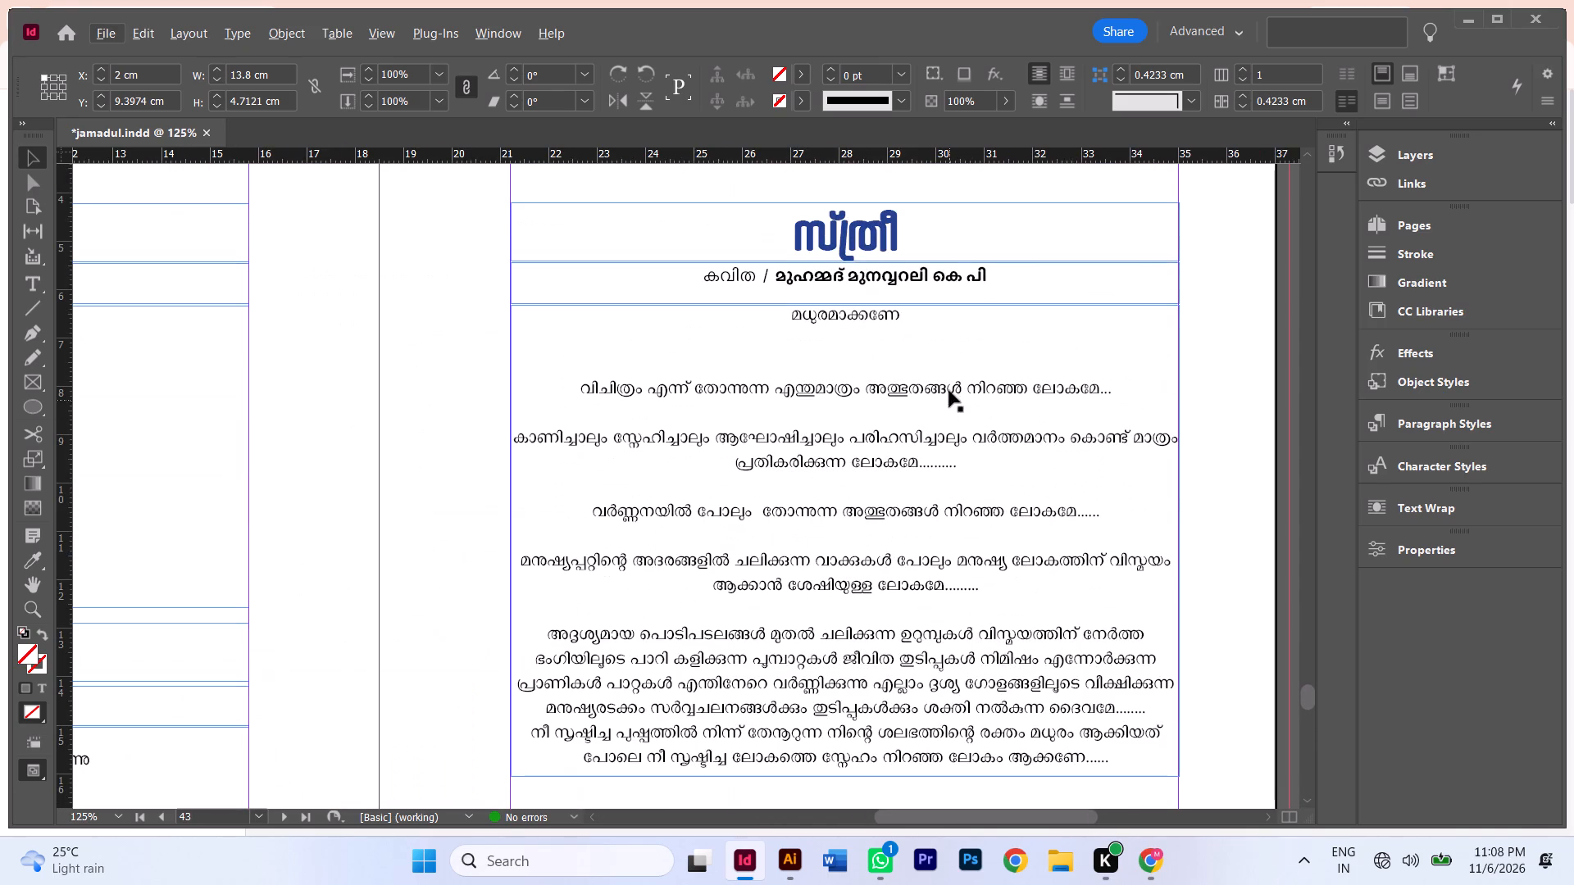
scroll(960, 334, "up", 1)
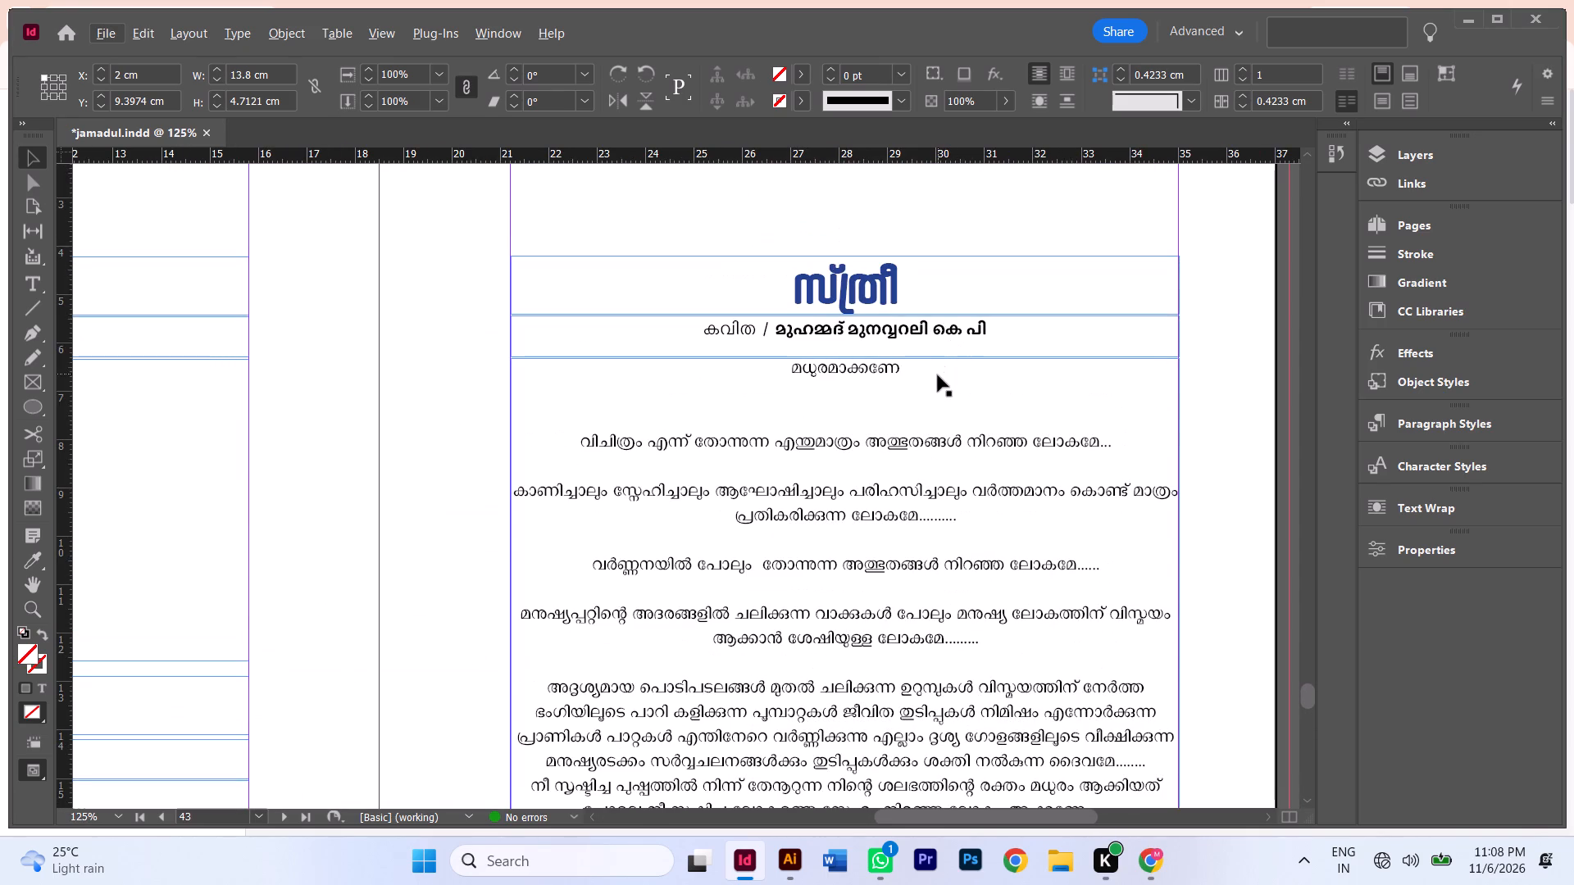
left_click(938, 376)
scroll(938, 376, "down", 2, "alt")
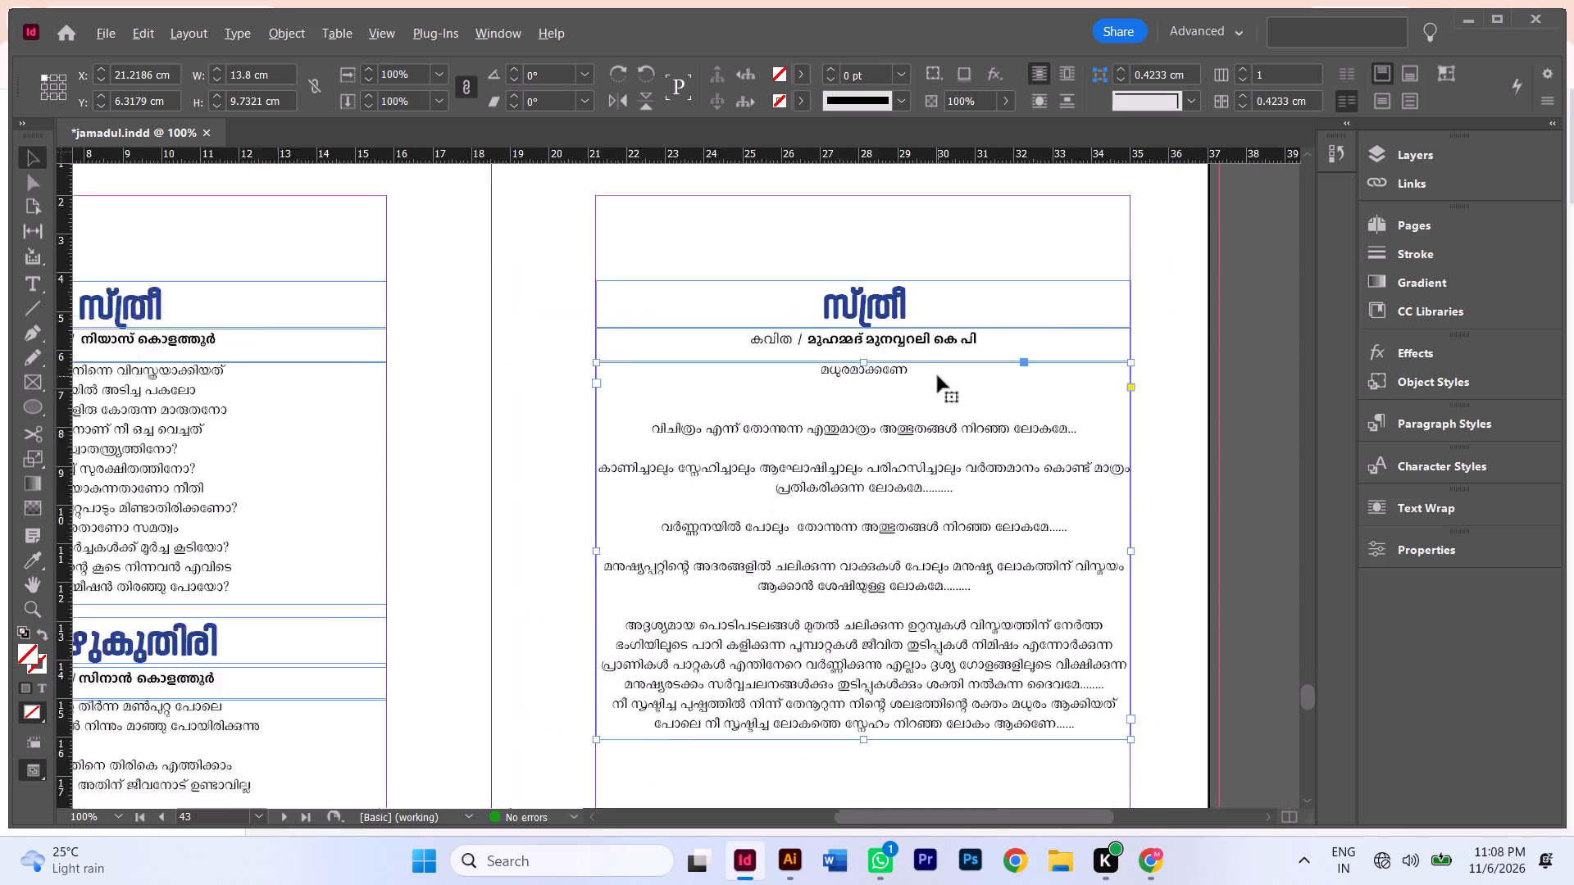
scroll(938, 376, "down", 1, "alt")
scroll(883, 393, "up", 3, "alt")
double_click(648, 348)
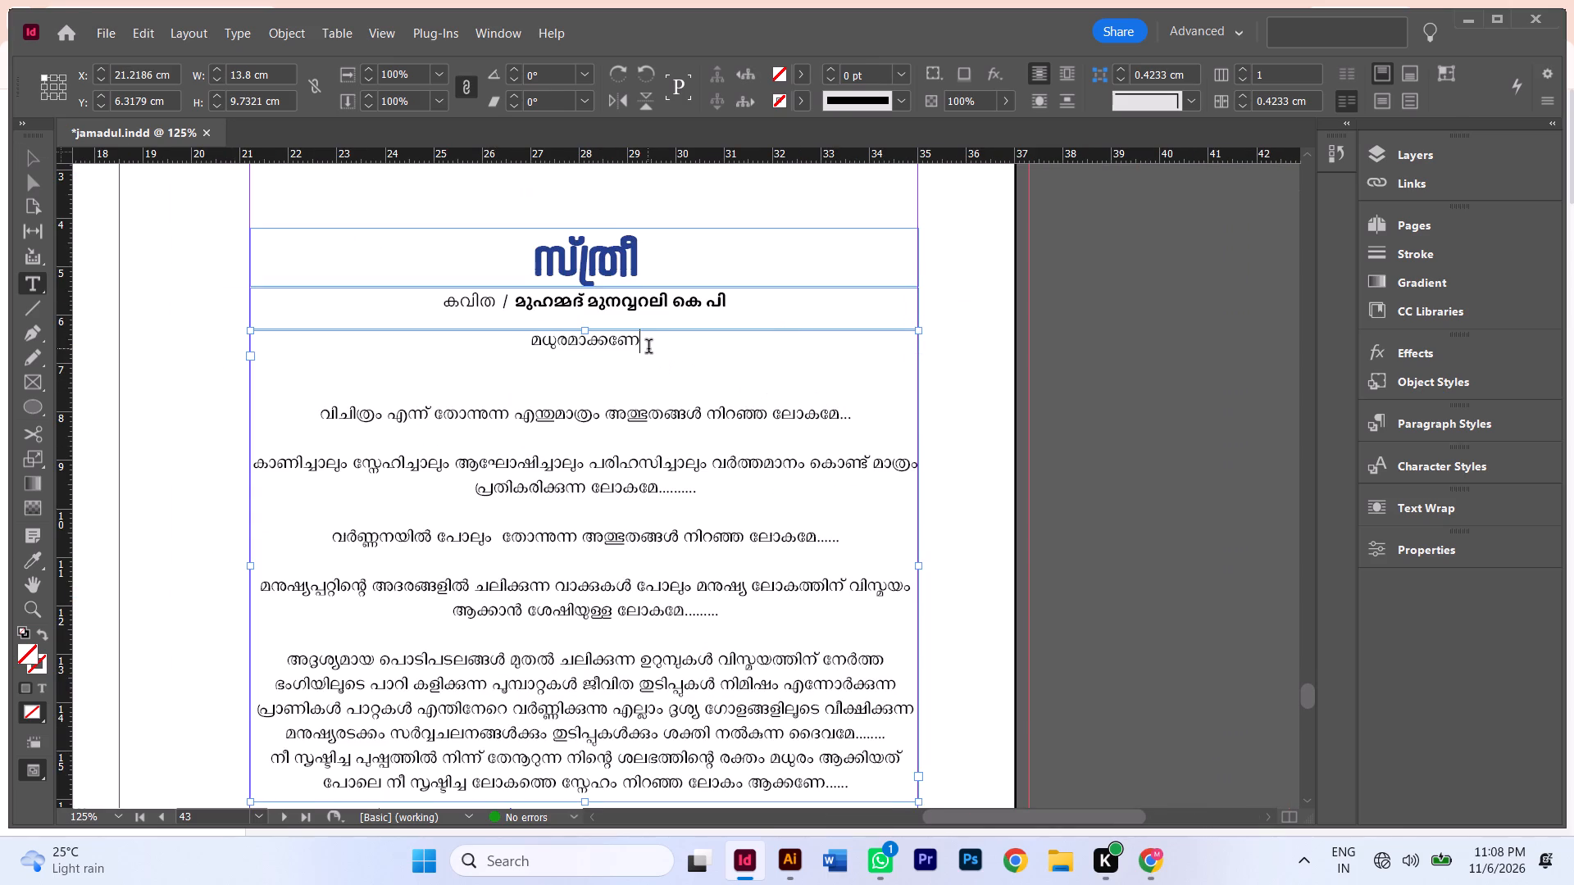
left_click_drag(650, 346, 448, 346)
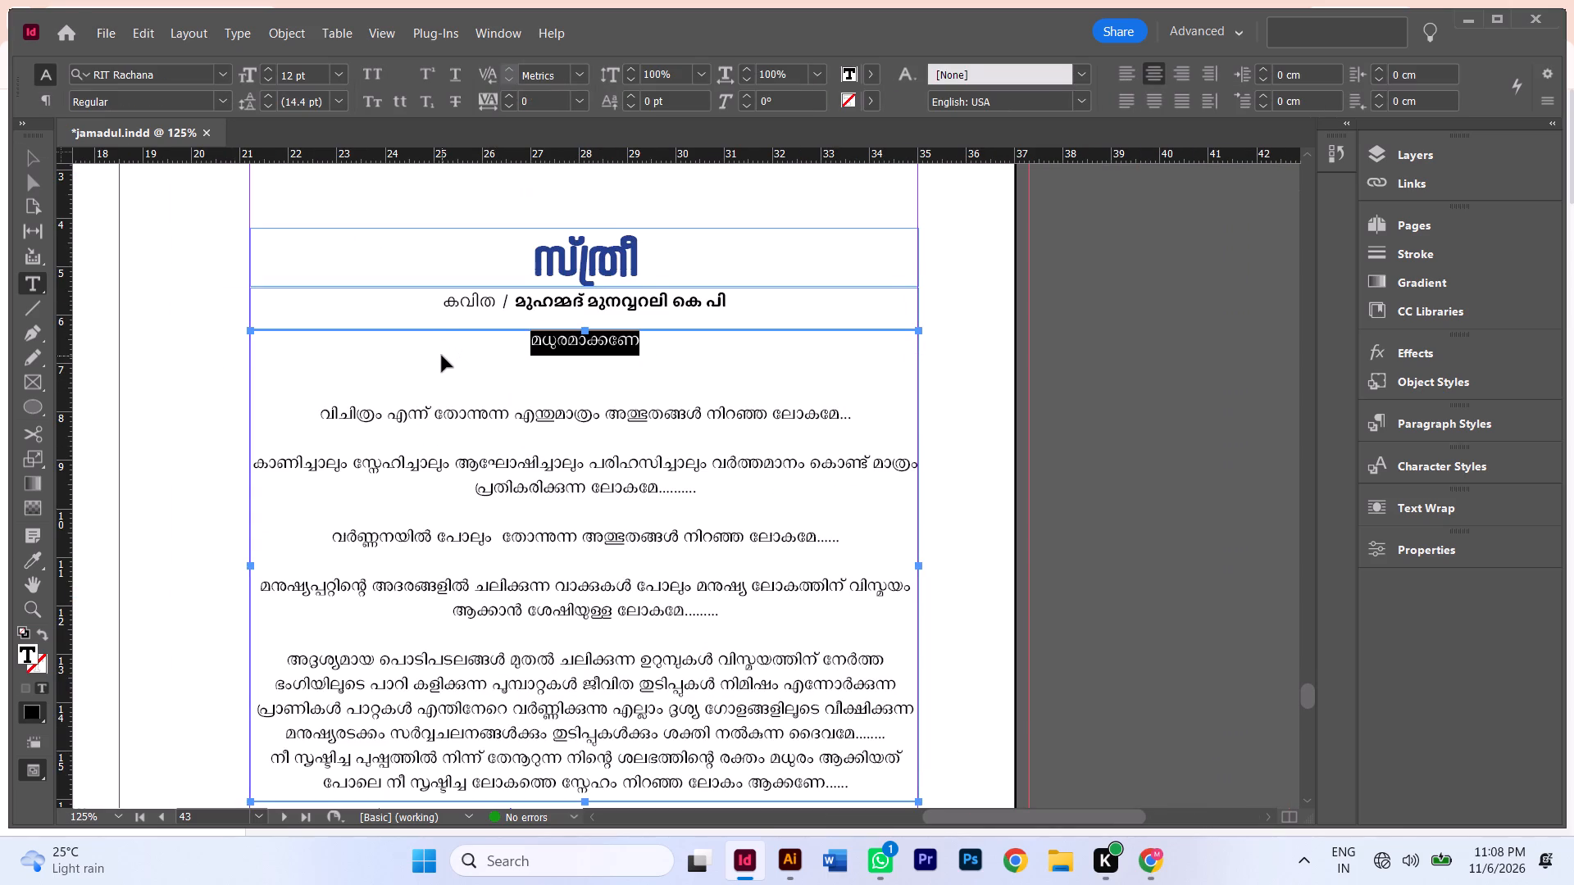
key("ctrl+x")
Switch to Manglish in Chrome, replace the editor text with the cut line മധുരമാക്കണേ, and copy it as FML.
left_click(1136, 865)
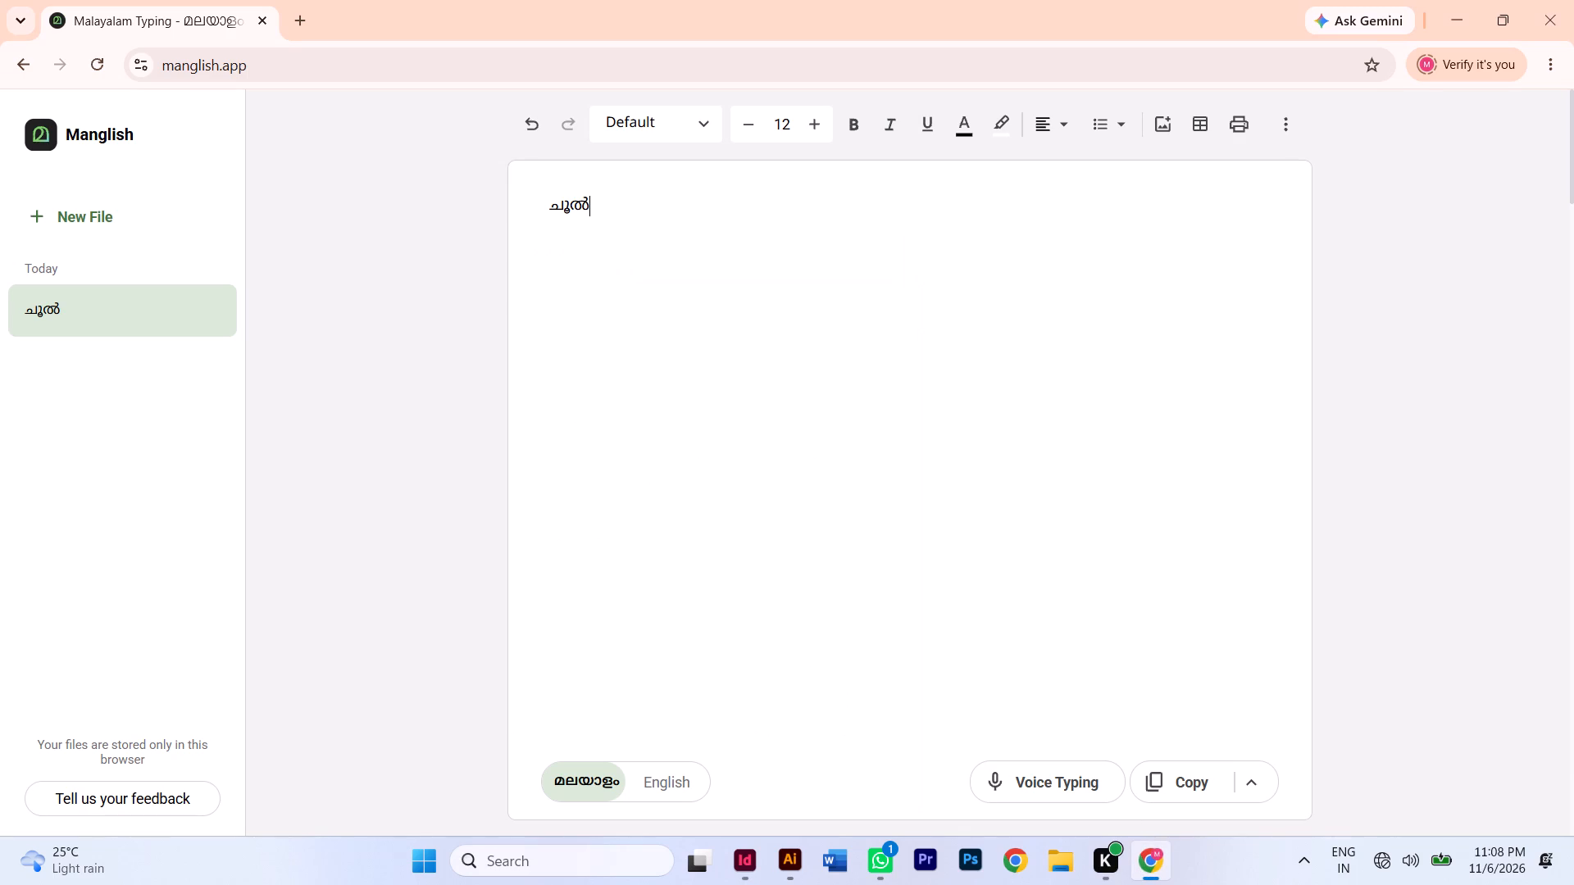
key("ctrl+a")
key("ctrl+v")
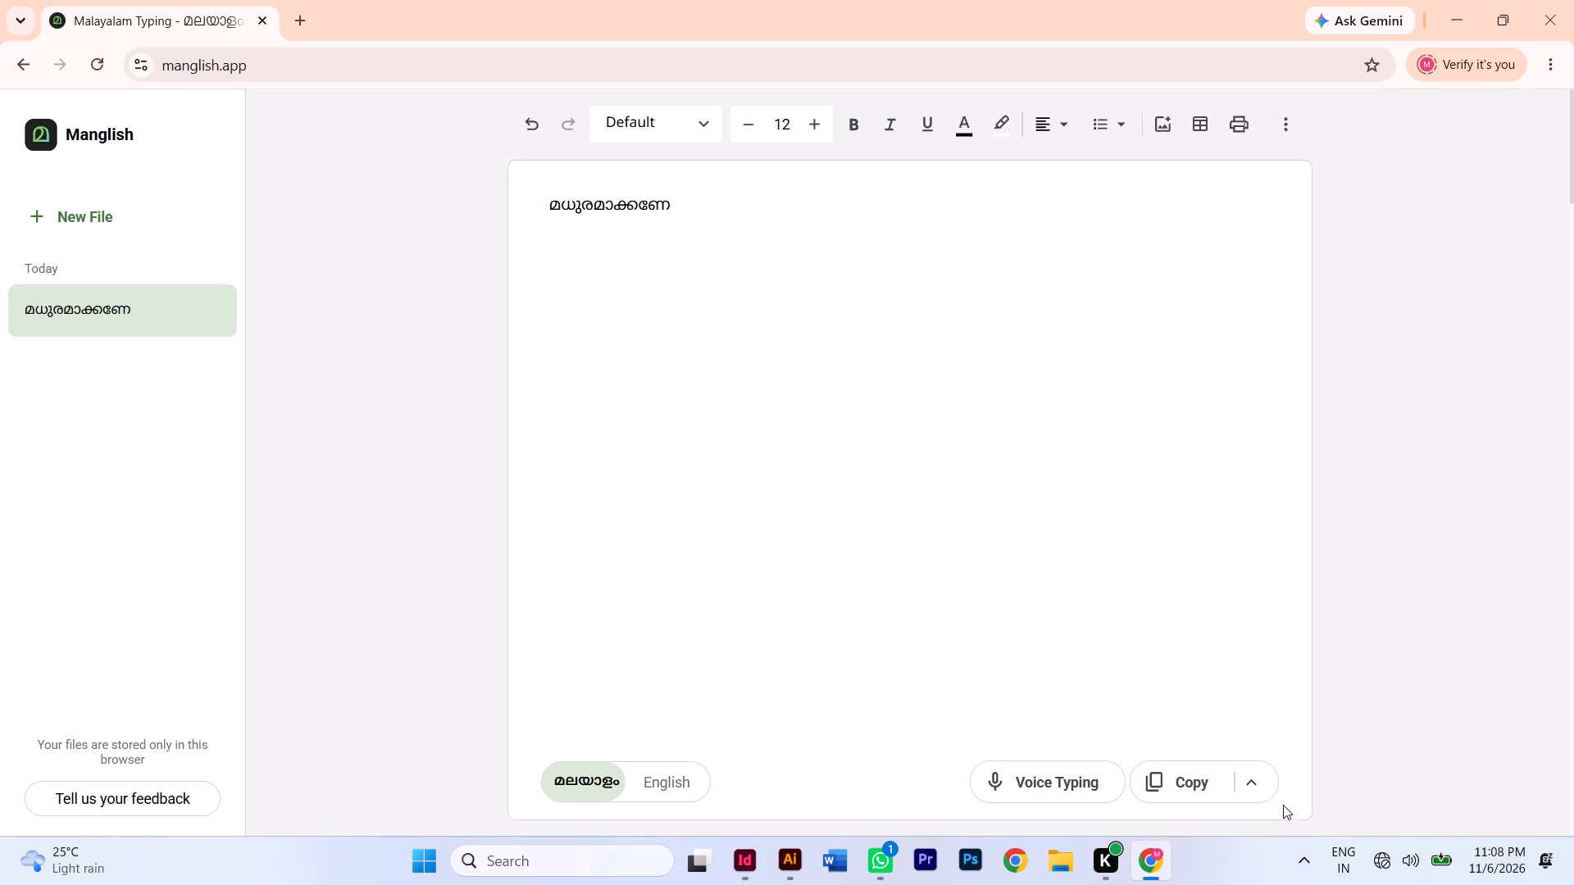
left_click(1253, 787)
left_click(1195, 642)
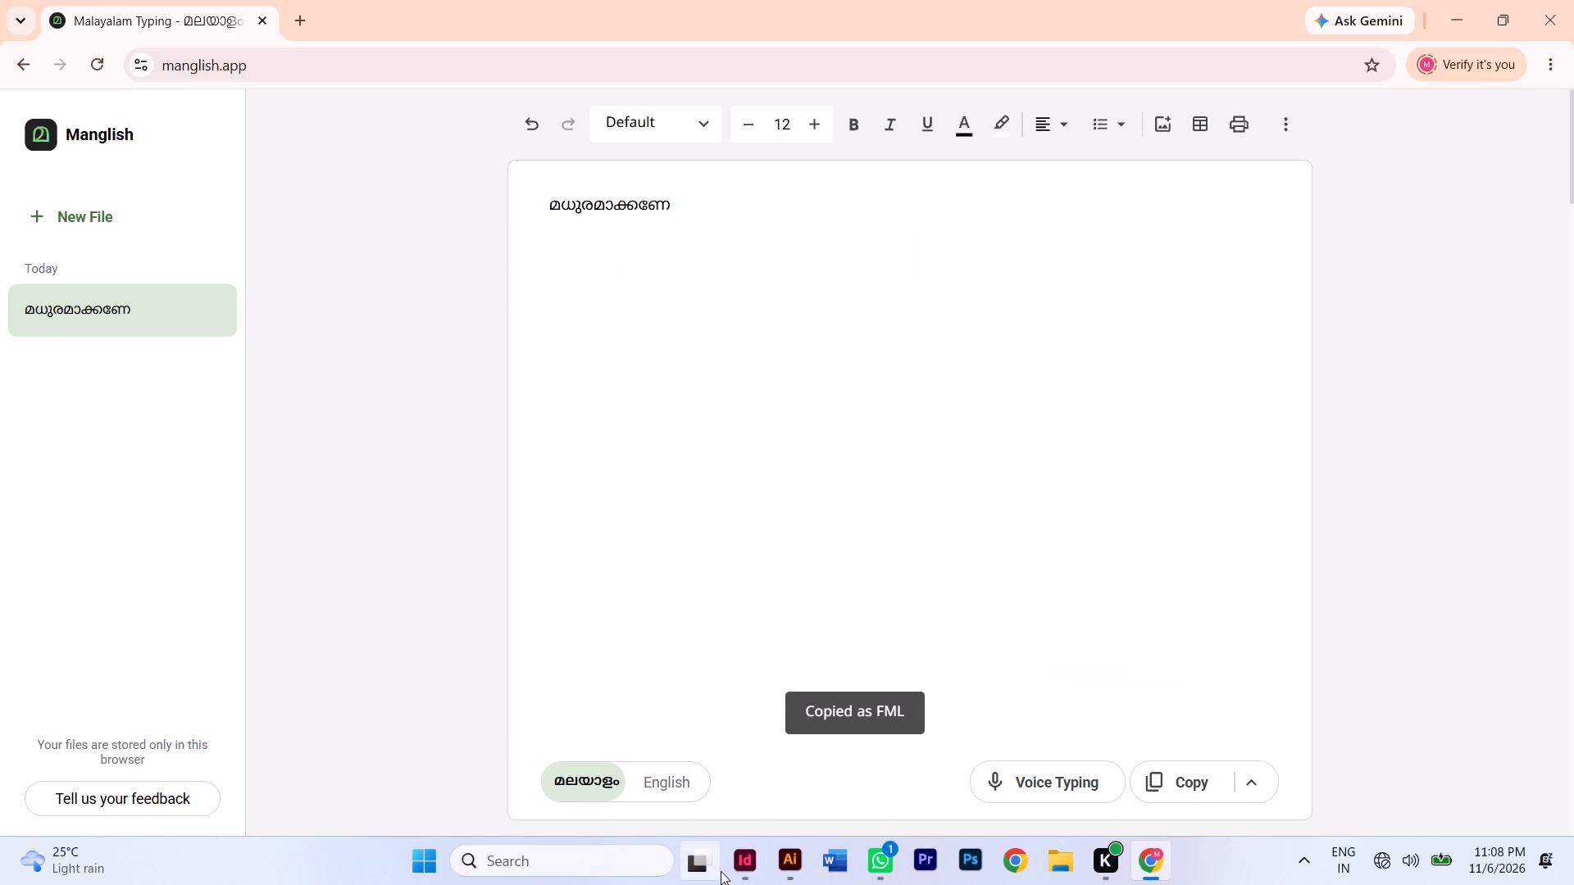
Return to InDesign and replace the page 43 title സ്ത്രീ with the copied FML text, making it മധുരമാക്കണേ.
left_click(721, 871)
left_click(729, 869)
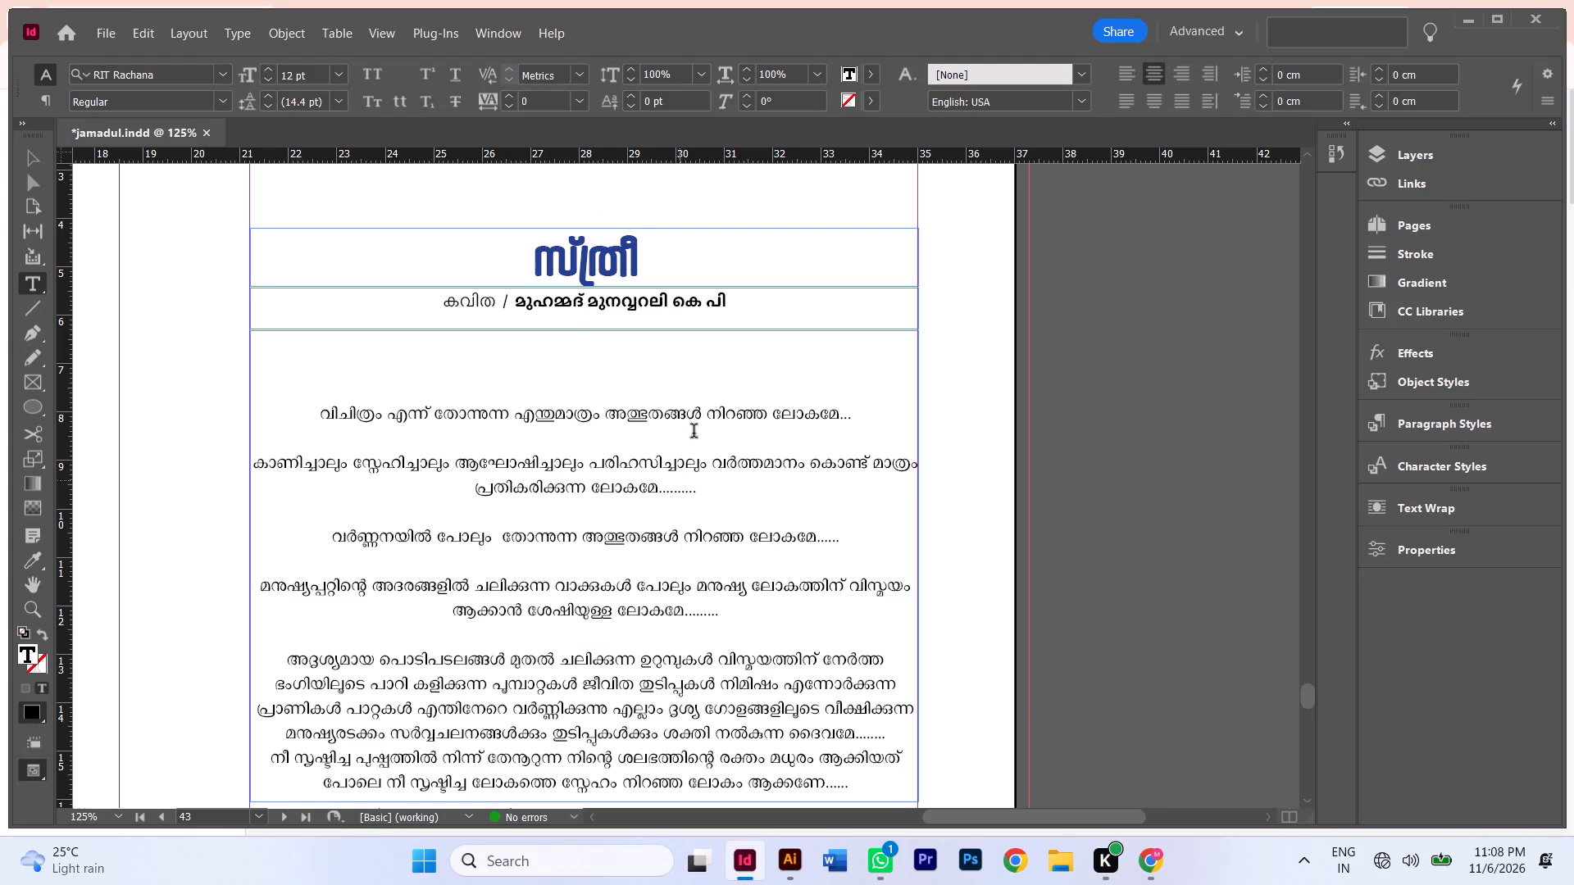
double_click(617, 268)
key("ctrl+a")
key("ctrl+a")
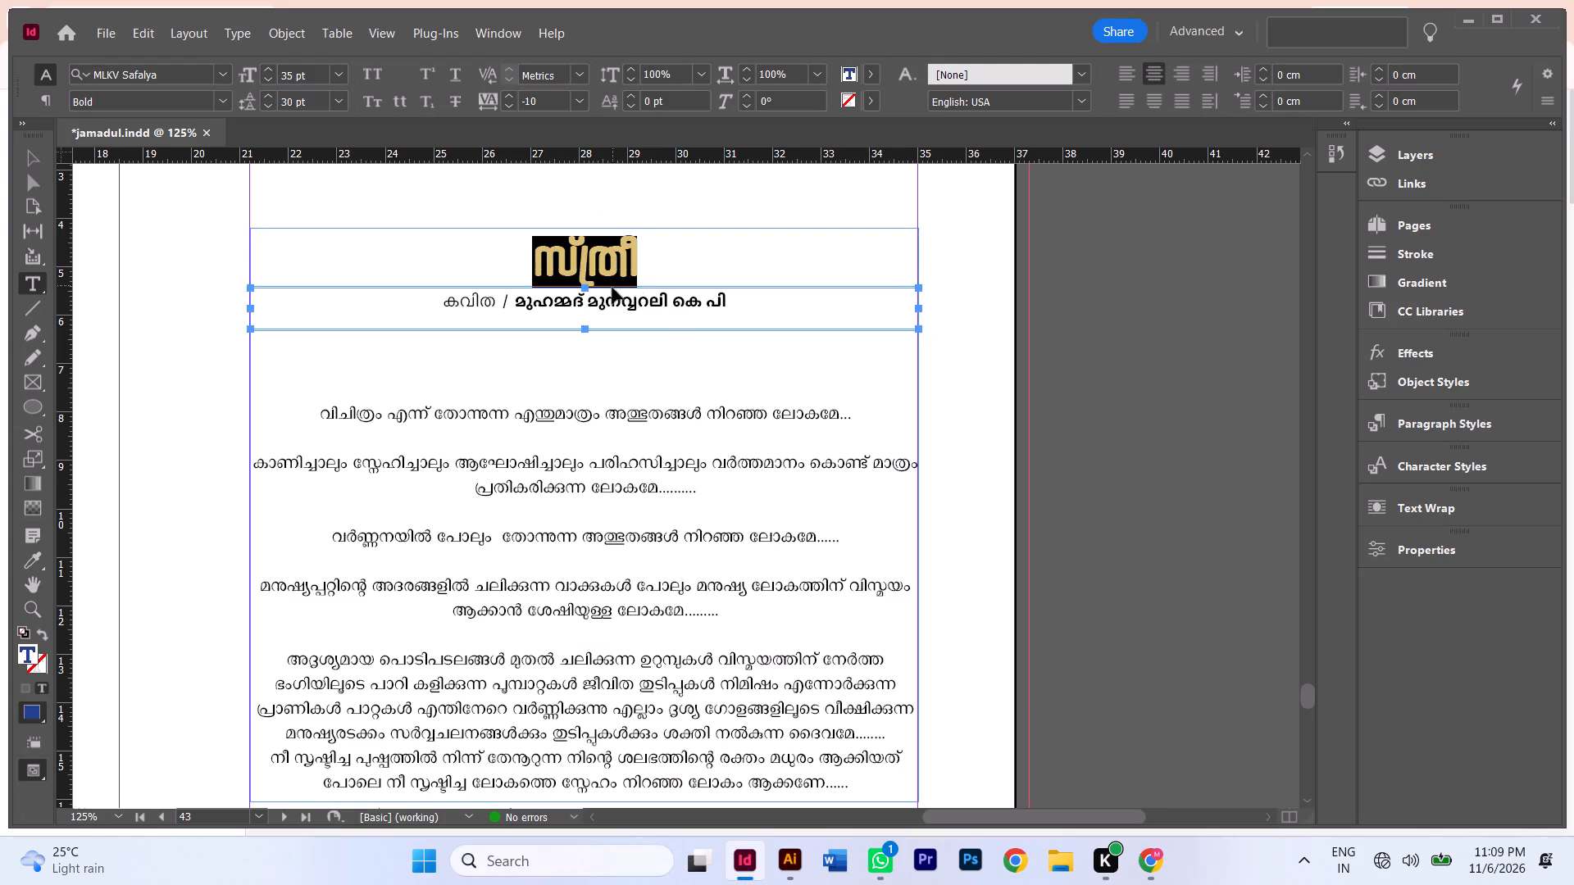
key("ctrl+v")
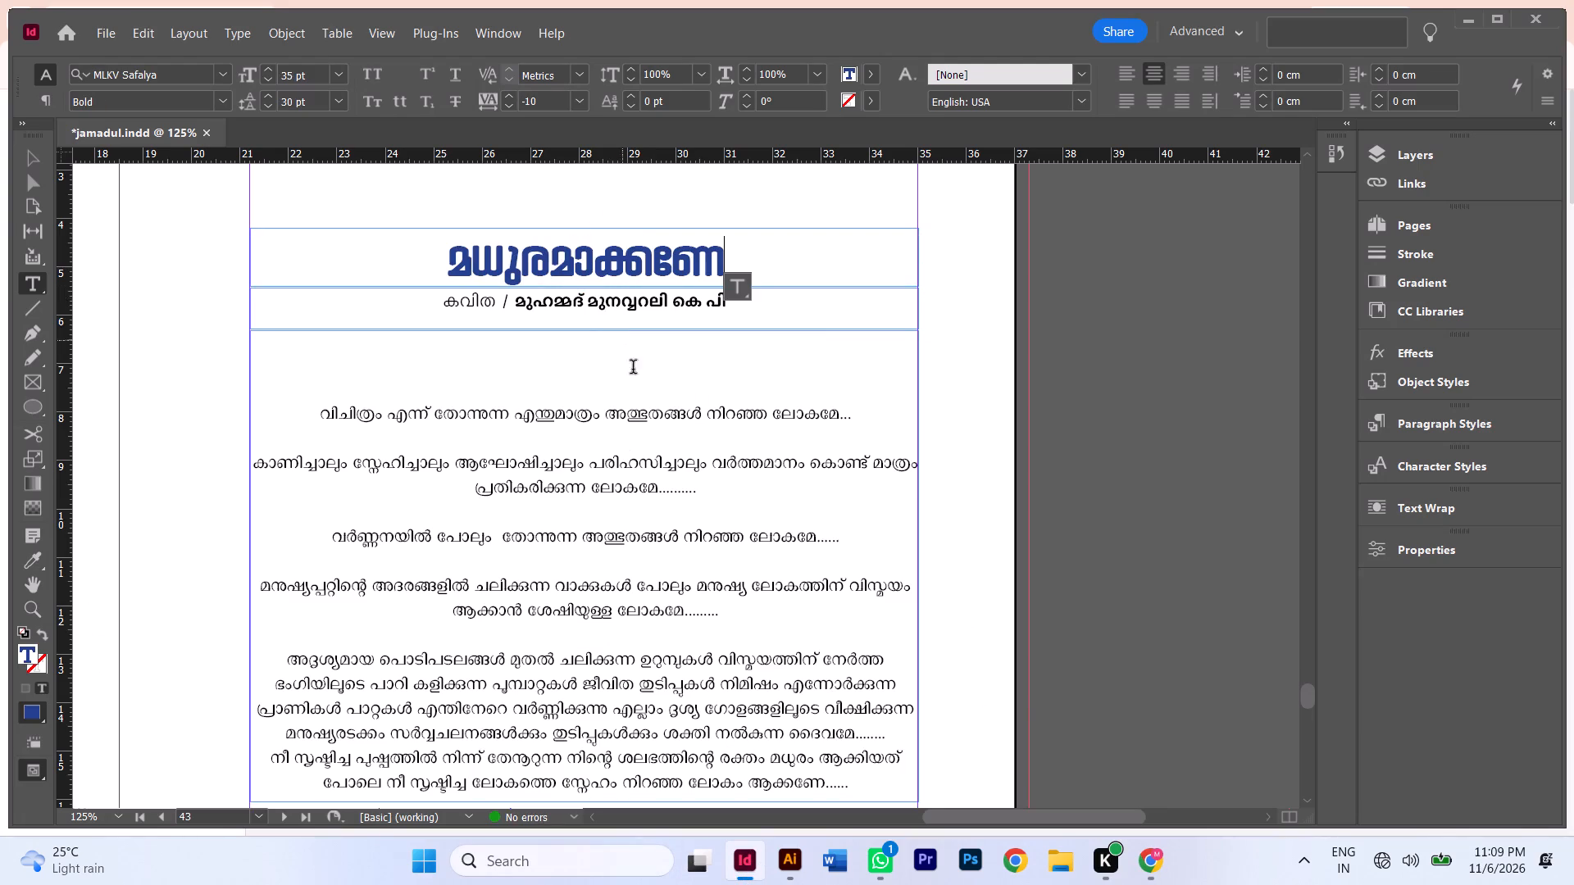
Delete the extra blank lines above the first line of the മധുരമാക്കണേ poem, leaving a single blank line.
left_click(642, 376)
key("BackSpace")
key("BackSpace")
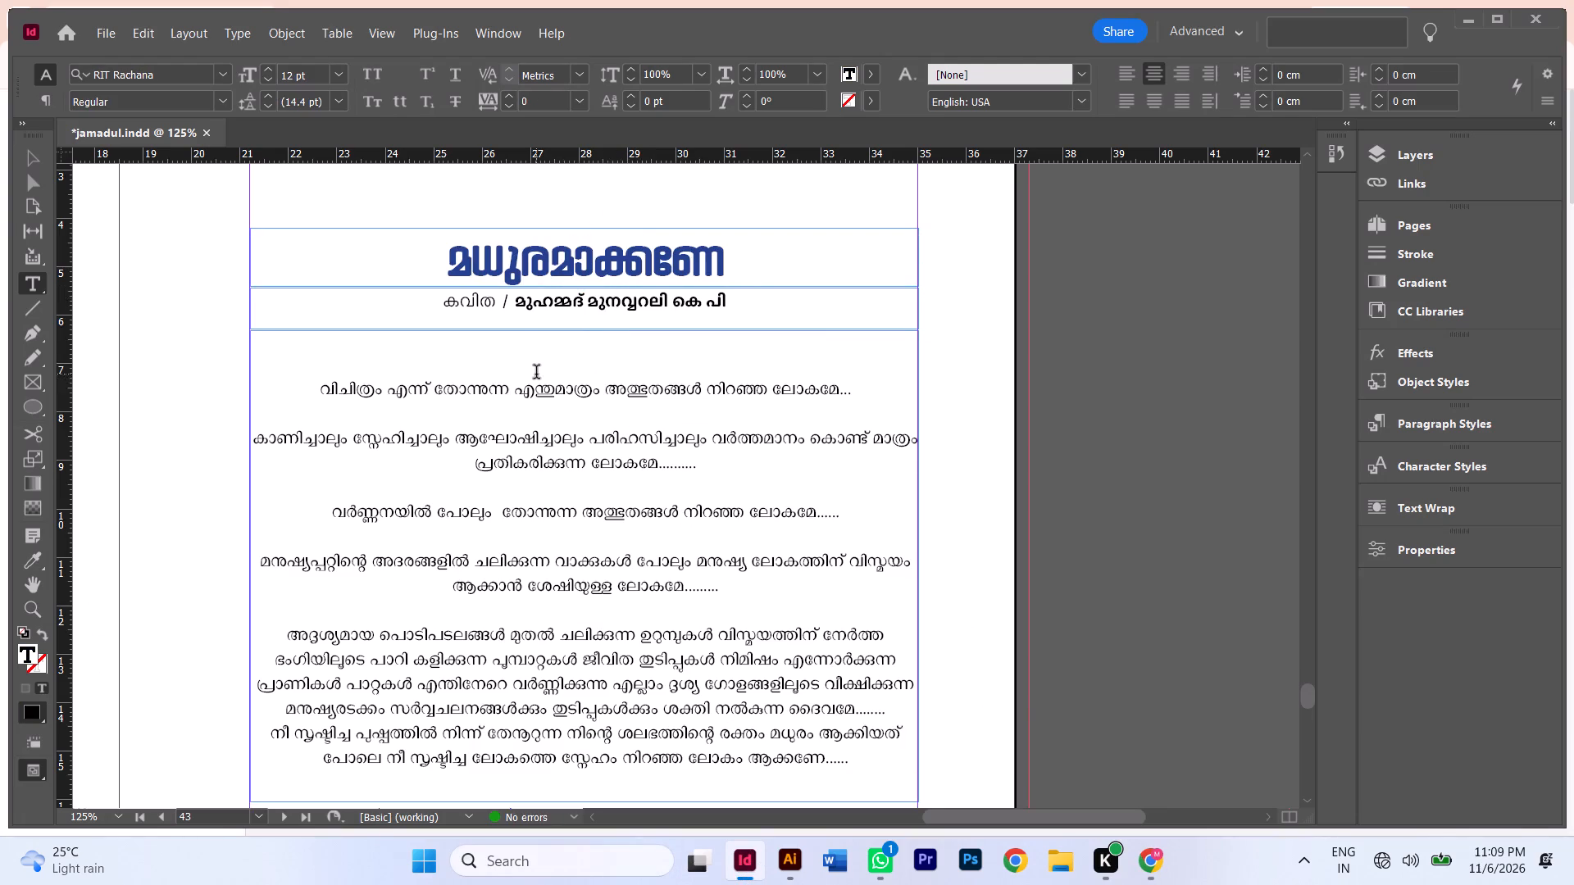
left_click(536, 374)
key("BackSpace")
key("BackSpace")
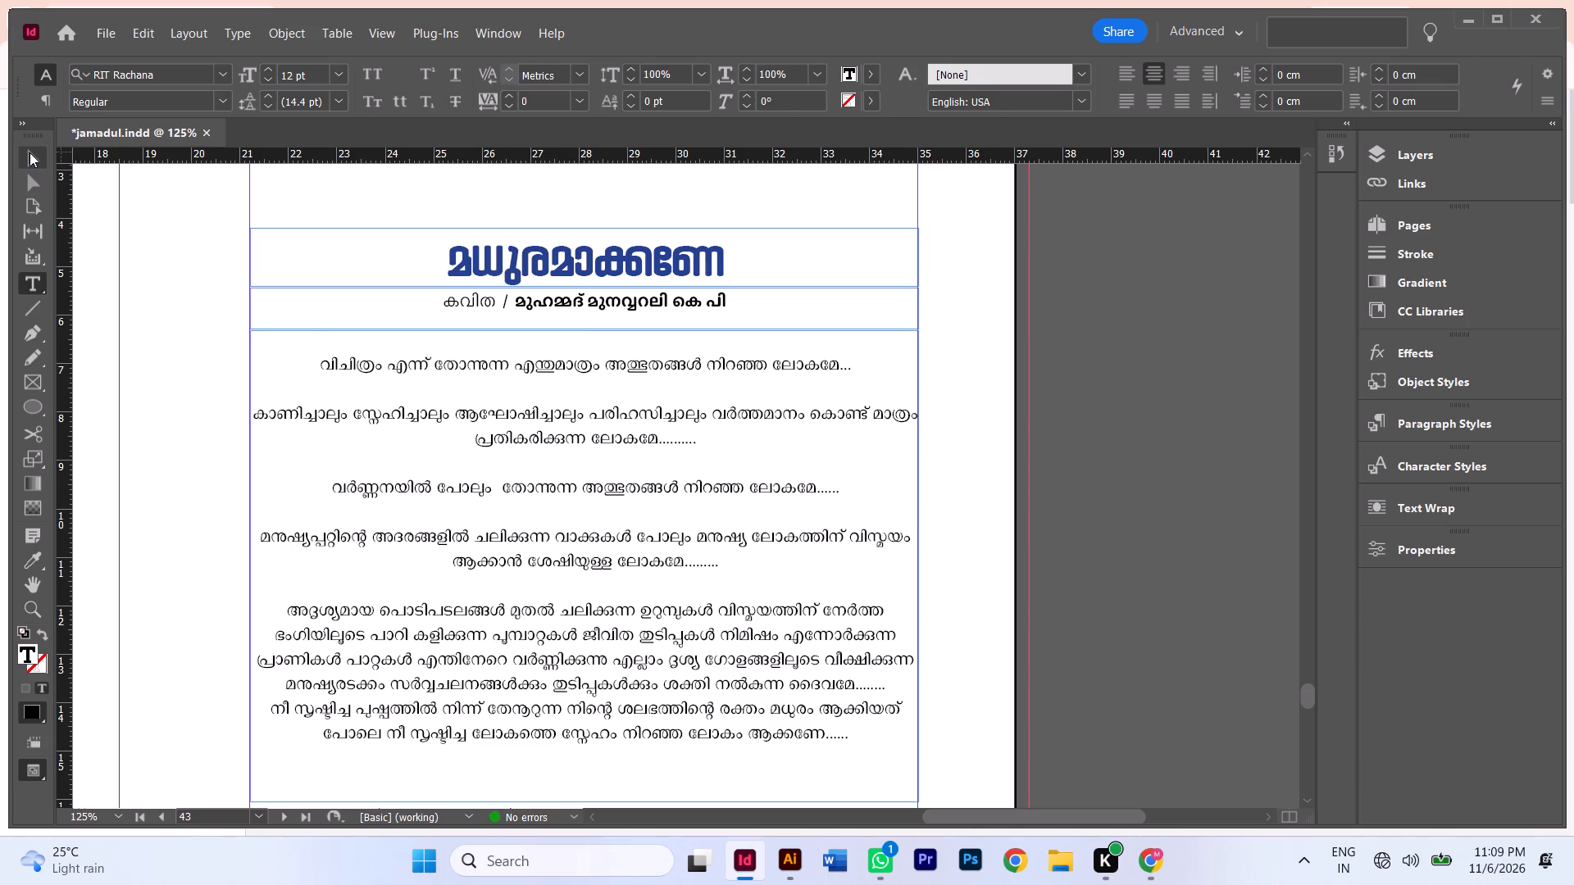
Shorten the മധുരമാക്കണേ body frame from the bottom so it ends just below the last line of the poem.
left_click(30, 152)
scroll(313, 408, "down", 5)
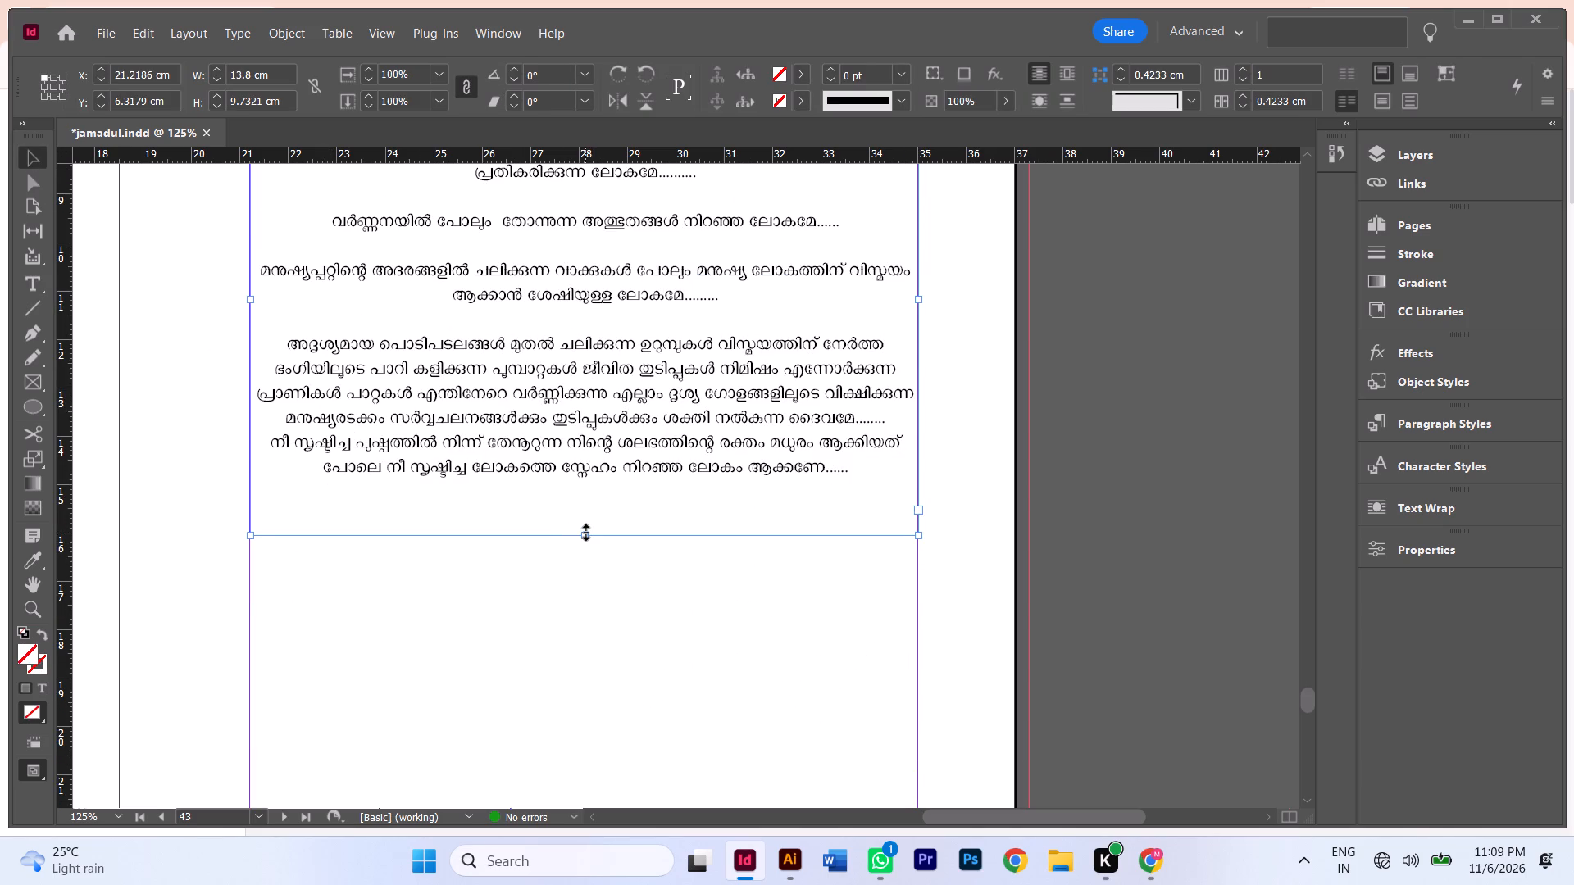
left_click_drag(586, 533, 600, 488)
left_click(644, 648)
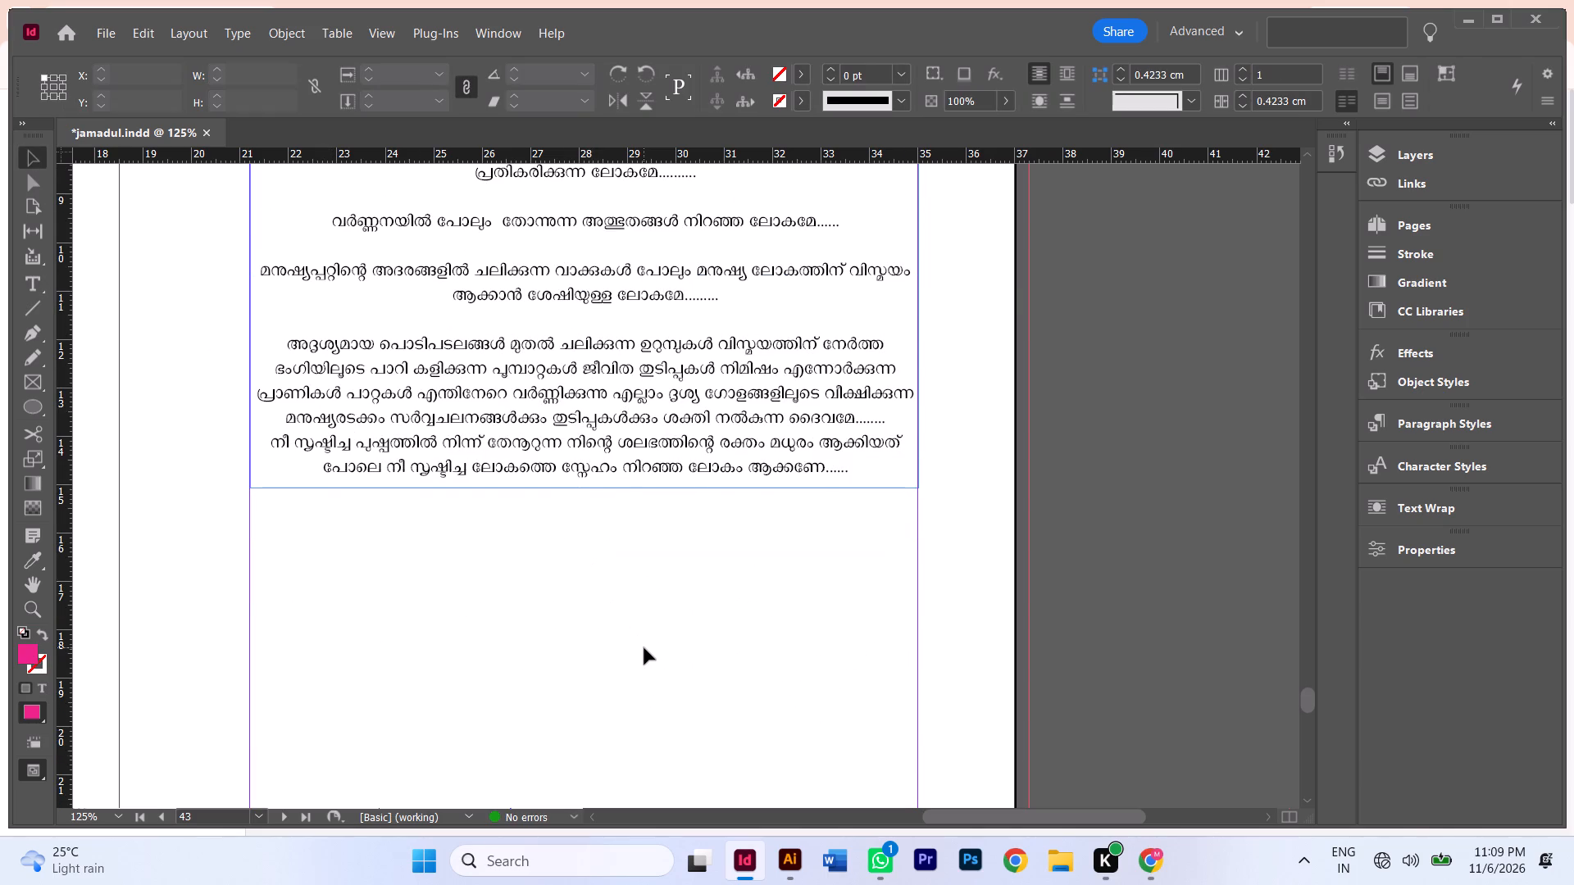
Switch to Chrome and open a new tab beside the Manglish page.
scroll(644, 648, "down", 3, "alt")
double_click(1146, 856)
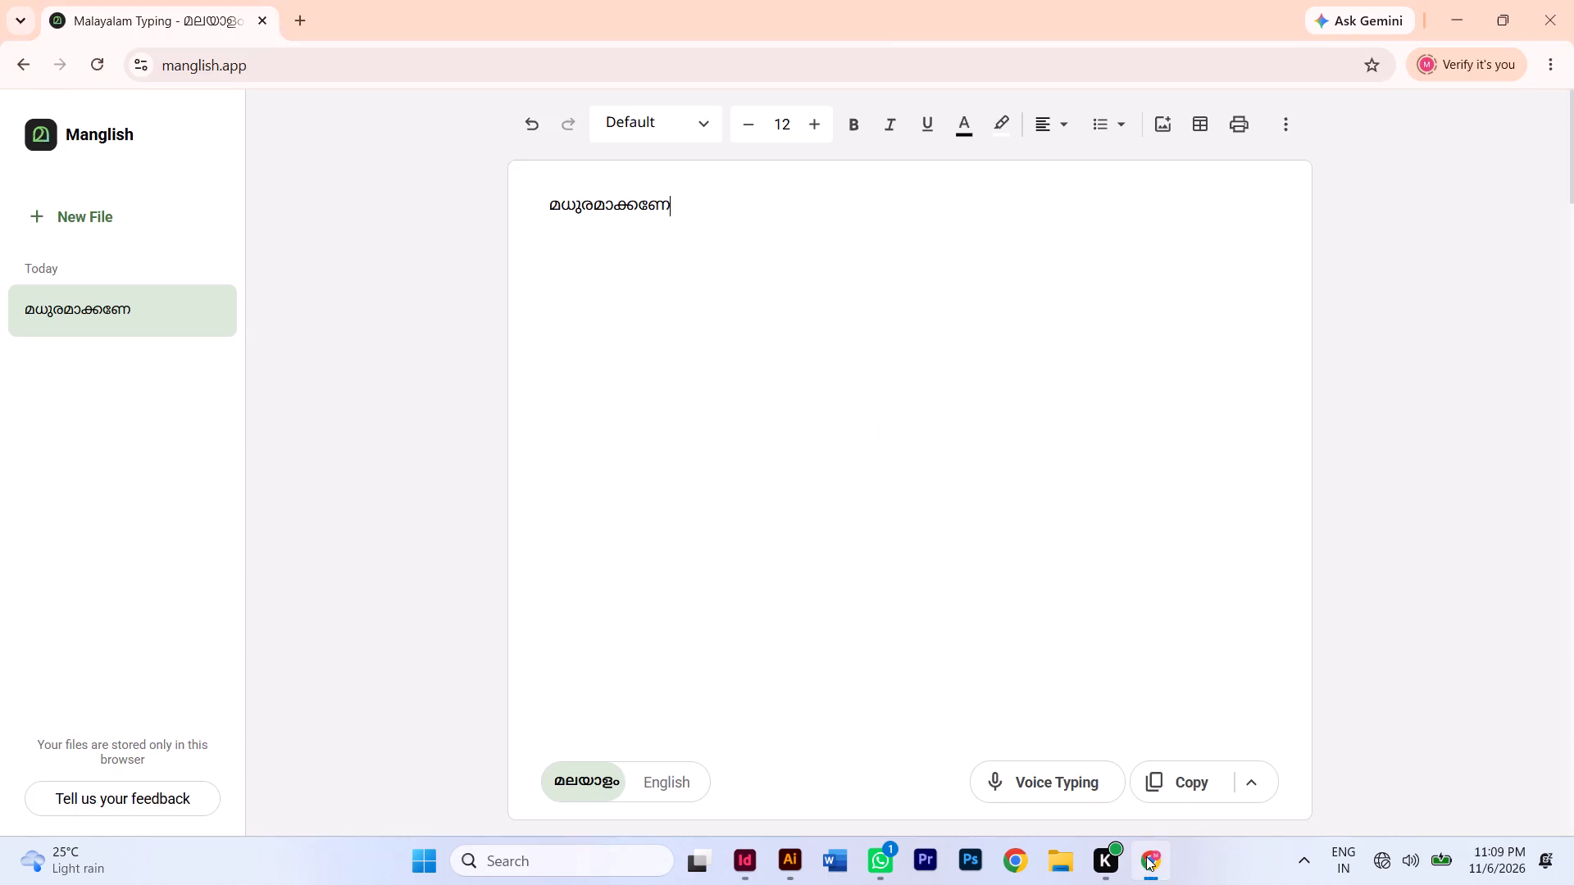
left_click(1146, 856)
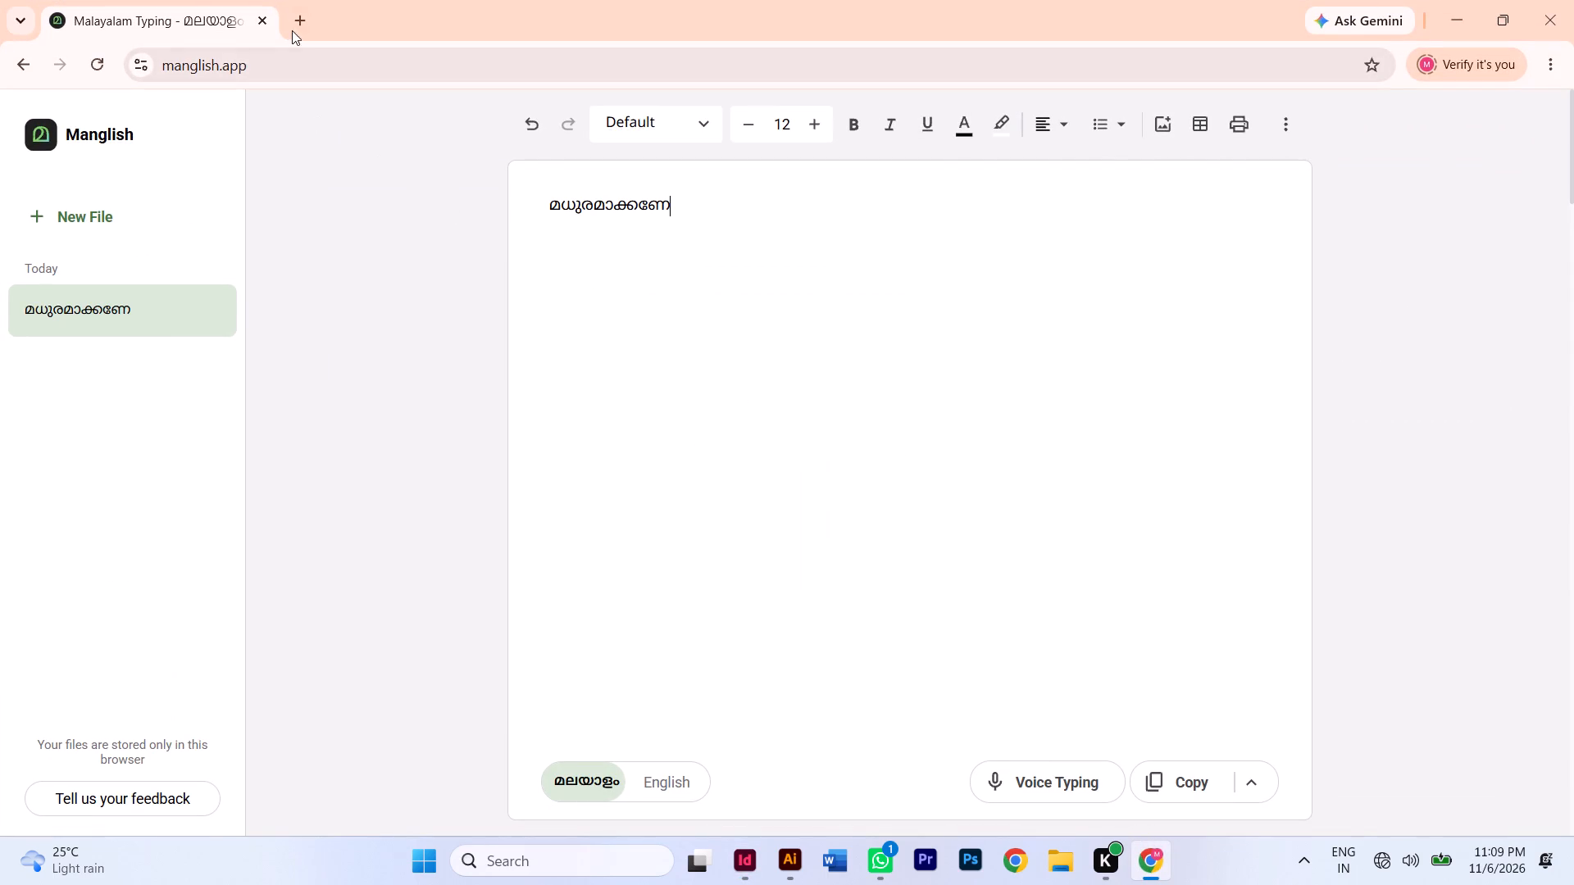
left_click(293, 25)
Bring up the Creative Cloud repair dialog from among the open windows and quit it.
left_click(701, 855)
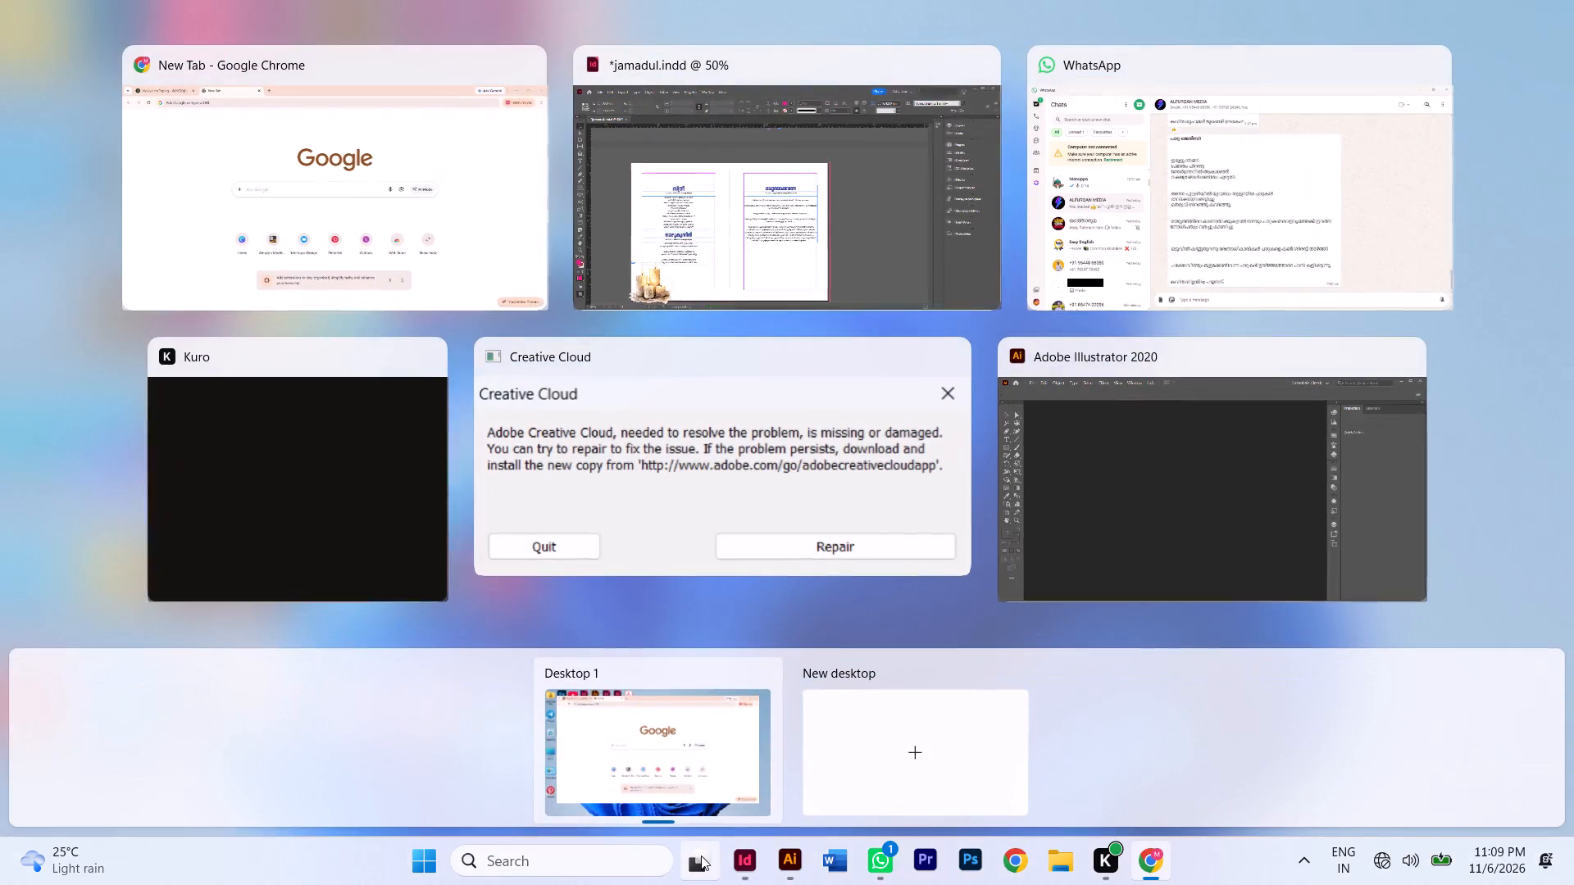
left_click(540, 550)
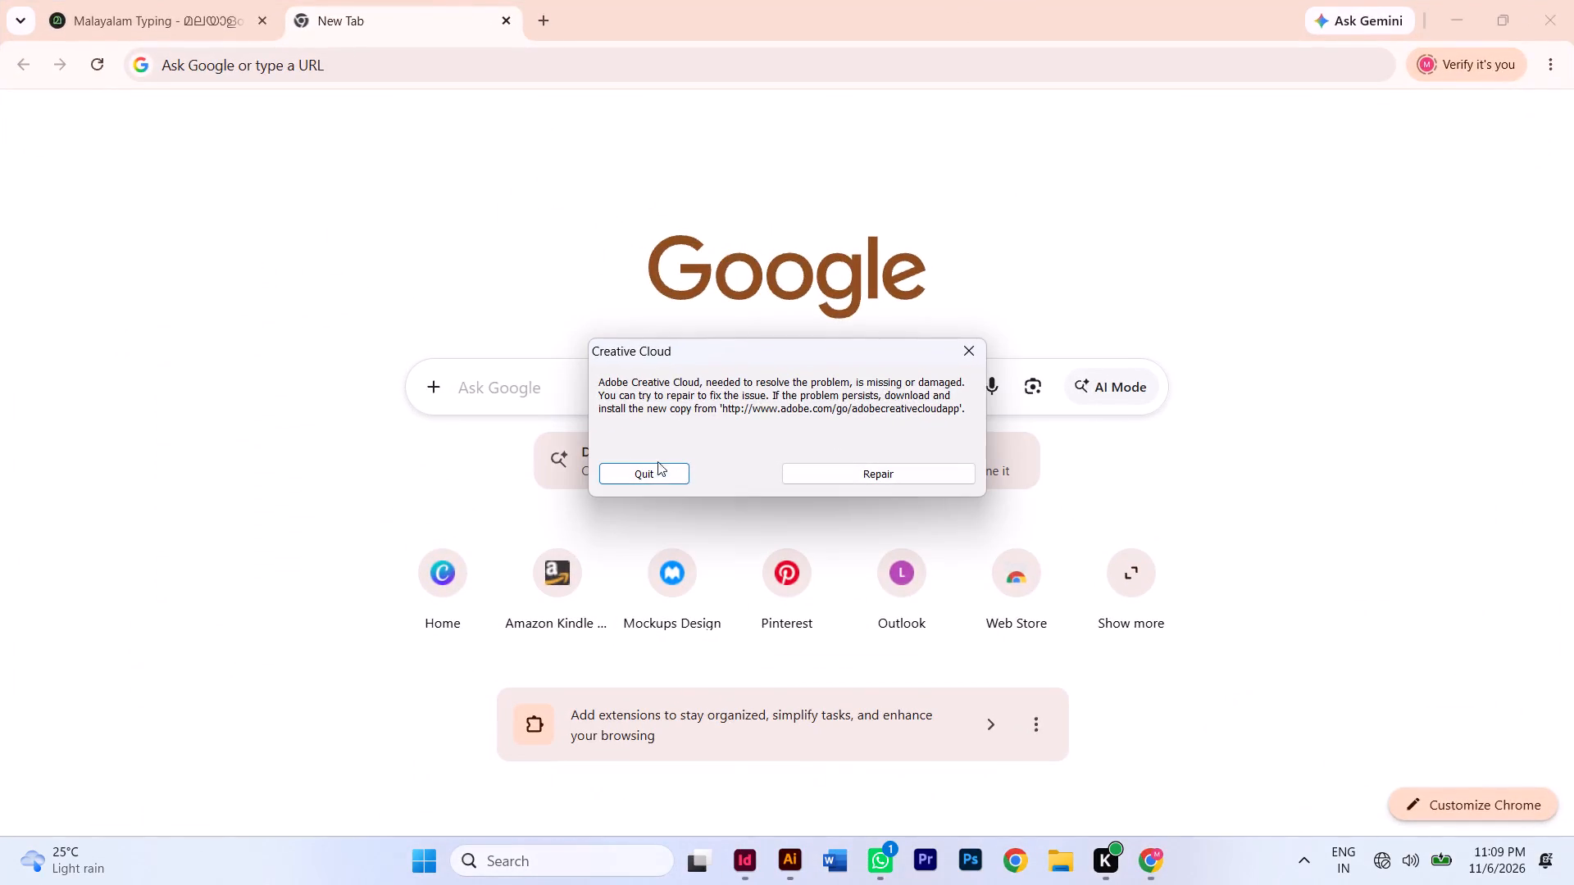
left_click(645, 470)
Return to the new tab in Chrome and search Google for pichers.
left_click(707, 859)
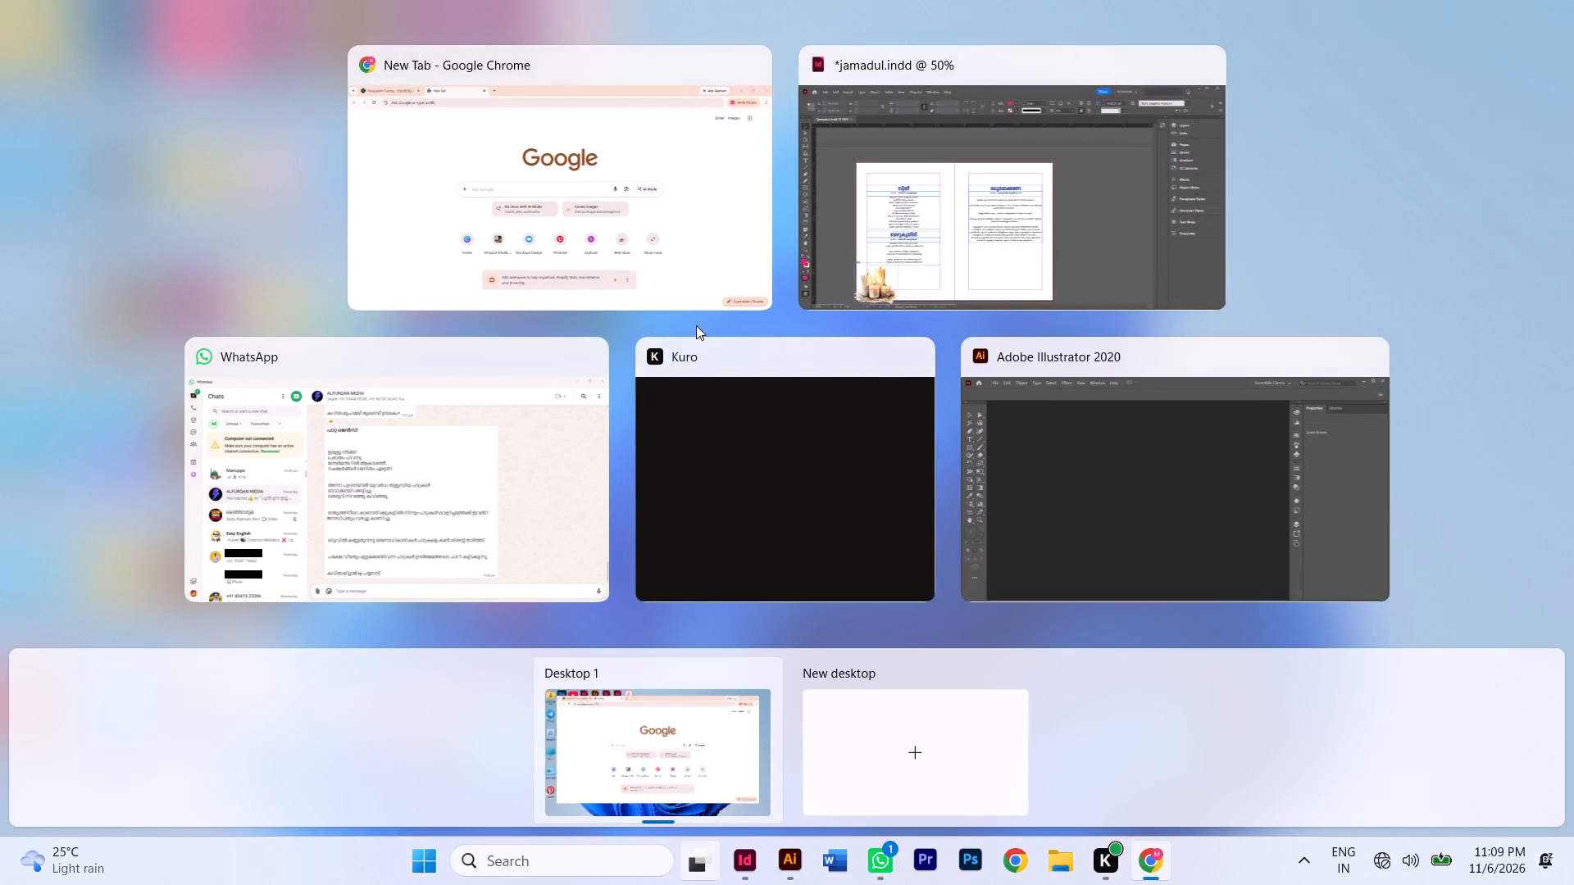
left_click(694, 247)
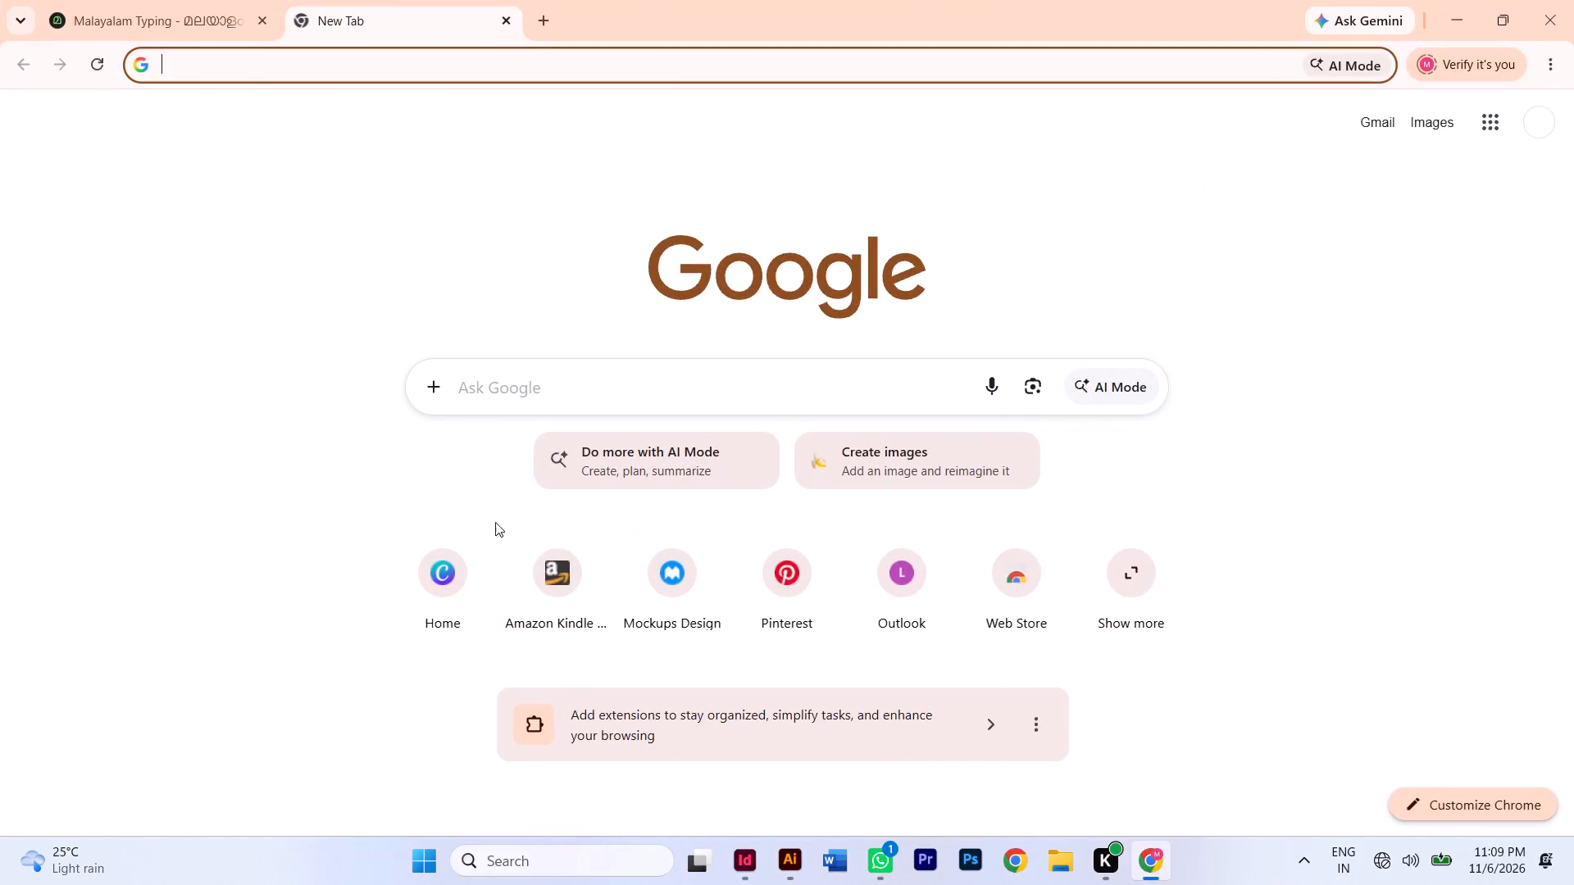
left_click(583, 395)
left_click(488, 518)
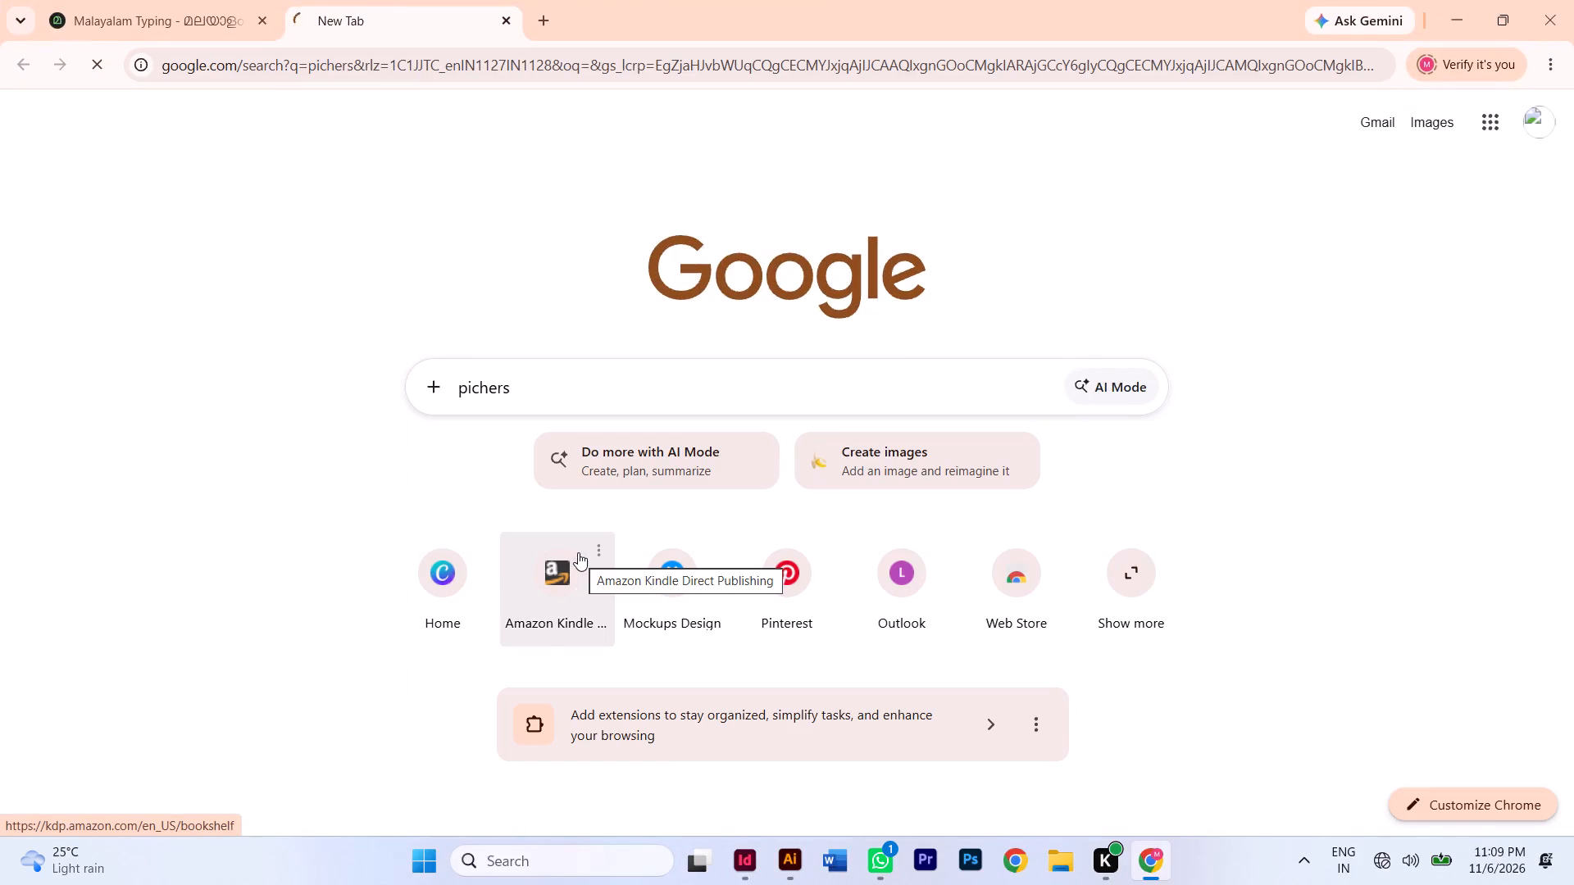
Open the Windows list of available Wi-Fi networks to reconnect to the internet.
left_click(1372, 855)
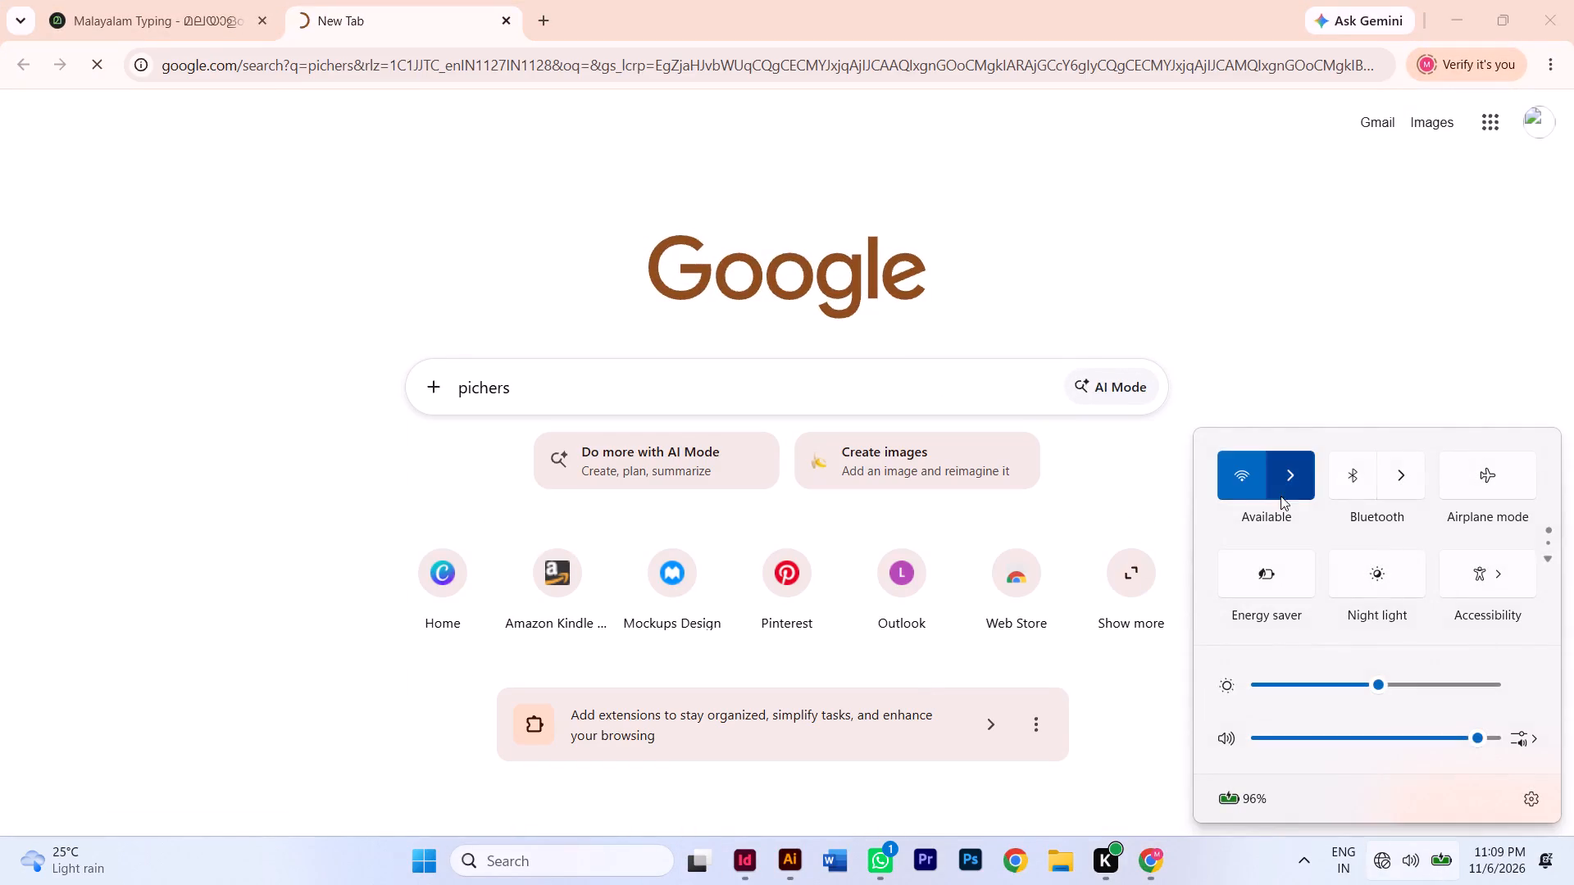
left_click(1296, 486)
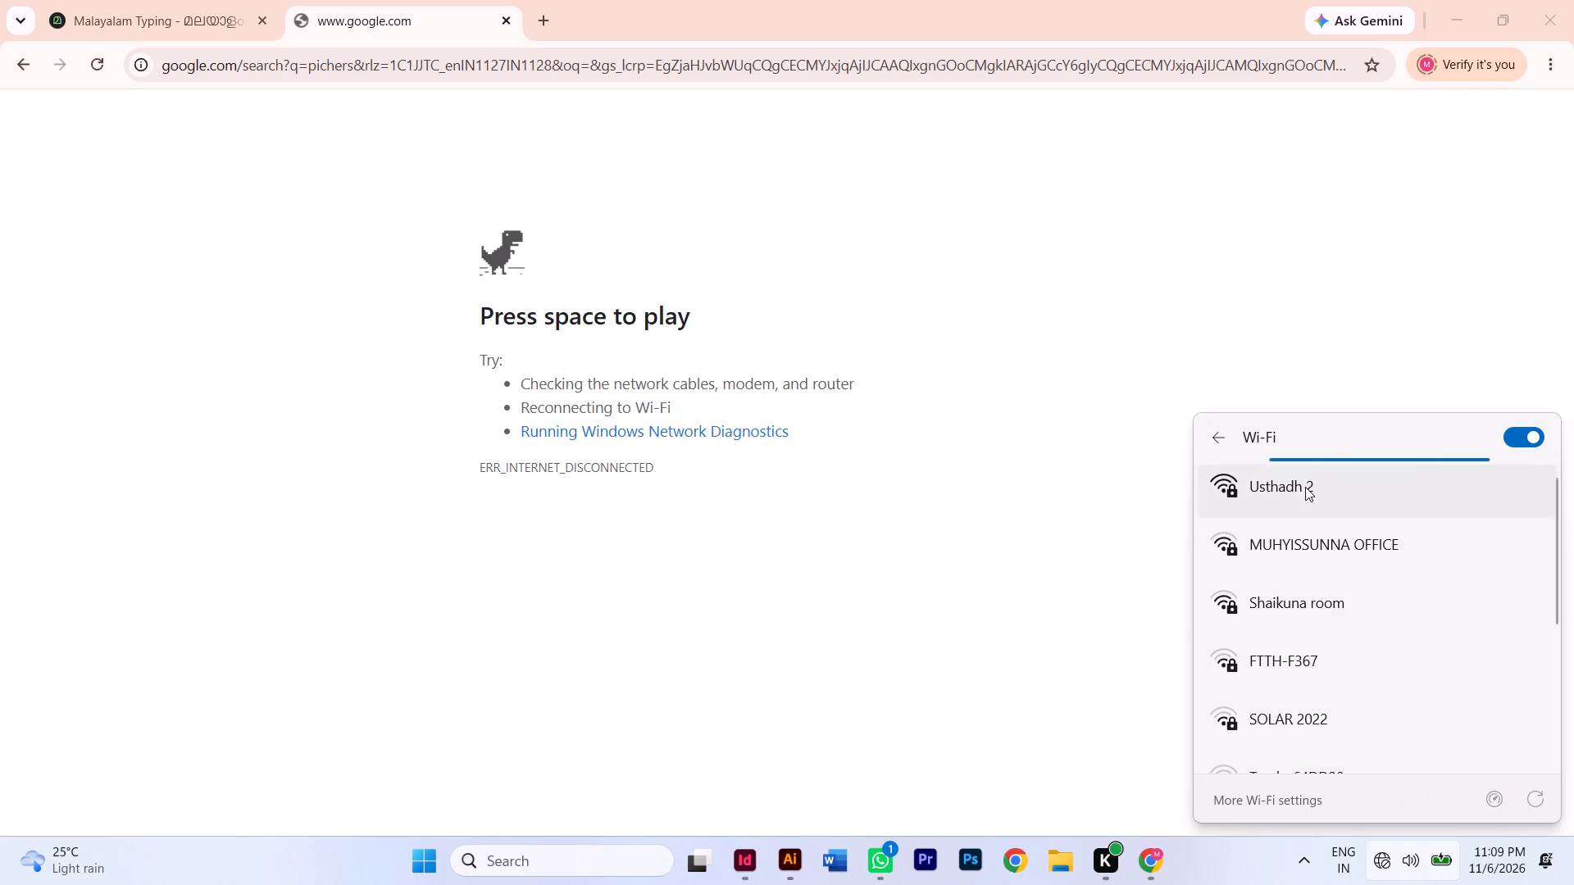
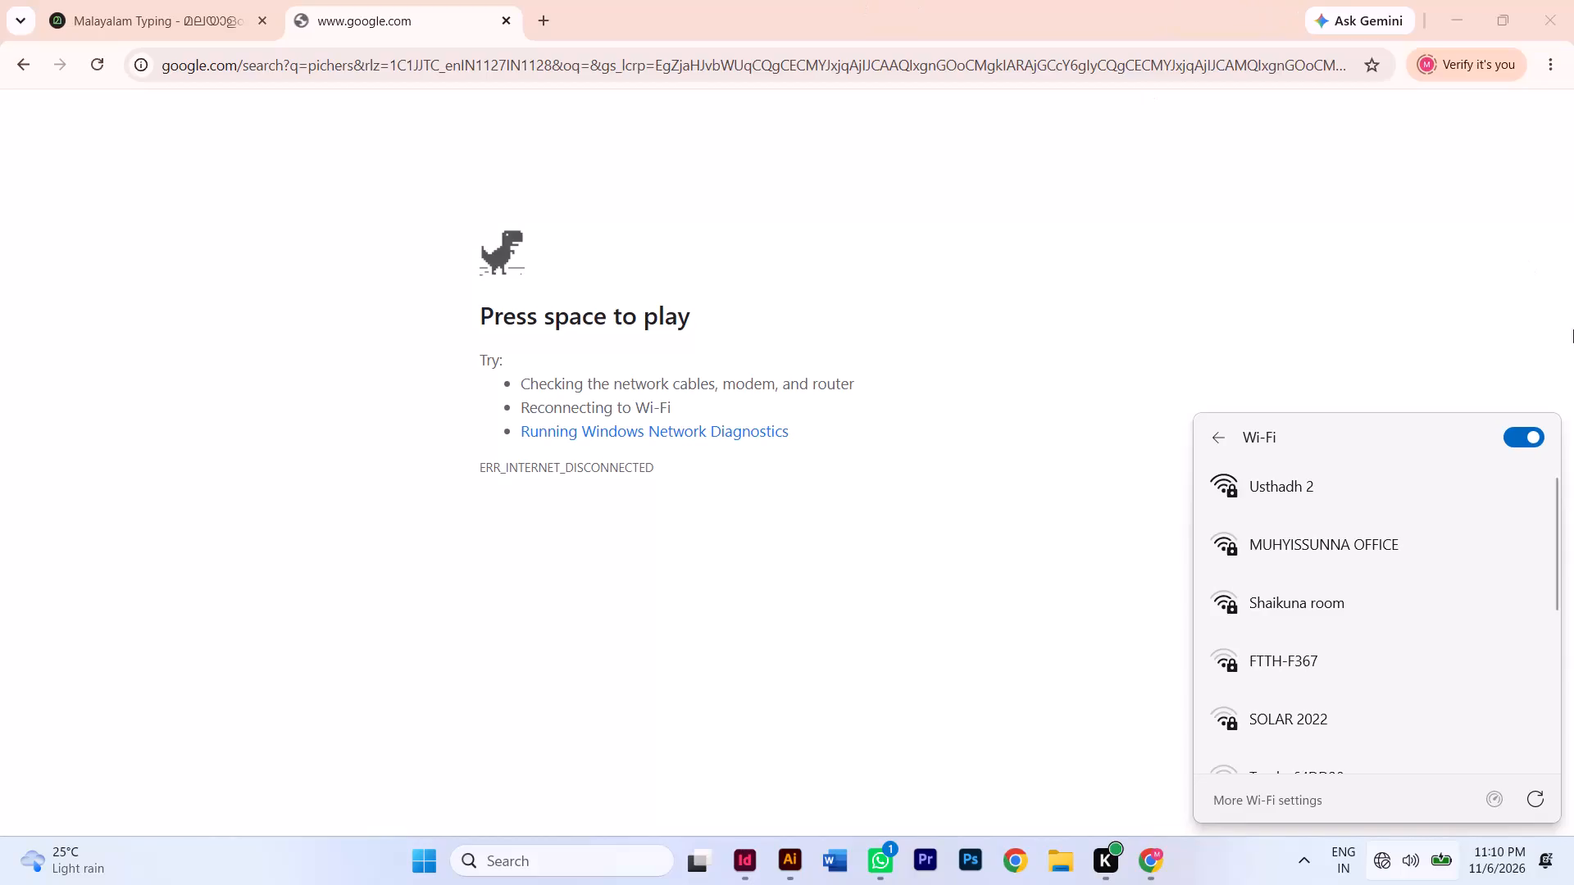
Refresh the available Wi-Fi networks to get the computer back online through vivo Y28e 5G, and close the network list.
left_click(1538, 792)
scroll(1326, 535, "down", 6)
scroll(1324, 544, "up", 15)
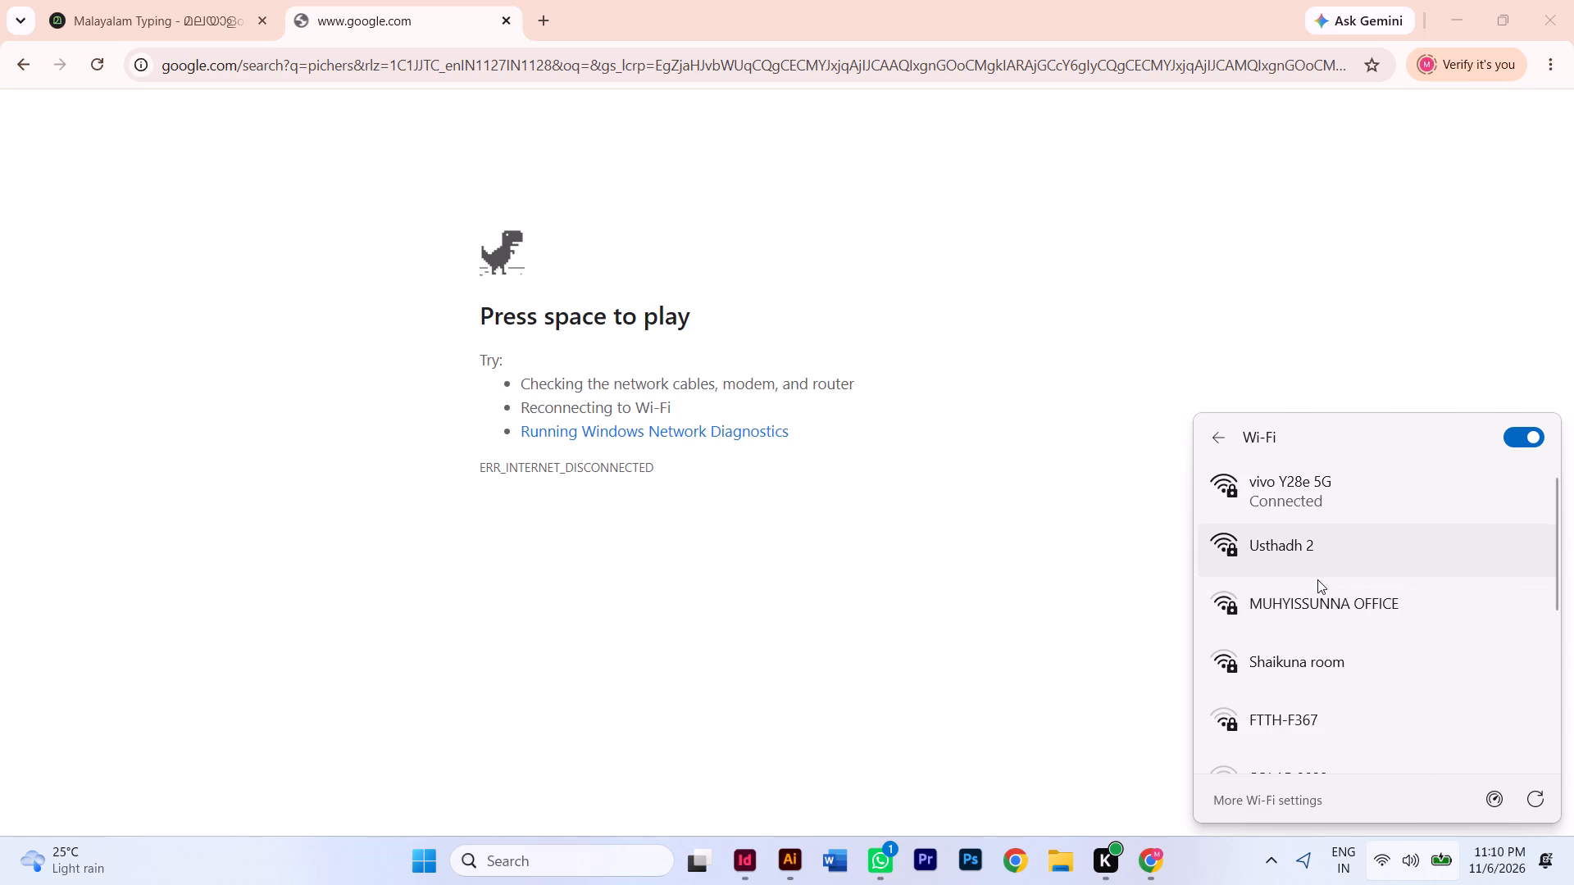
left_click(1112, 446)
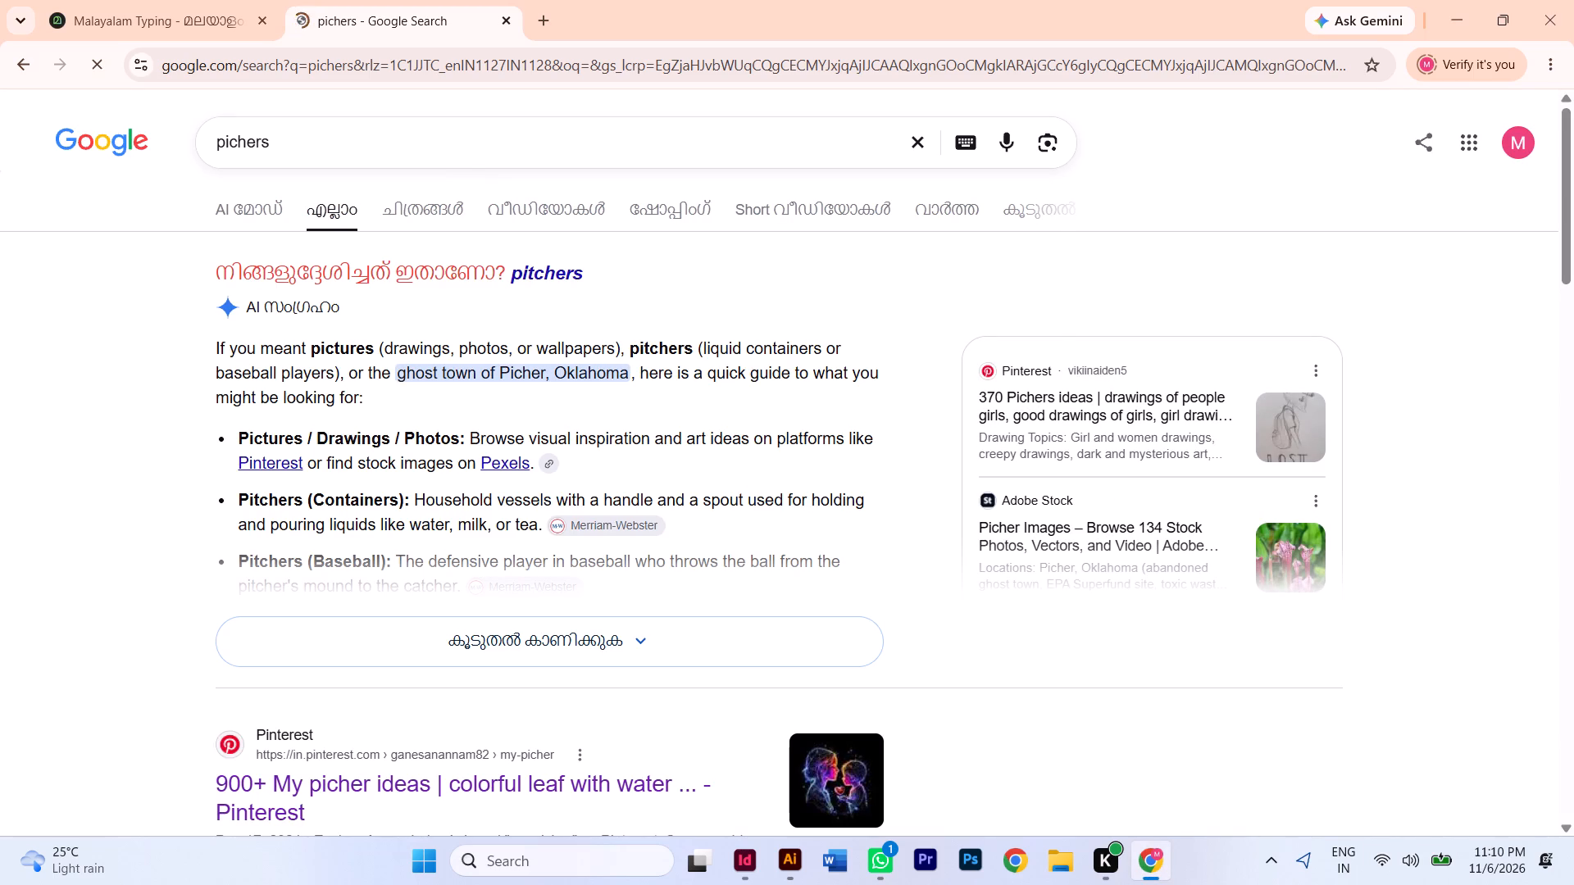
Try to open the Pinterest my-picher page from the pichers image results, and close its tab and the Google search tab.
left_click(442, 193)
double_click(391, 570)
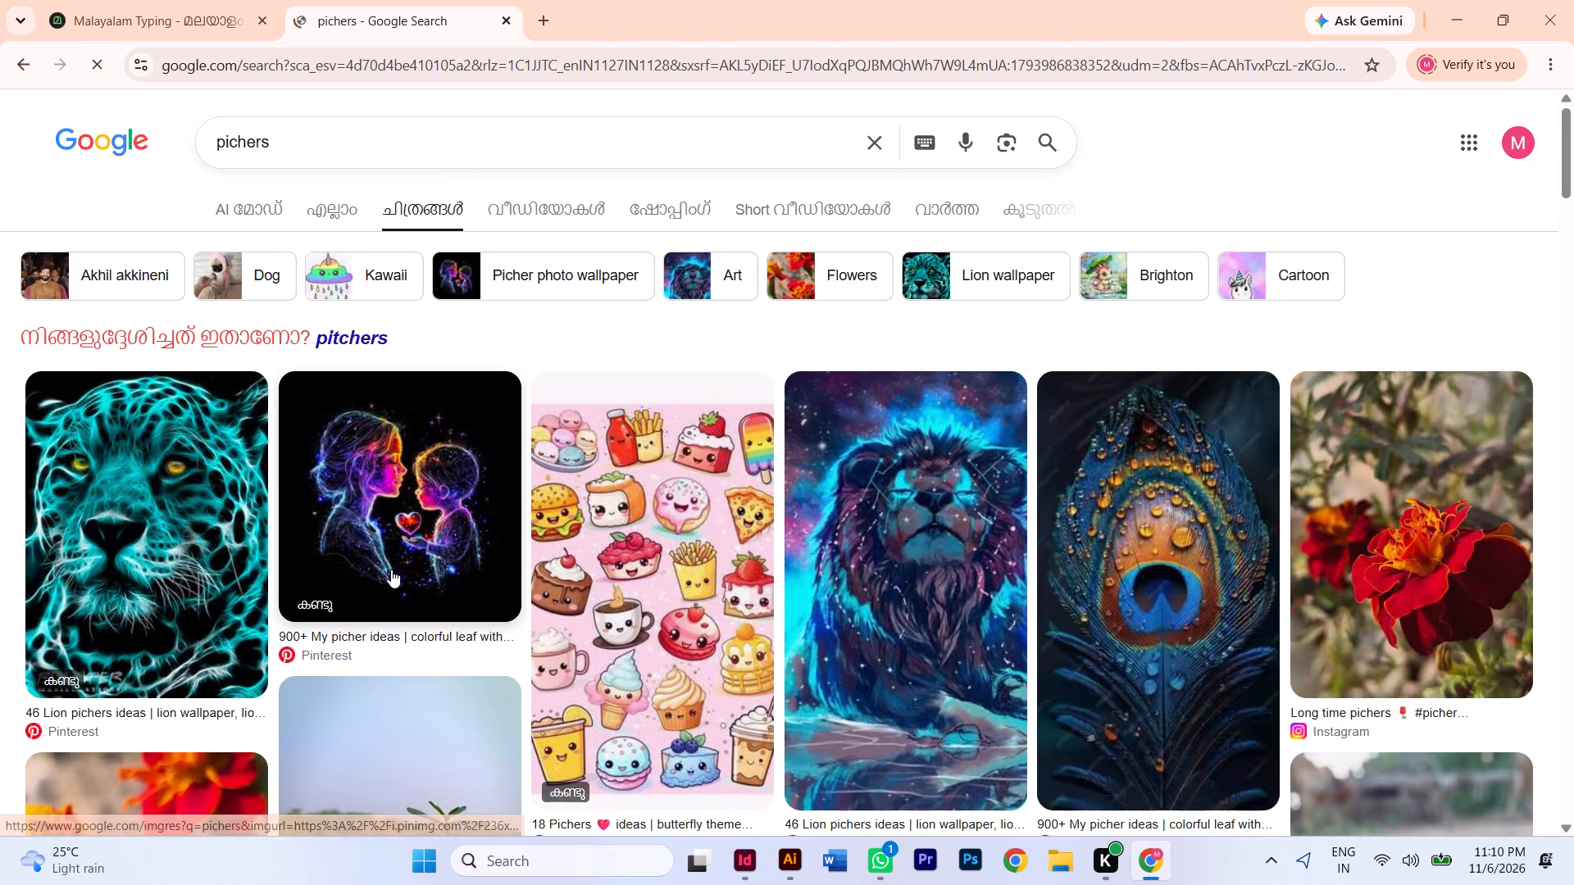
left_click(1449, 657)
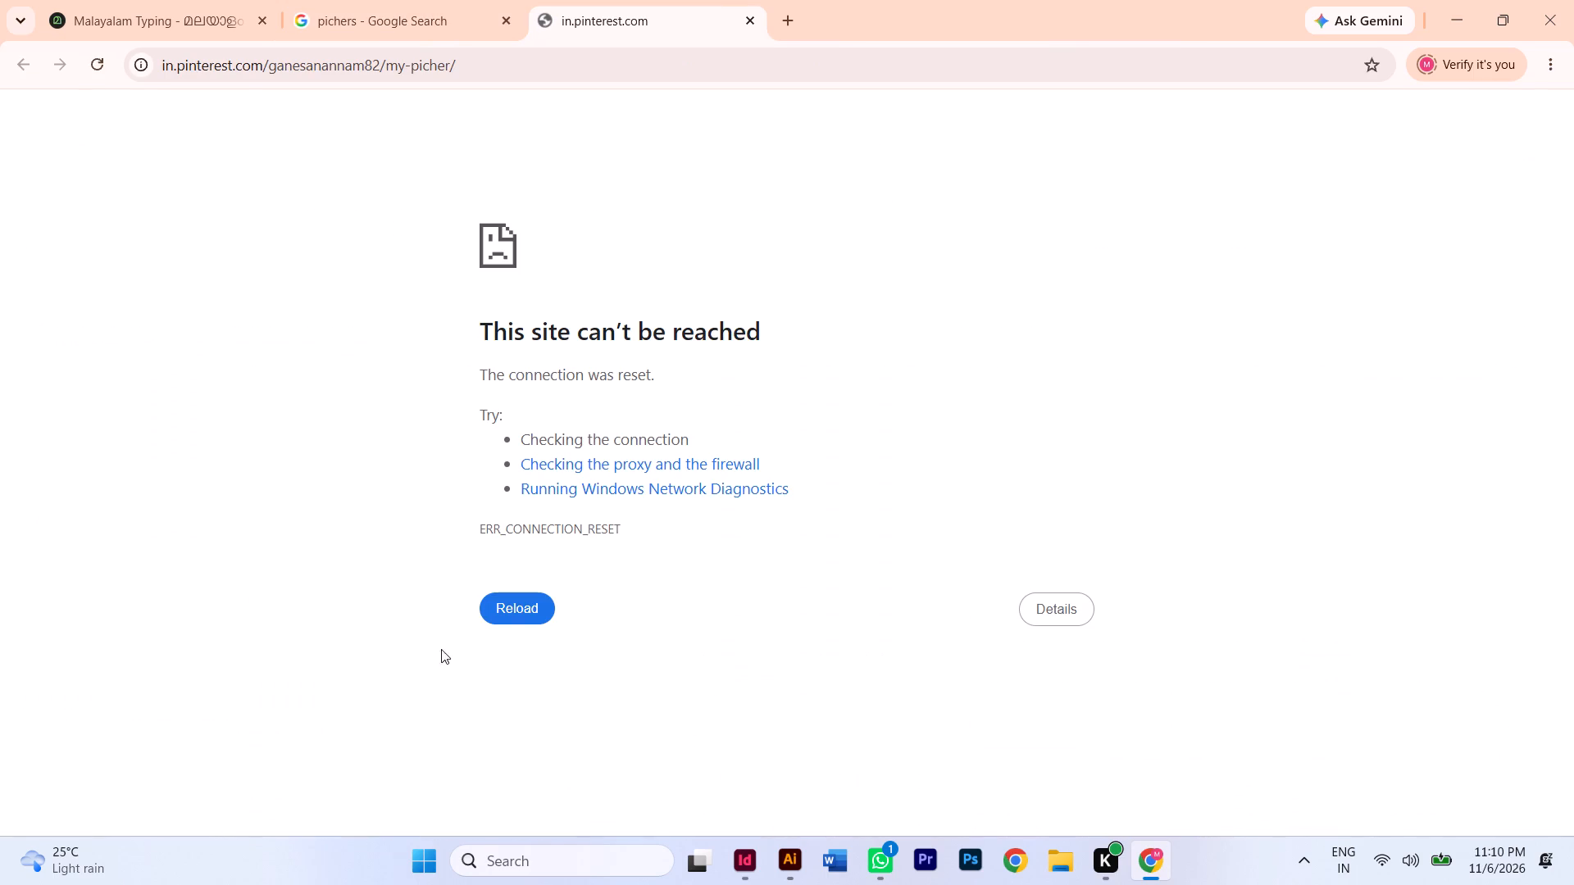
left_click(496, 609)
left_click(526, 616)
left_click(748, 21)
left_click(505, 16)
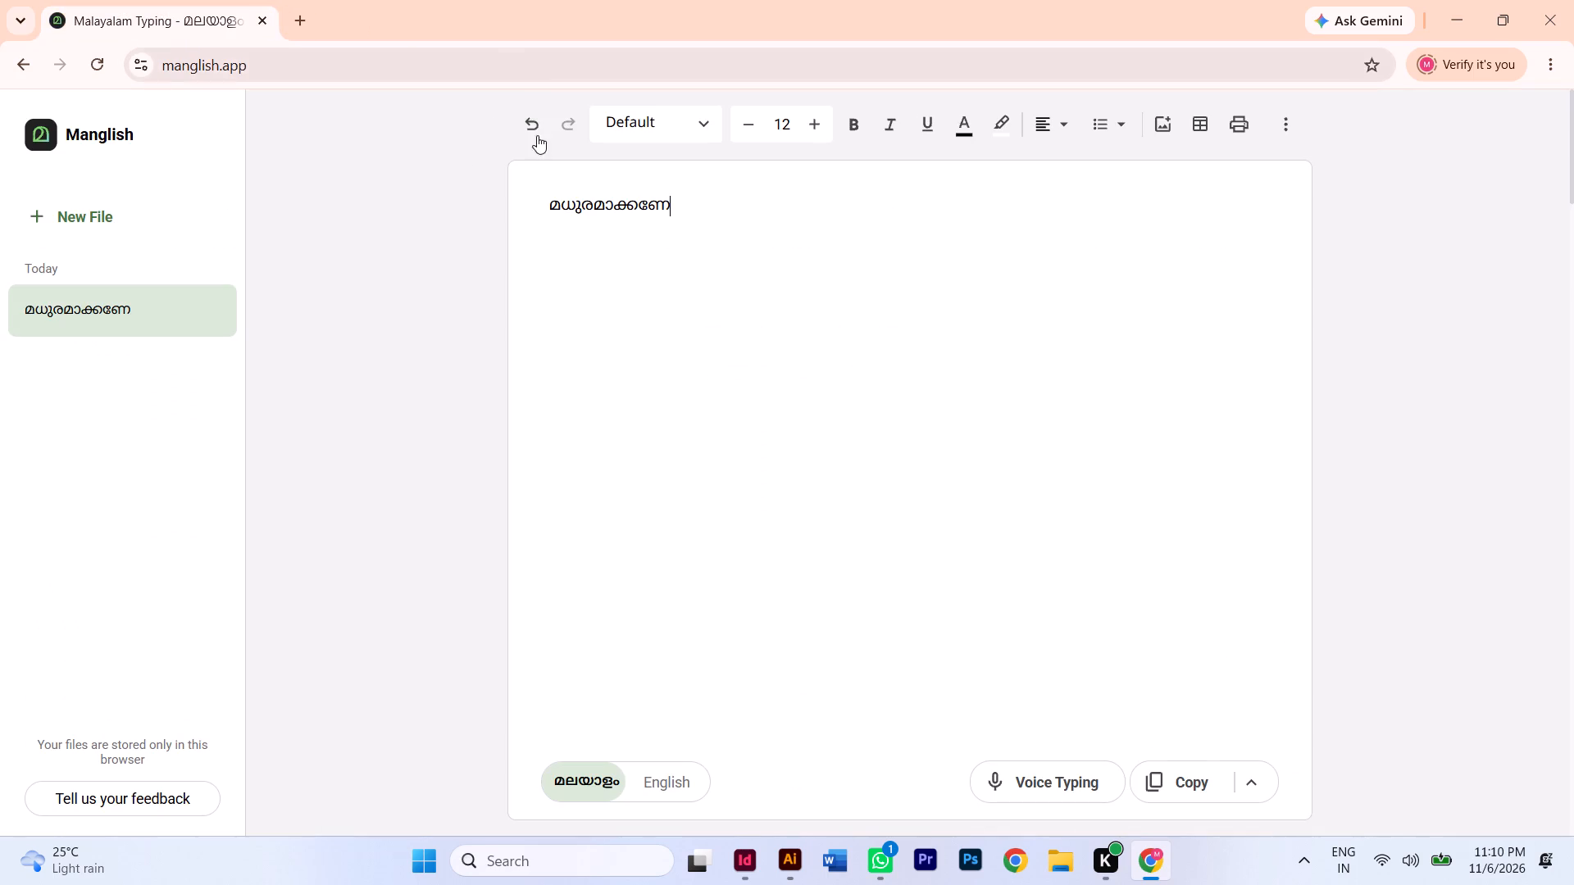
Open the Pinterest app from the desktop.
double_click(40, 697)
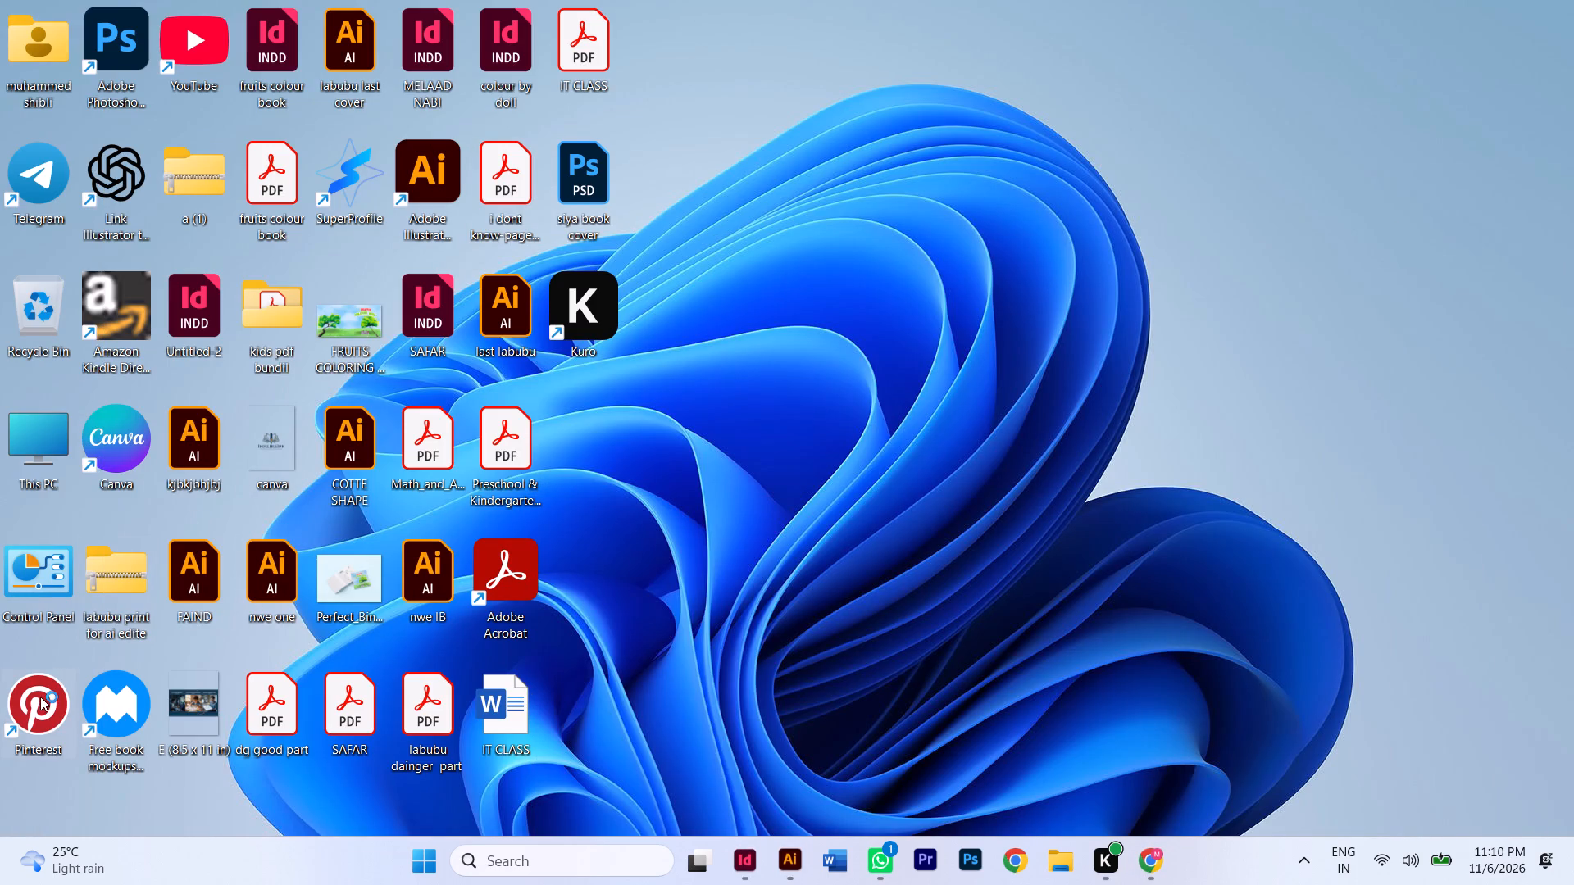
Switch to InDesign, read through the മധുരമാക്കണേ poem on page 43 to decide on a fitting picture, and return to Pinterest.
left_click(721, 864)
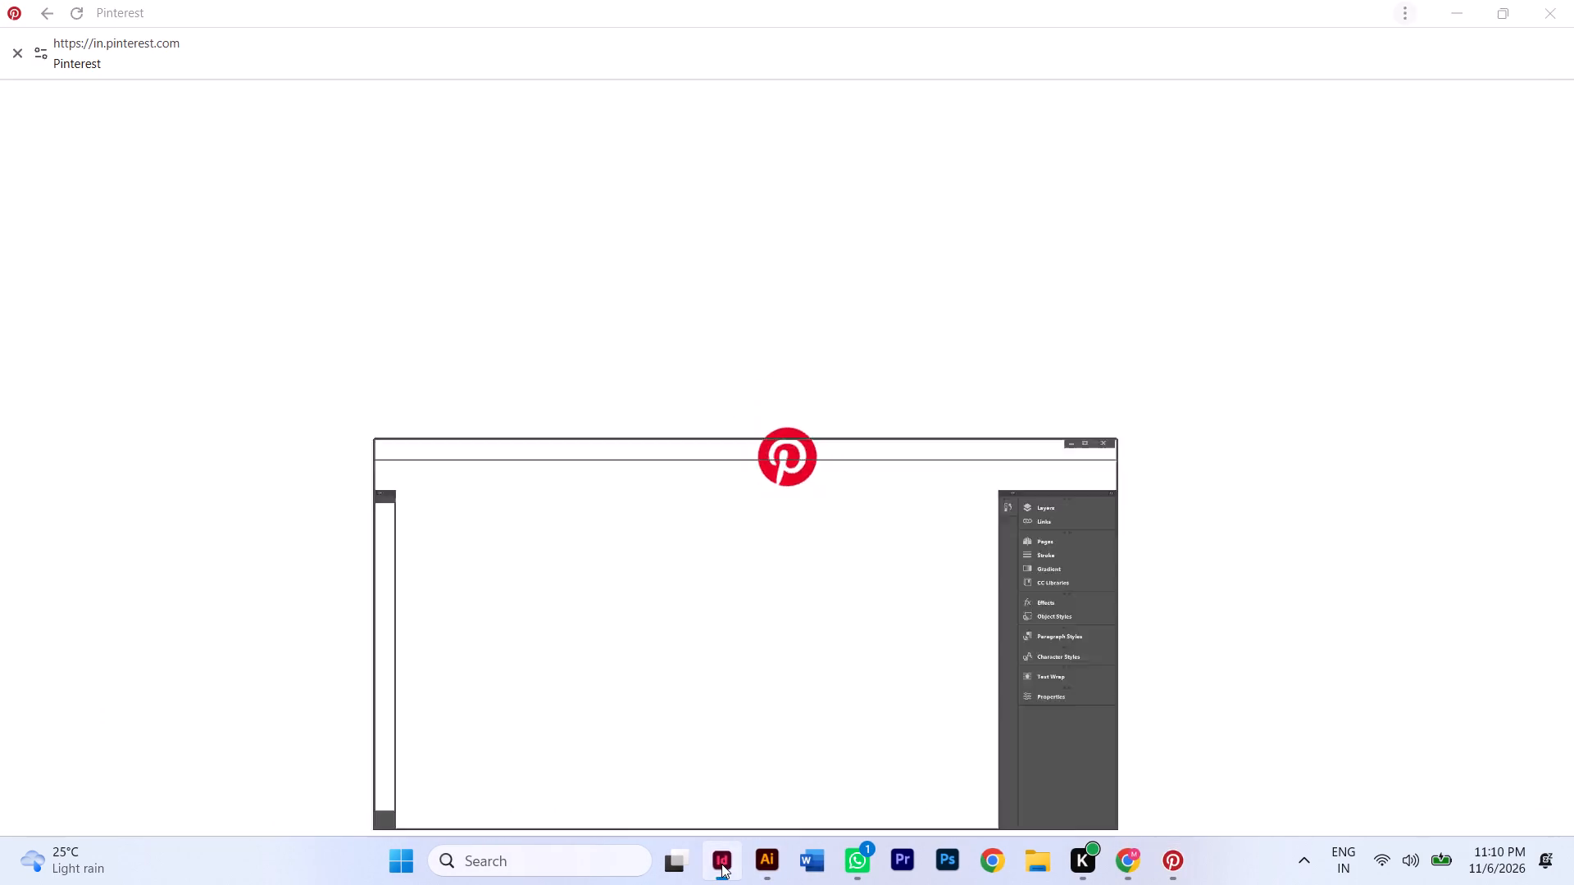
scroll(604, 551, "up", 6)
scroll(614, 588, "down", 7)
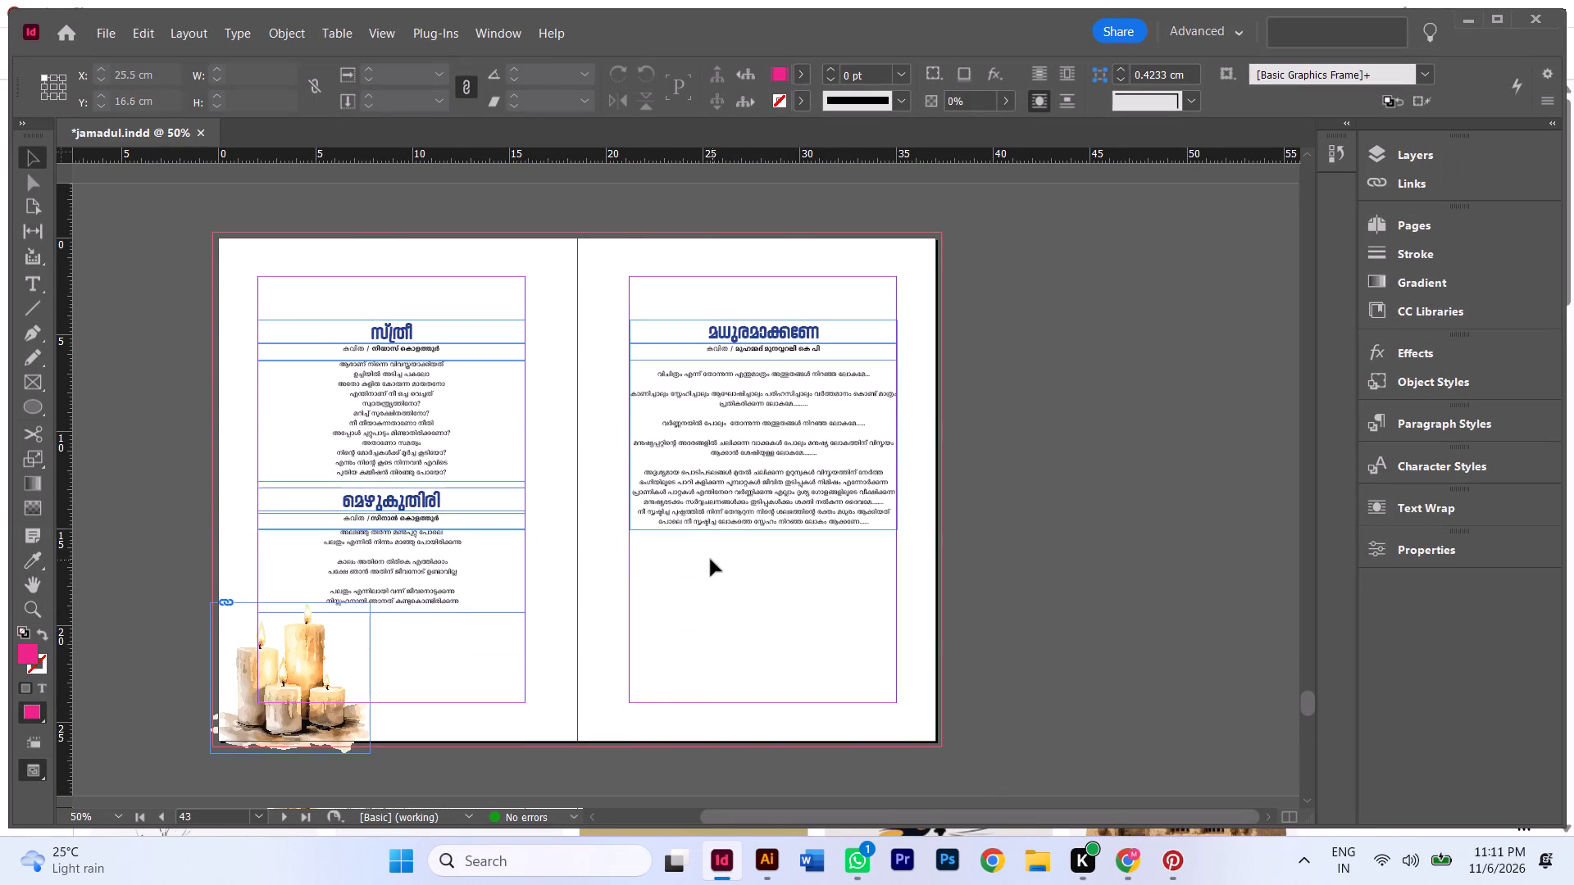
scroll(696, 549, "up", 3, "alt")
scroll(745, 522, "up", 5)
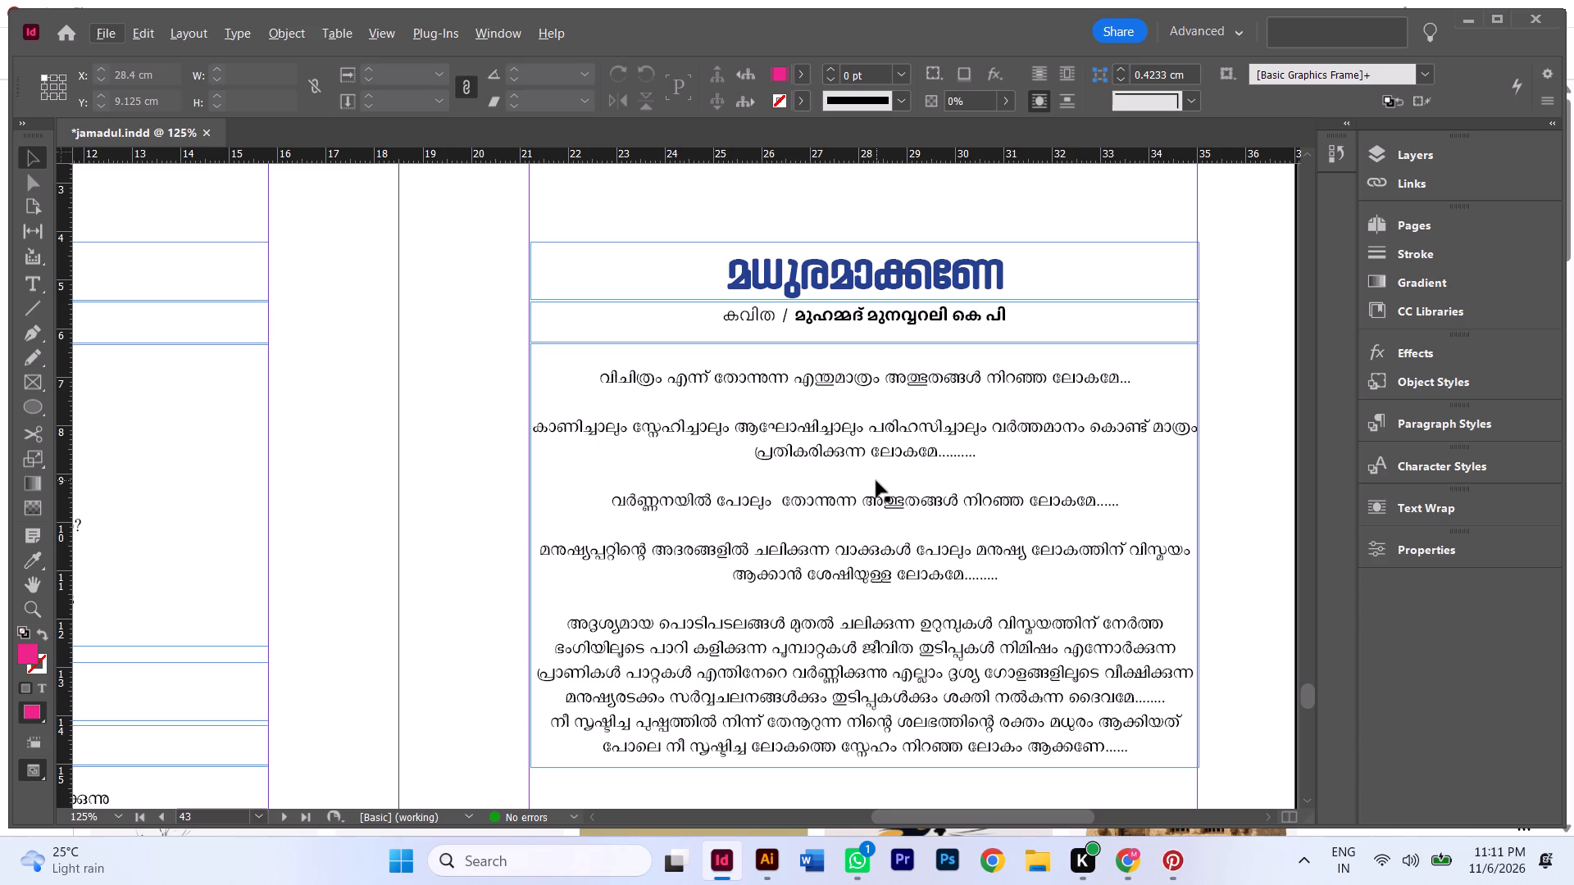
scroll(872, 501, "down", 4)
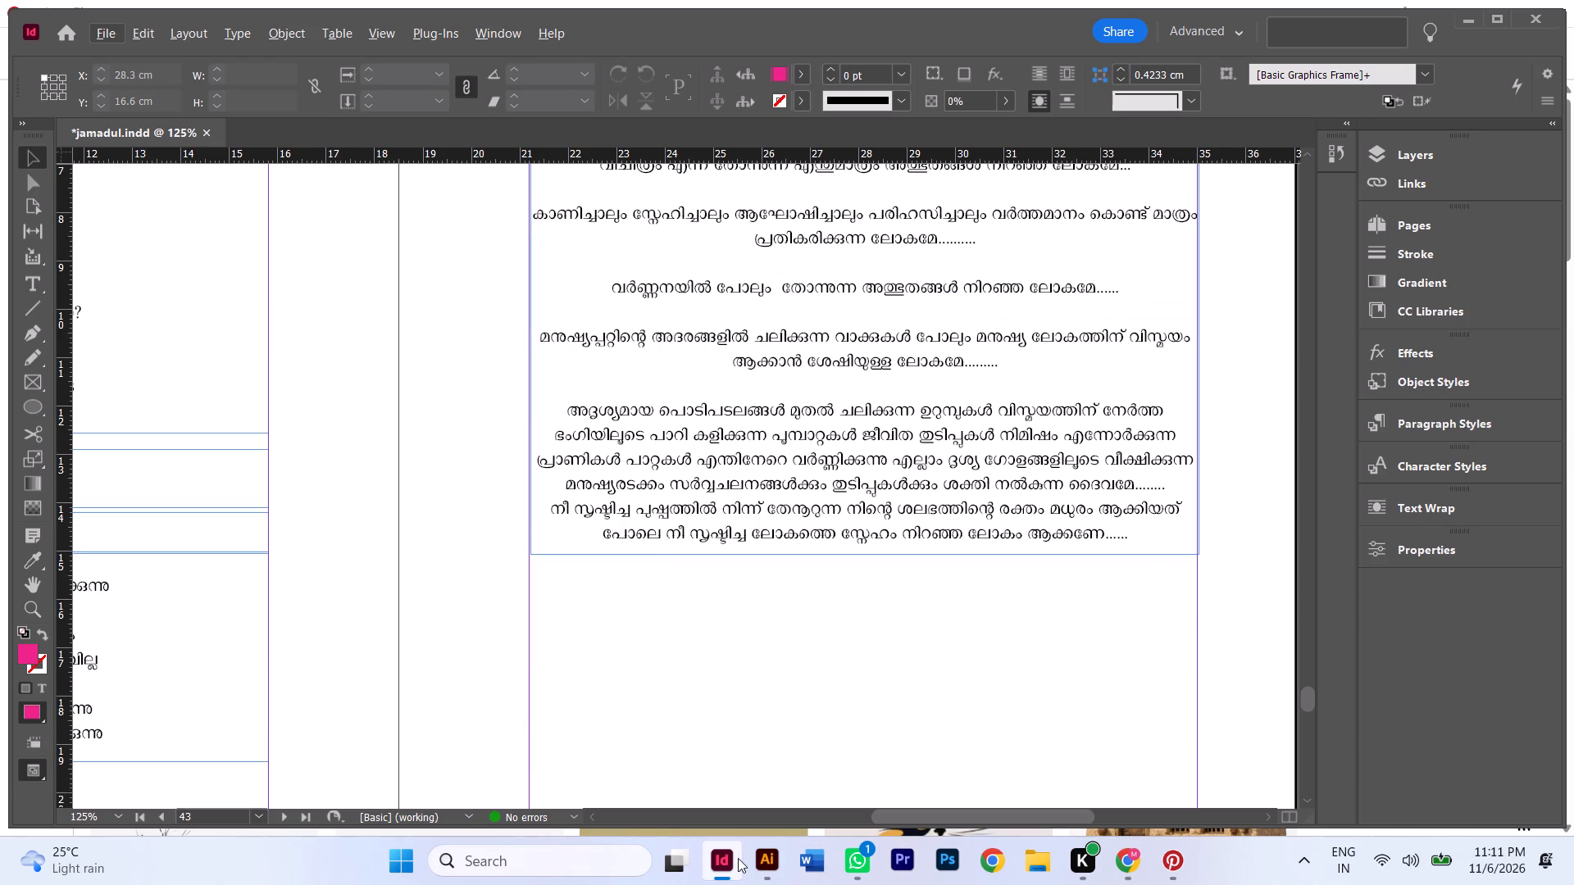
left_click(1182, 862)
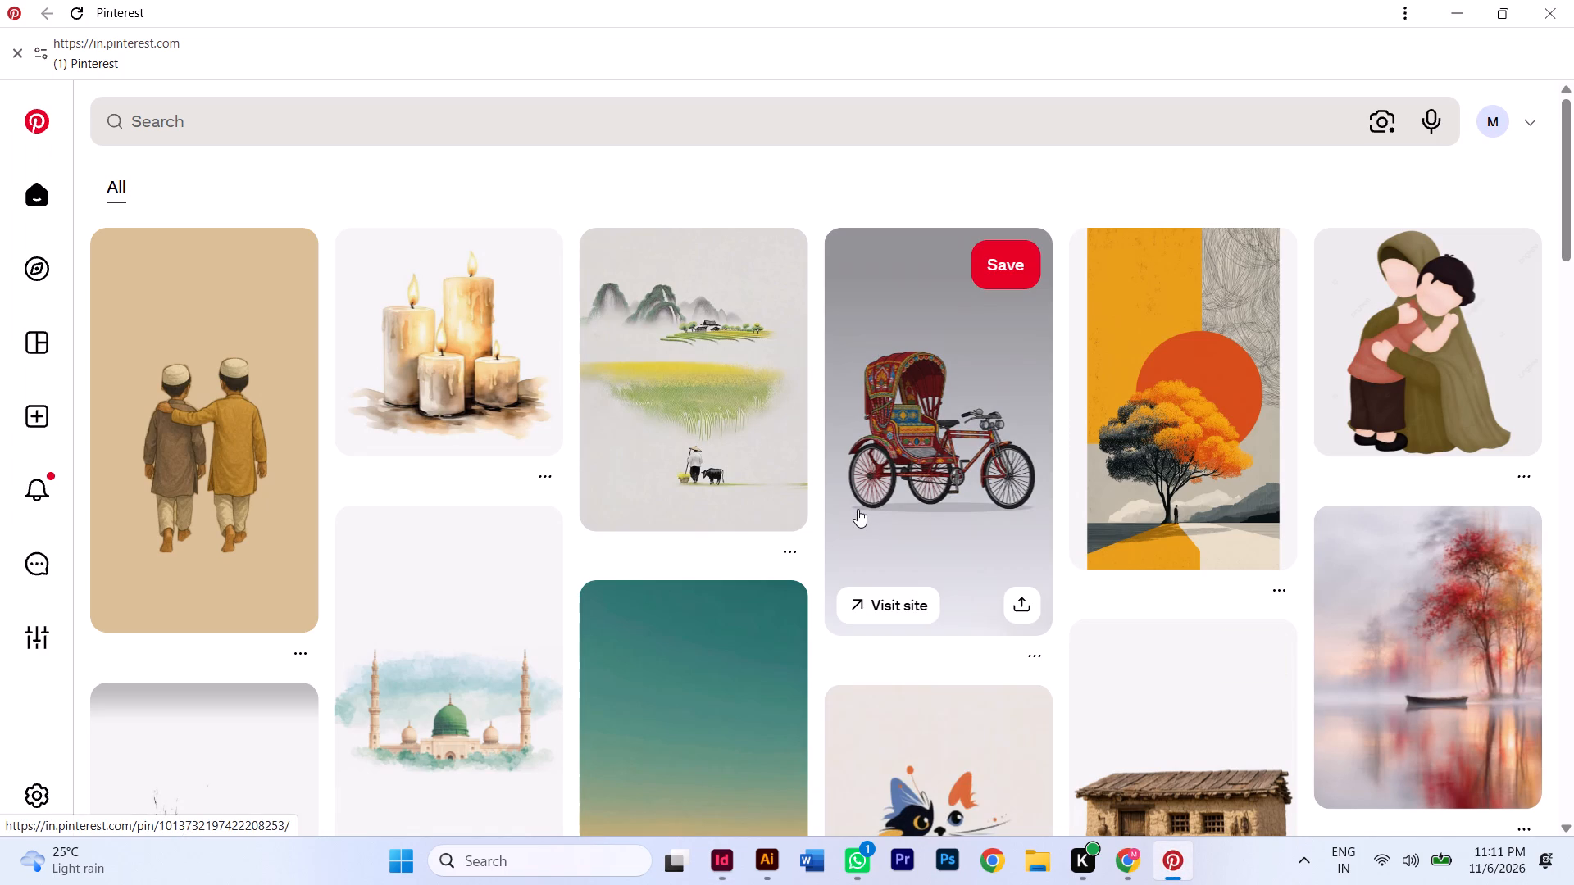
Browse Pinterest through related landscape pins to the painting of a hut, autumn tree and boat, and copy its image.
left_click(1201, 444)
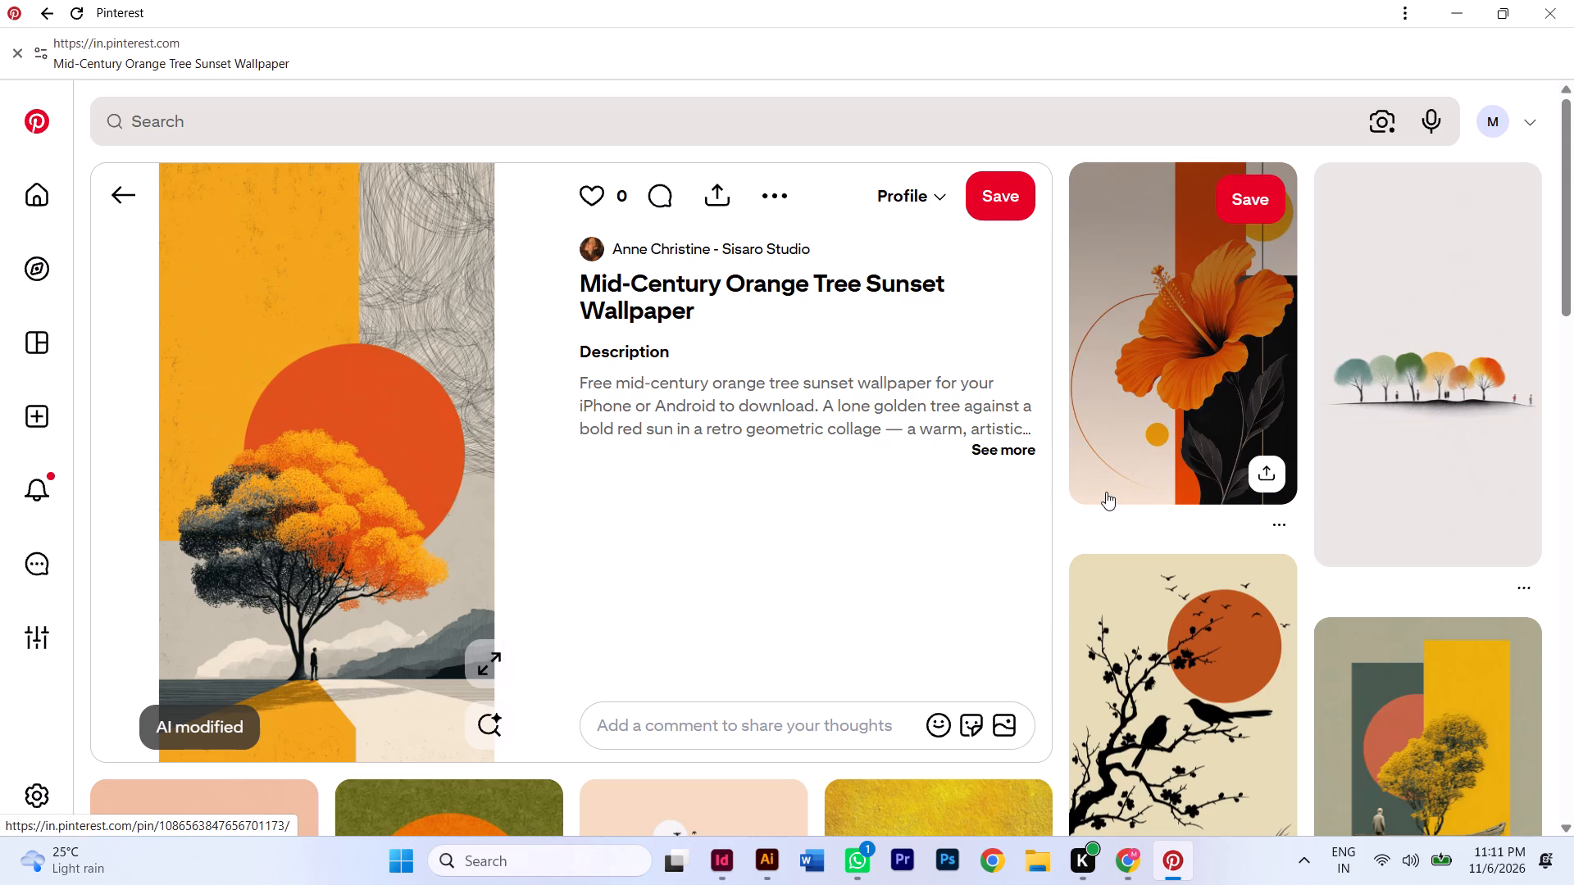
left_click(1424, 382)
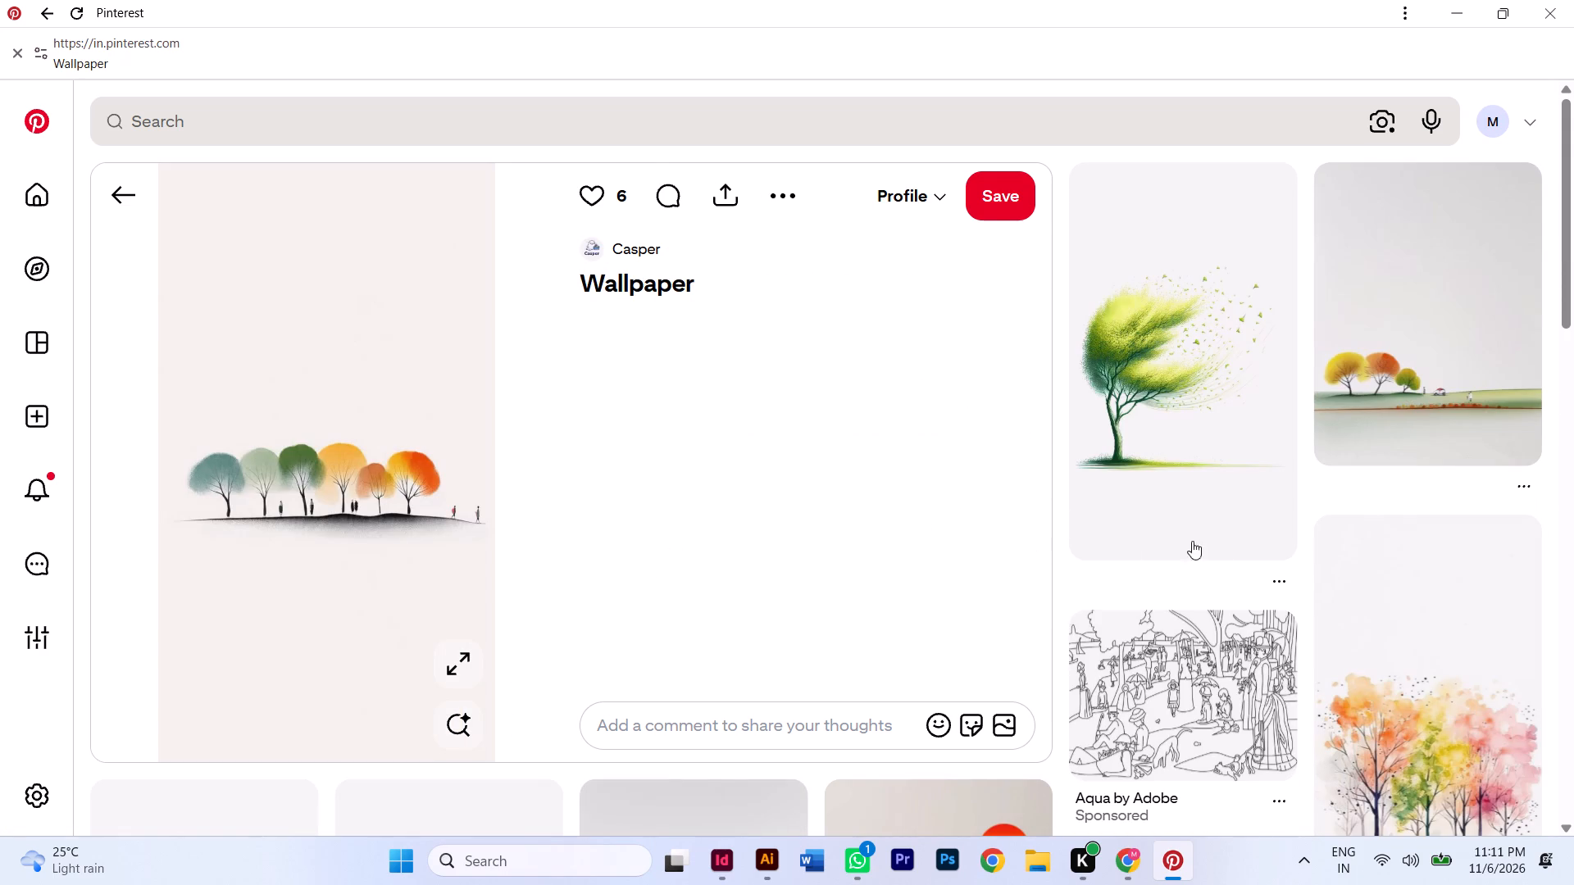
left_click(1411, 400)
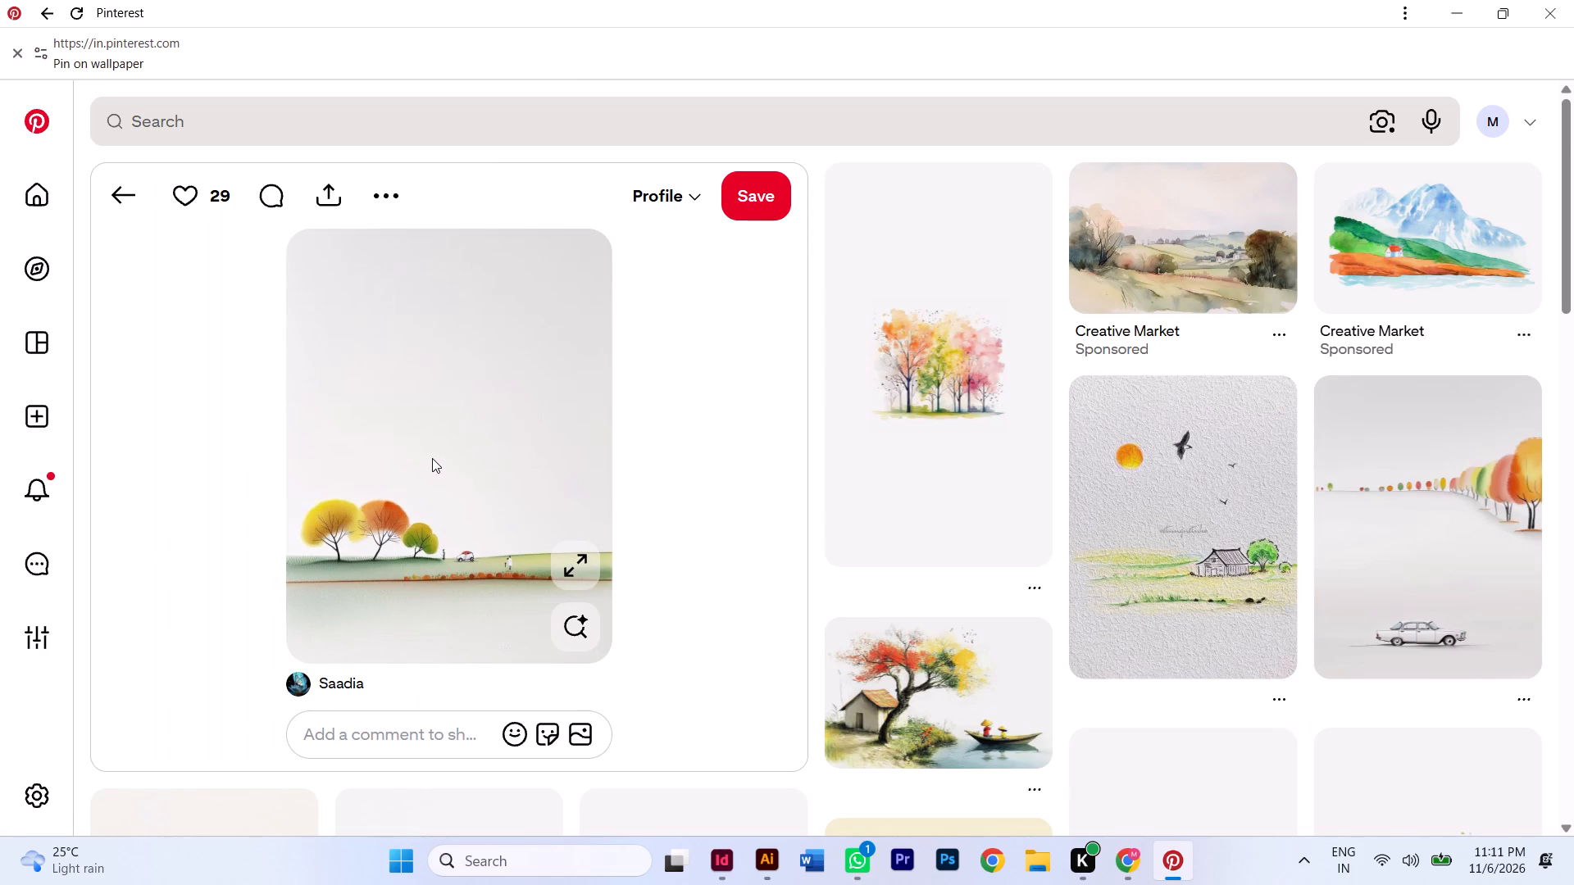
left_click(971, 688)
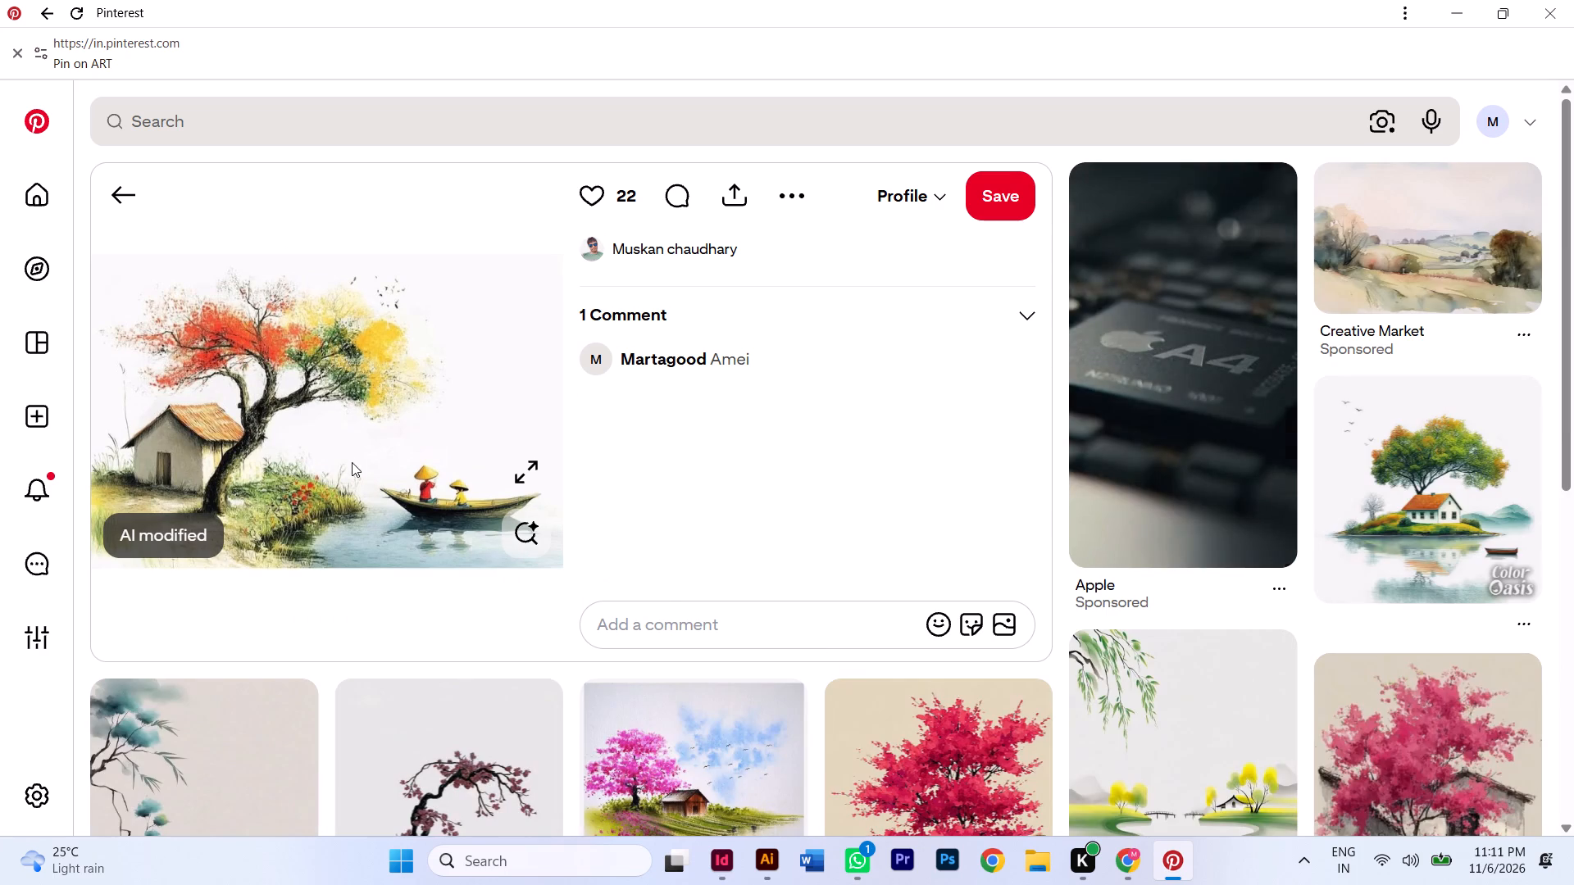
right_click(347, 452)
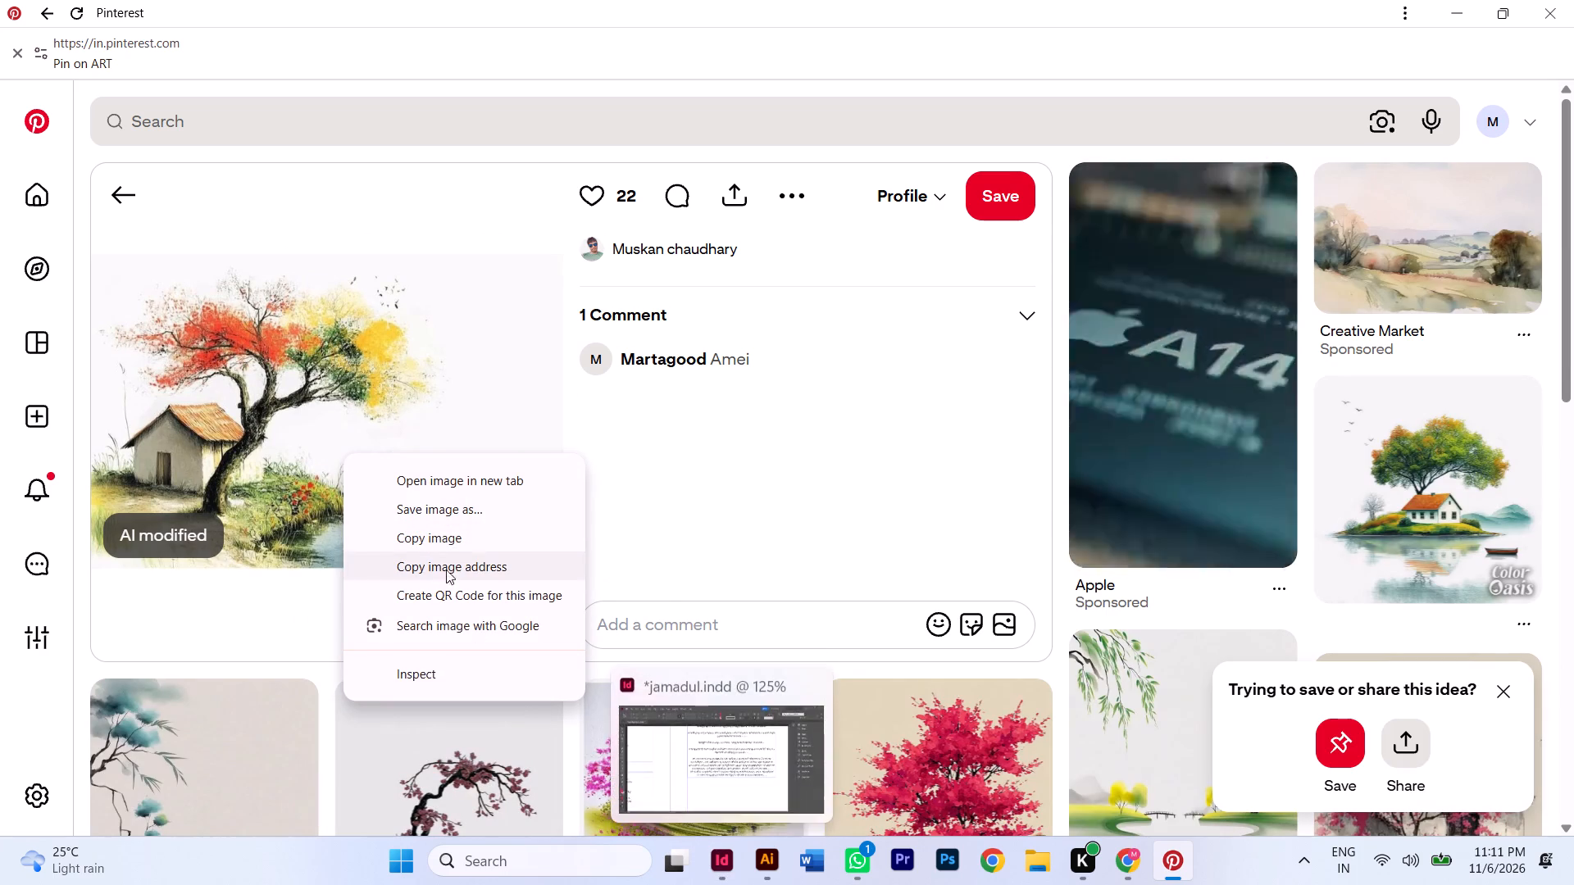
left_click(426, 542)
Switch to Illustrator, create a new document with the default settings and paste the copied painting into it.
left_click(769, 865)
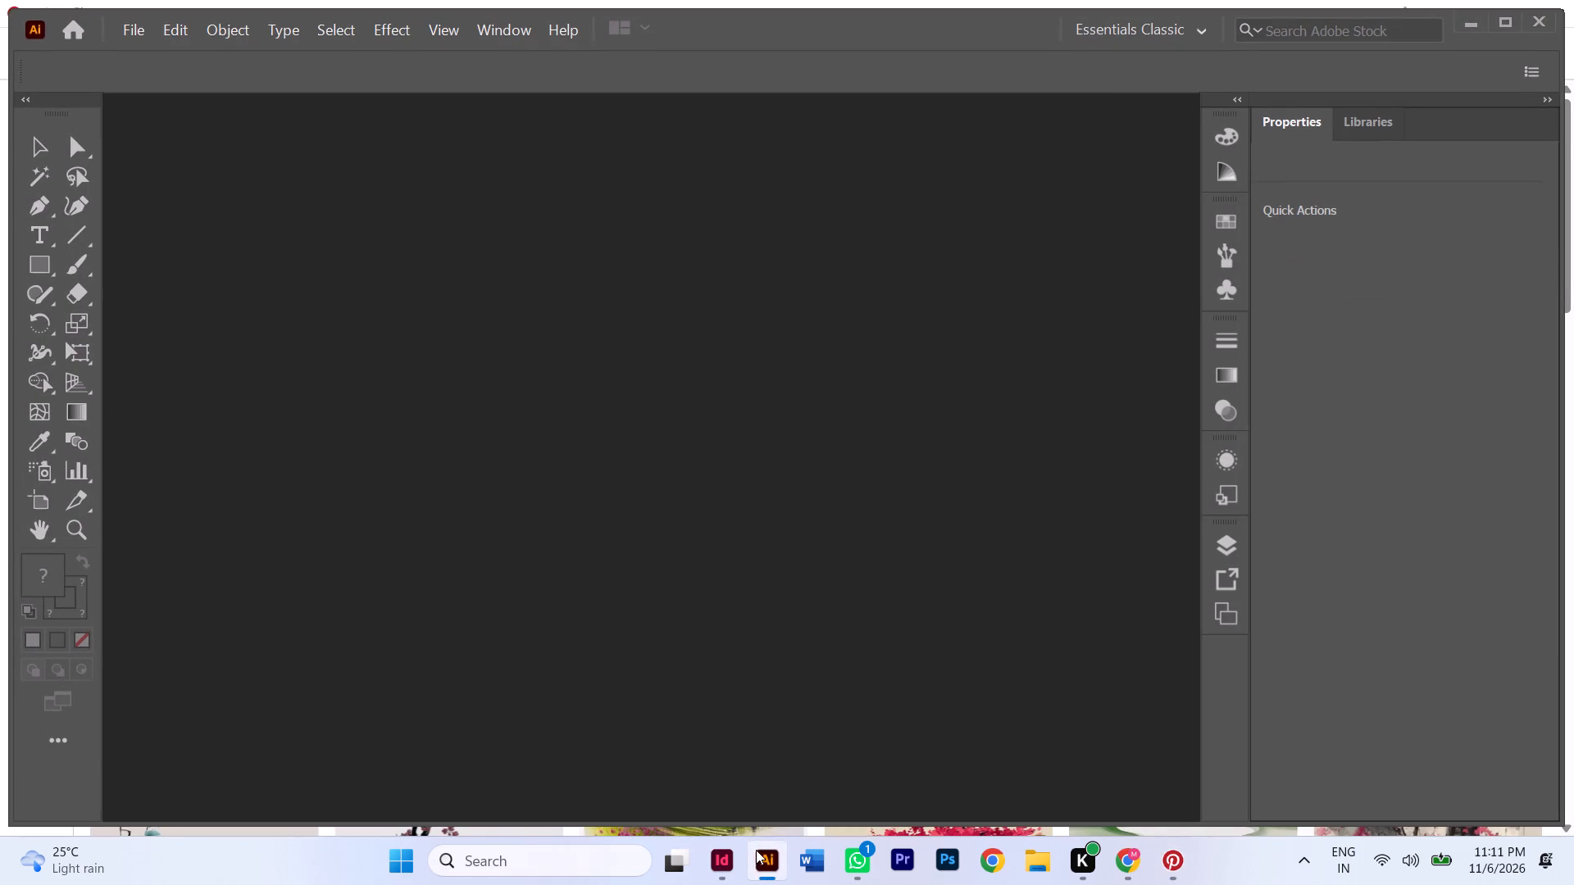
key("ctrl+n")
key("Return")
key("ctrl+v")
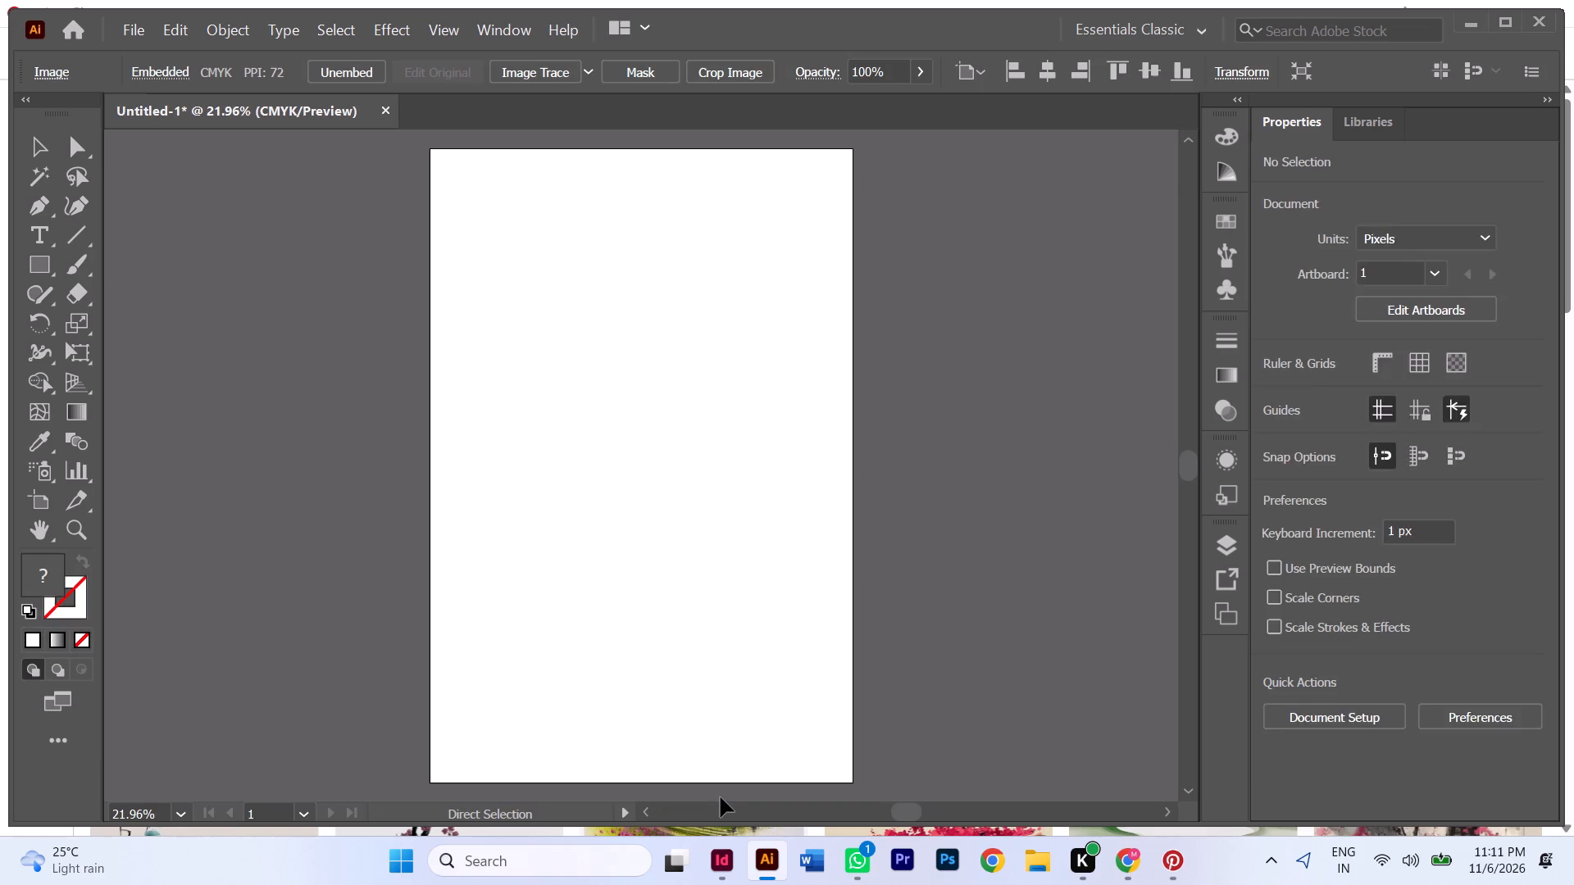
Image Trace the pasted painting with the Low Fidelity Photo preset and expand the tracing into paths.
left_click(1508, 749)
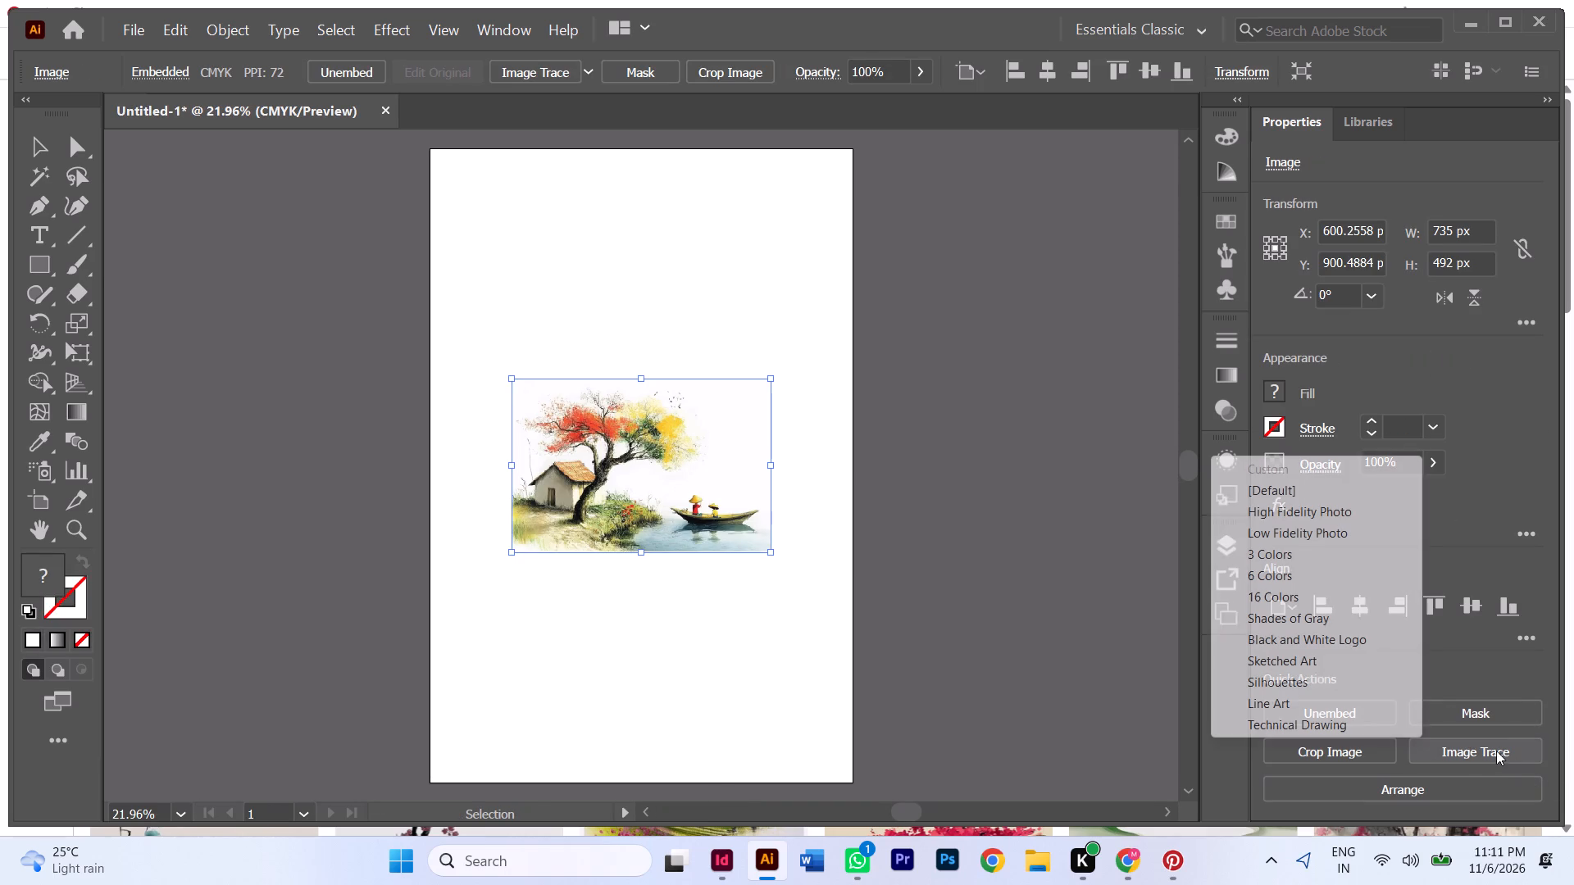
left_click(1308, 539)
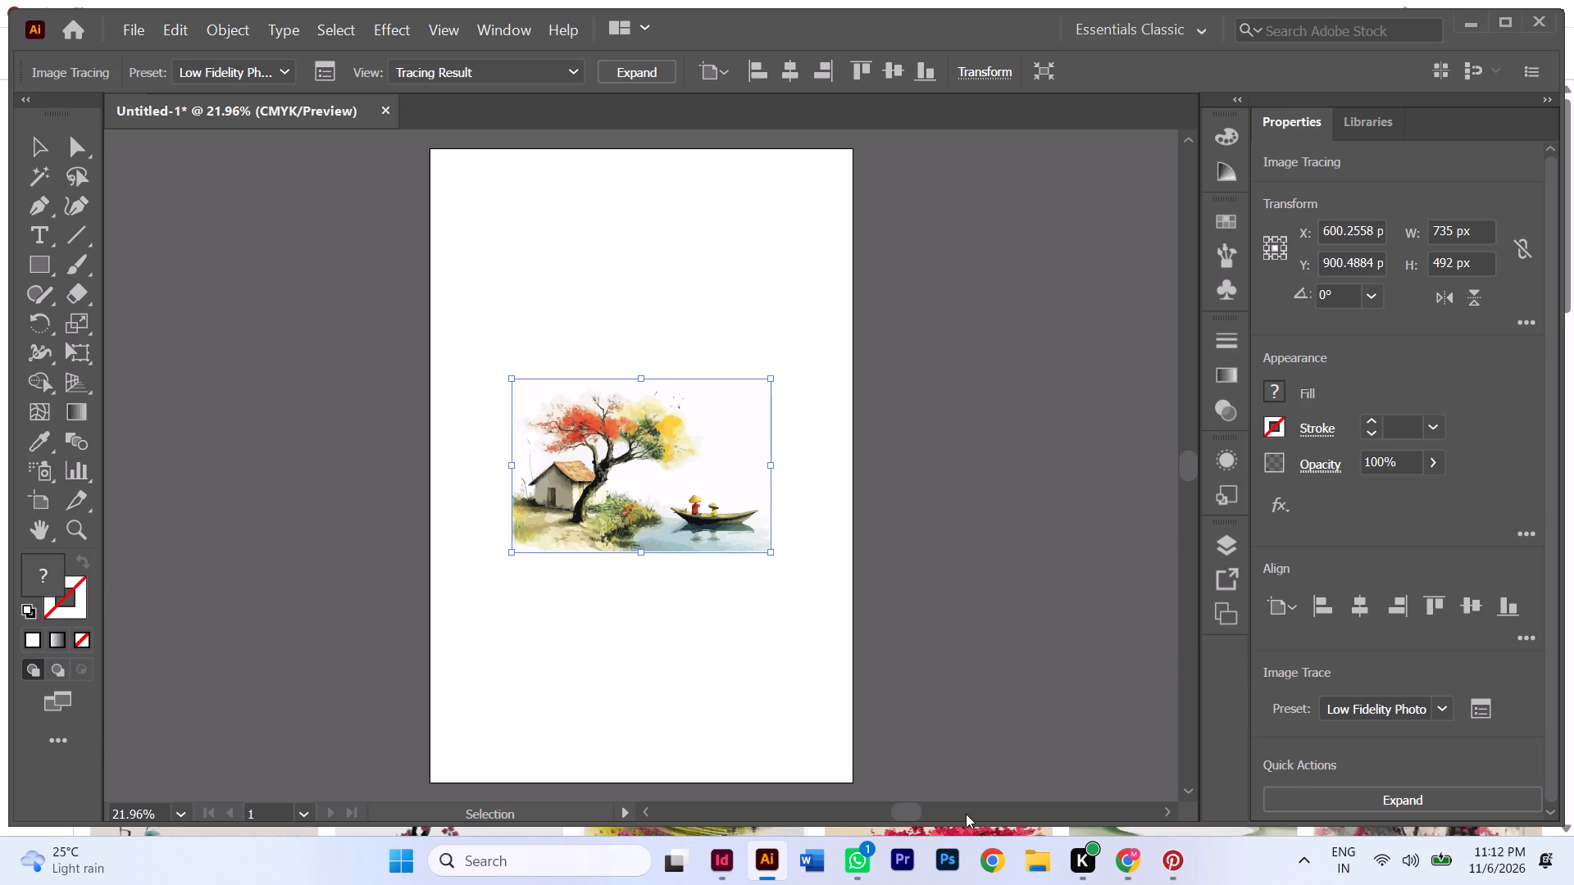
scroll(195, 607, "up", 4, "alt")
scroll(609, 572, "down", 6, "alt")
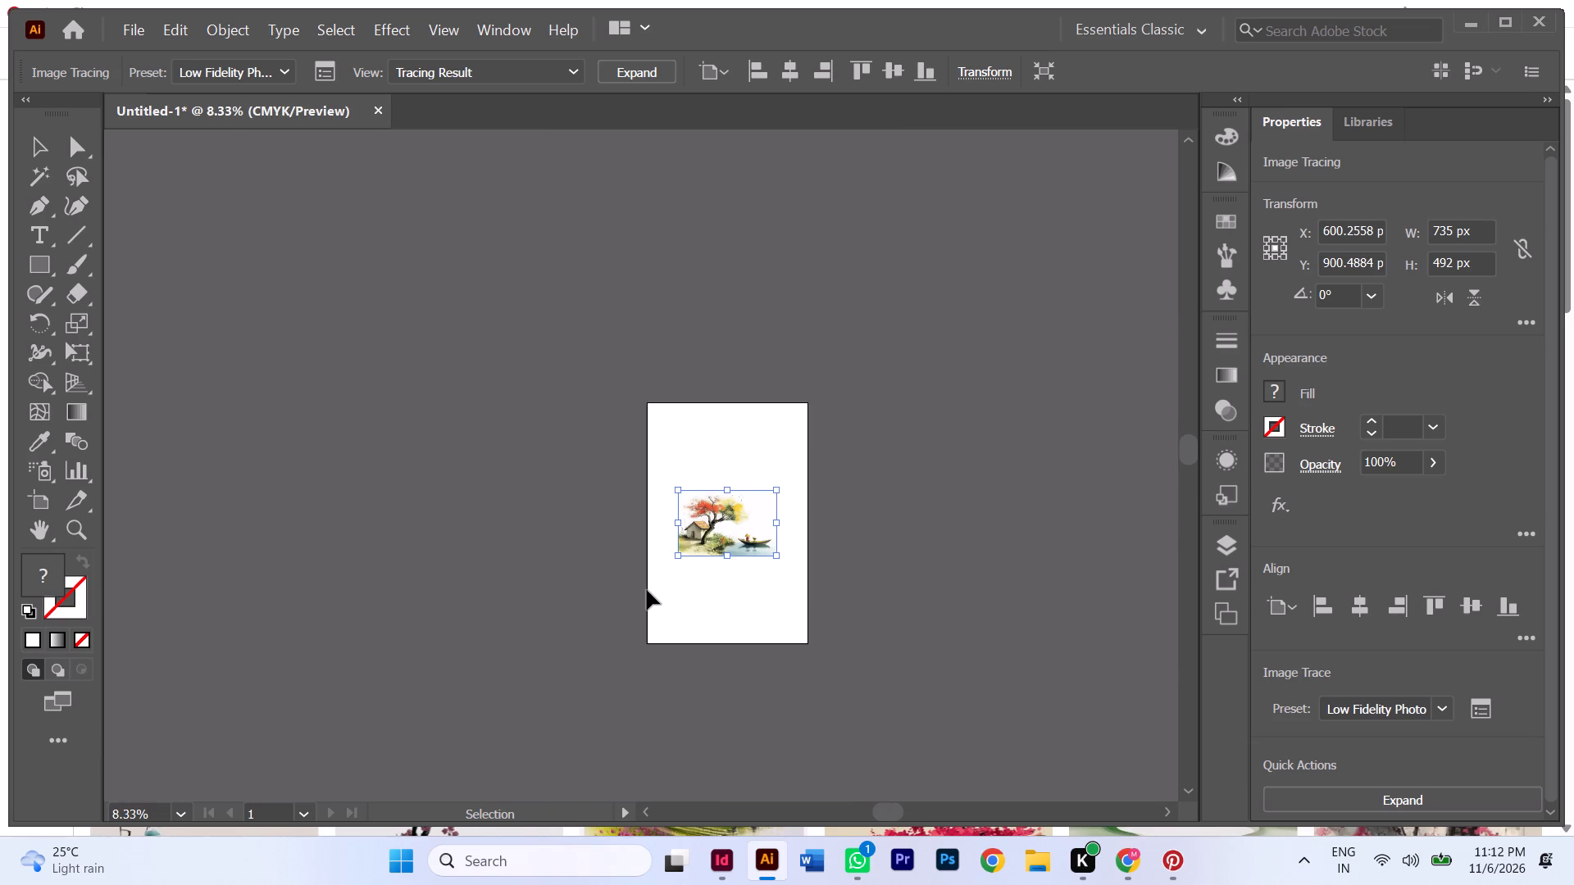
scroll(225, 315, "up", 4, "alt")
scroll(1158, 515, "down", 4, "alt")
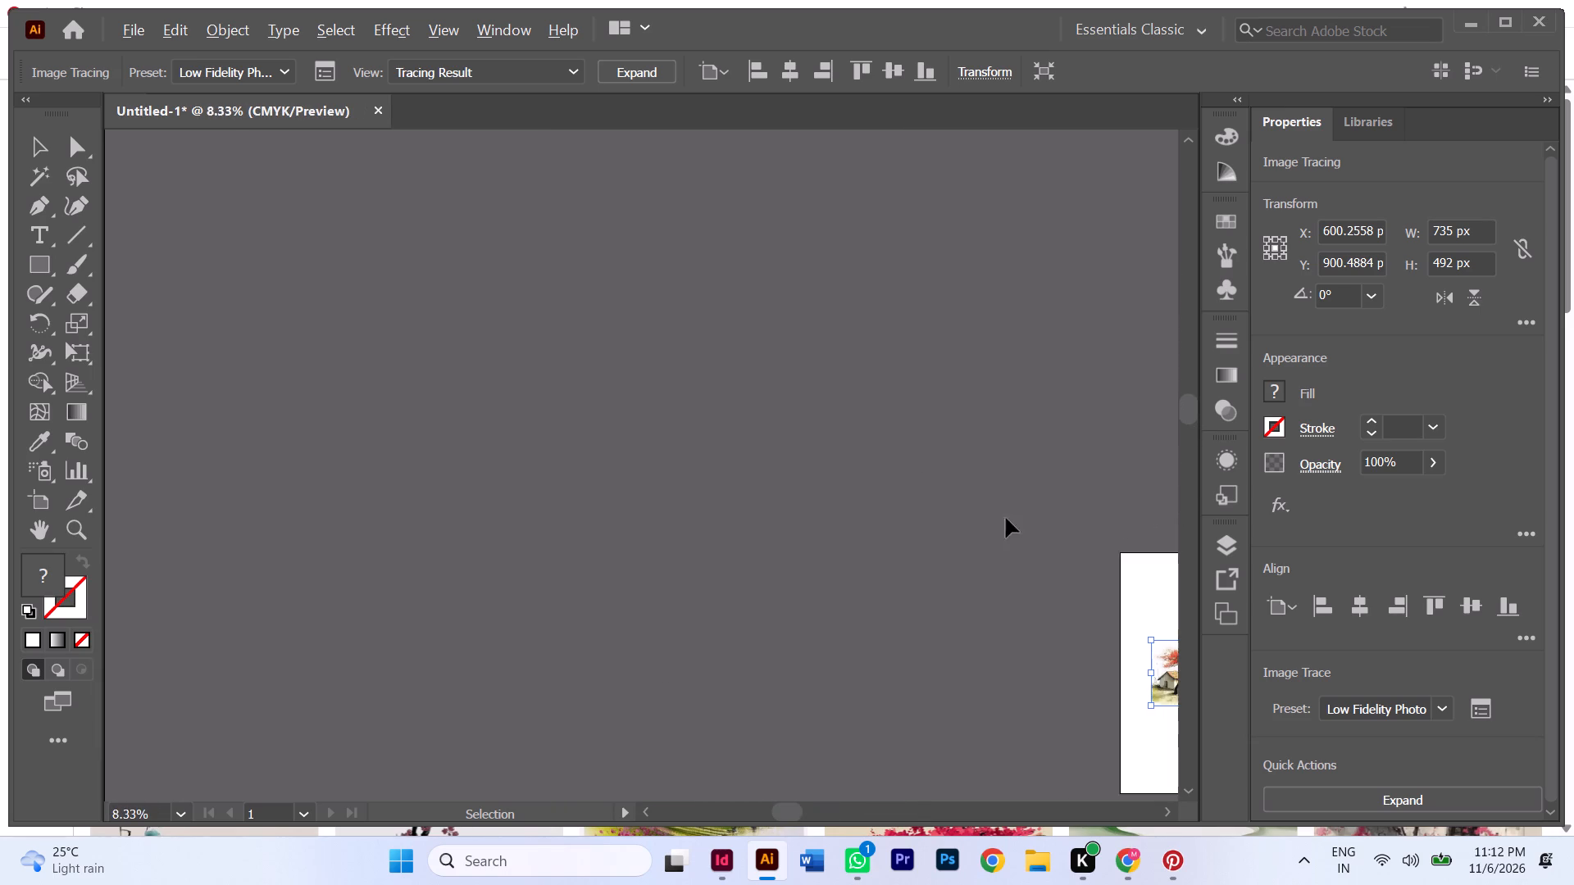
scroll(1008, 535, "down", 4, "alt")
scroll(685, 529, "up", 10, "alt")
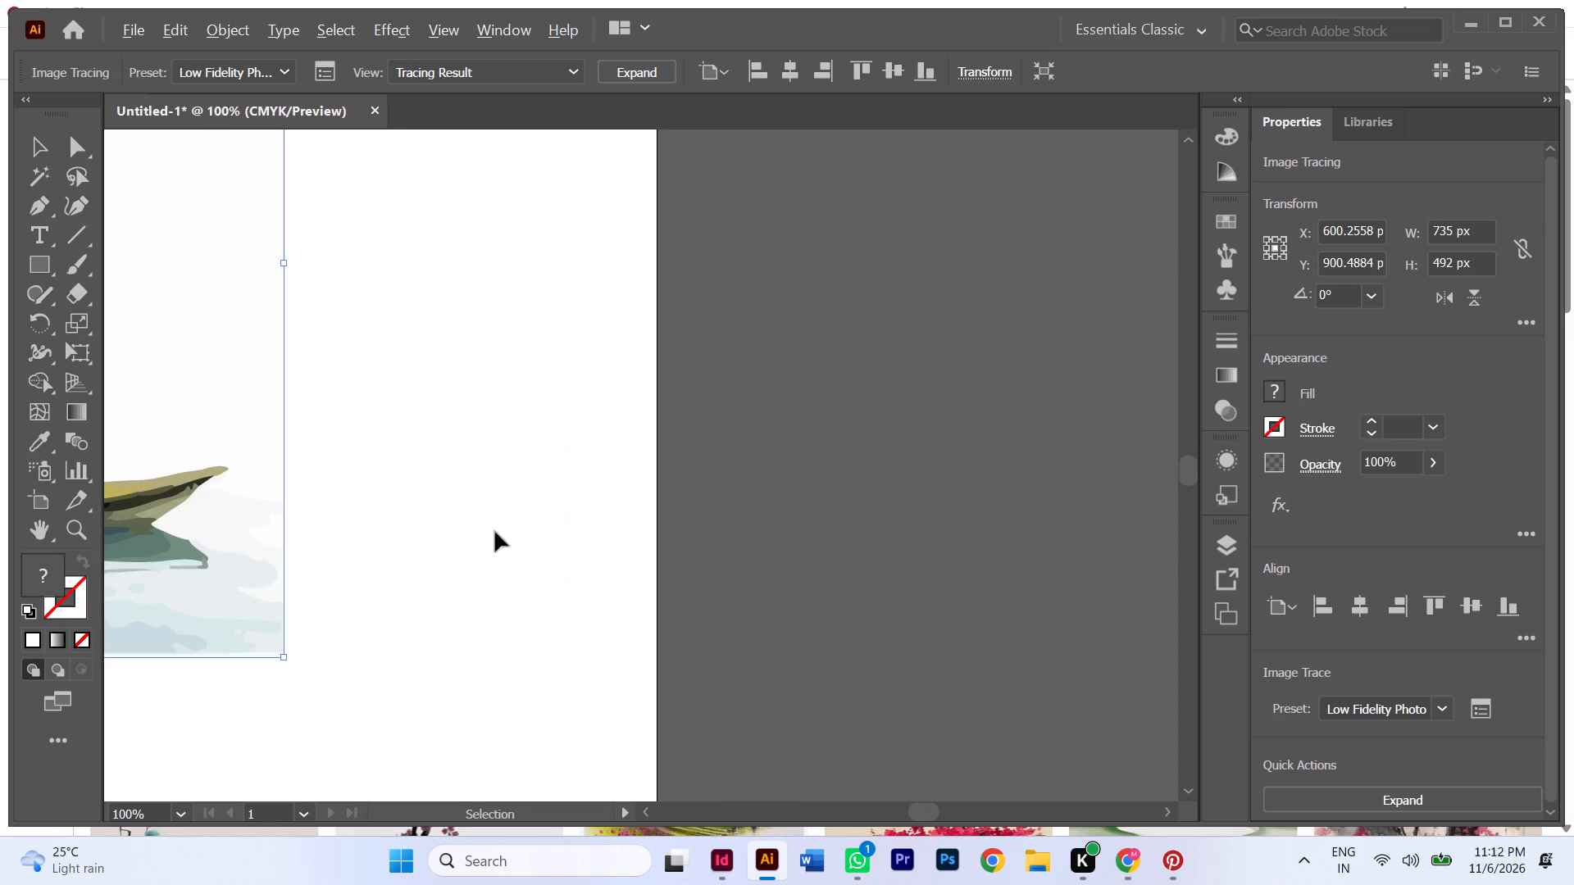
scroll(338, 506, "up", 16, "ctrl")
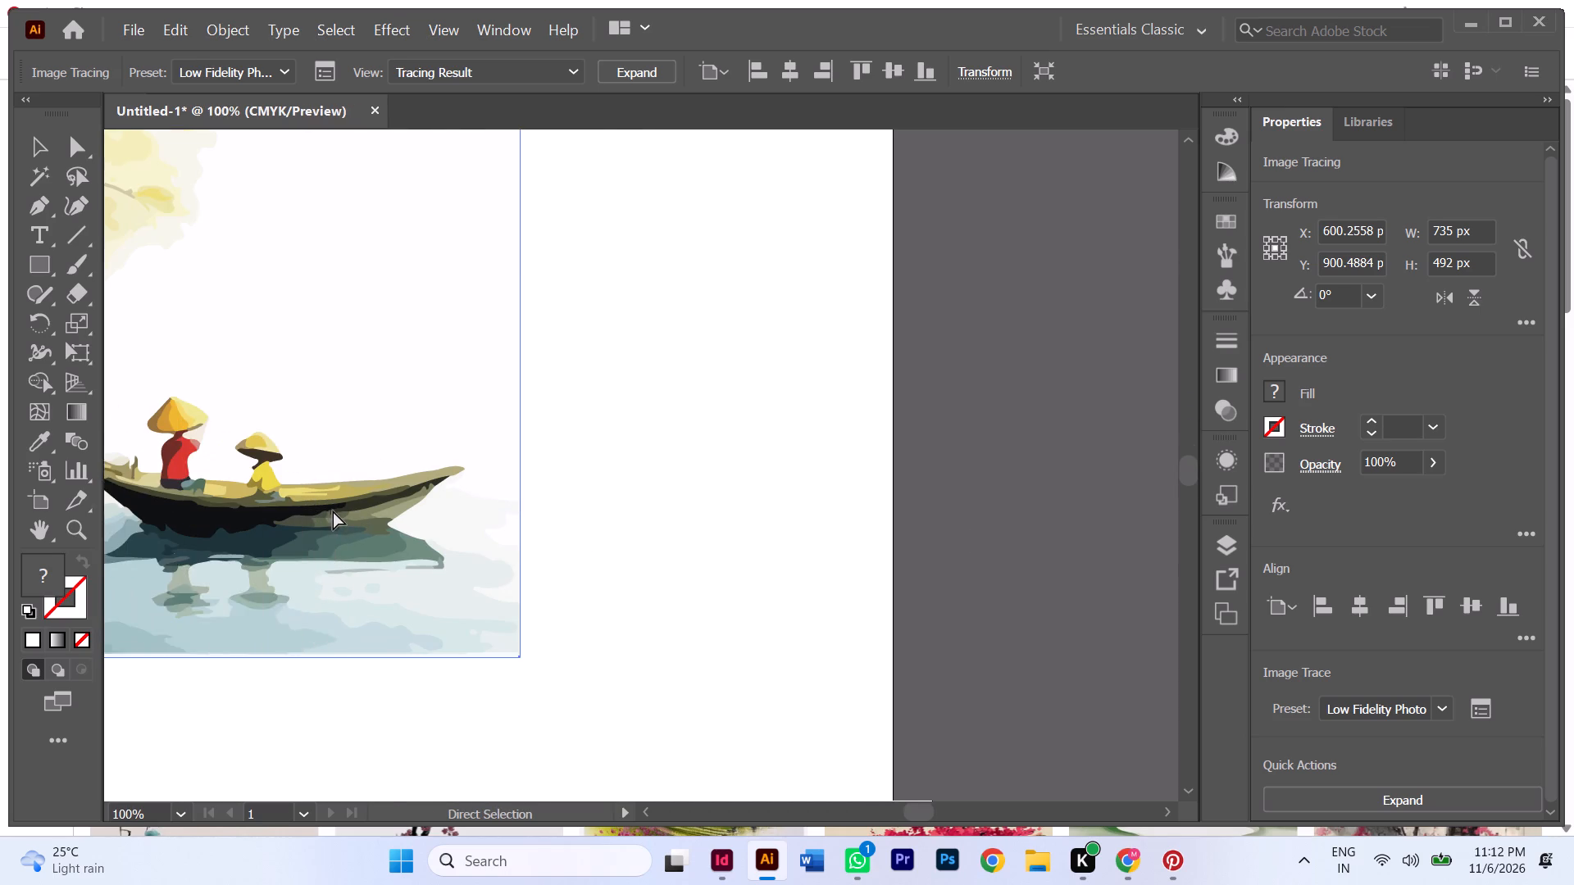
scroll(333, 511, "up", 3, "ctrl")
scroll(333, 511, "down", 3, "ctrl+alt")
scroll(223, 501, "up", 9, "ctrl")
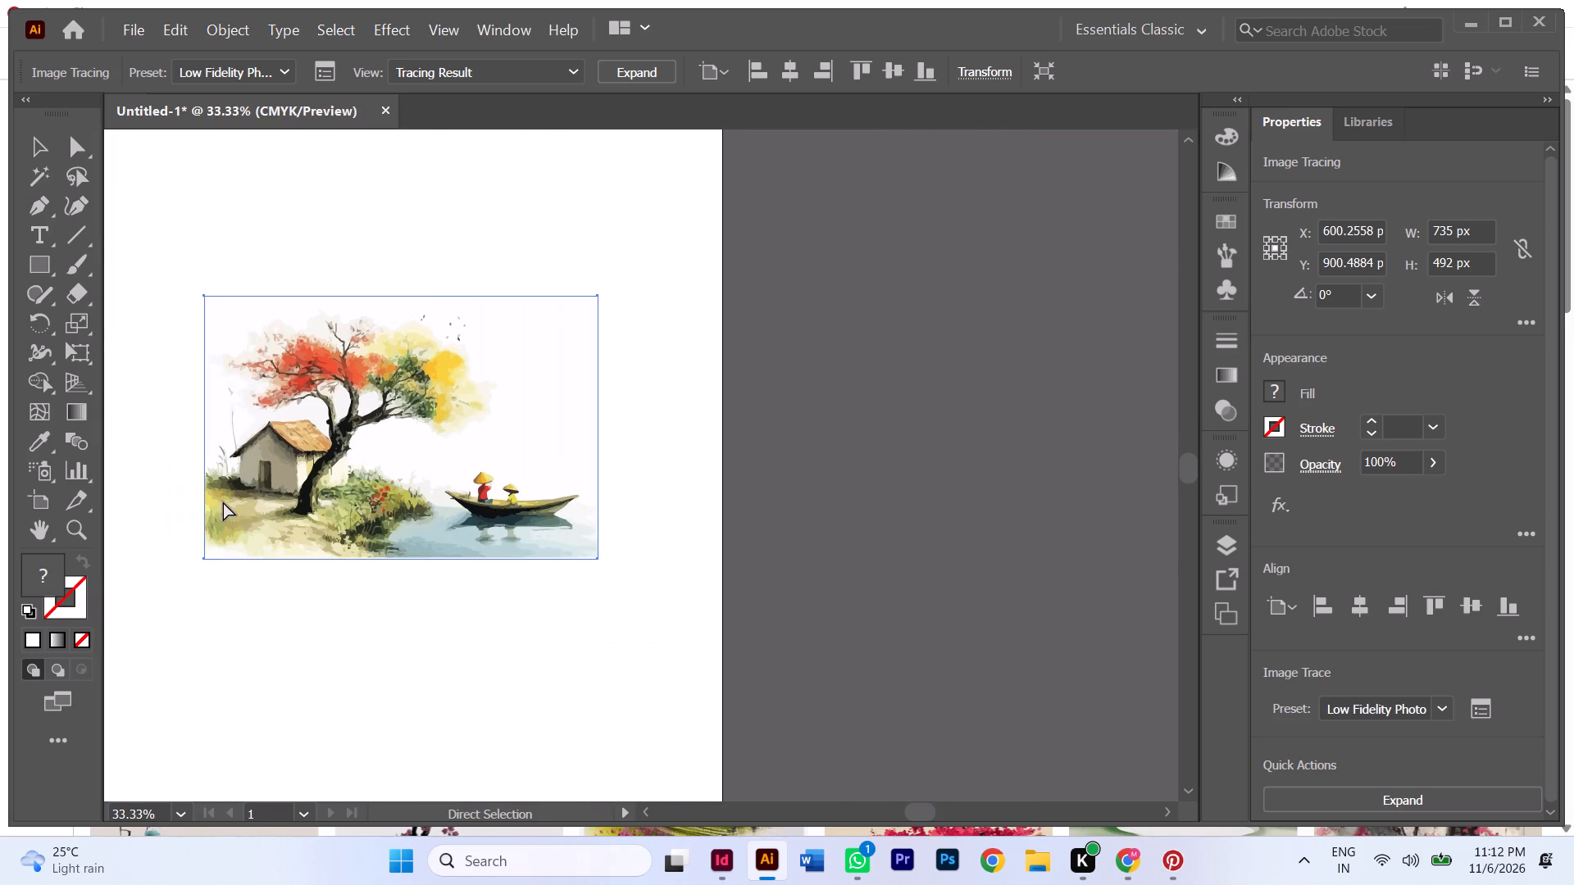
scroll(223, 501, "up", 5, "ctrl")
left_click(478, 472)
left_click(1453, 793)
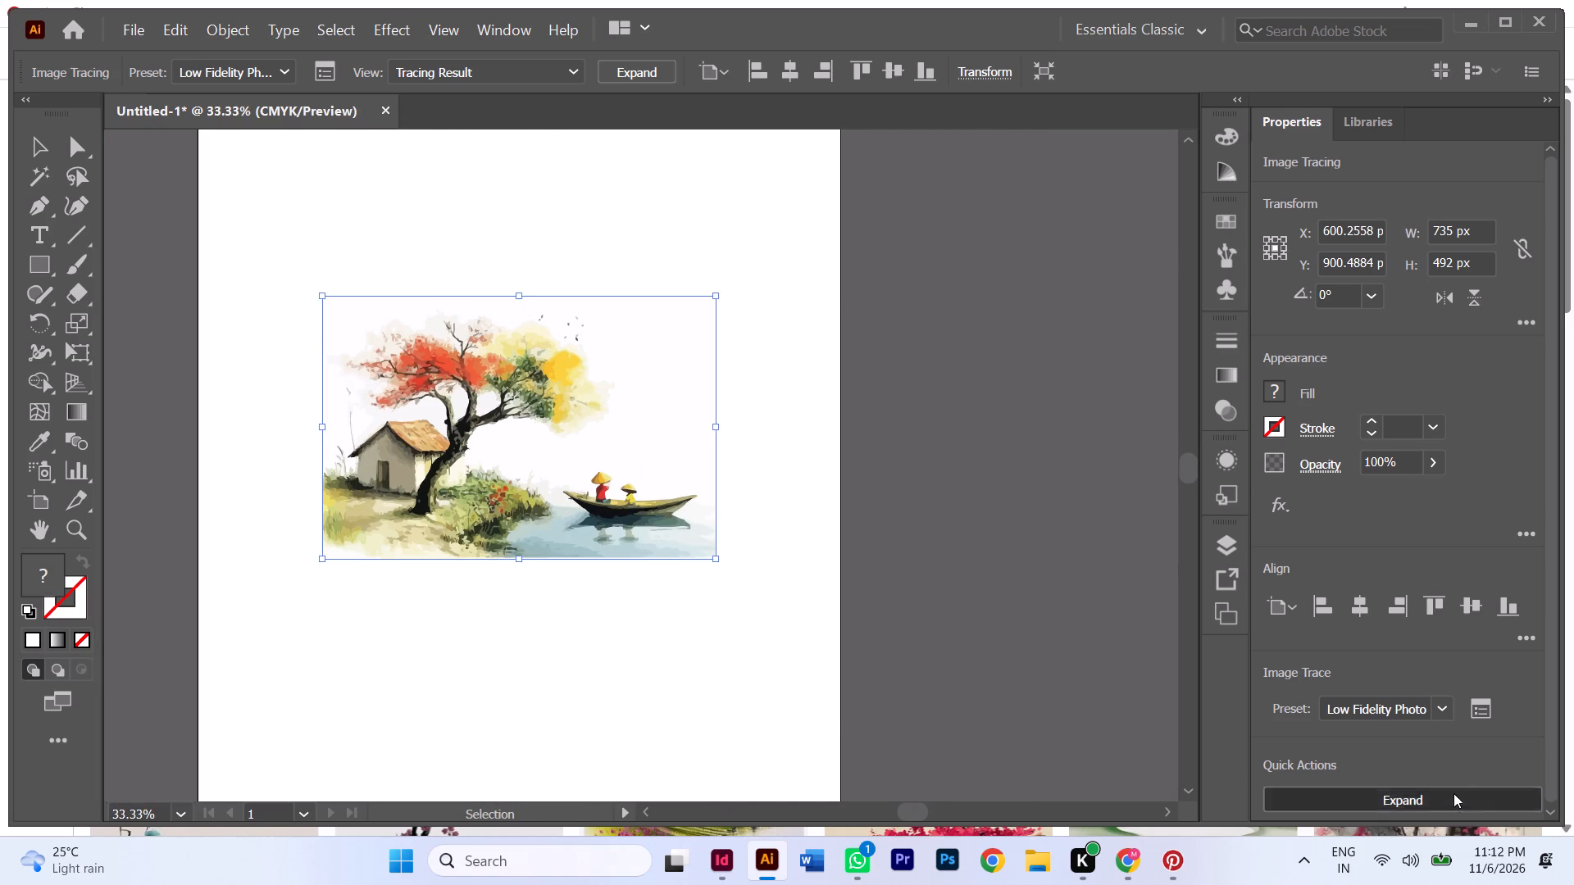
Delete the near-white background shapes behind the expanded painting, keeping the hut, tree, boat and water.
left_click(83, 160)
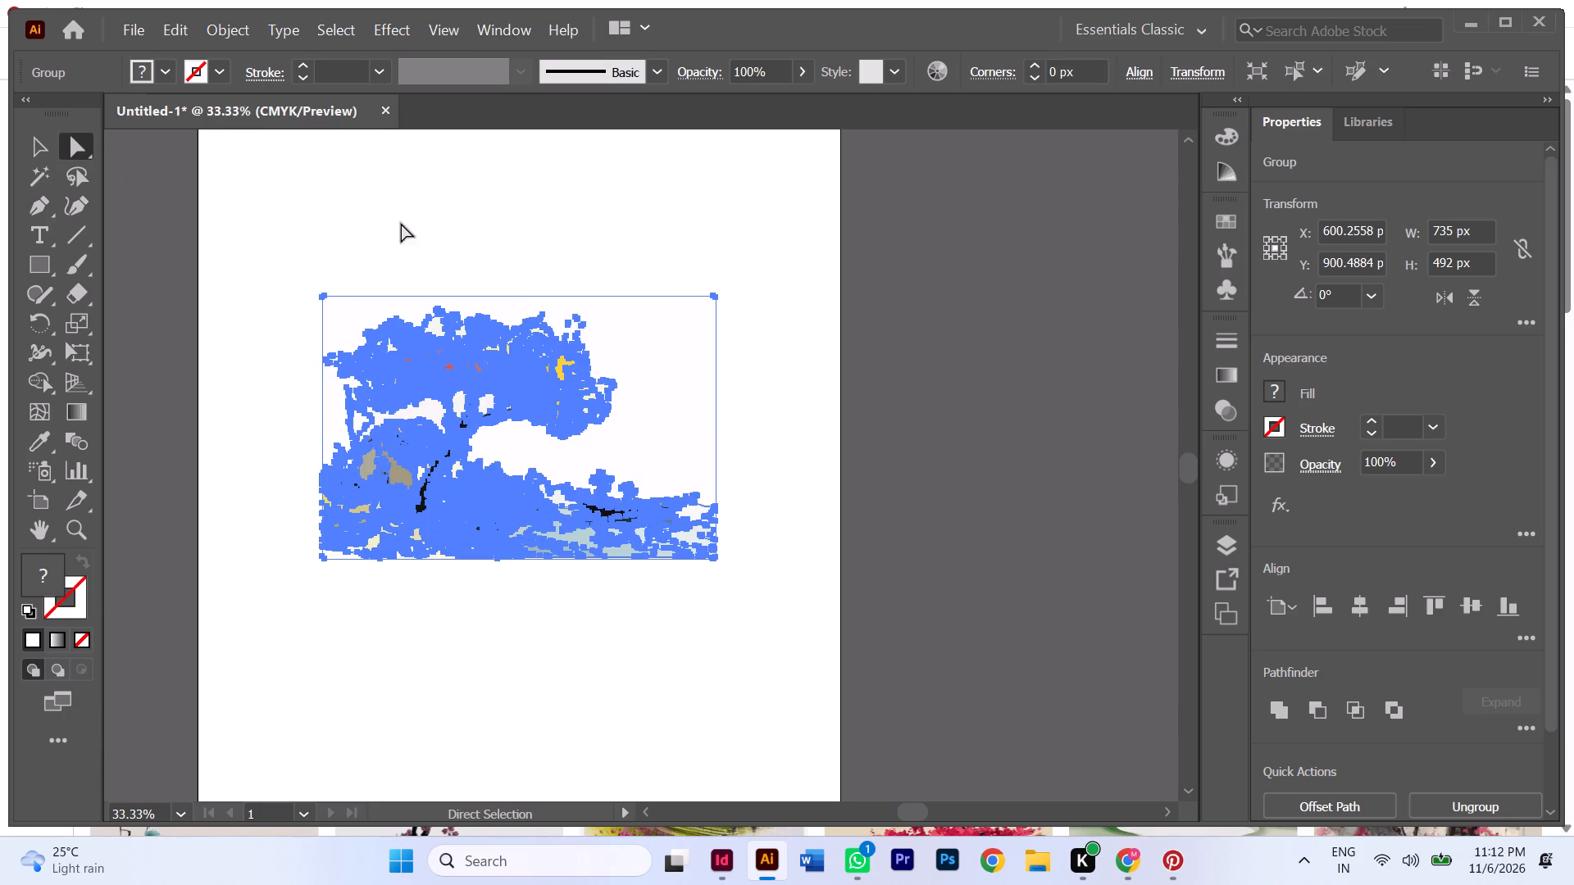
left_click_drag(731, 250, 647, 353)
key("BackSpace")
key("BackSpace")
key("BackSpace")
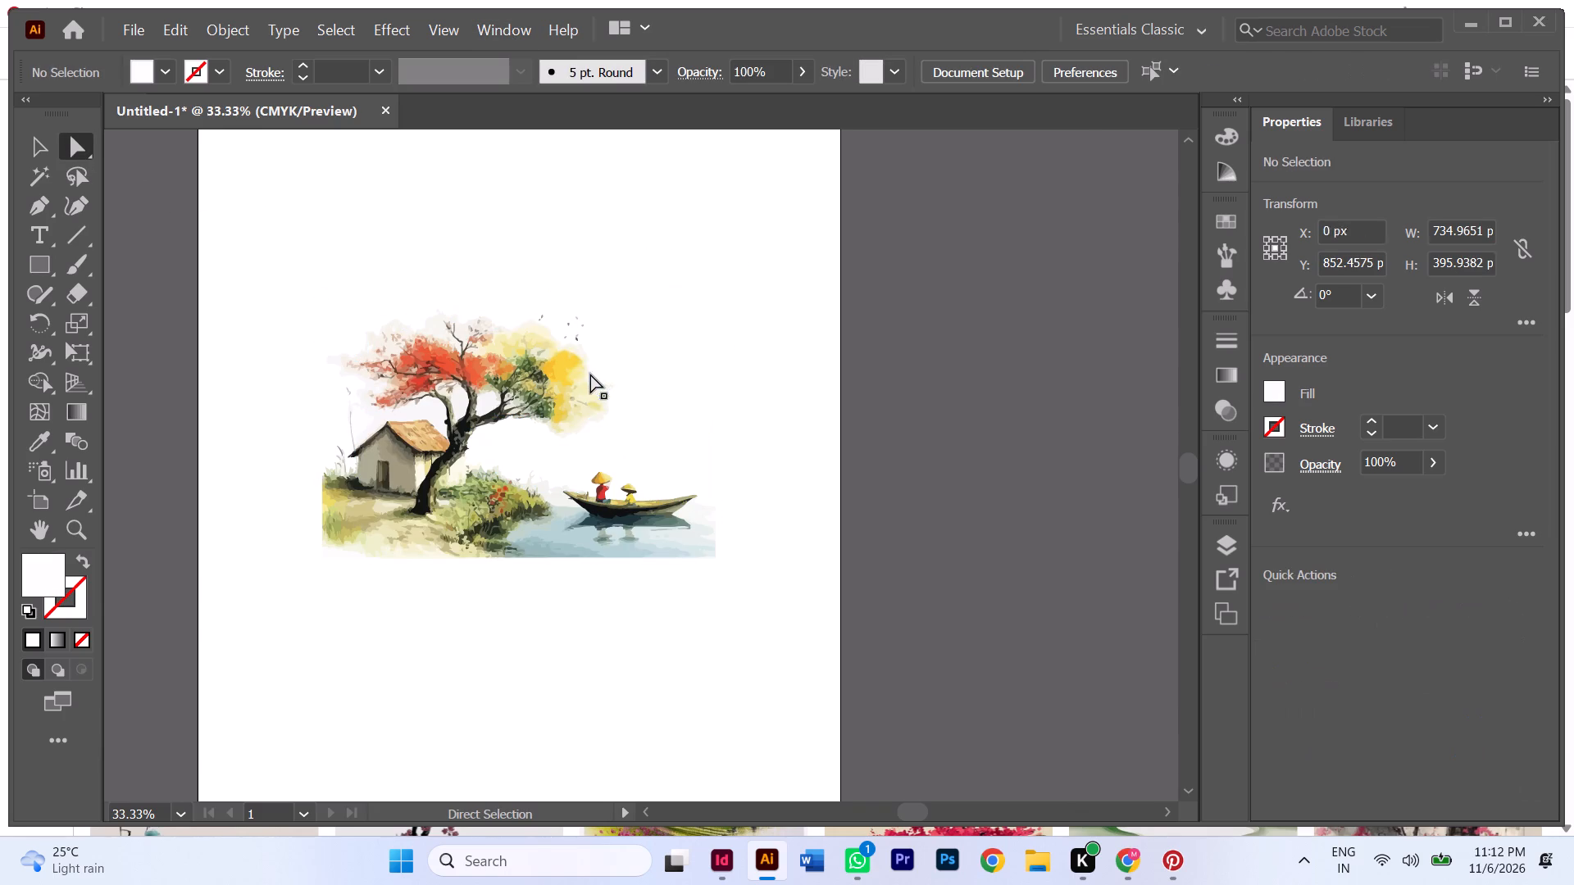
Save the artwork as Illustrator file 32 in the jamdul folder, replacing the existing file and keeping the default Illustrator 2020 options.
key("ctrl+s")
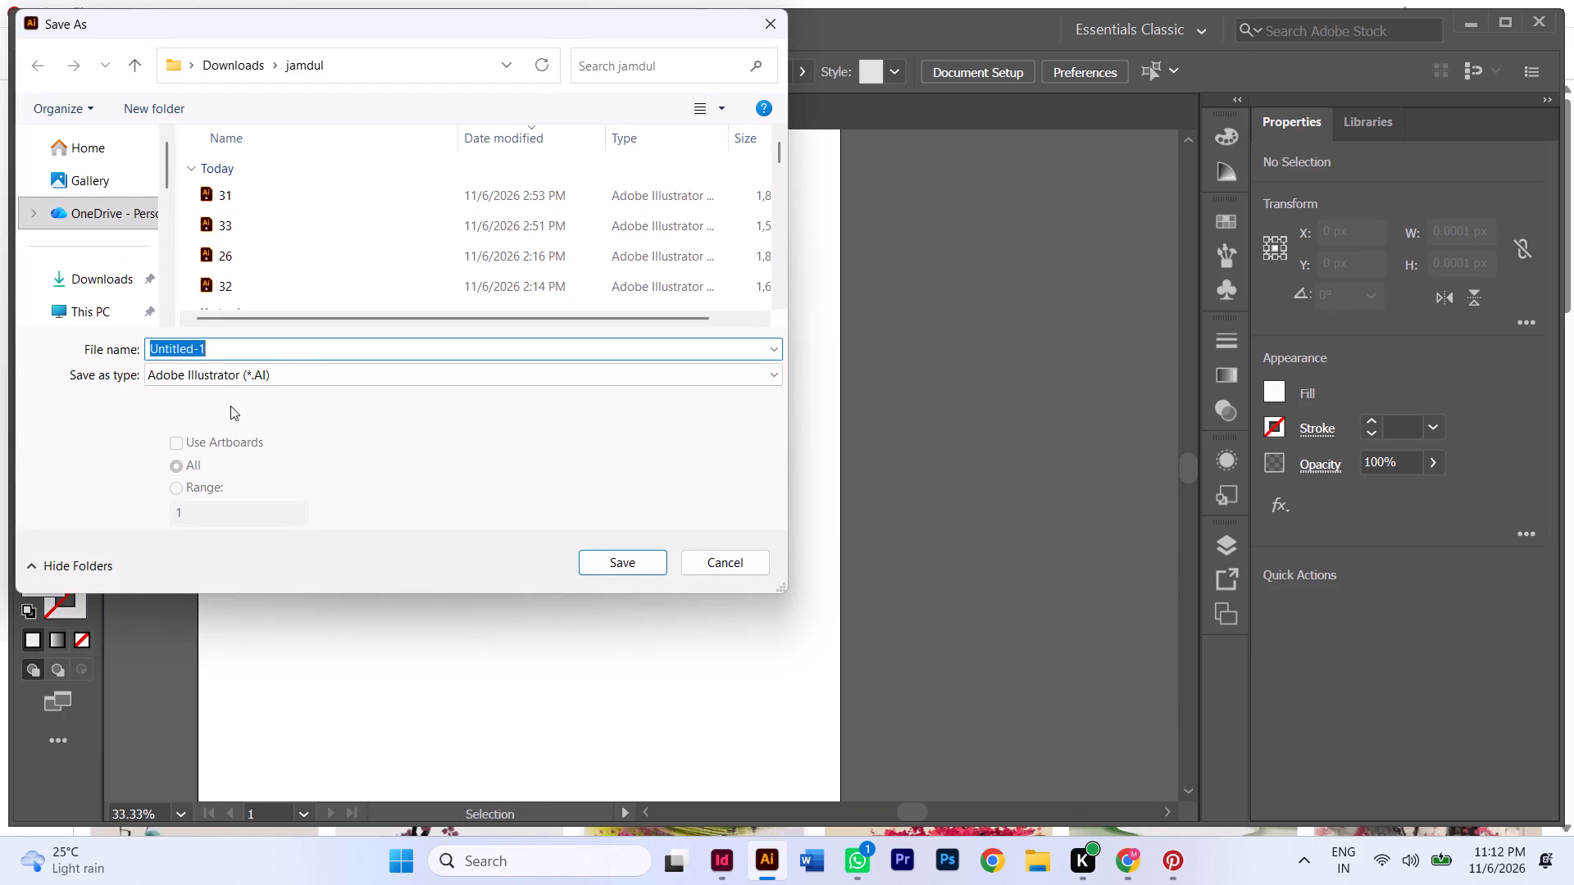
key("3")
key("3")
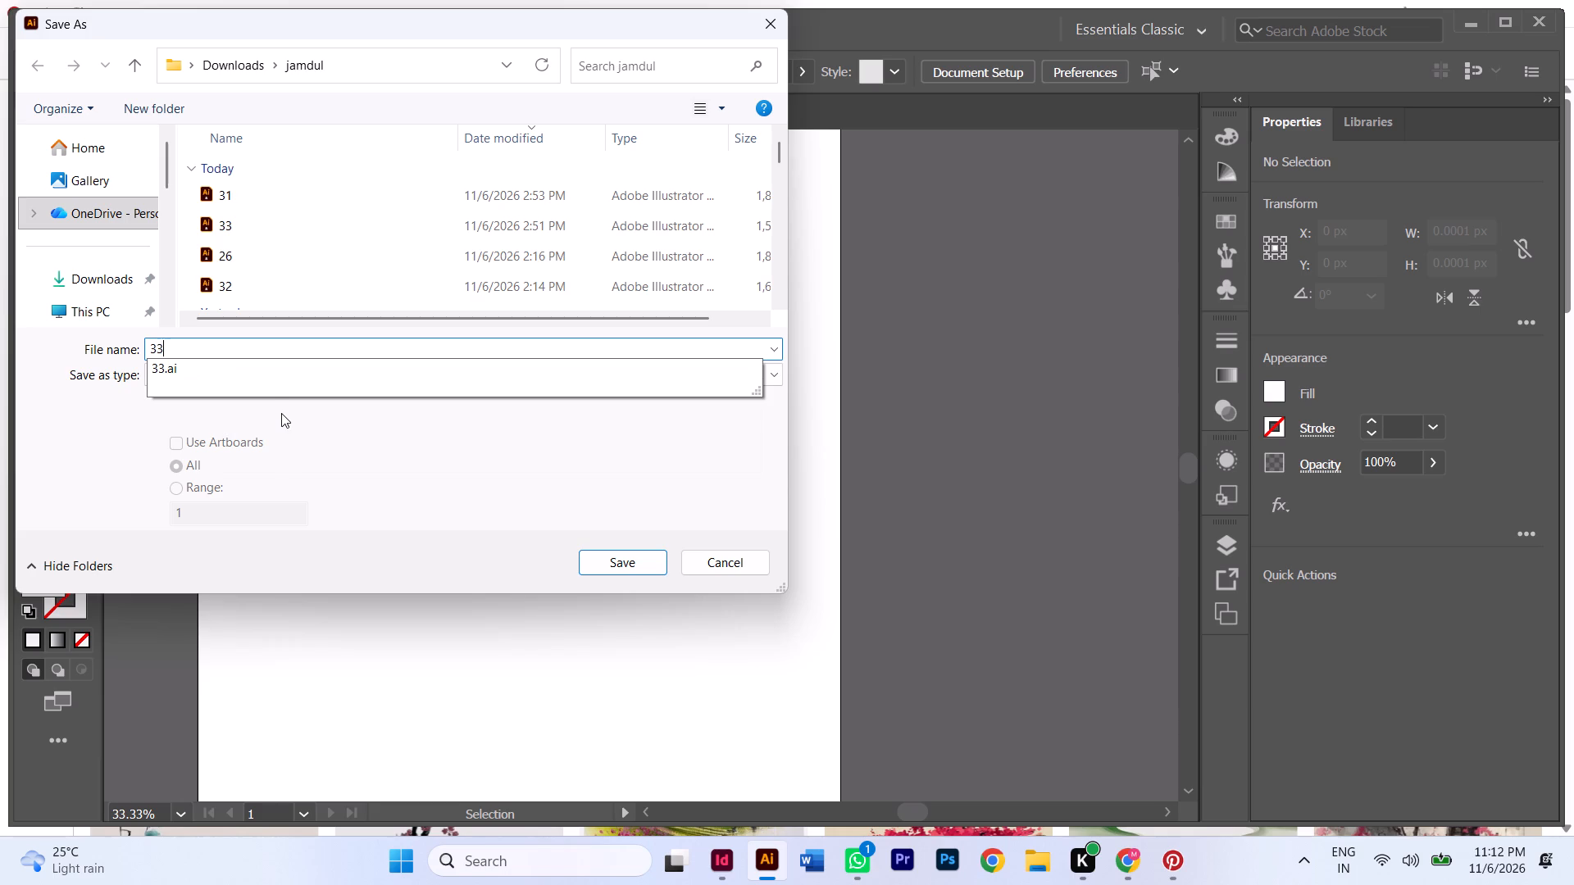
key("BackSpace")
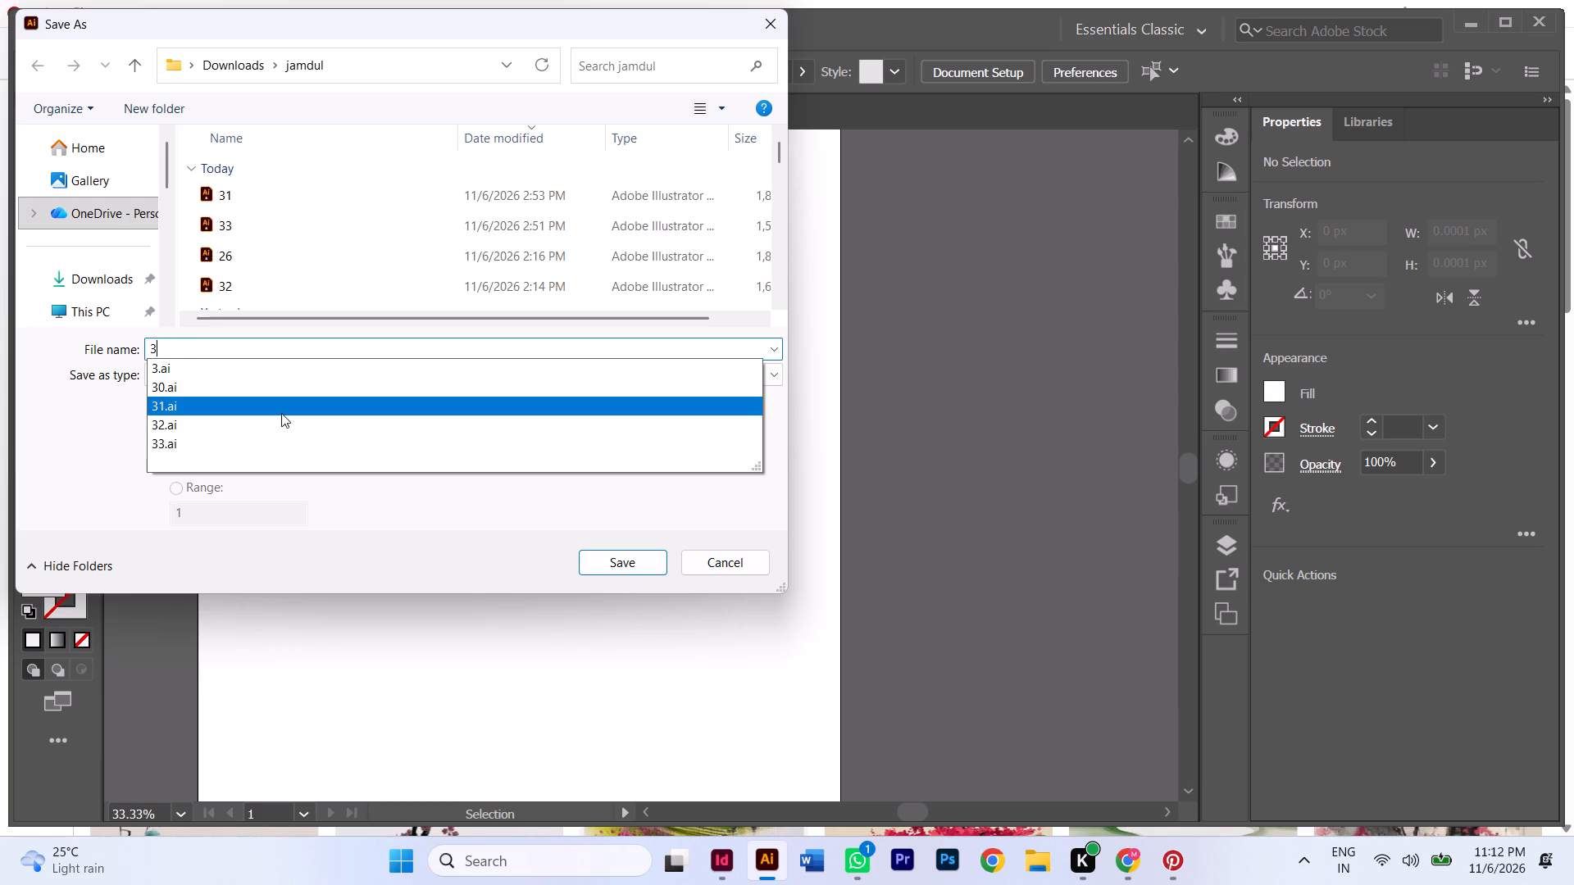
key("2")
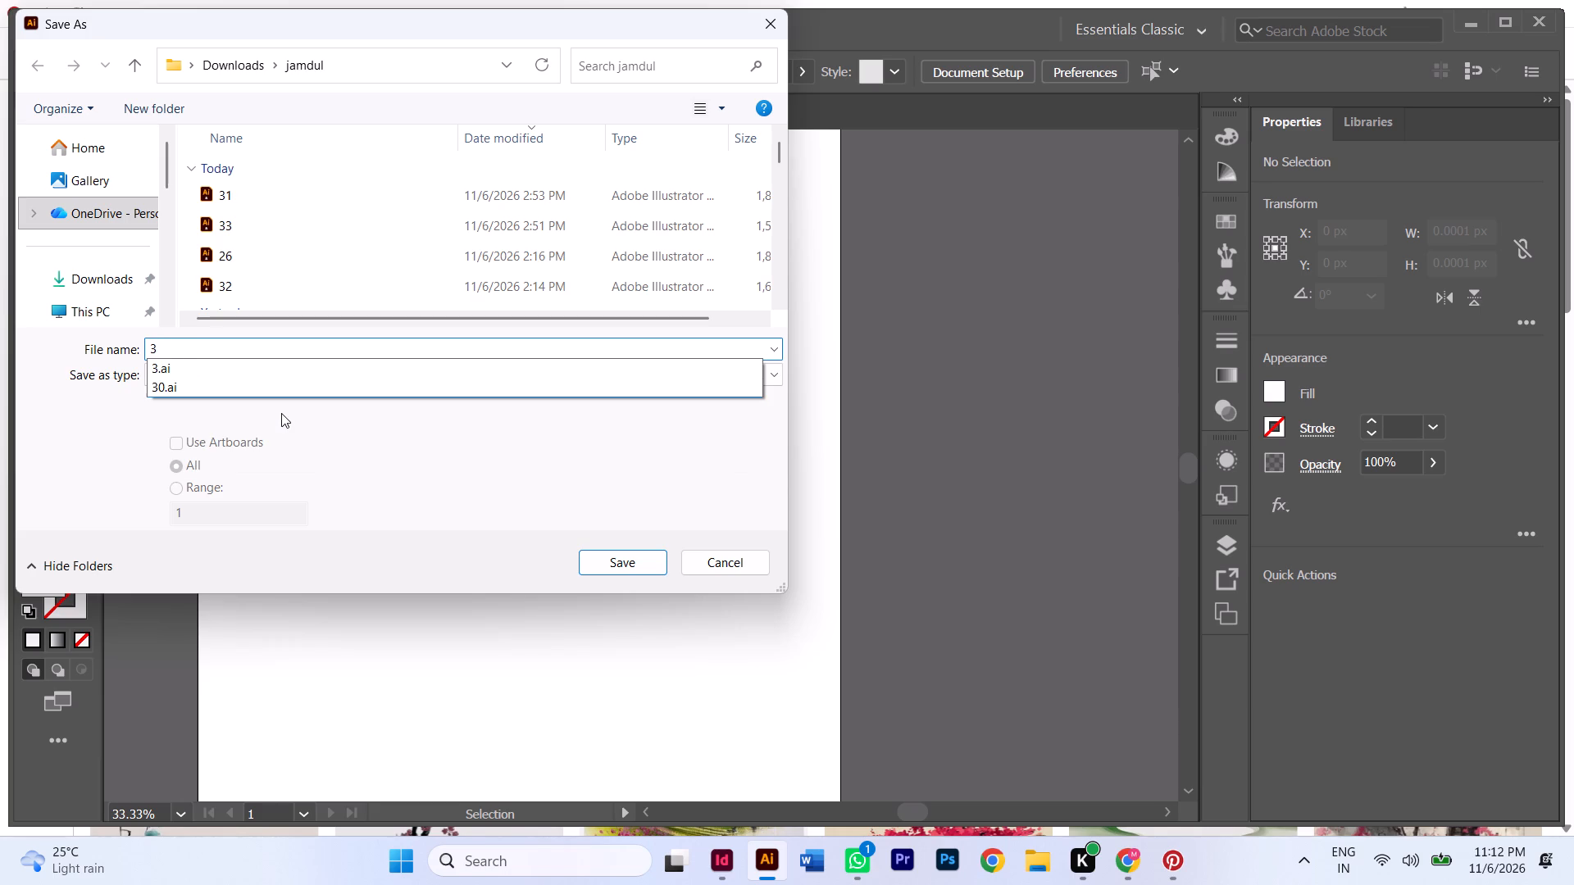
key("Return")
key("Return")
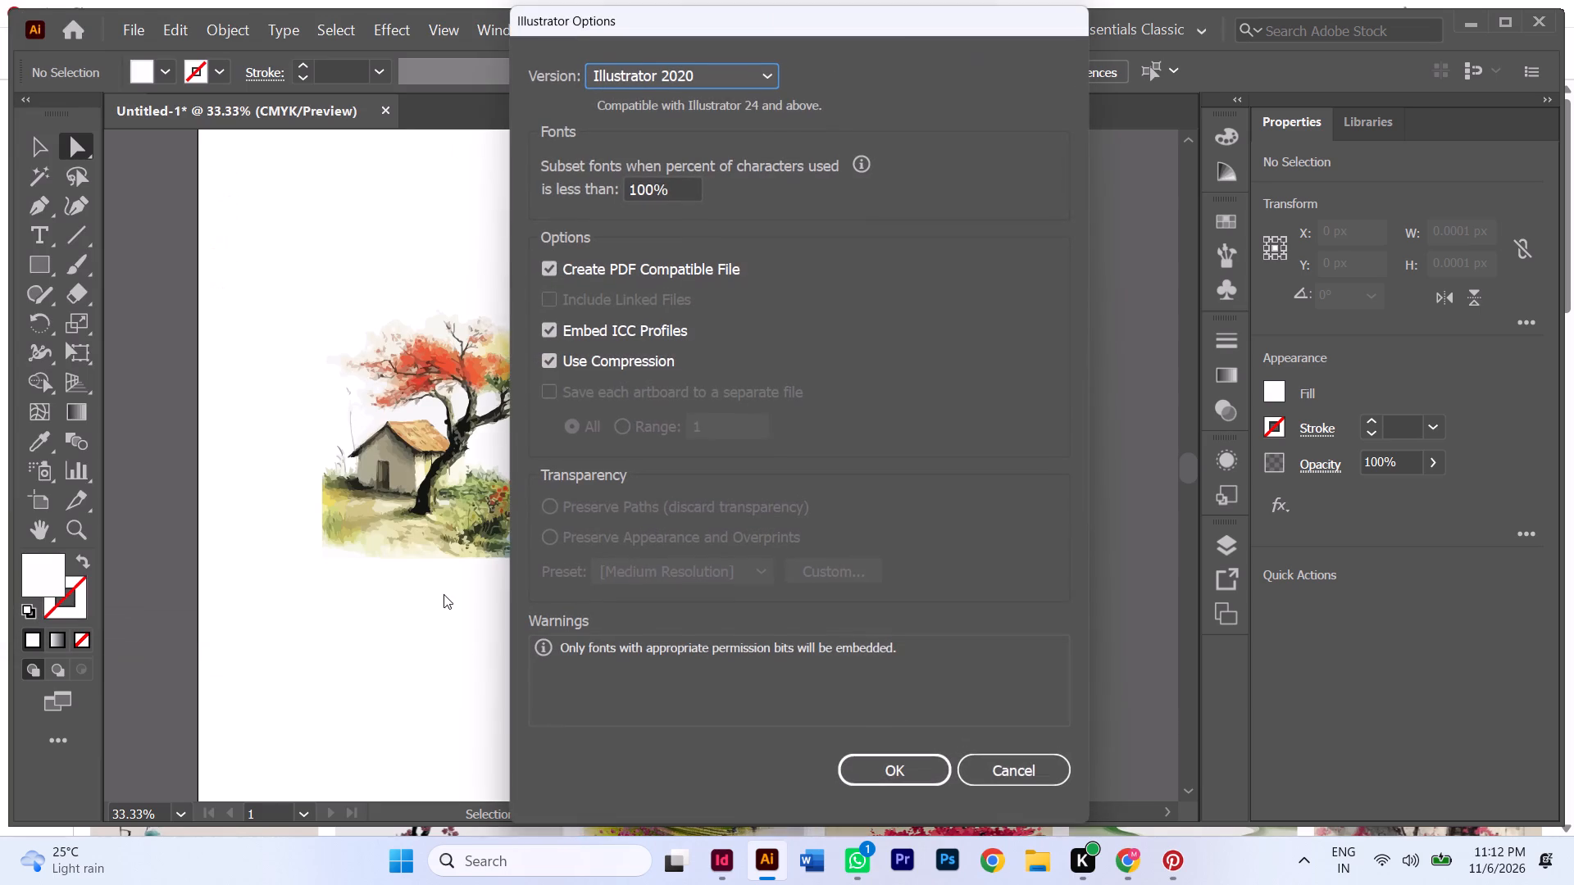
key("Return")
key("Return")
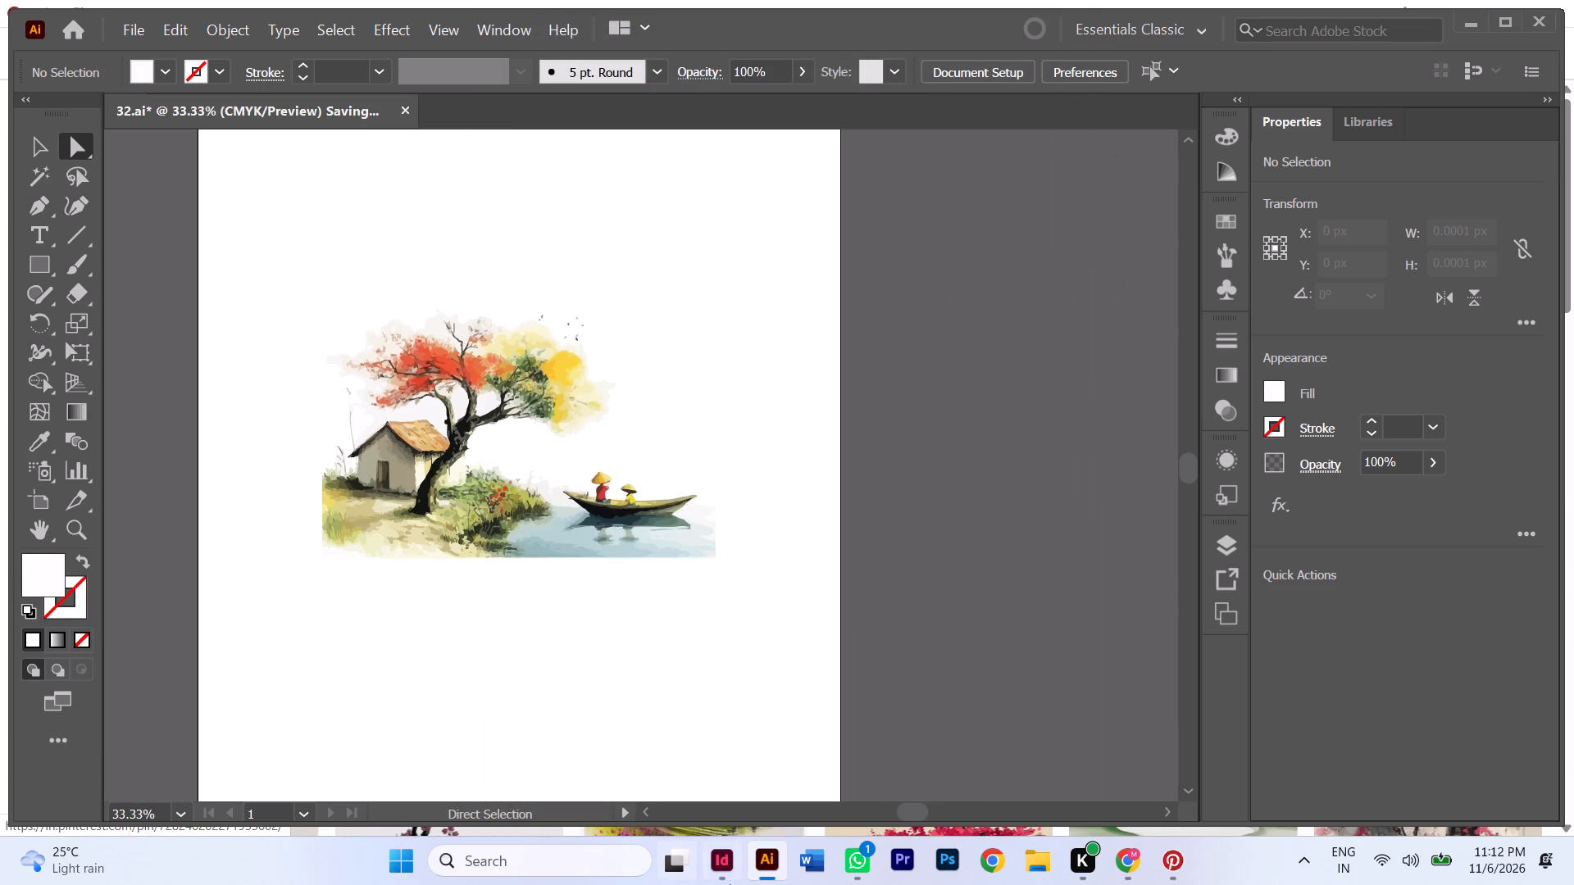
Switch to InDesign and place the saved hut-and-boat artwork at full size below the മധുരമാക്കണേ poem.
left_click(721, 864)
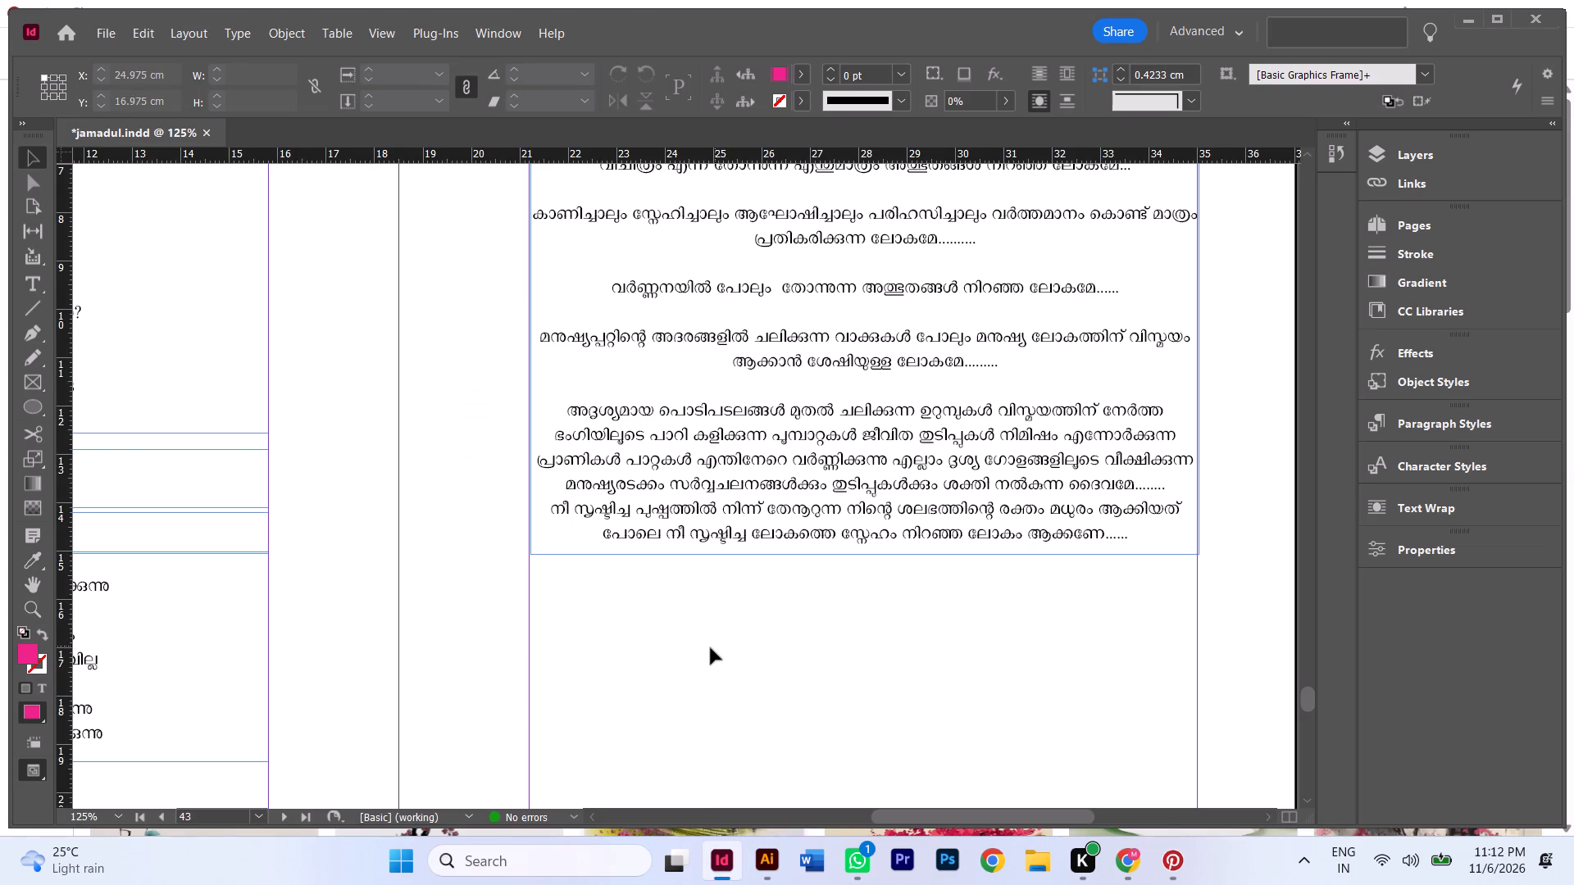
scroll(705, 660, "down", 2, "alt")
key("ctrl+d")
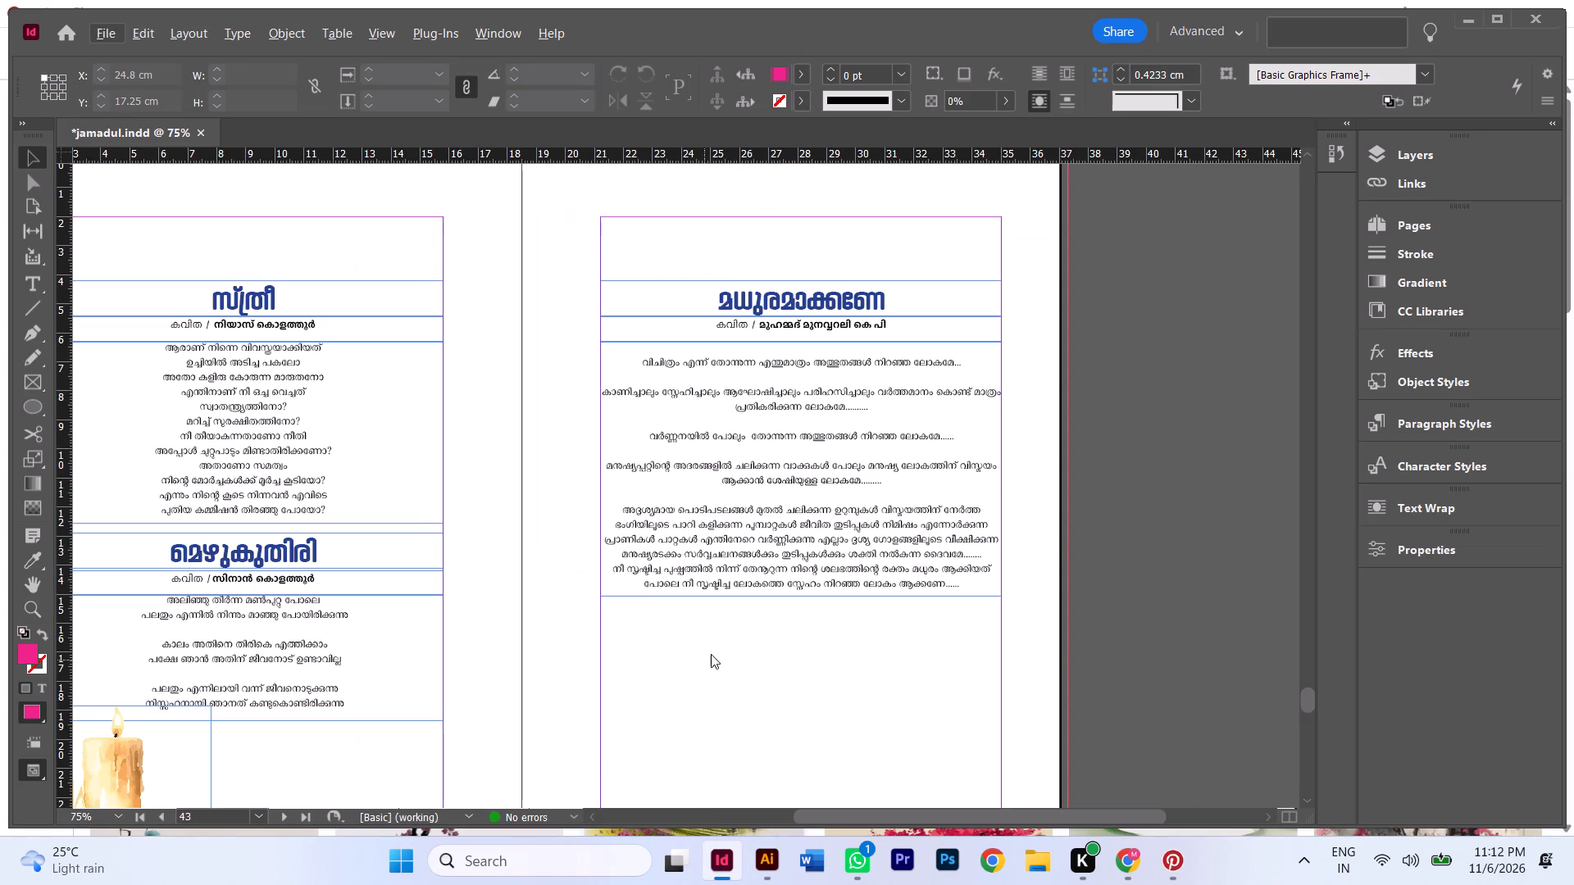
double_click(804, 322)
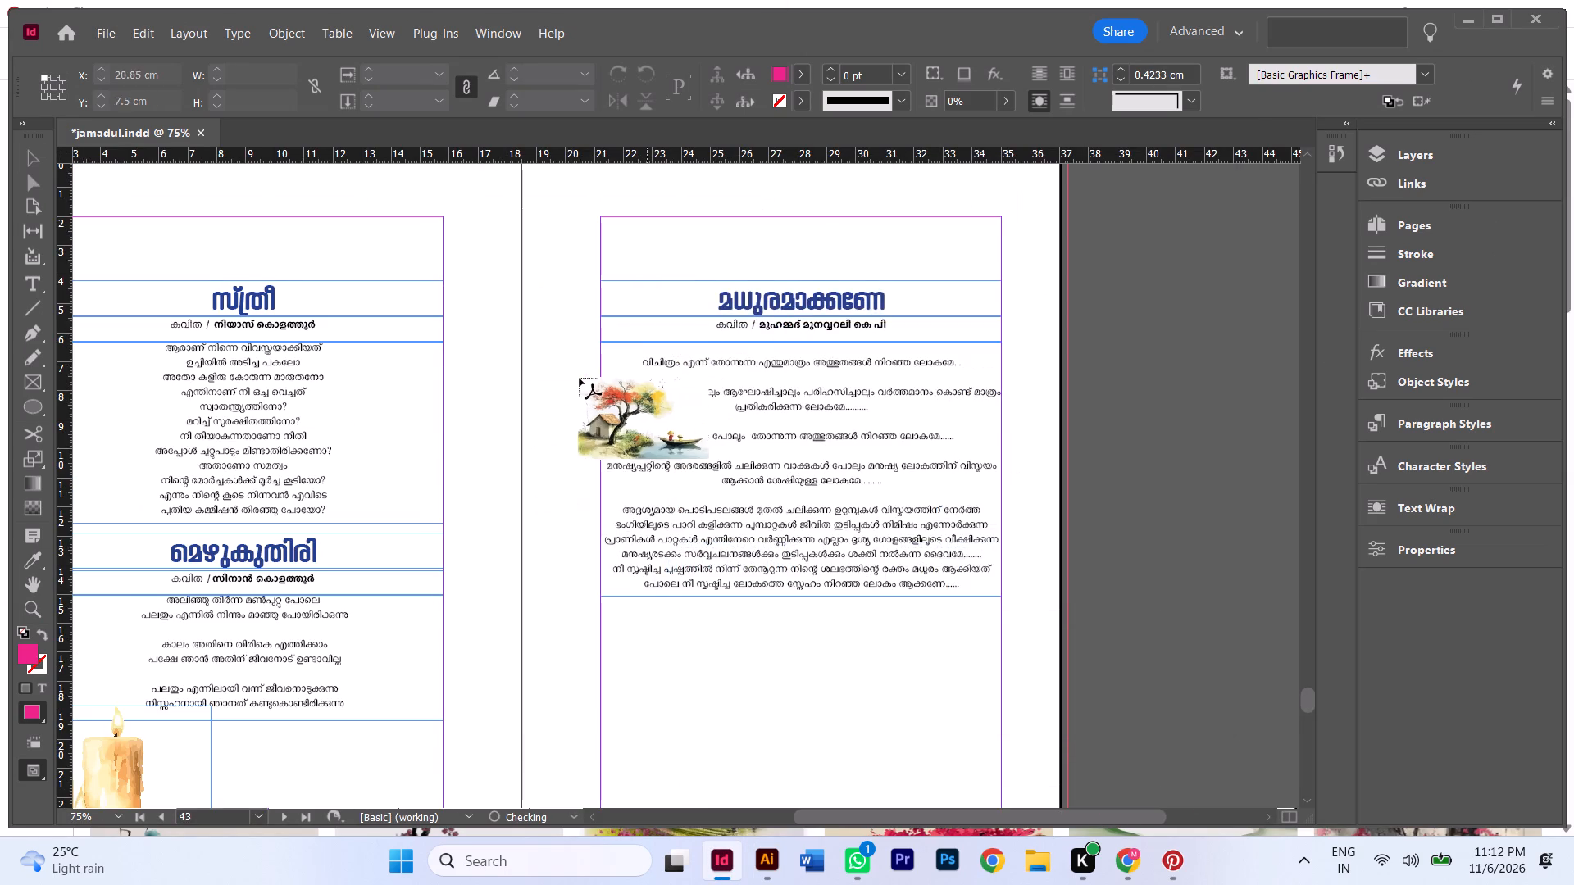
scroll(571, 379, "down", 7)
left_click(535, 344)
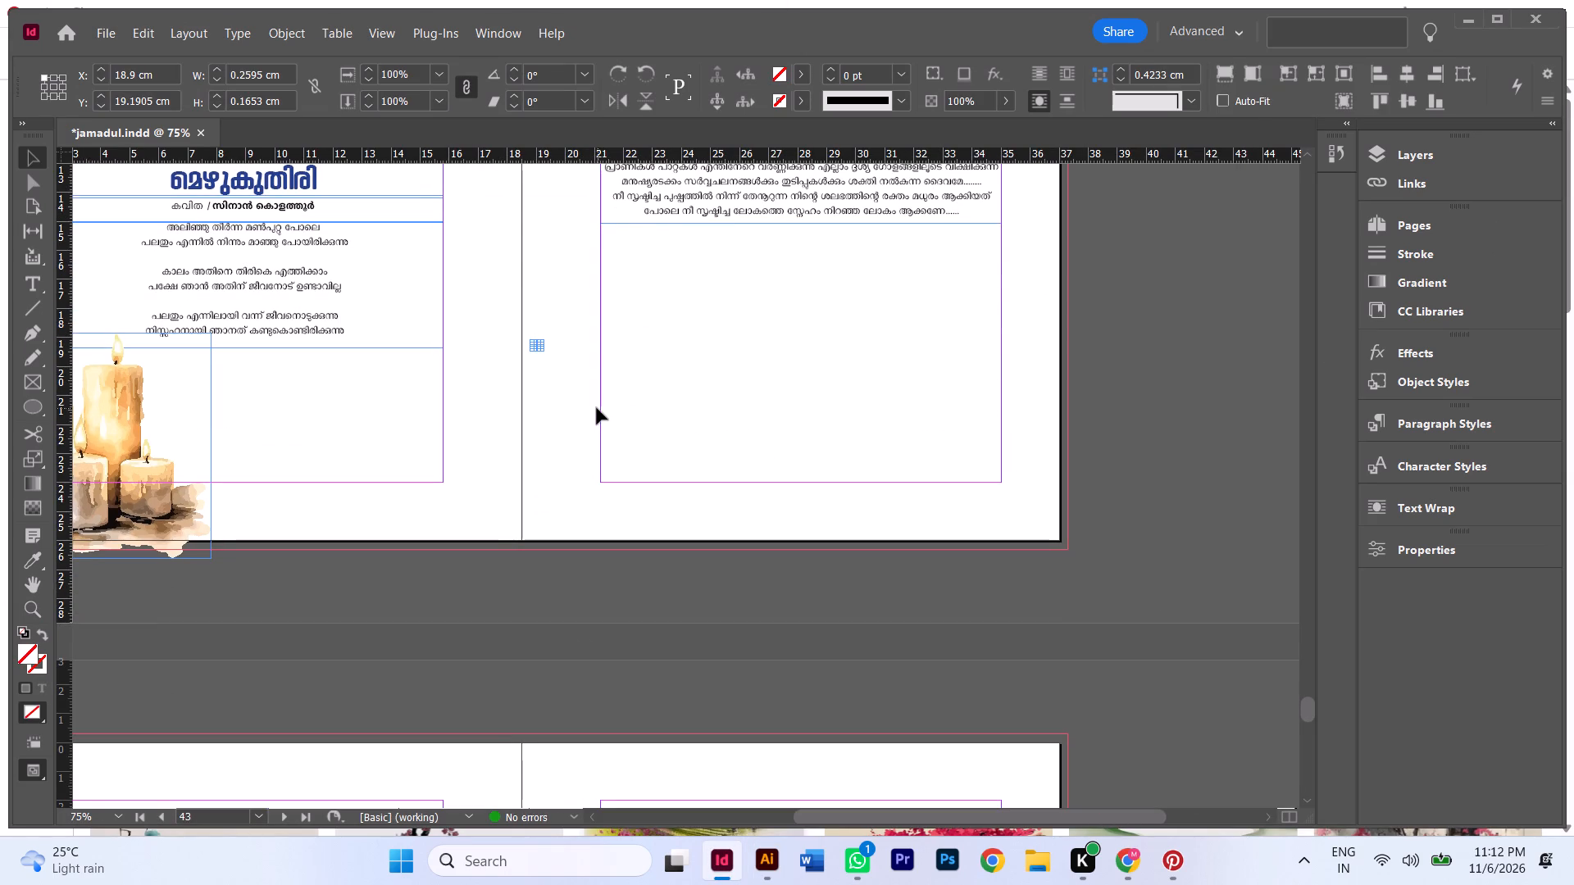
key("ctrl+z")
left_click(566, 366)
Scale the placed painting down to about 15.5 × 9.9 cm and move it to the inner bottom corner of the മധുരമാക്കണേ page, at X 18.5 cm.
left_click_drag(720, 501, 533, 272)
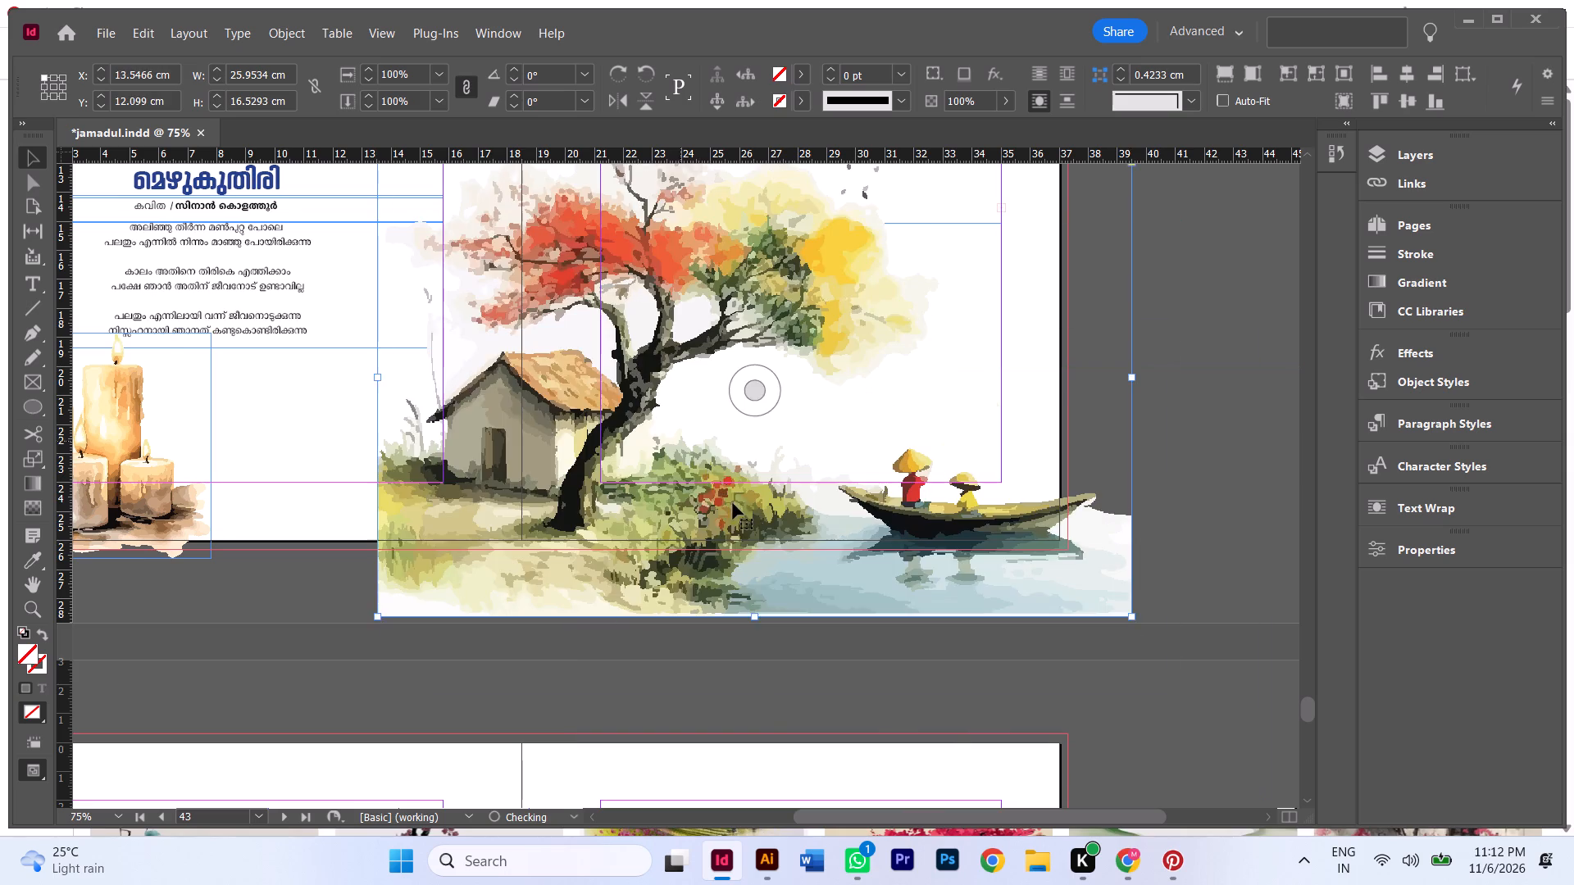
left_click_drag(733, 503, 622, 365)
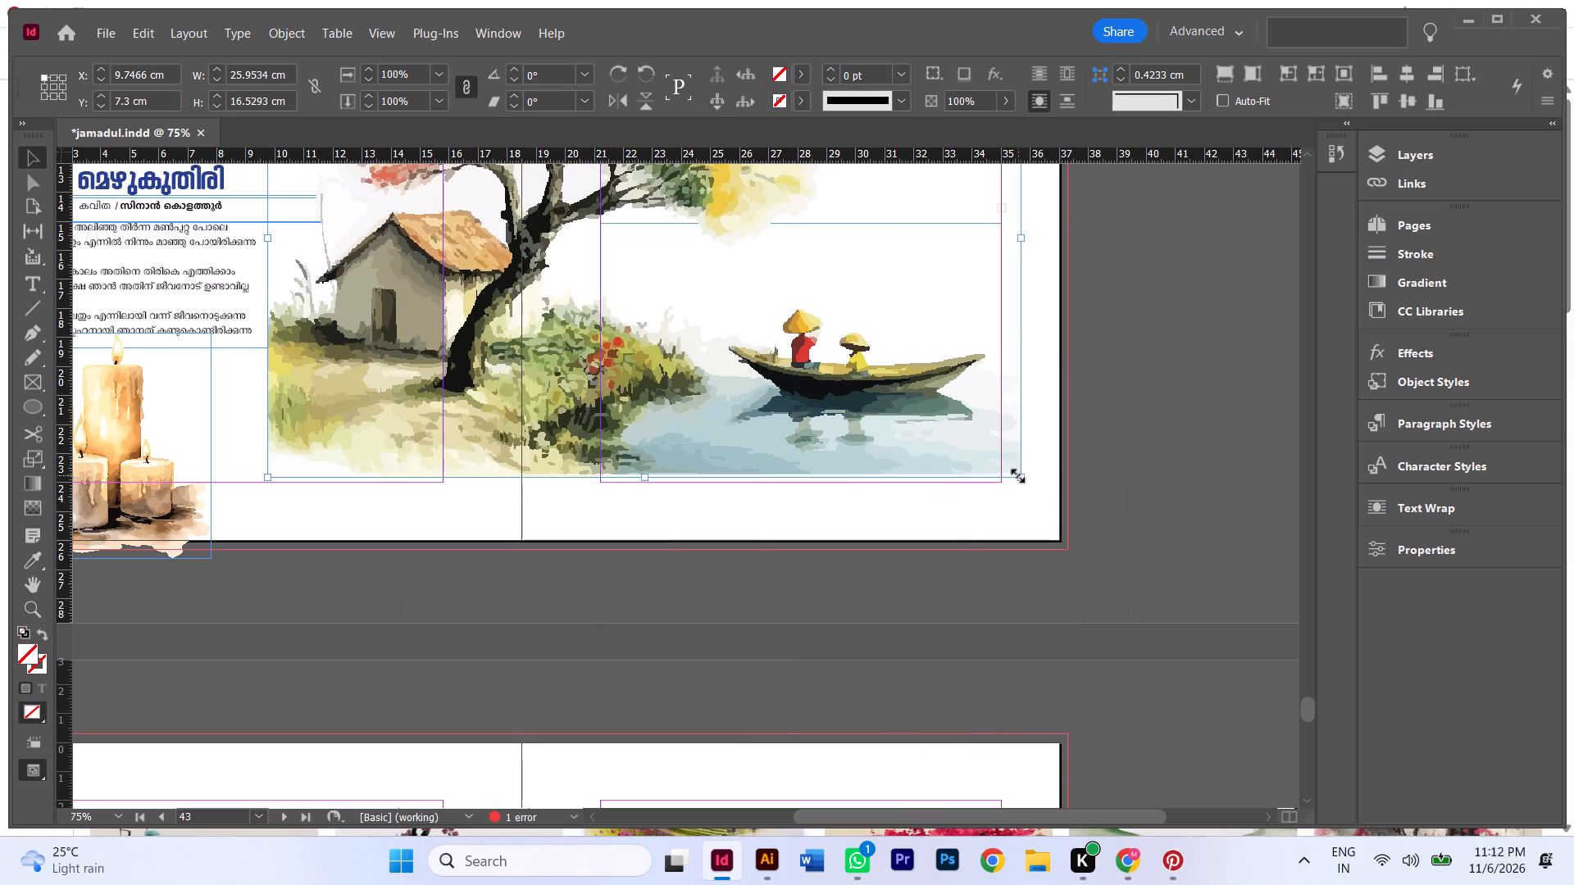
left_click_drag(1018, 476, 697, 282, "ctrl+shift")
left_click_drag(609, 235, 999, 498)
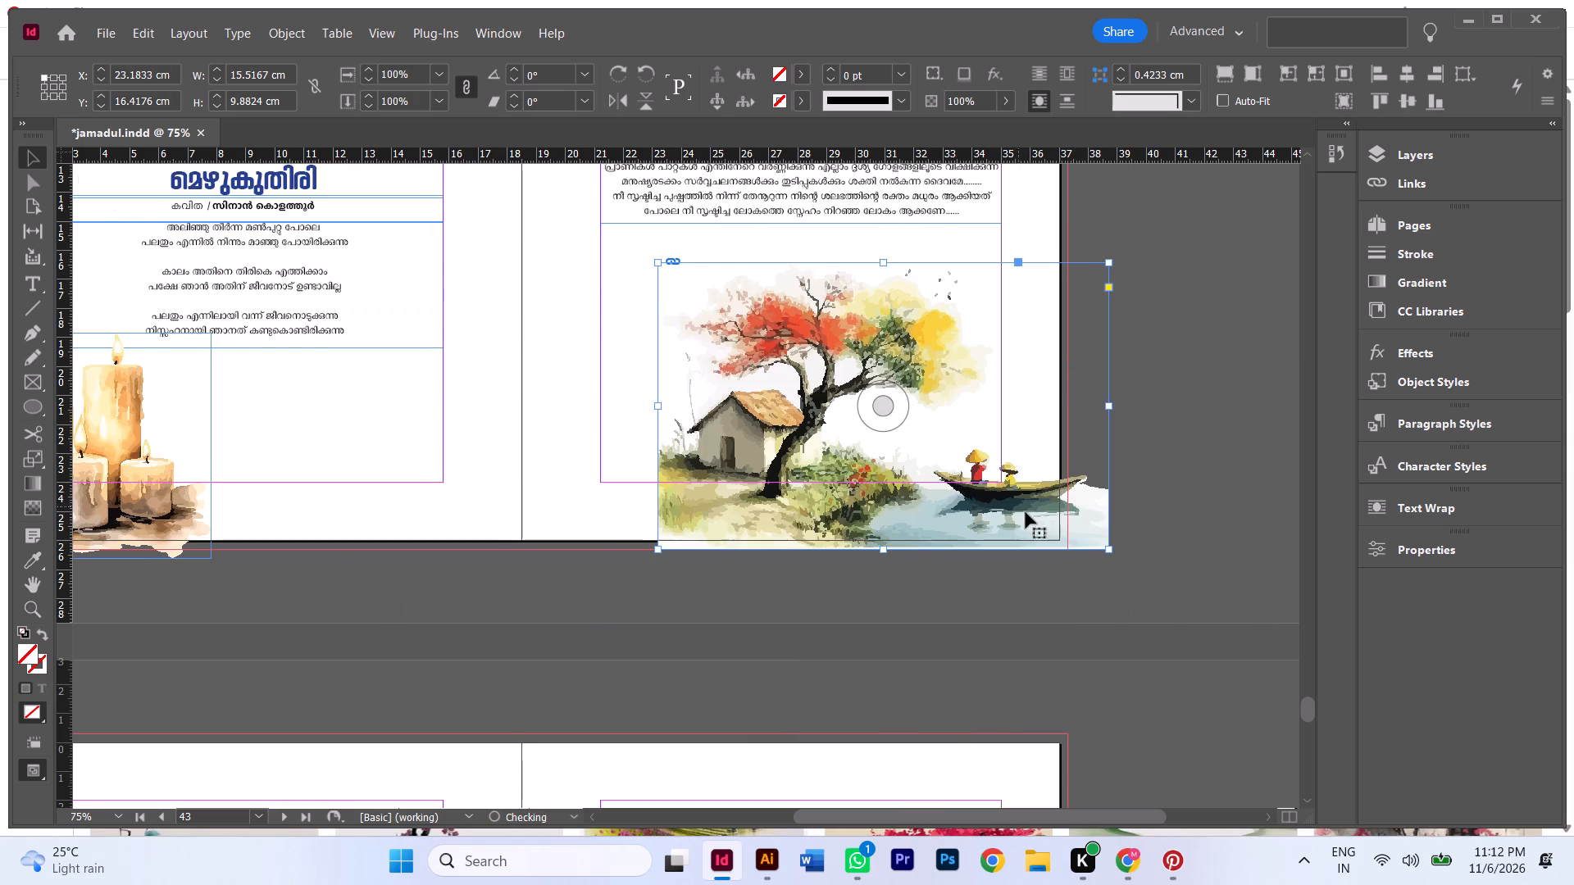
left_click_drag(1035, 508, 843, 509)
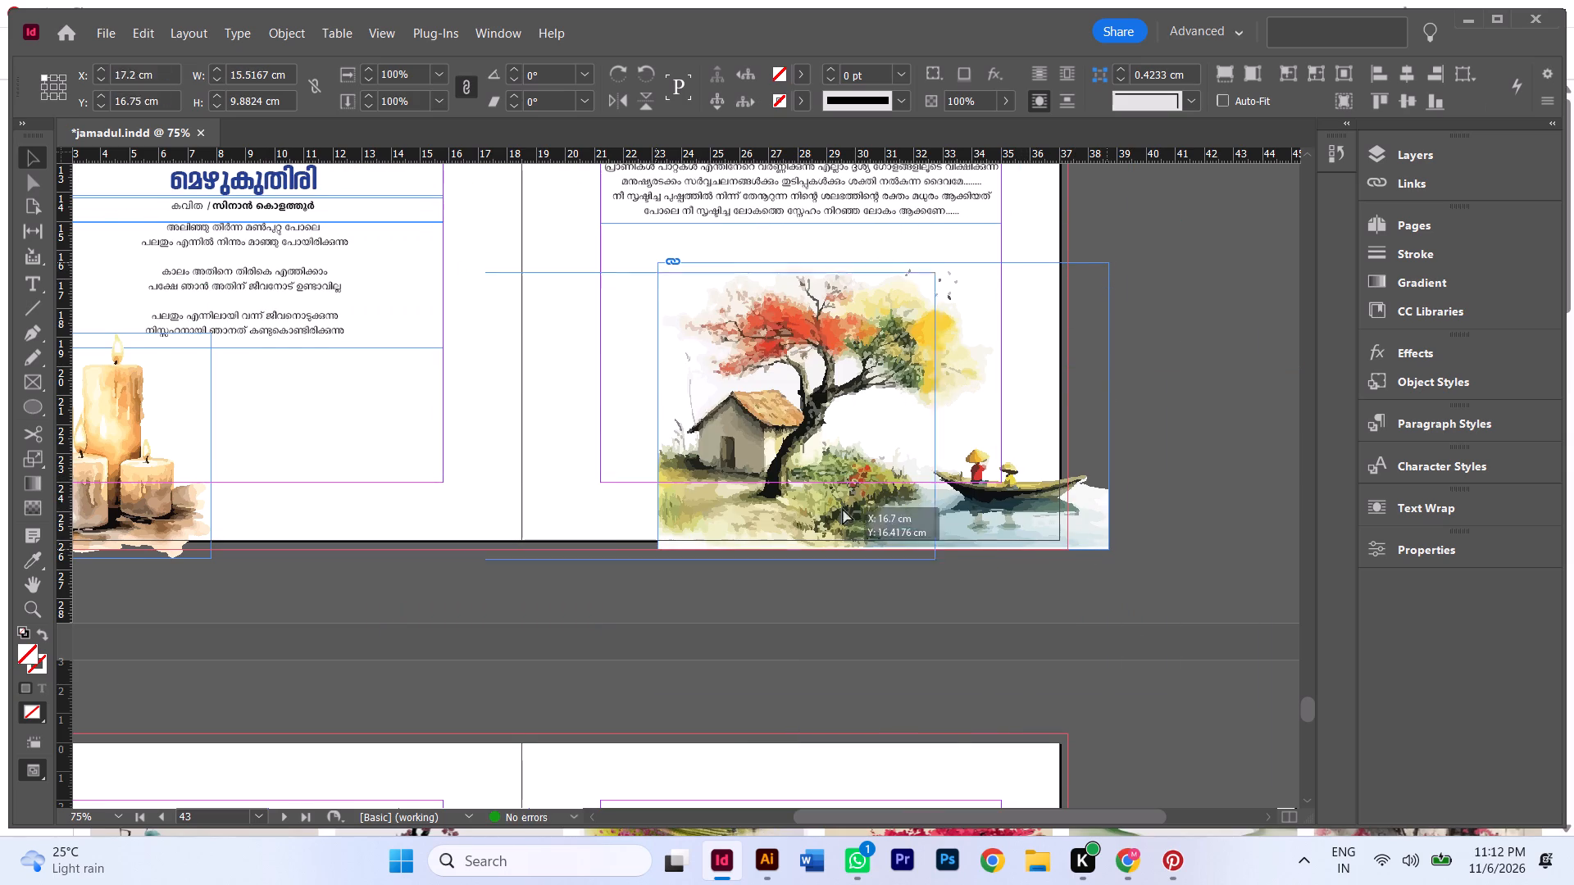
left_click_drag(843, 509, 901, 517)
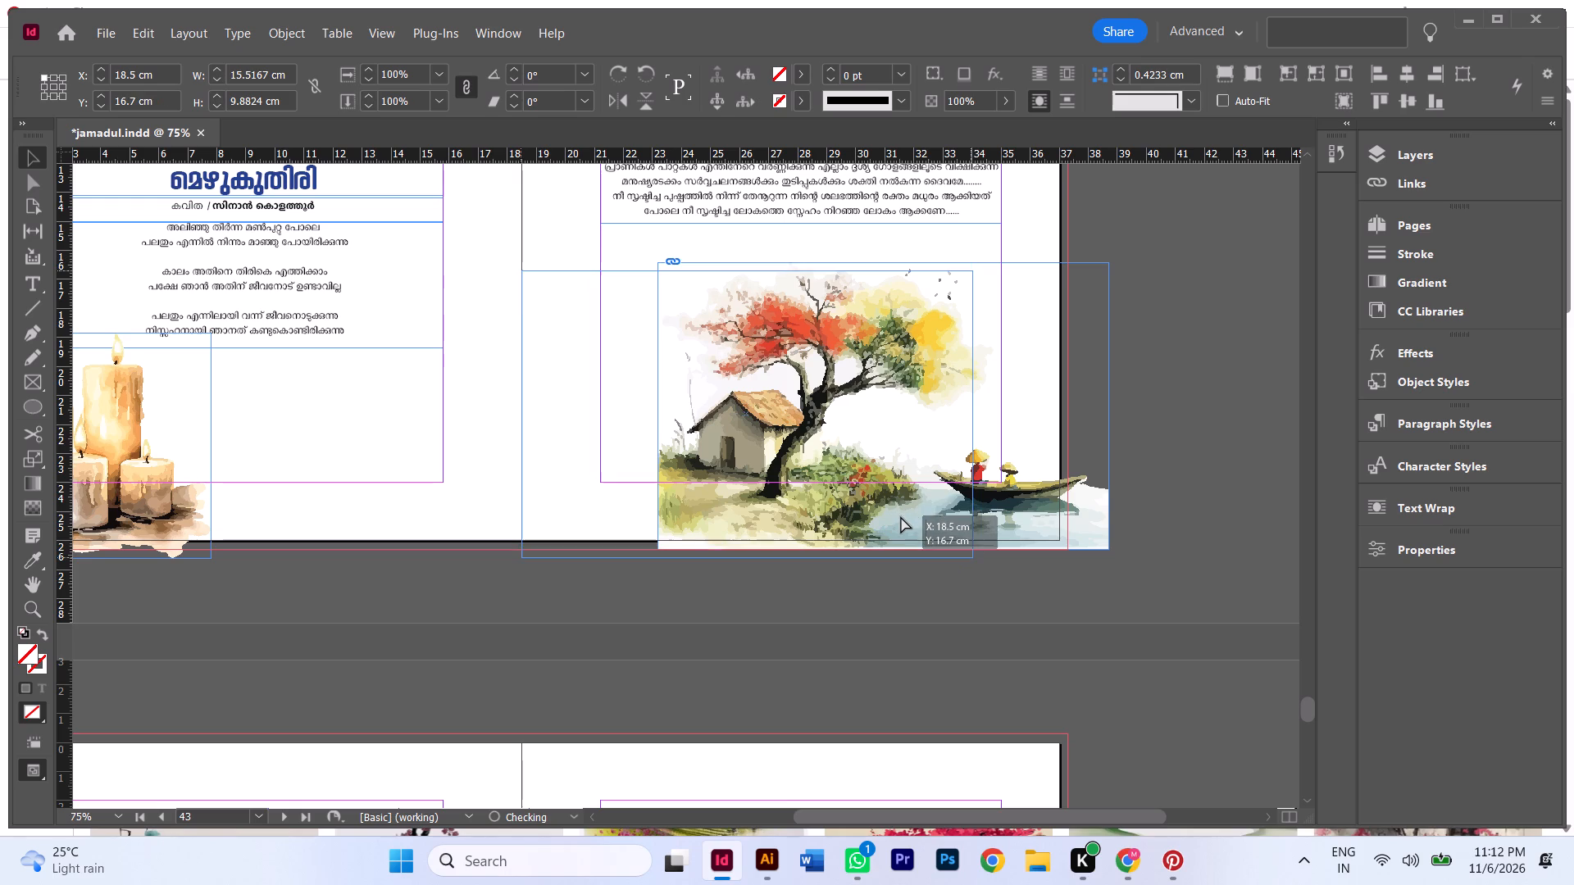
left_click_drag(901, 517, 902, 508)
Scale the painting on the മധുരമാക്കണേ page up to 18.8 × about 12 cm, reaching the outer bleed edge.
scroll(1021, 328, "up", 2)
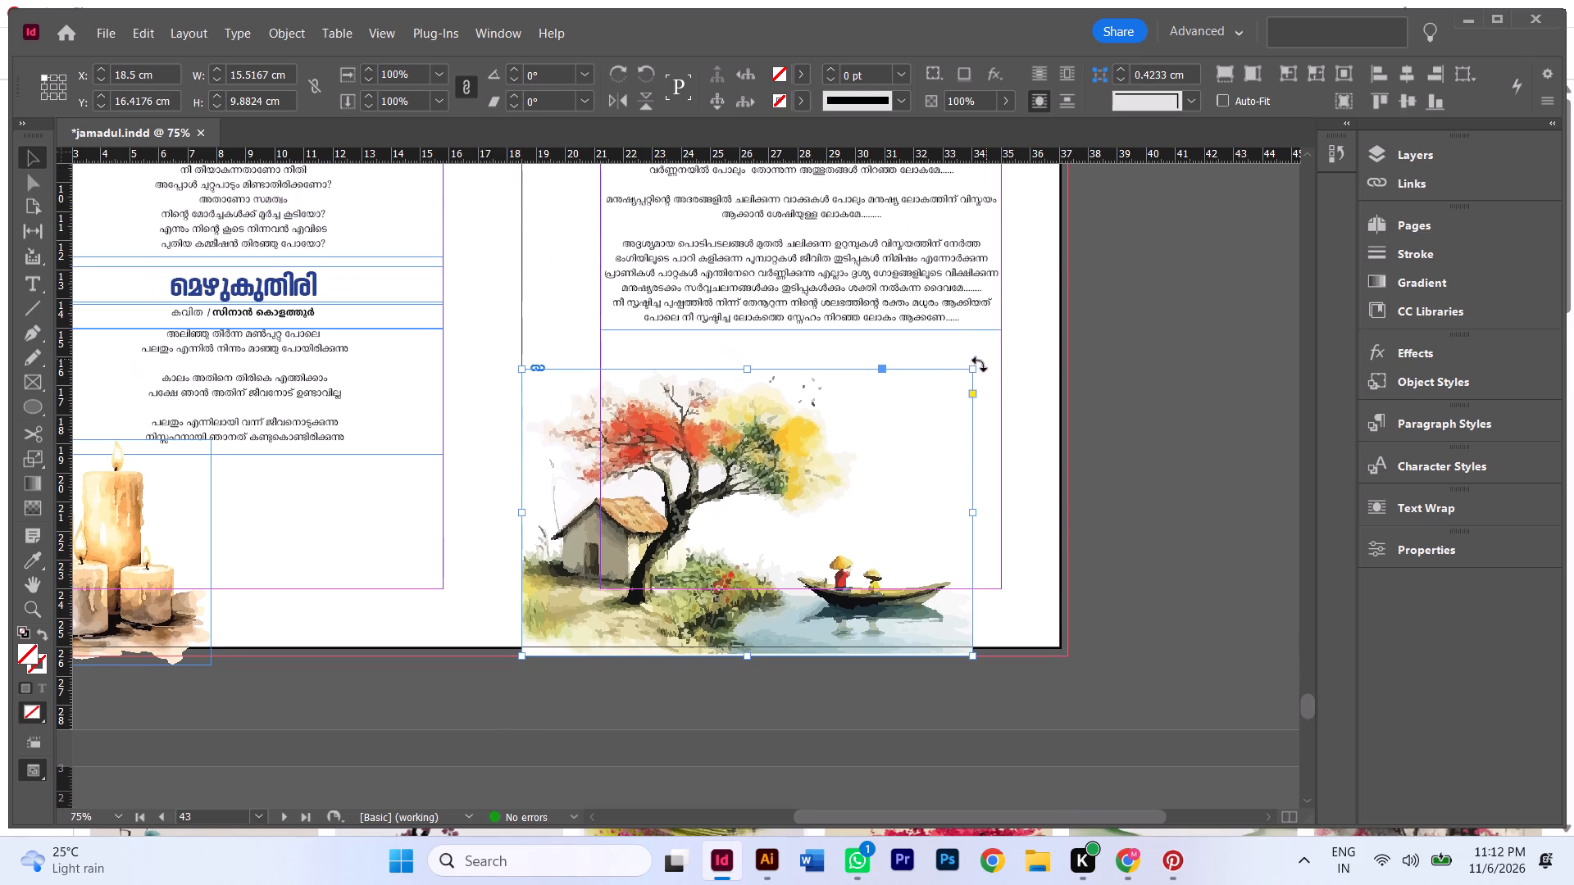
left_click_drag(973, 372, 1094, 365, "ctrl+shift")
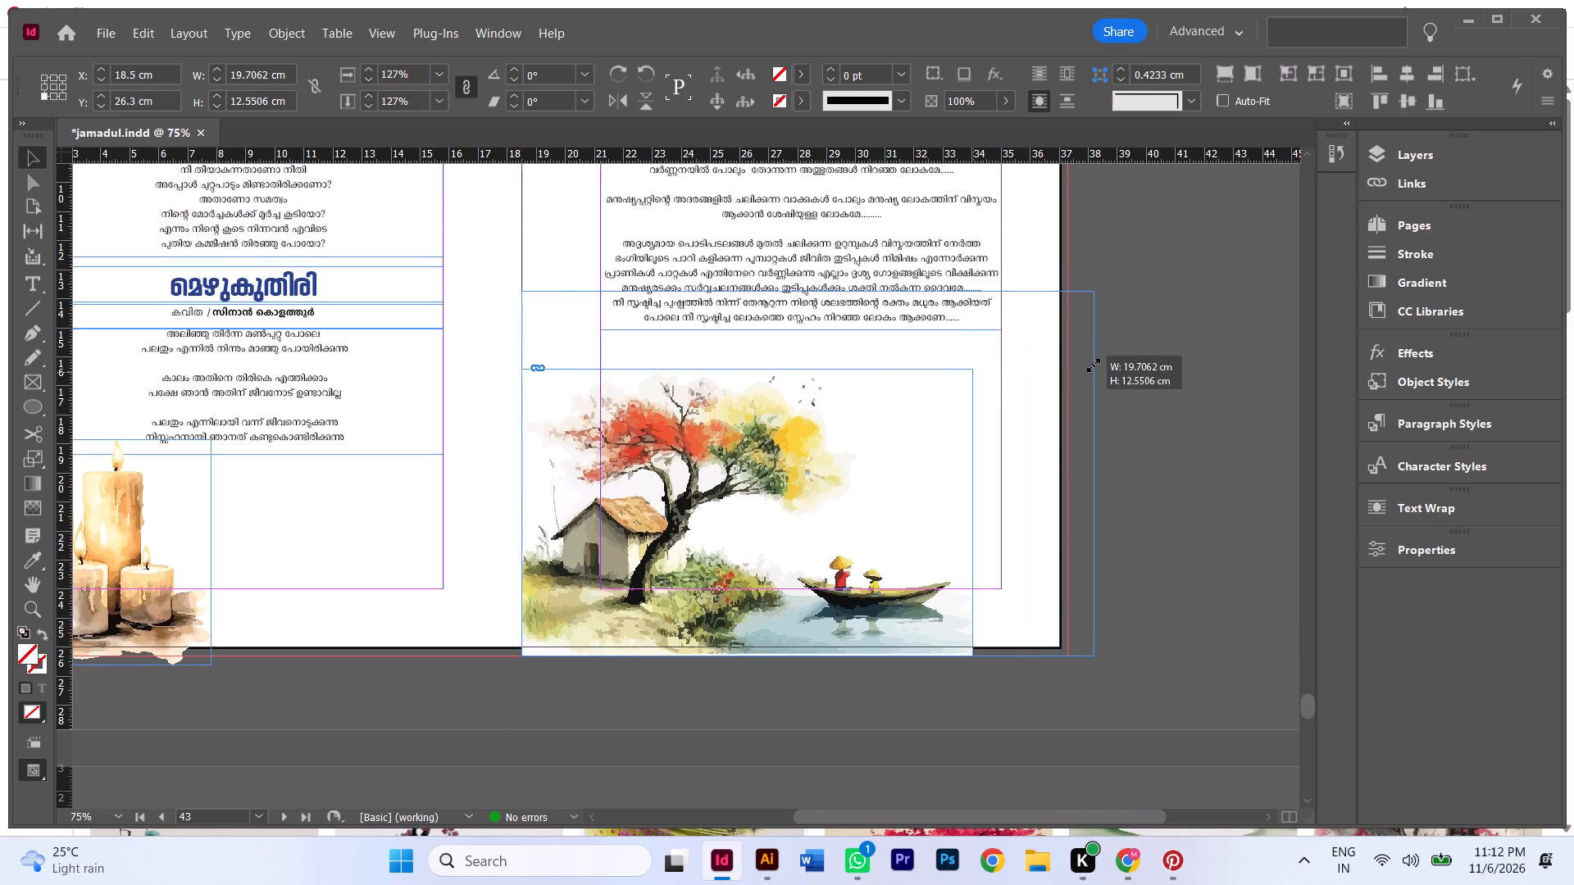
left_click_drag(1094, 365, 1067, 371, "ctrl+shift")
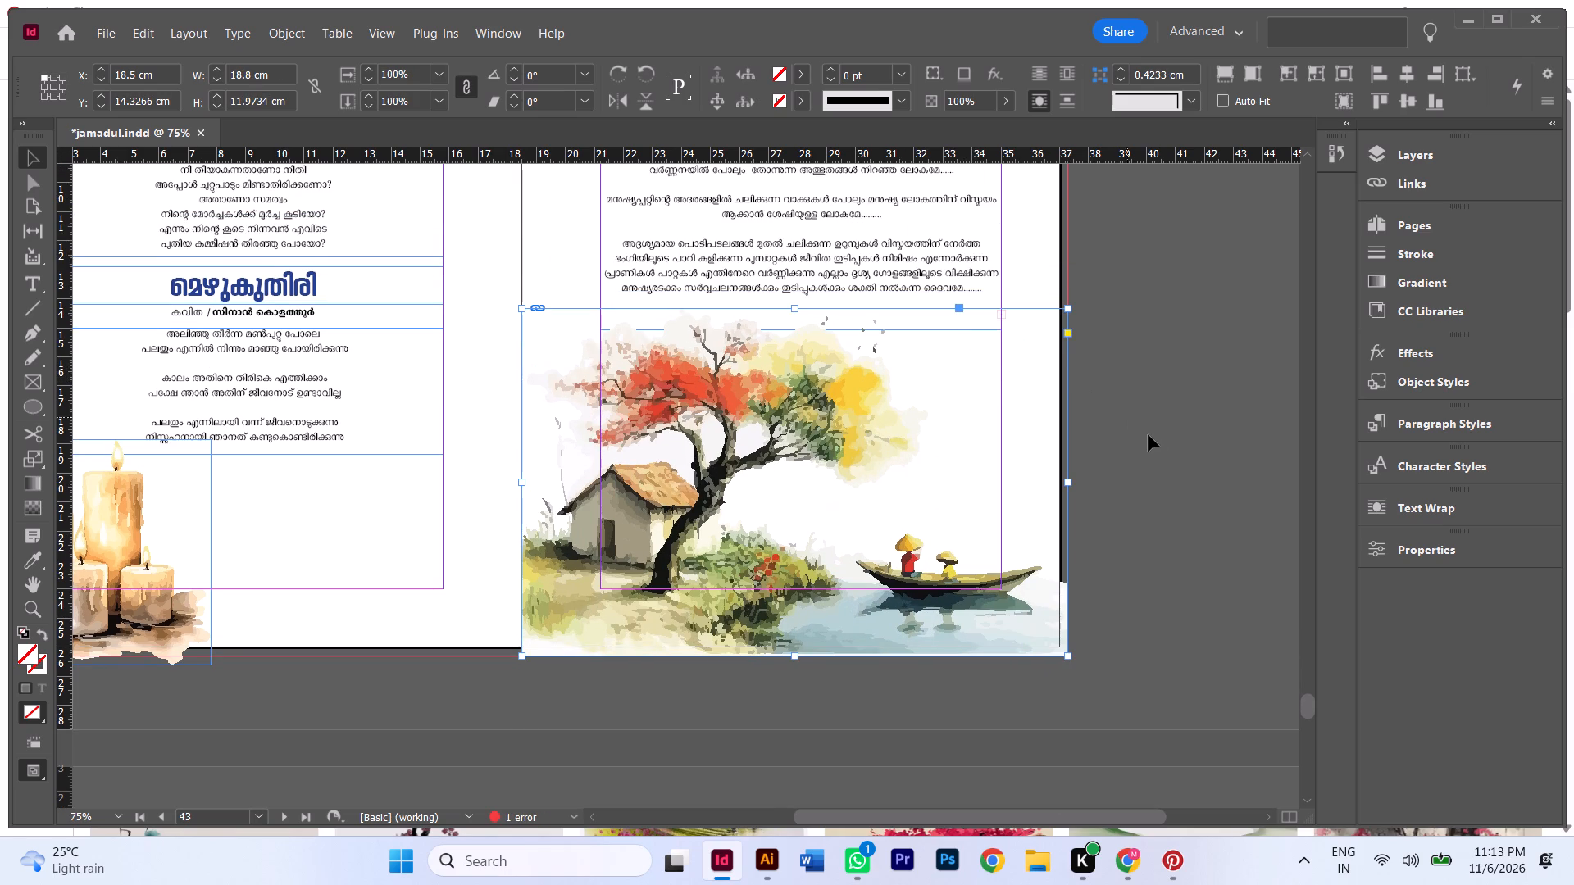
left_click(1153, 438)
scroll(1149, 502, "up", 2)
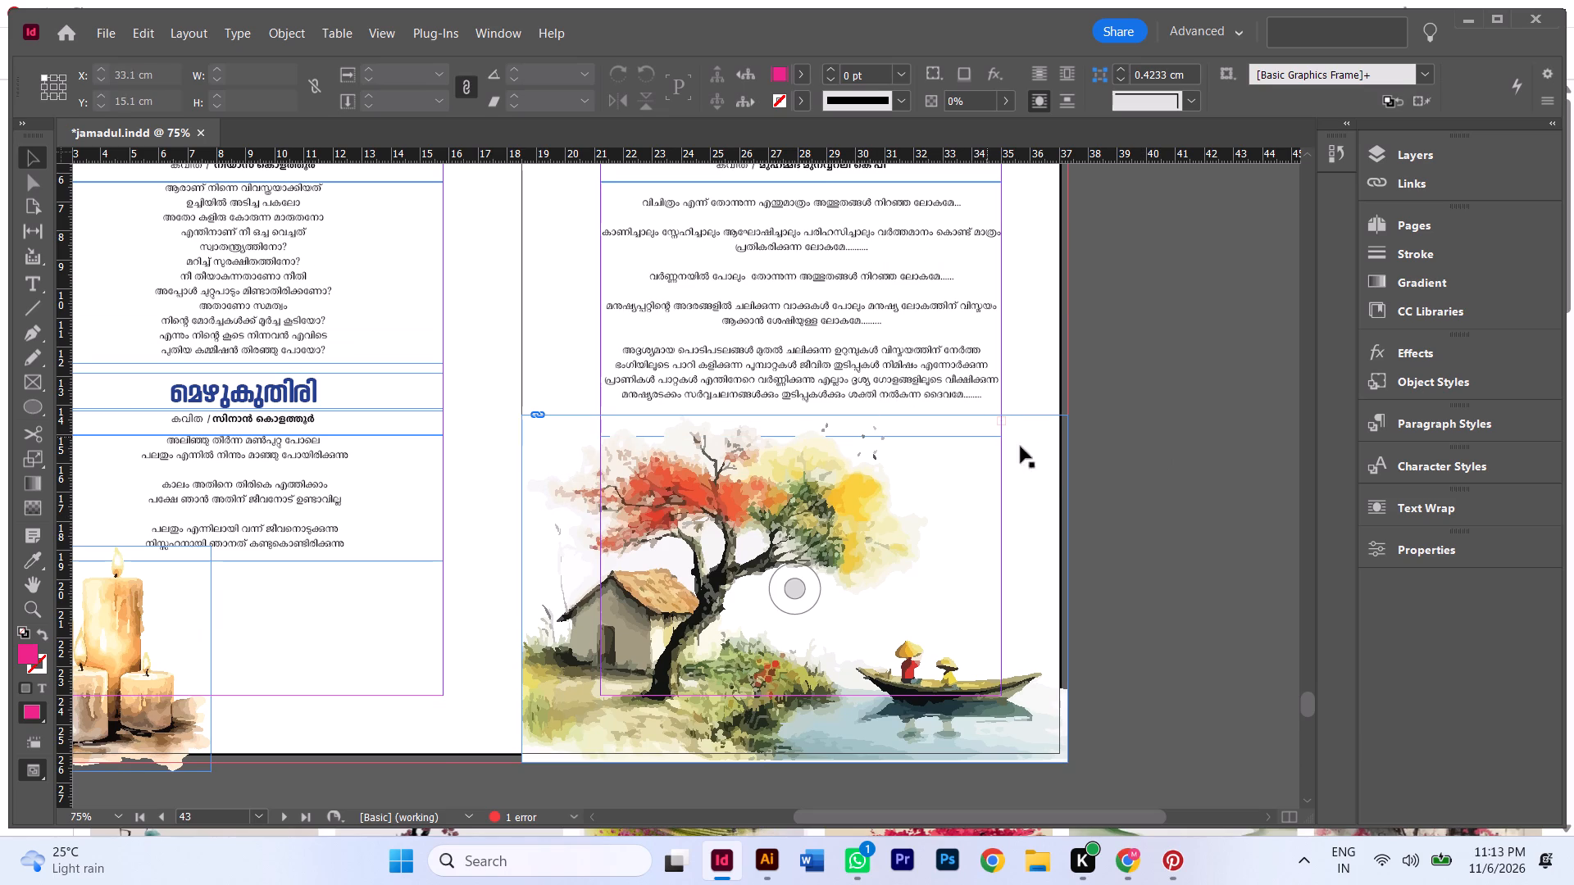
Turn off text wrap for the placed hut-and-boat painting.
left_click(953, 523)
left_click(1424, 515)
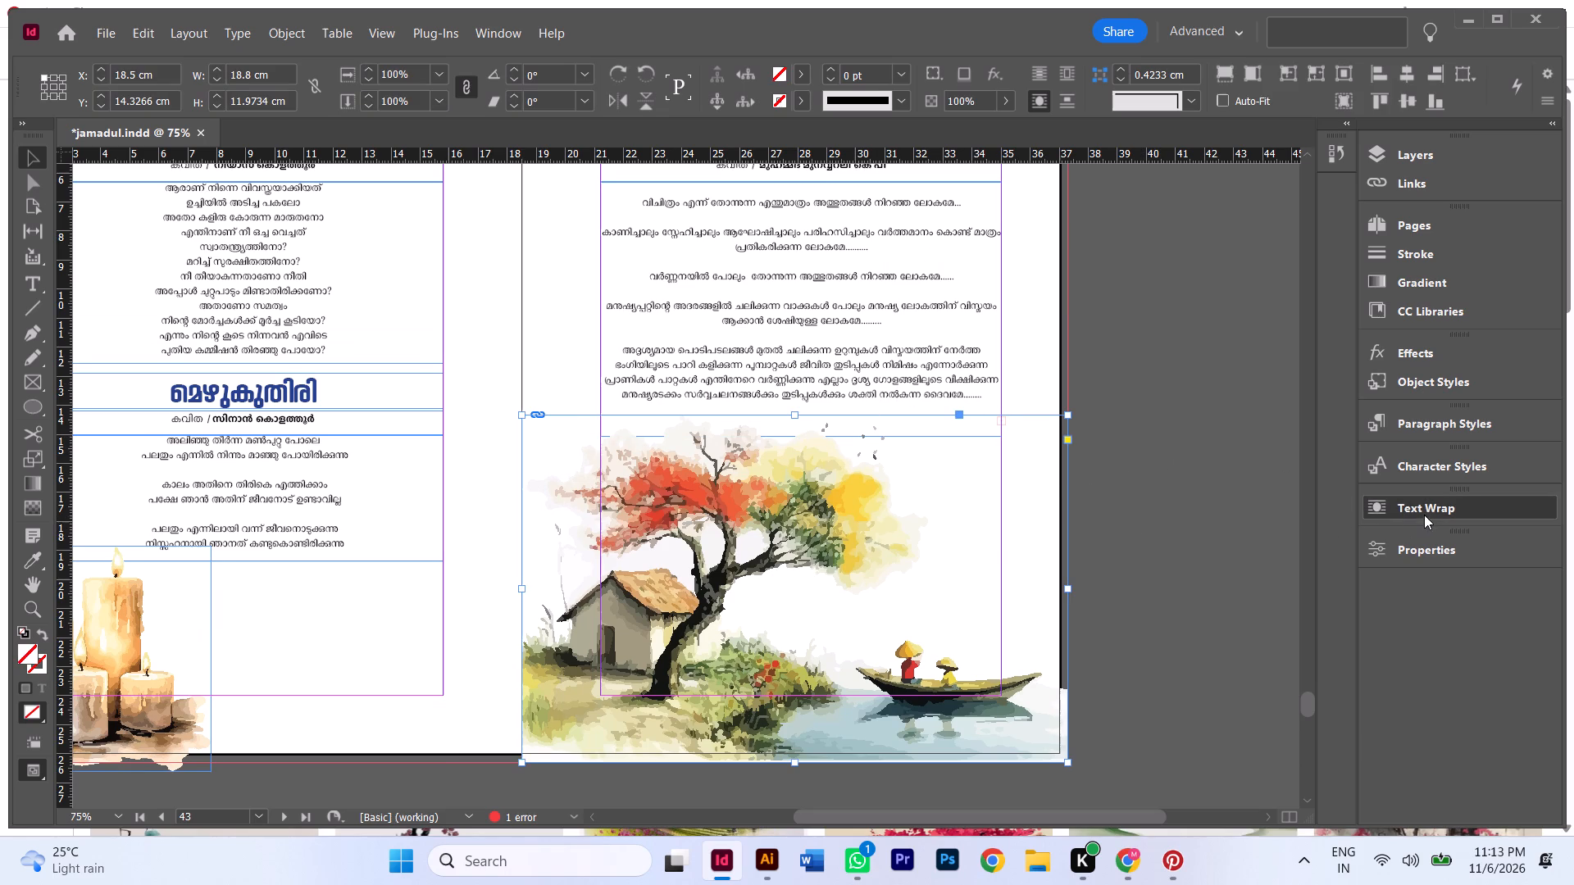
left_click(1130, 523)
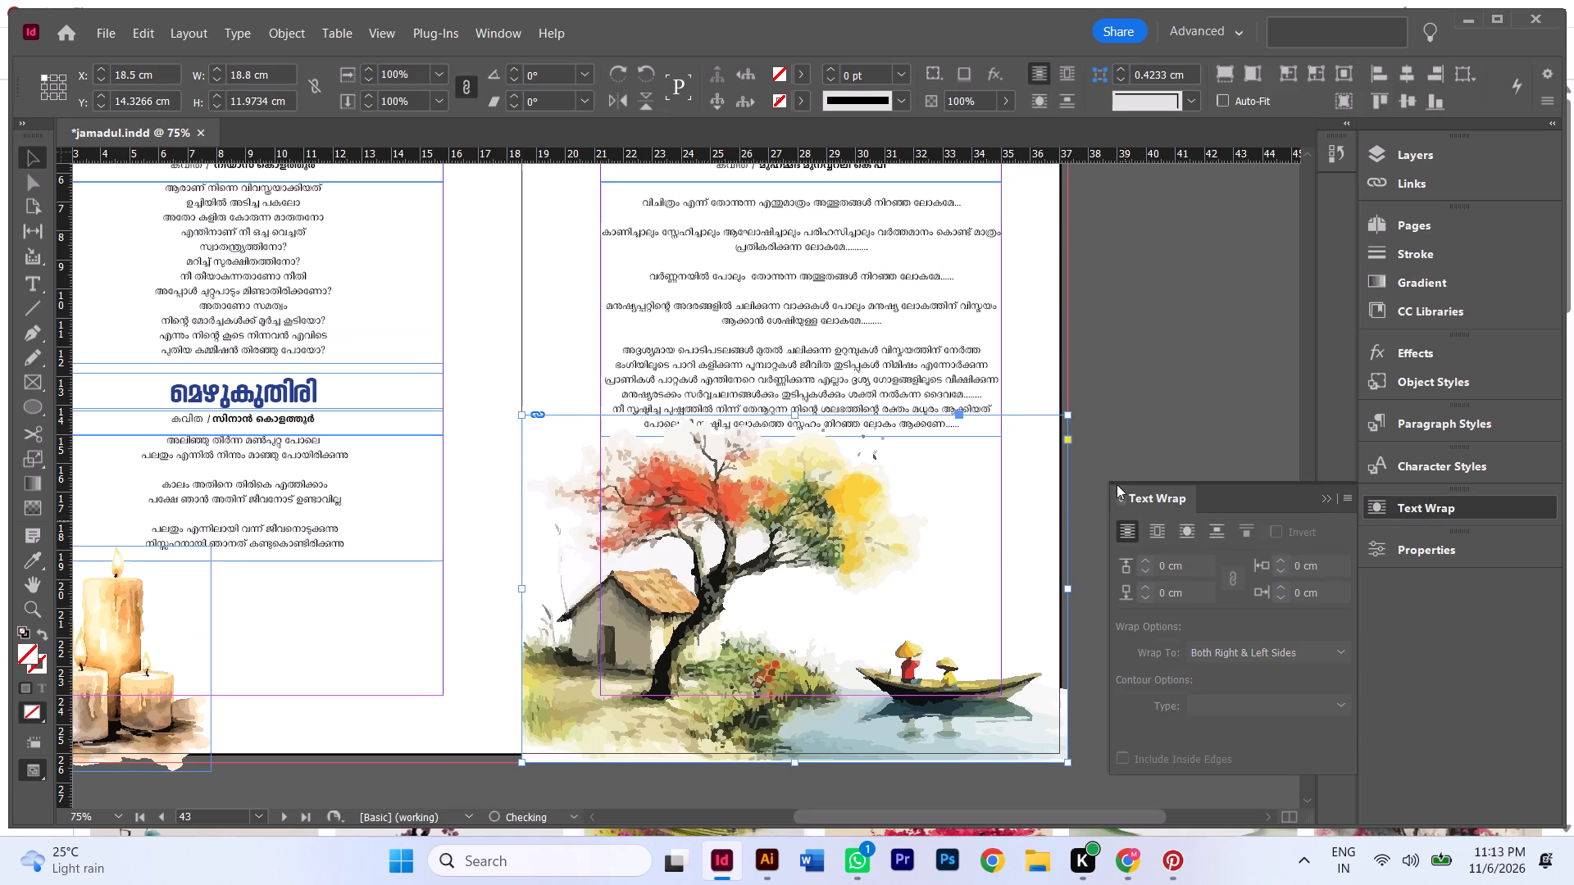
left_click(1170, 320)
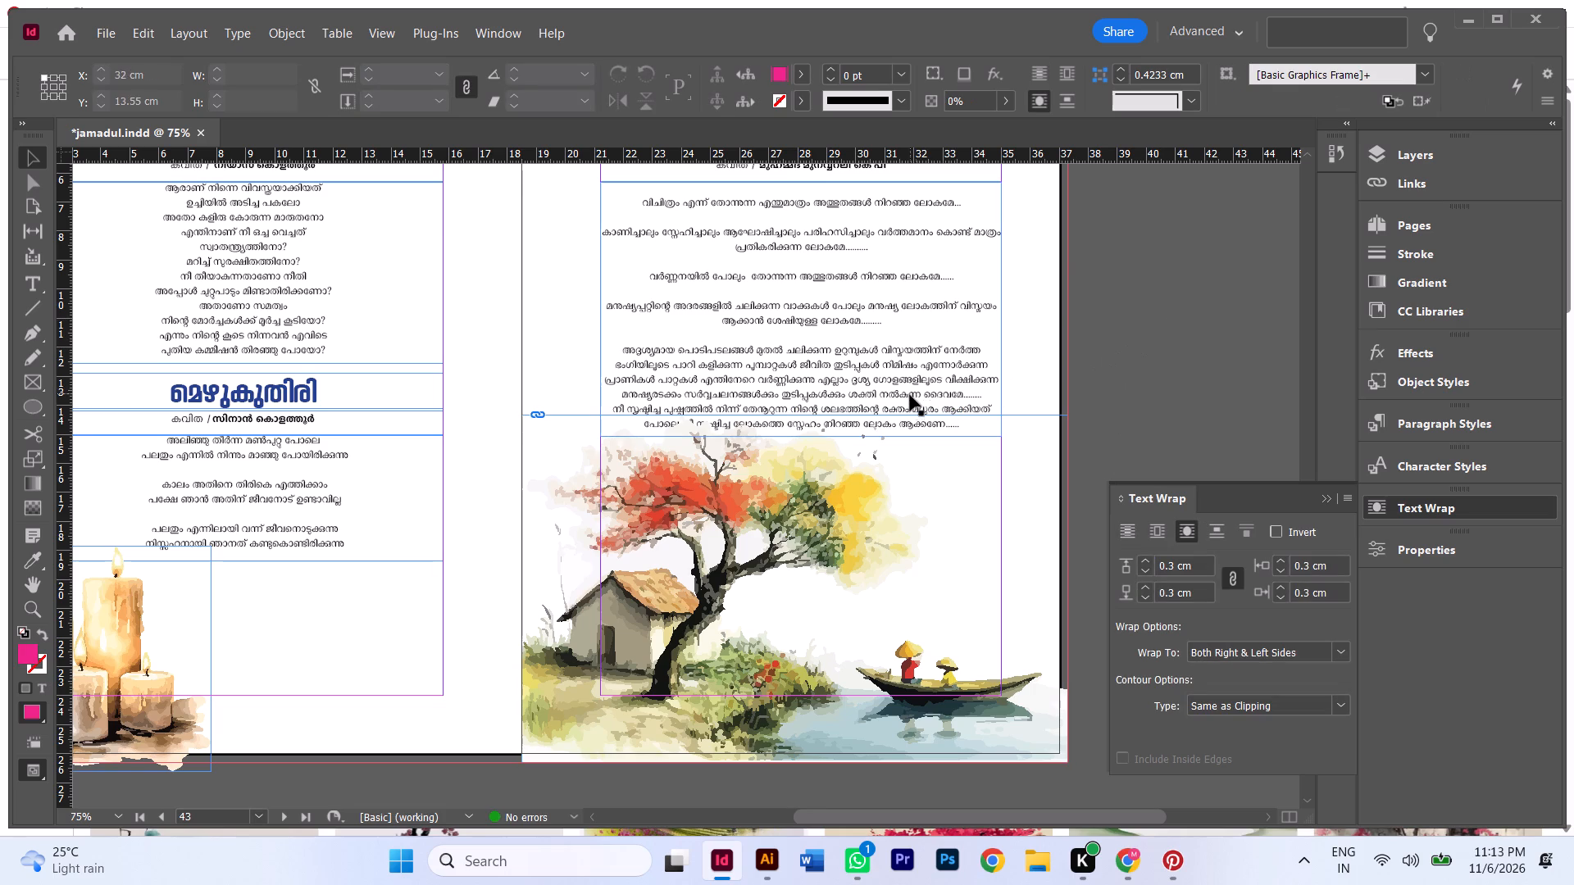
Send the painting to the back of the stacking order, behind the മധുരമാക്കണേ poem text.
left_click(904, 452)
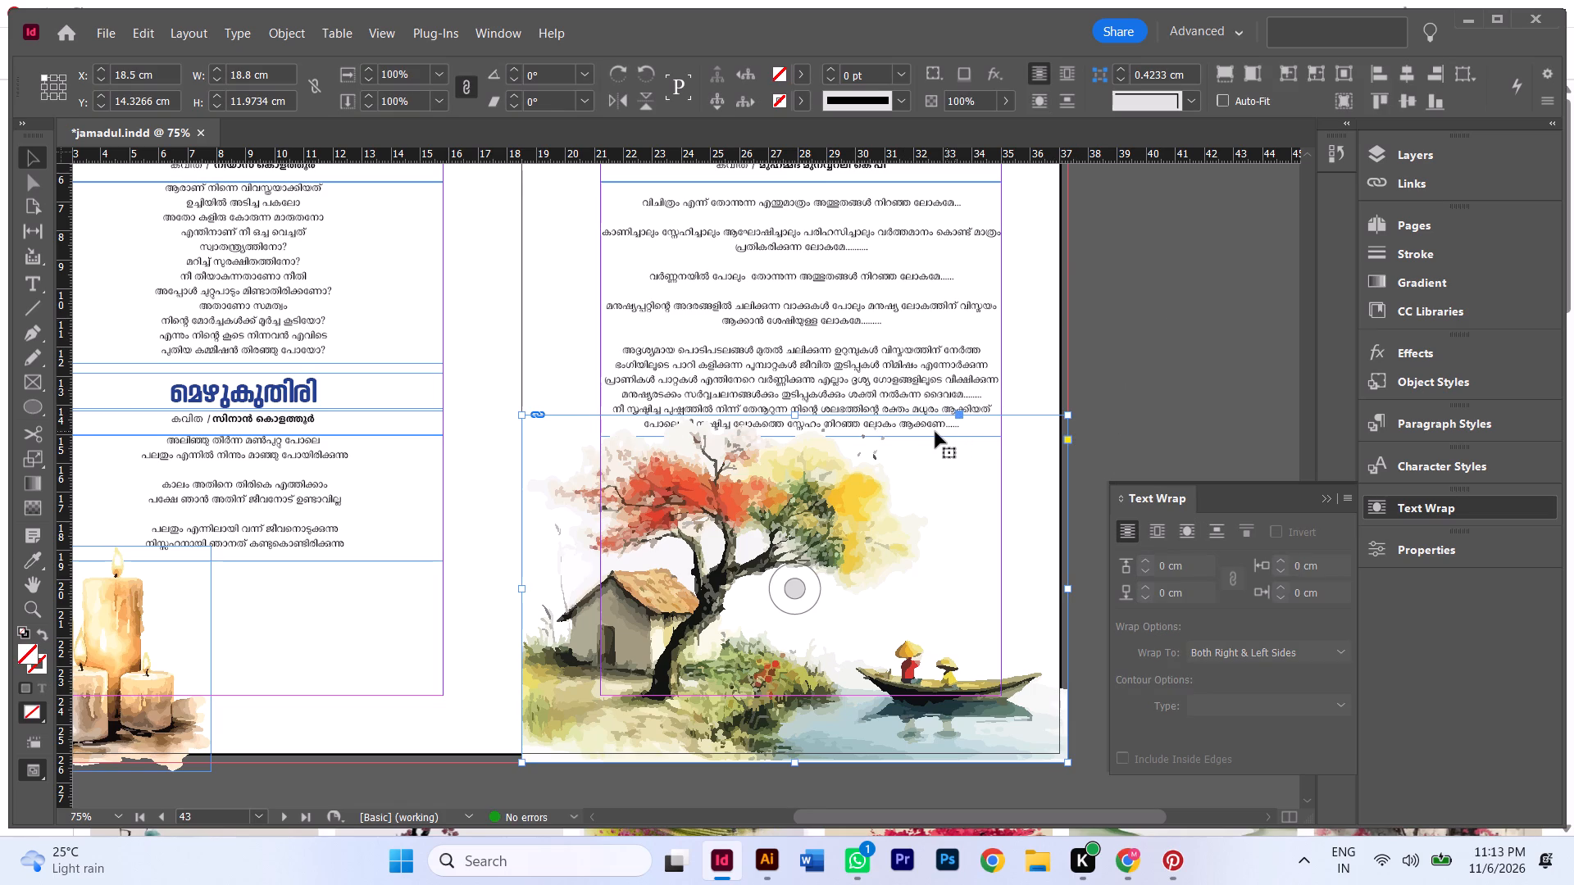
left_click(845, 506)
key("ctrl+shift+bracketright")
key("ctrl+shift+bracketleft")
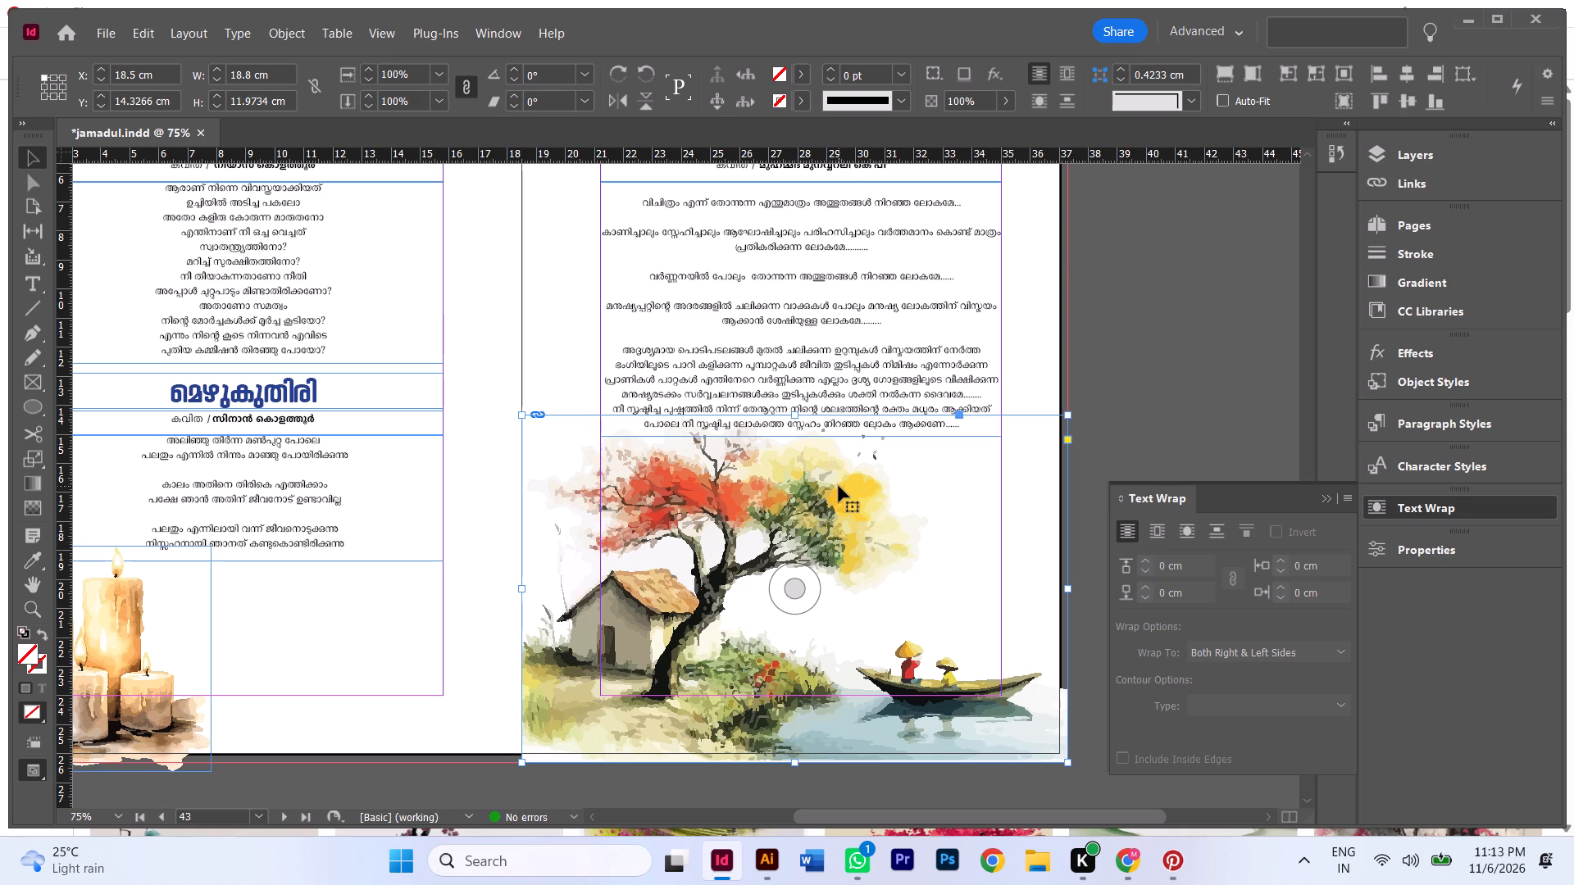
left_click(1068, 393)
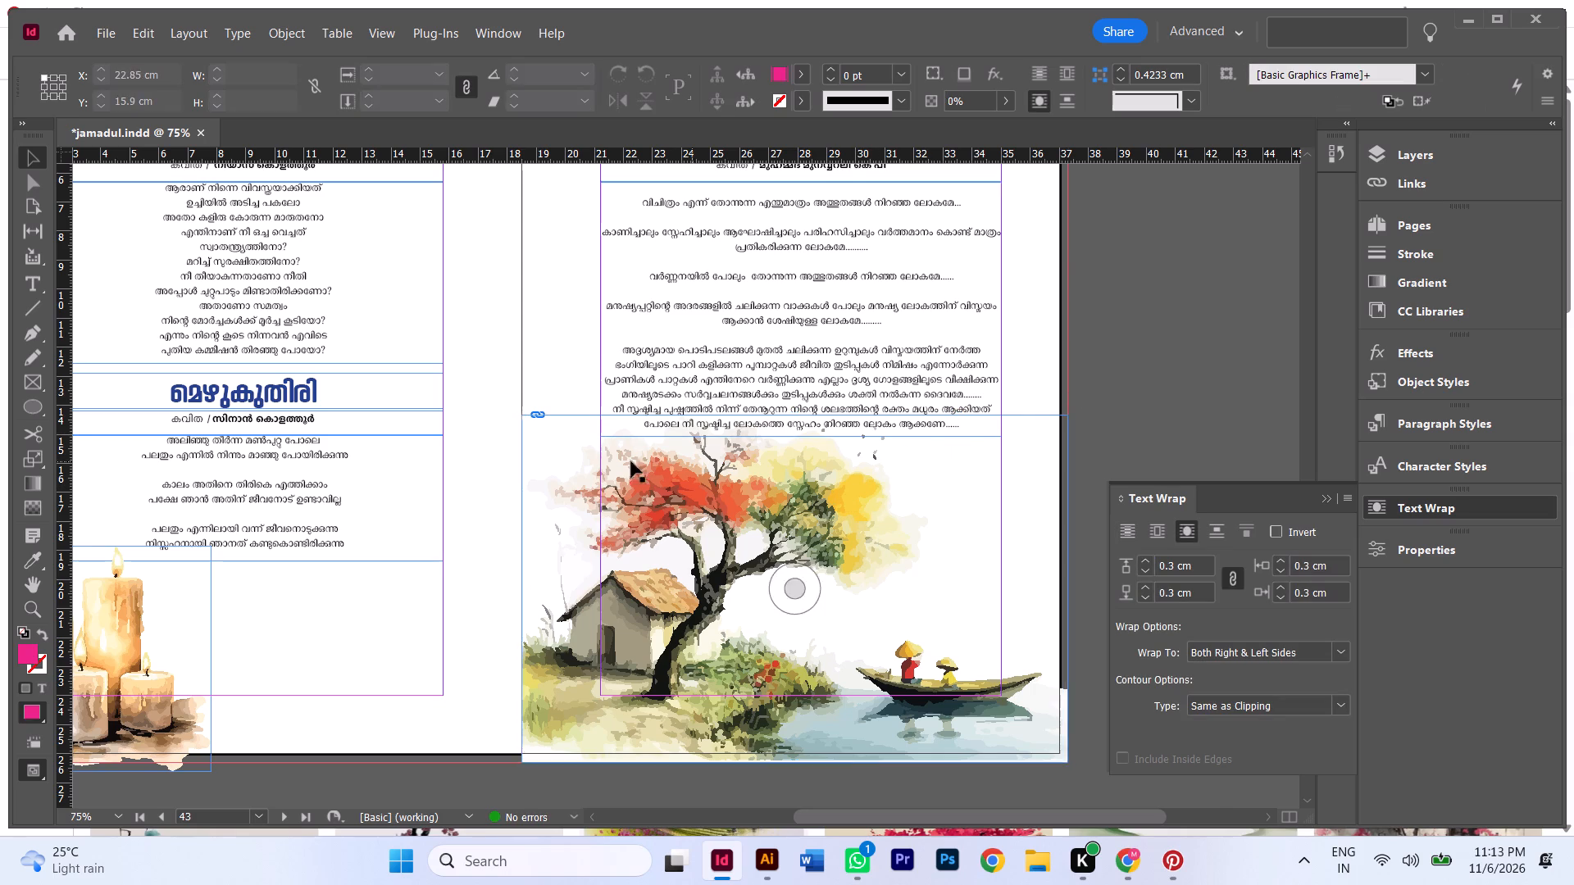
scroll(608, 461, "up", 3, "alt")
scroll(742, 460, "down", 2, "alt")
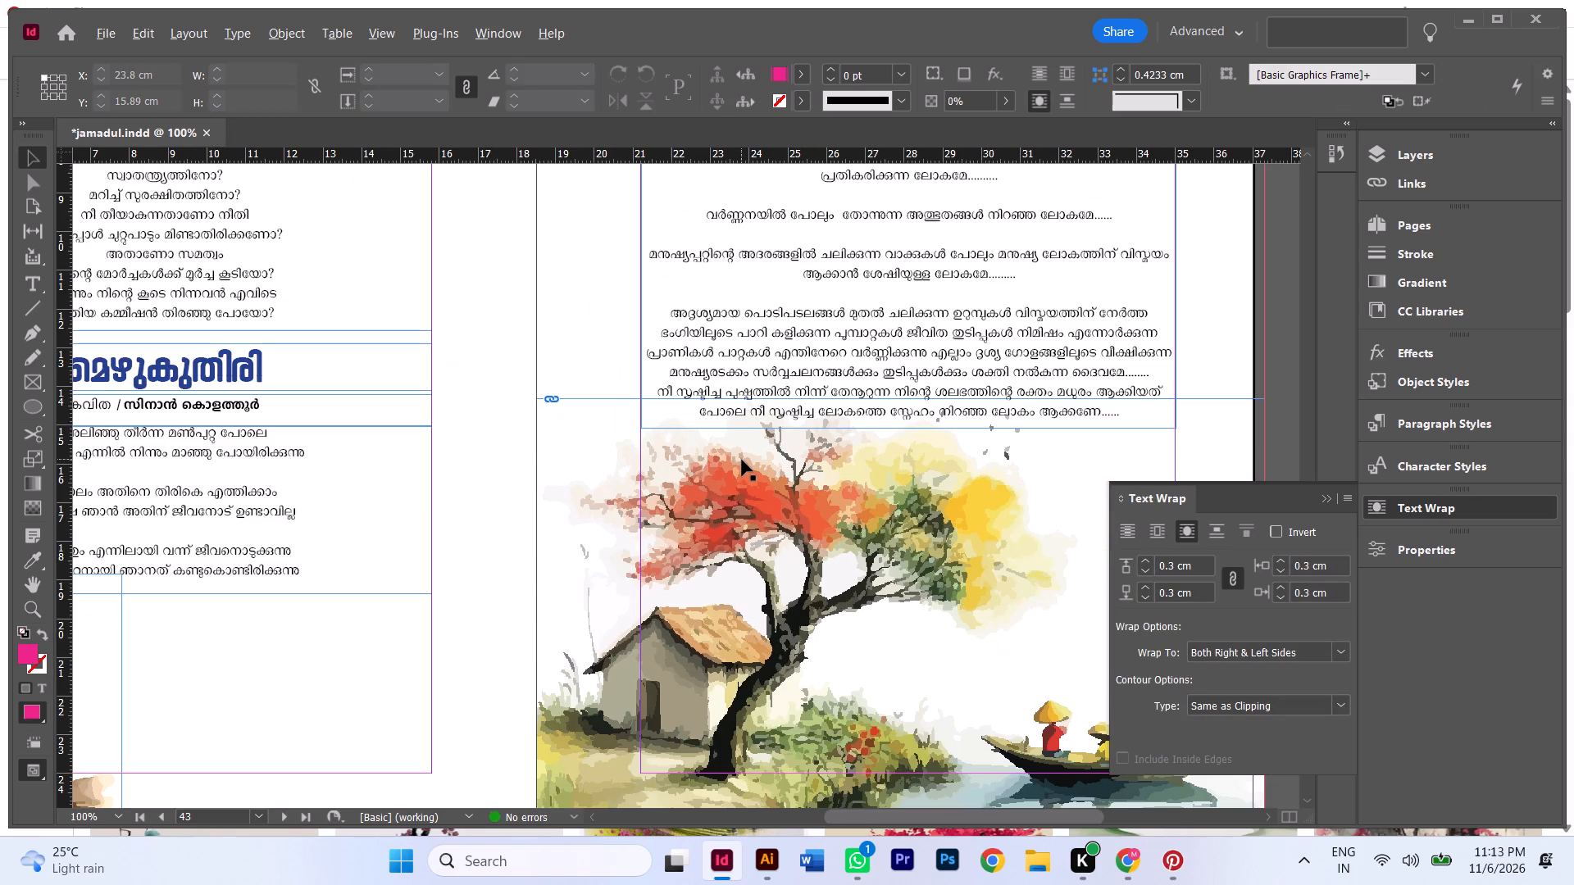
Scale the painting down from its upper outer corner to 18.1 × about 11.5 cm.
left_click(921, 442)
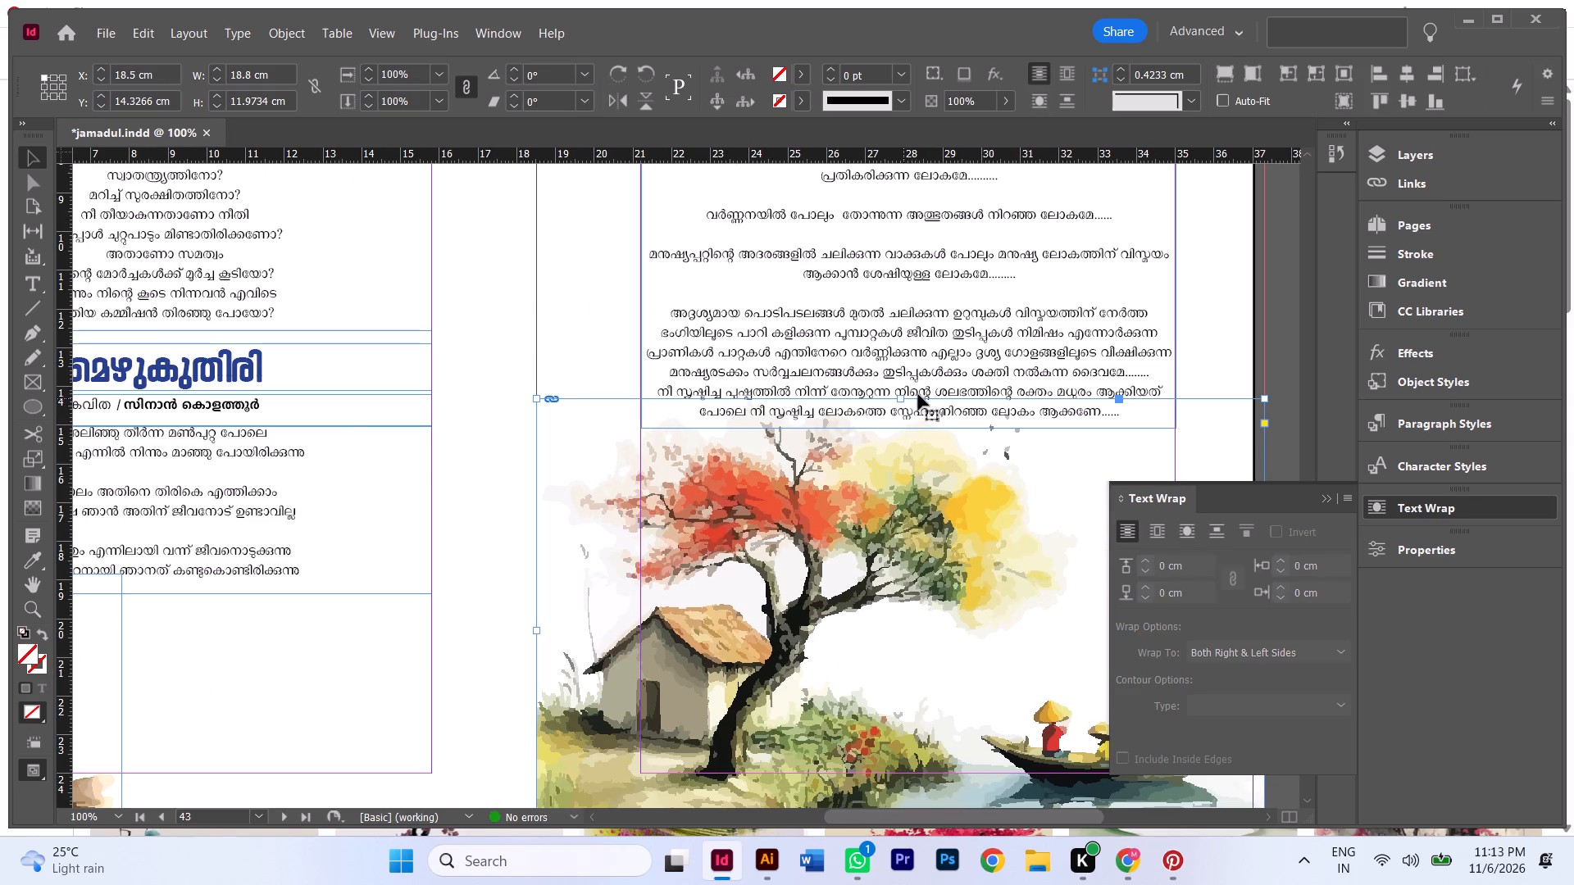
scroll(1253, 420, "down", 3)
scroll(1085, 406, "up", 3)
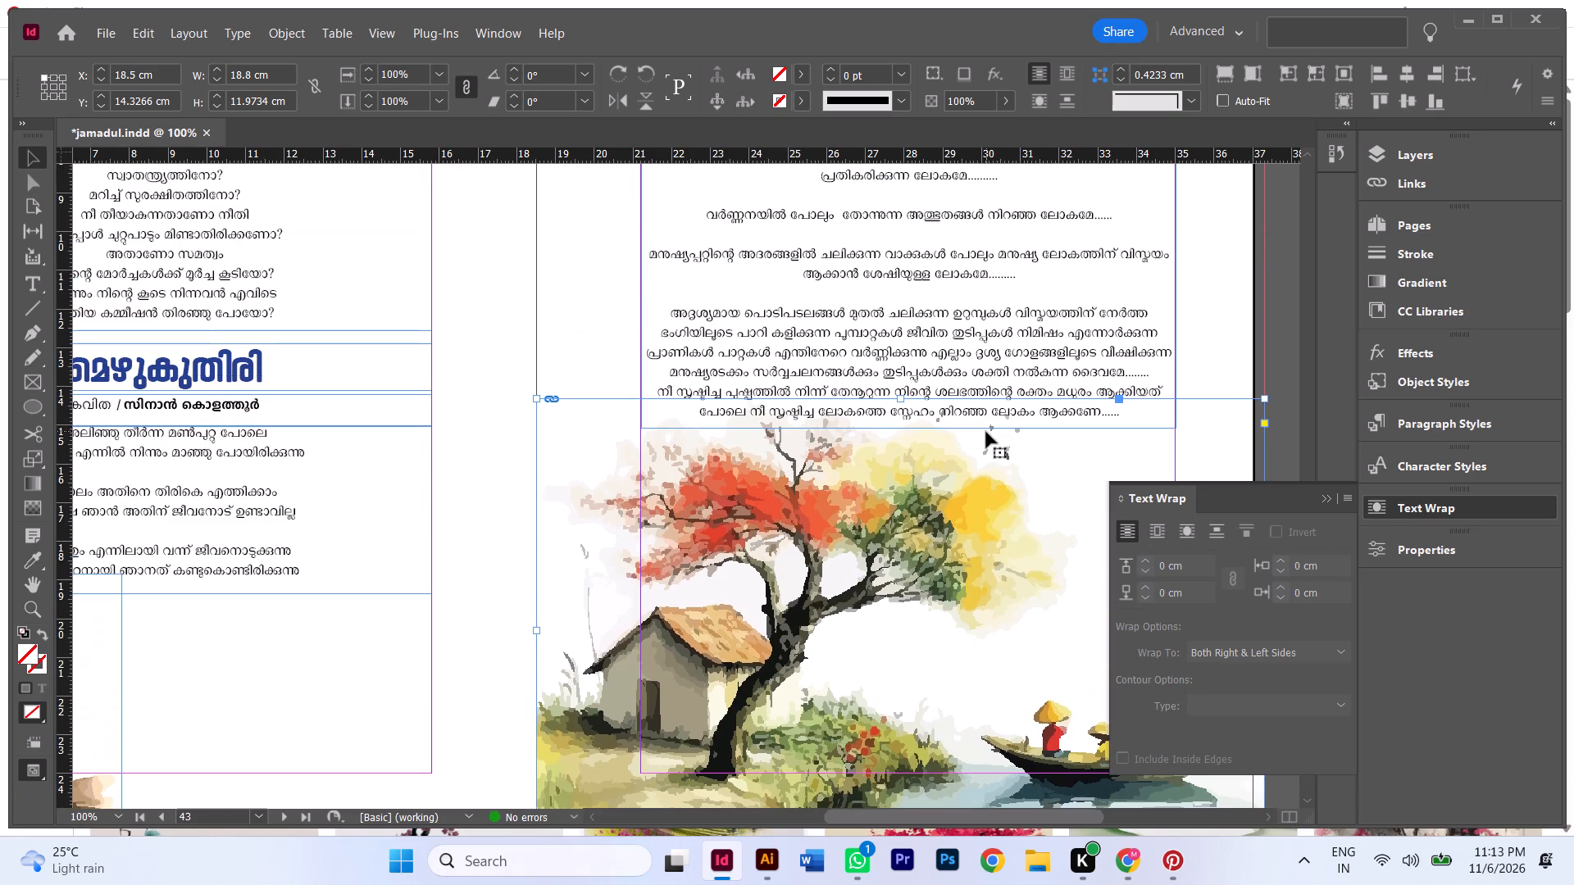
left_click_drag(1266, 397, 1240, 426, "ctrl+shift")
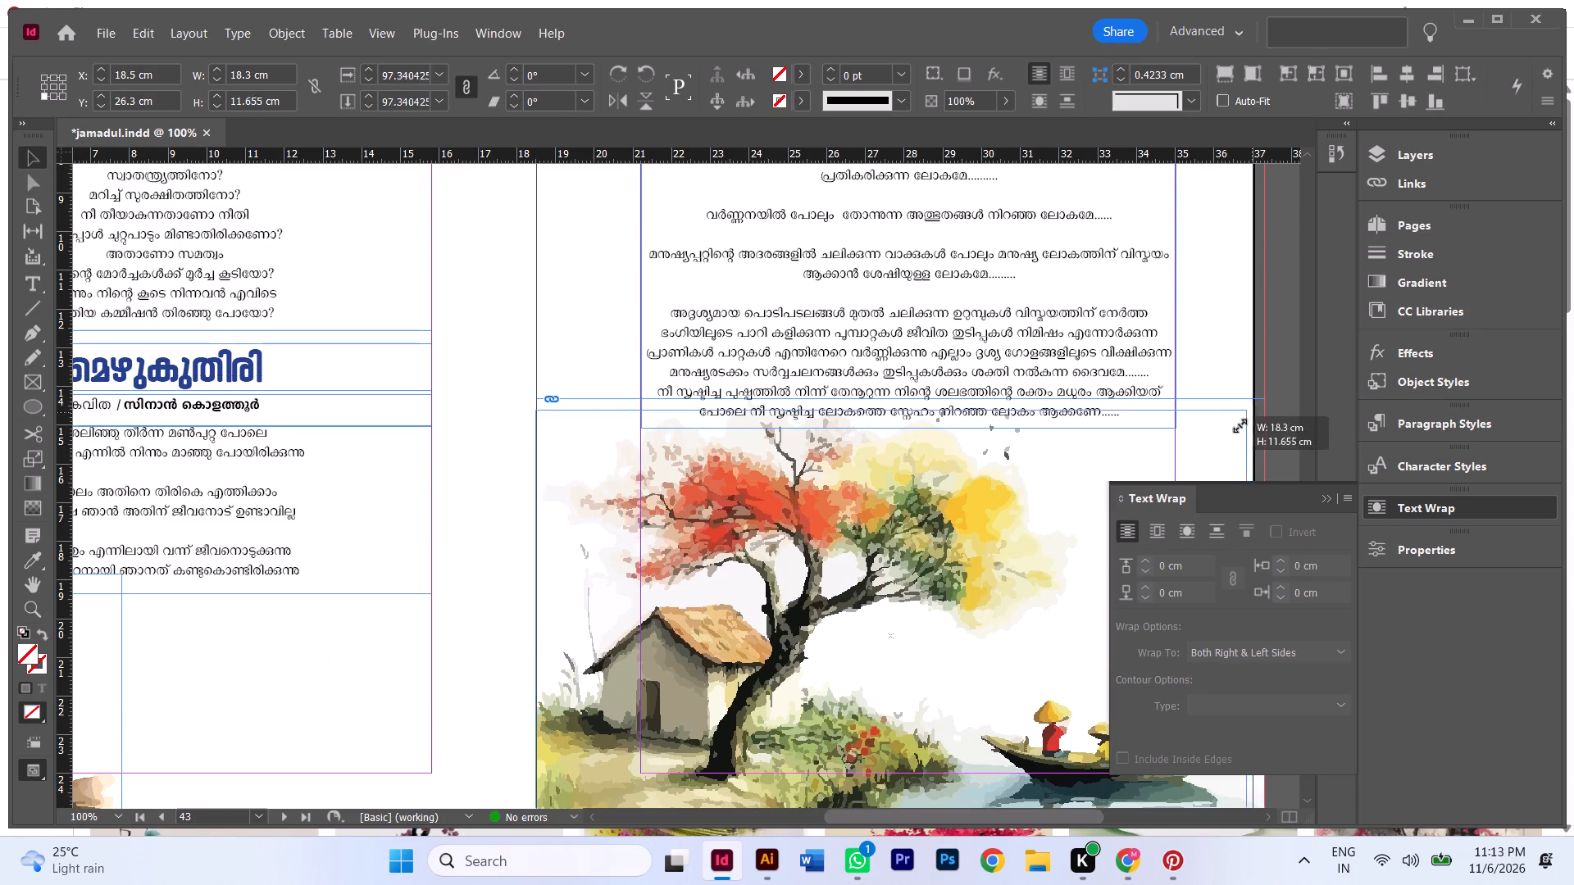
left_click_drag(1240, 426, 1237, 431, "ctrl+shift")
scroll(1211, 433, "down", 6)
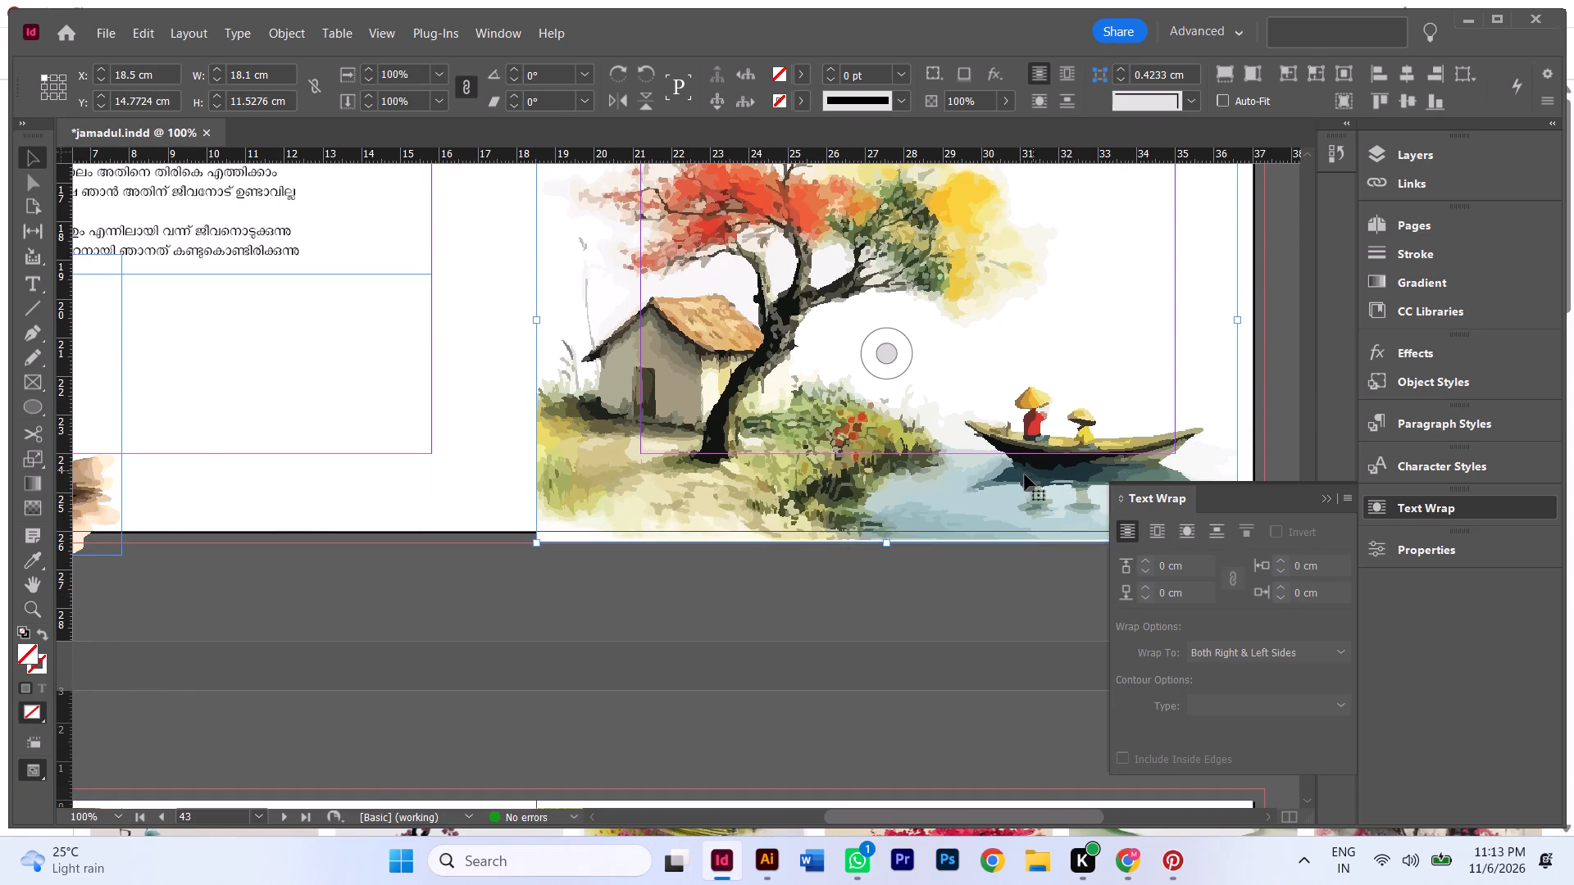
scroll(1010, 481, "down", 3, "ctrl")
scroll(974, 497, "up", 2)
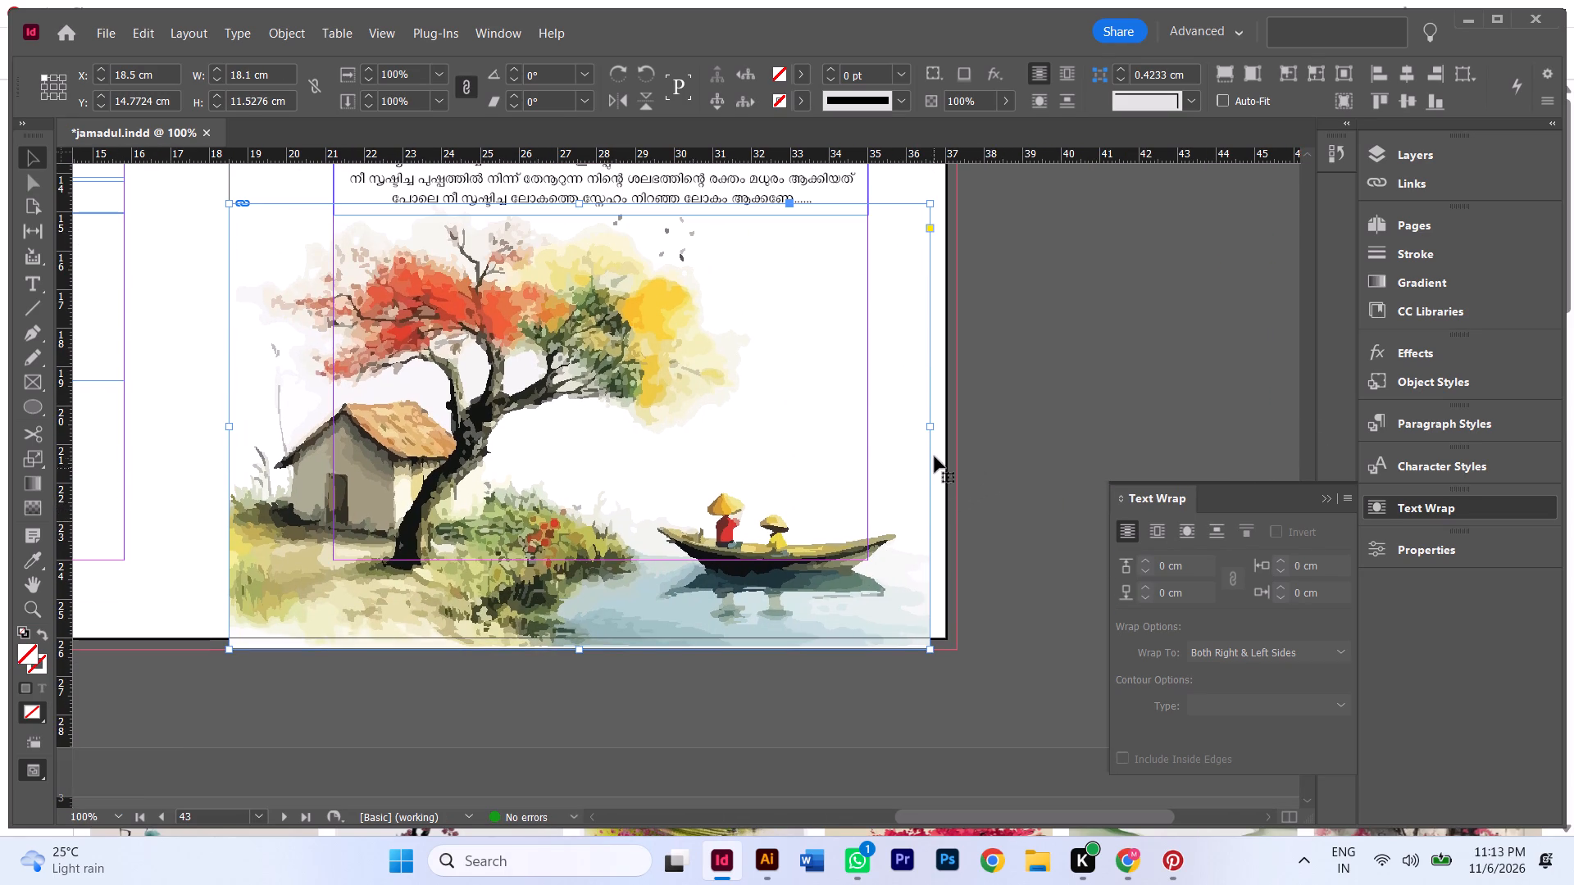
Scale the painting proportionally to 18.8 × about 12 cm so its outer side meets the bleed edge.
left_click_drag(930, 429, 962, 433, "ctrl+shift")
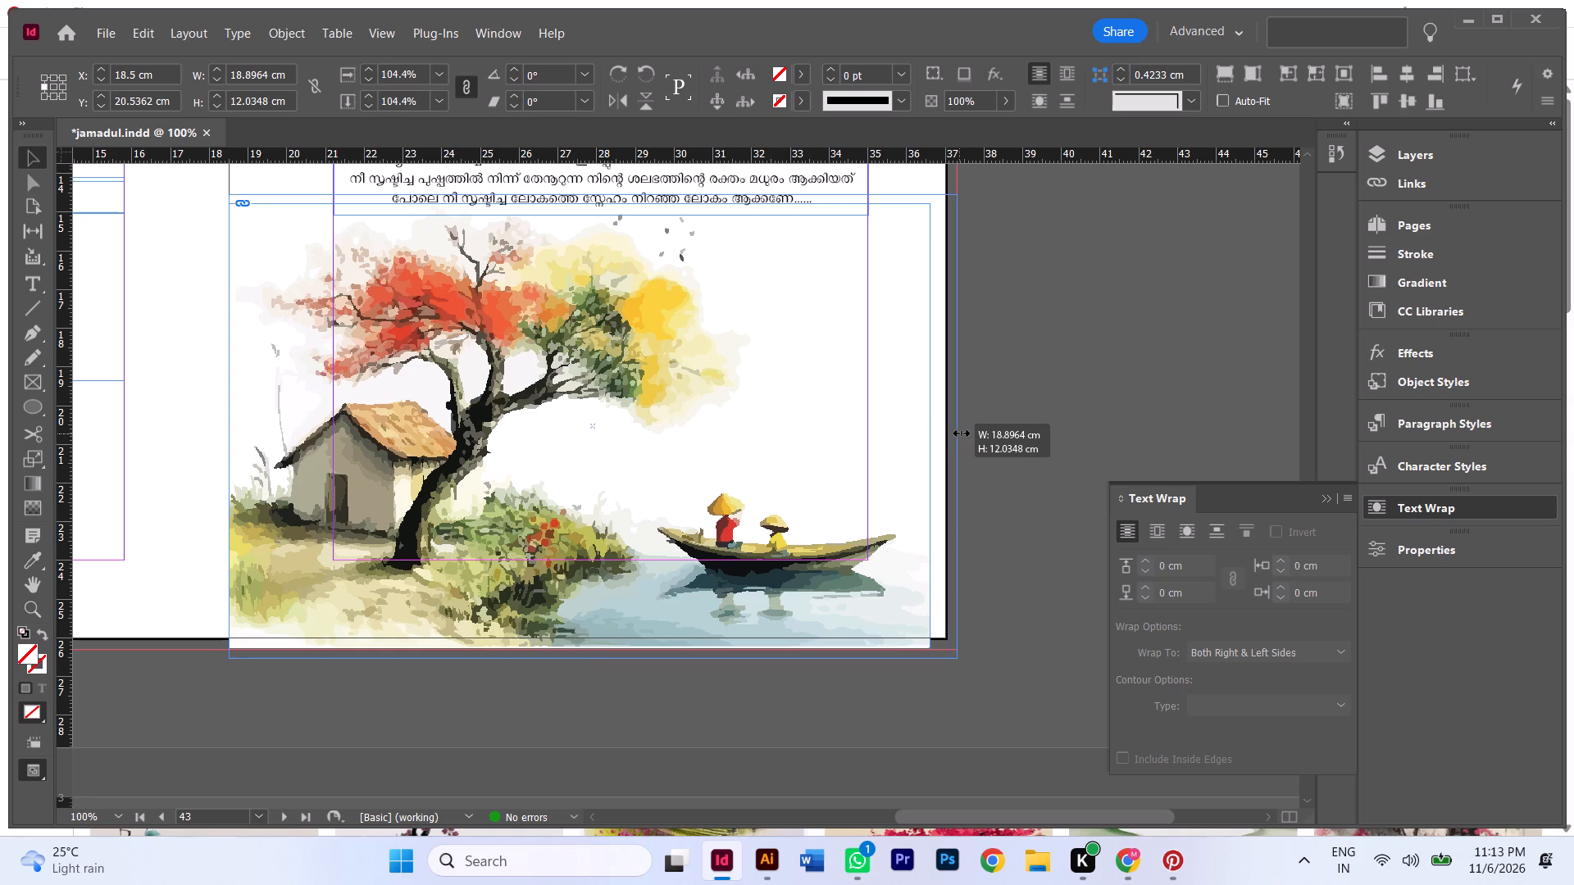
left_click_drag(962, 433, 960, 433, "ctrl+shift")
Nudge the painting down below the poem's last line, to Y about 14.9 cm, and preview the spread in presentation view.
scroll(937, 442, "up", 3)
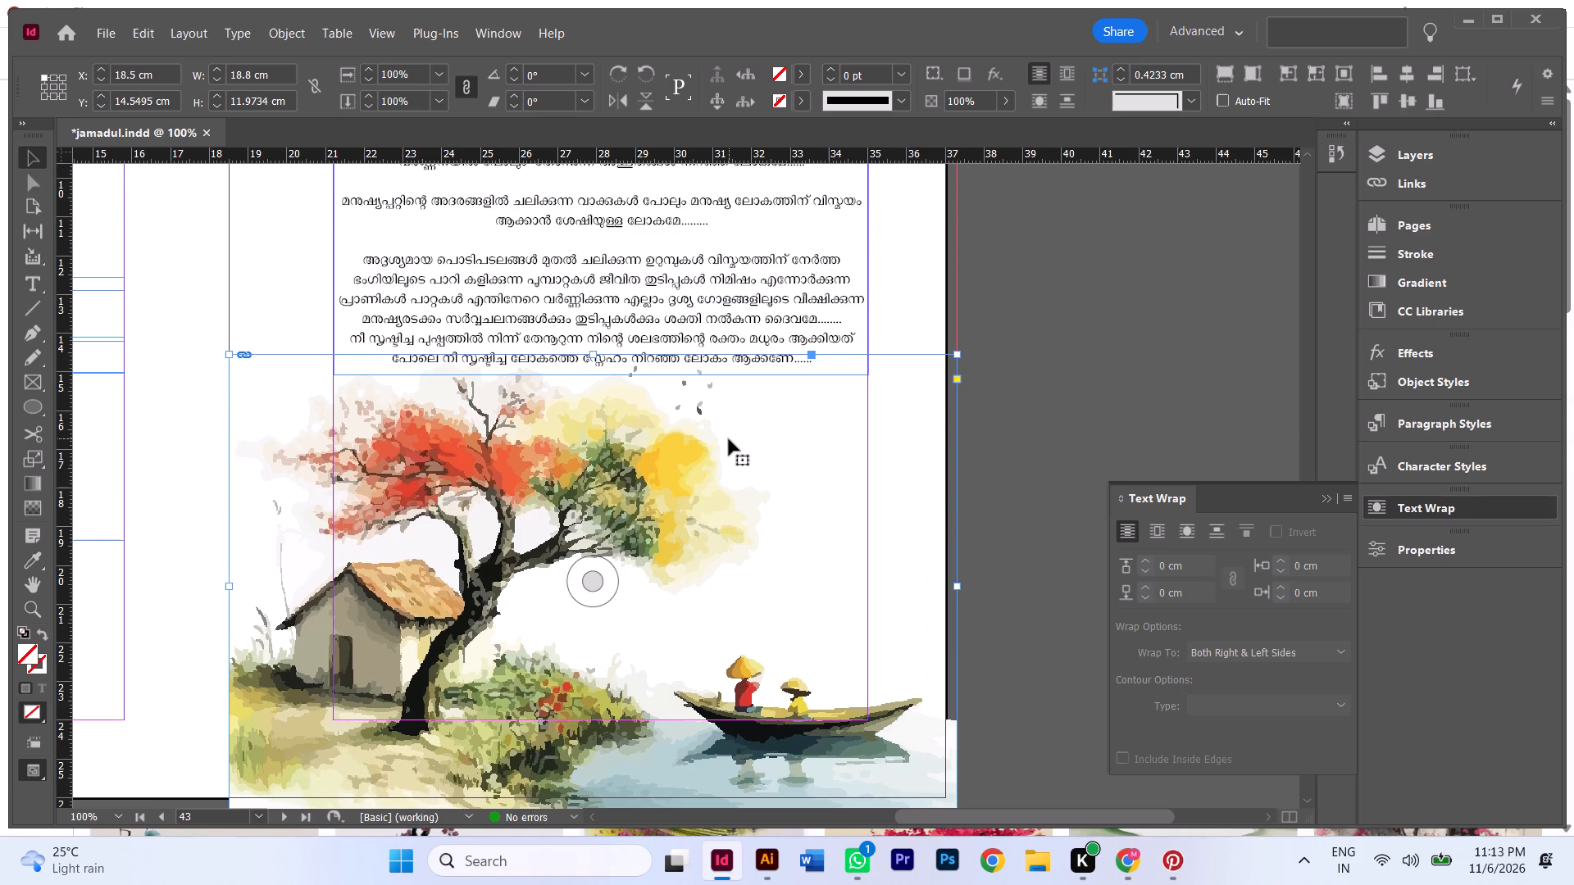
scroll(729, 439, "down", 3)
key("Down")
key("Down")
key("Down")
key("Down")
key("Down")
key("Down")
key("Down")
key("Down")
key("Down")
key("Down")
key("Down")
key("Down")
key("Down")
key("Down")
key("Down")
key("Down")
key("Down")
key("Down")
key("Down")
key("Down")
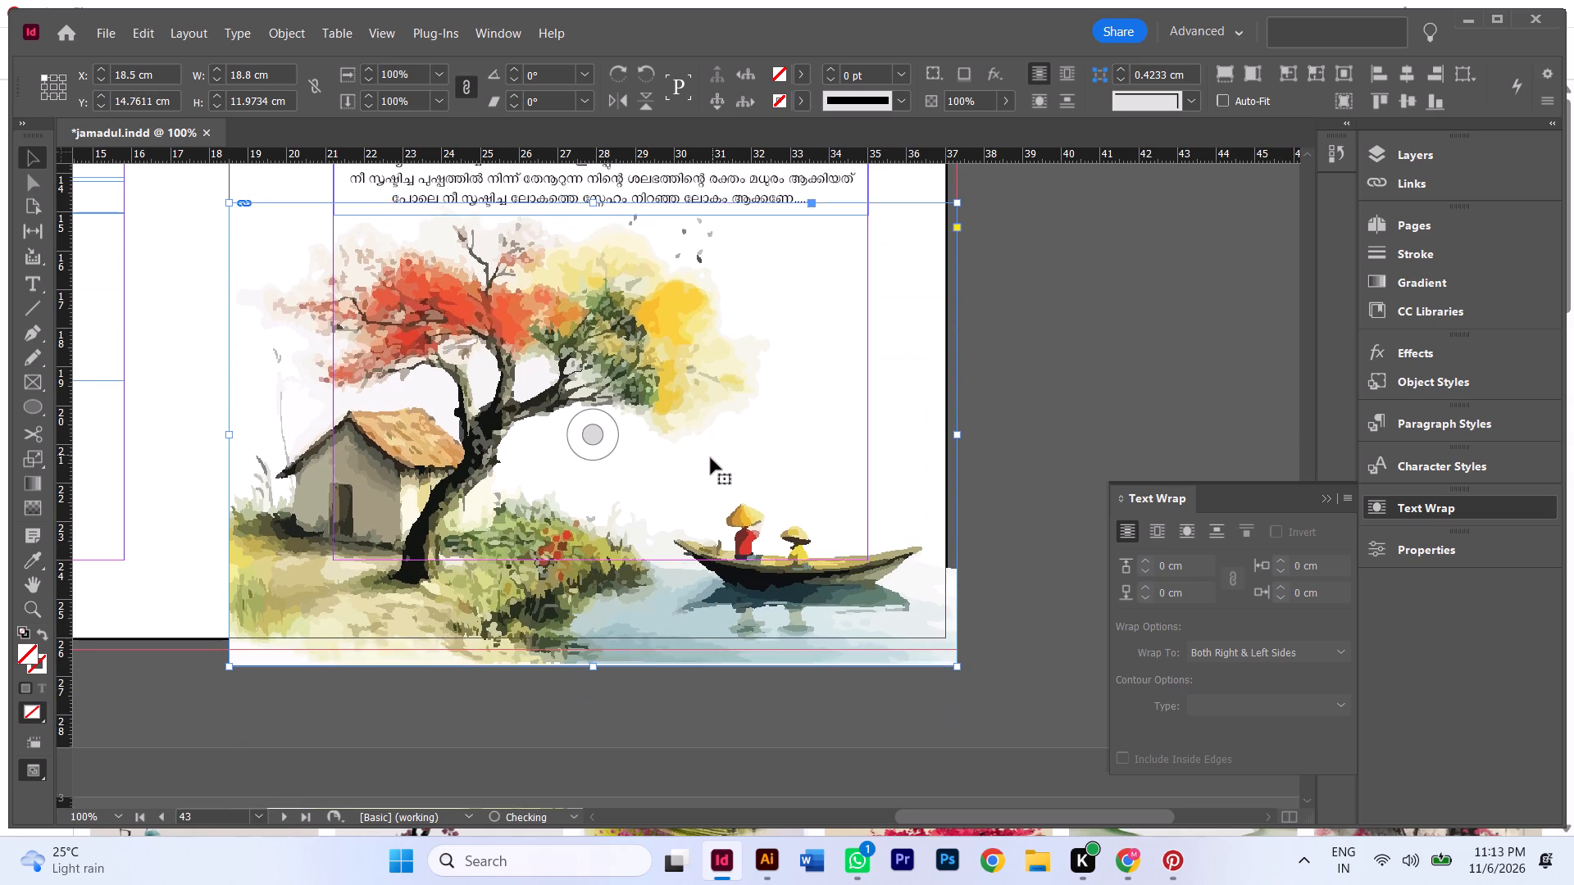
scroll(706, 486, "up", 3)
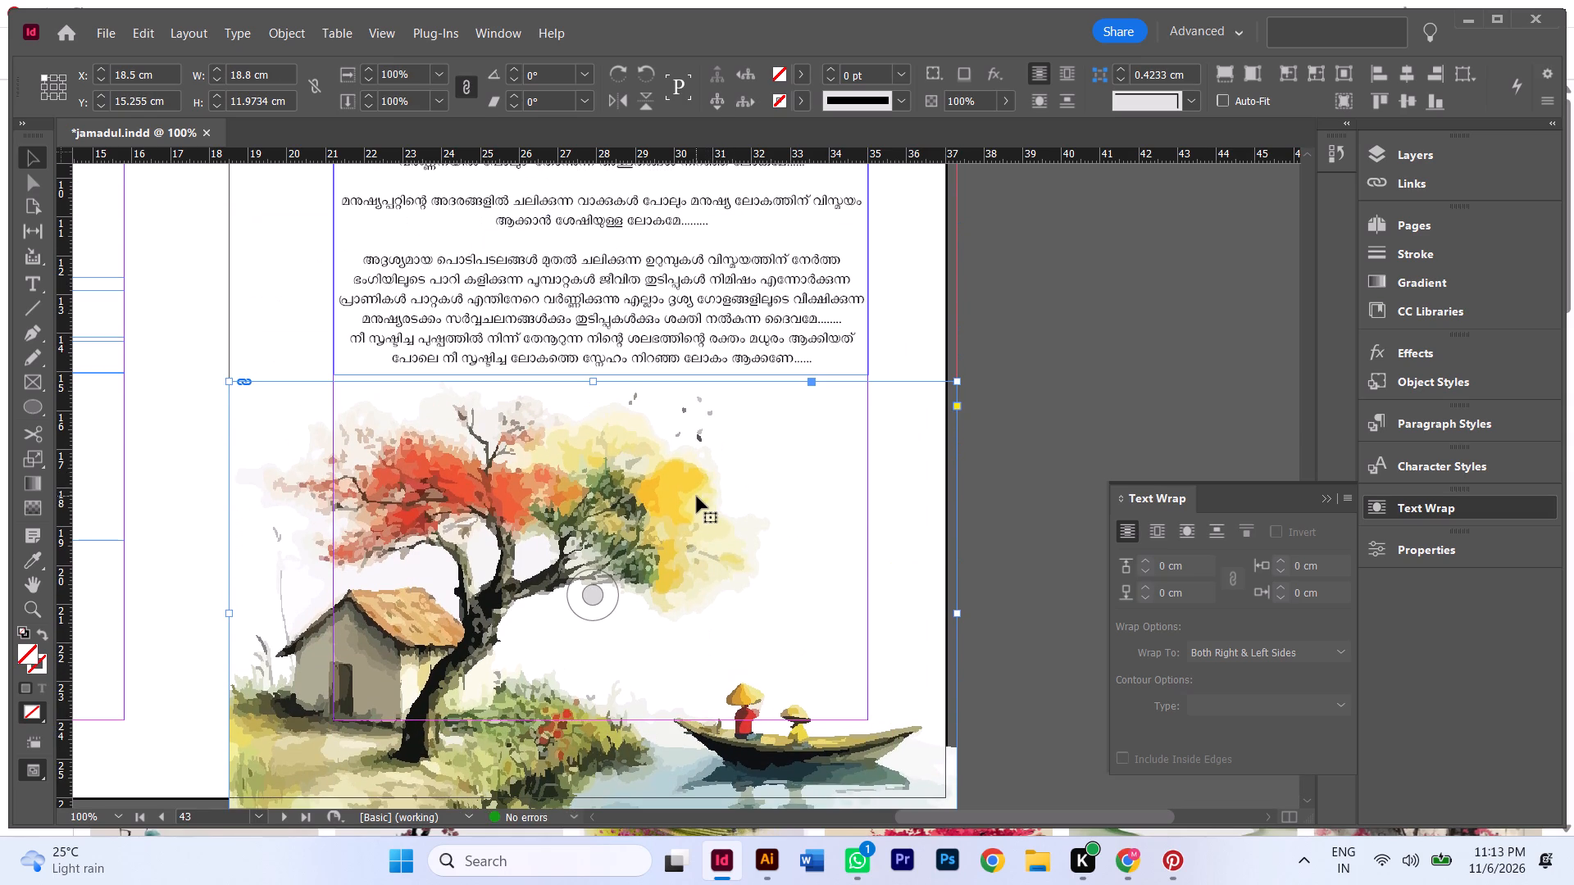
key("Up")
key("Up")
key("Up")
key("Up")
key("Up")
key("Up")
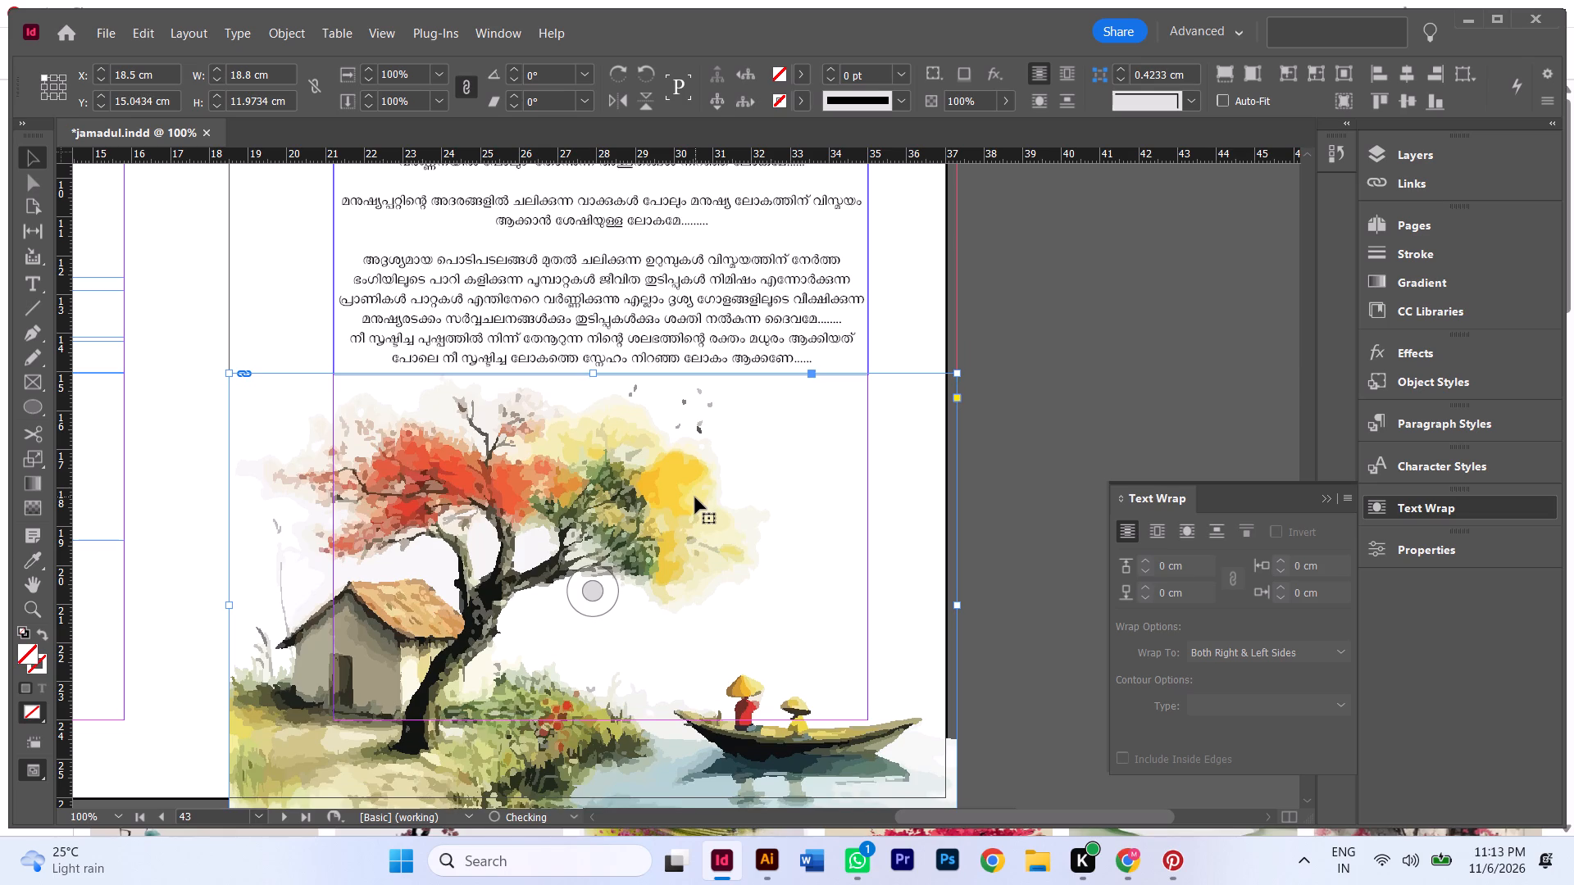
key("Up")
key("Up")
key("Up")
key("Up")
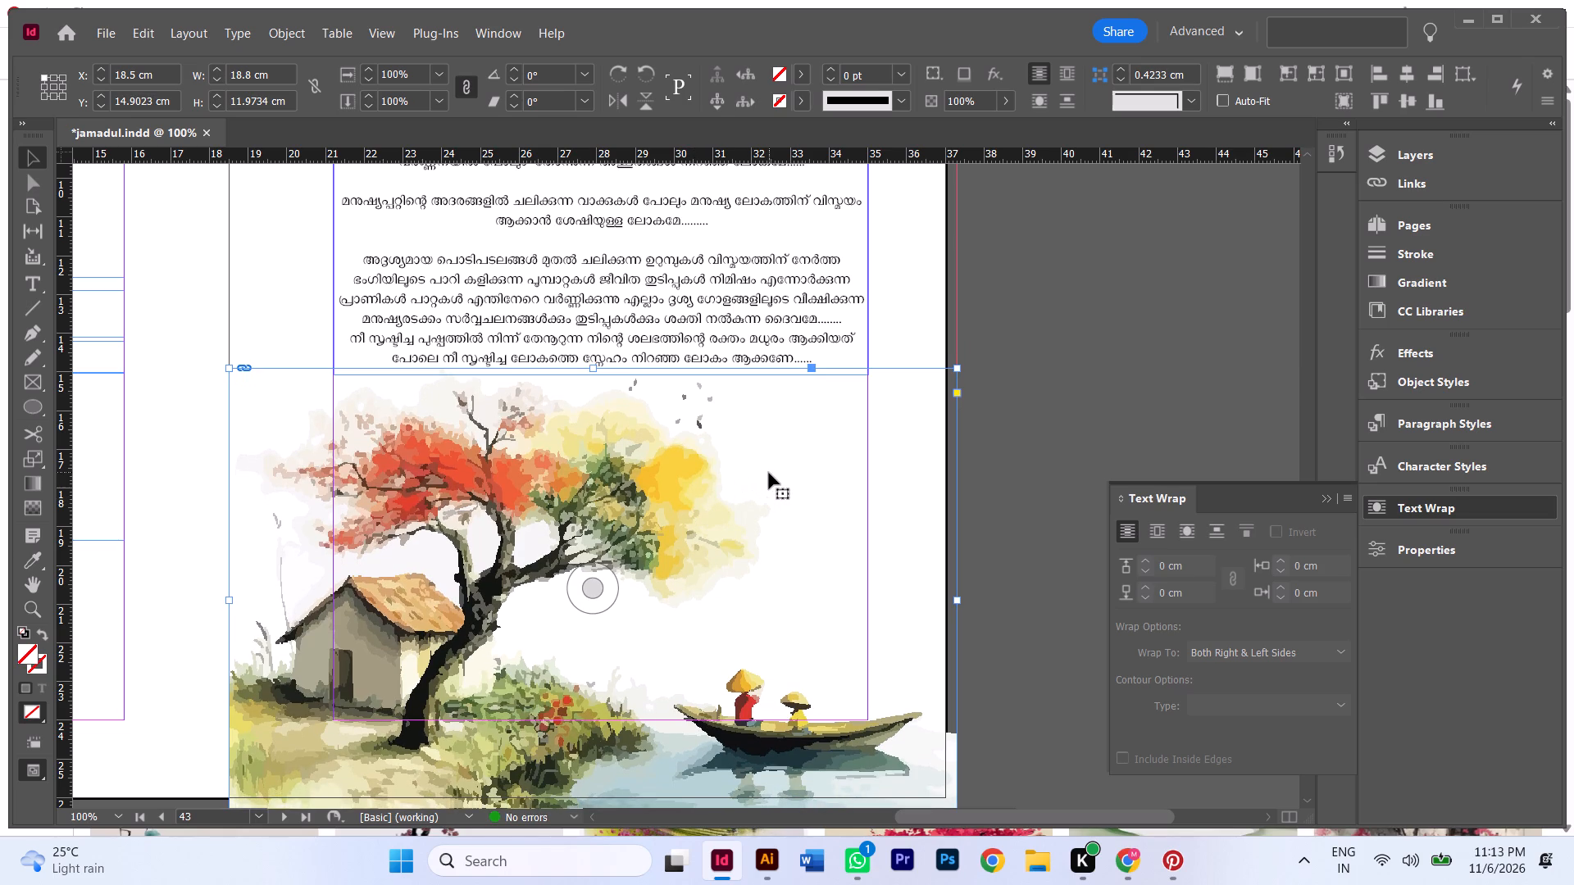
key("shift+w")
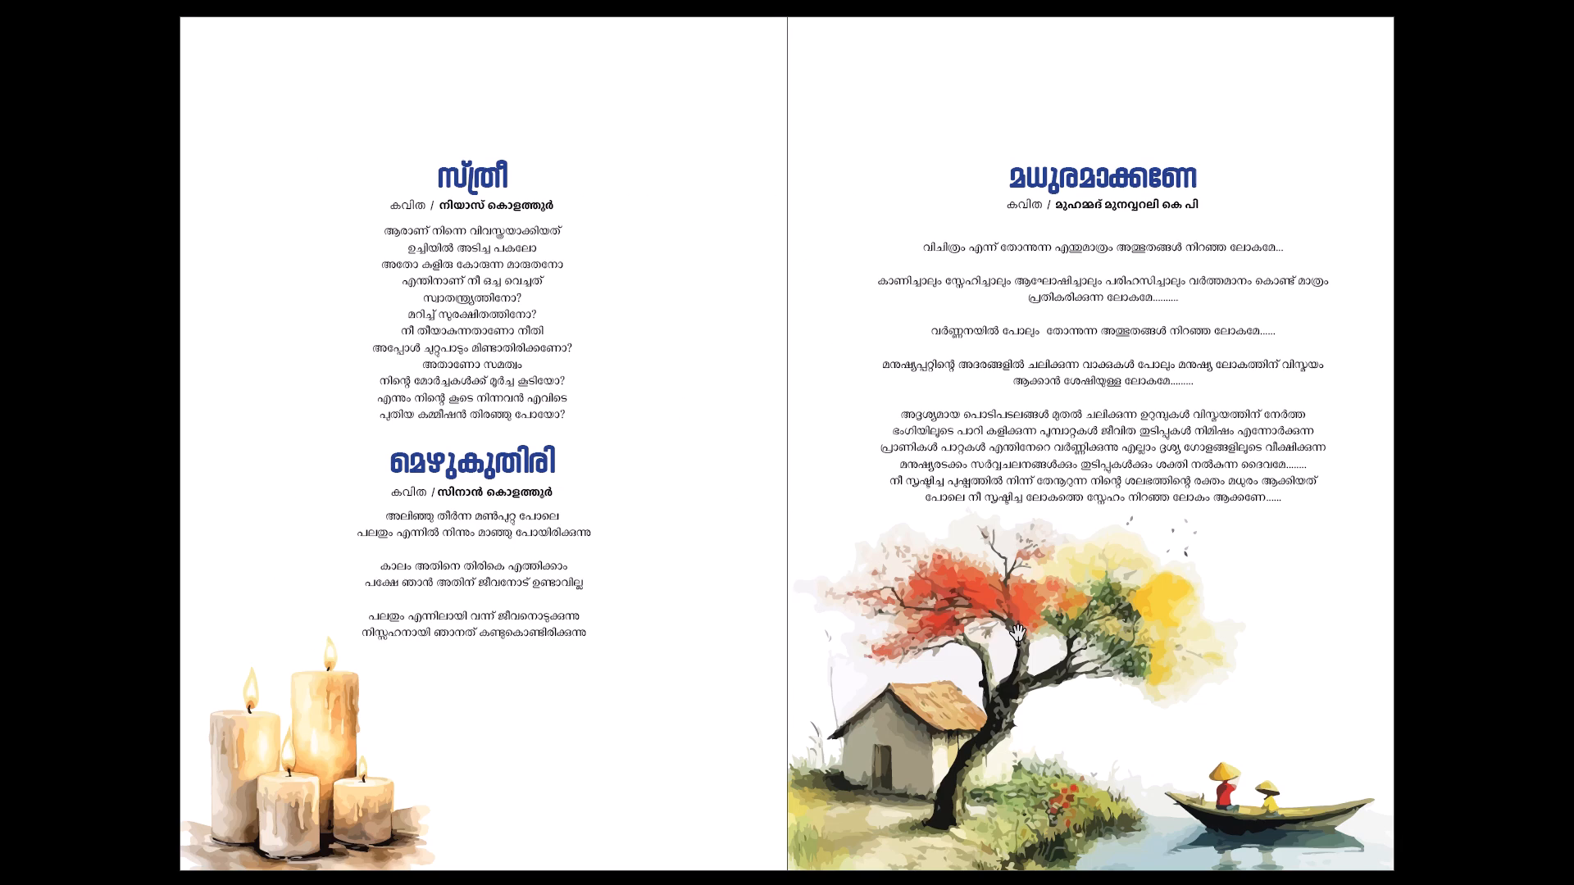
key("Escape")
Switch to Illustrator and delete the pale background shapes around the red foliage above the hut in 32.ai.
left_click(756, 870)
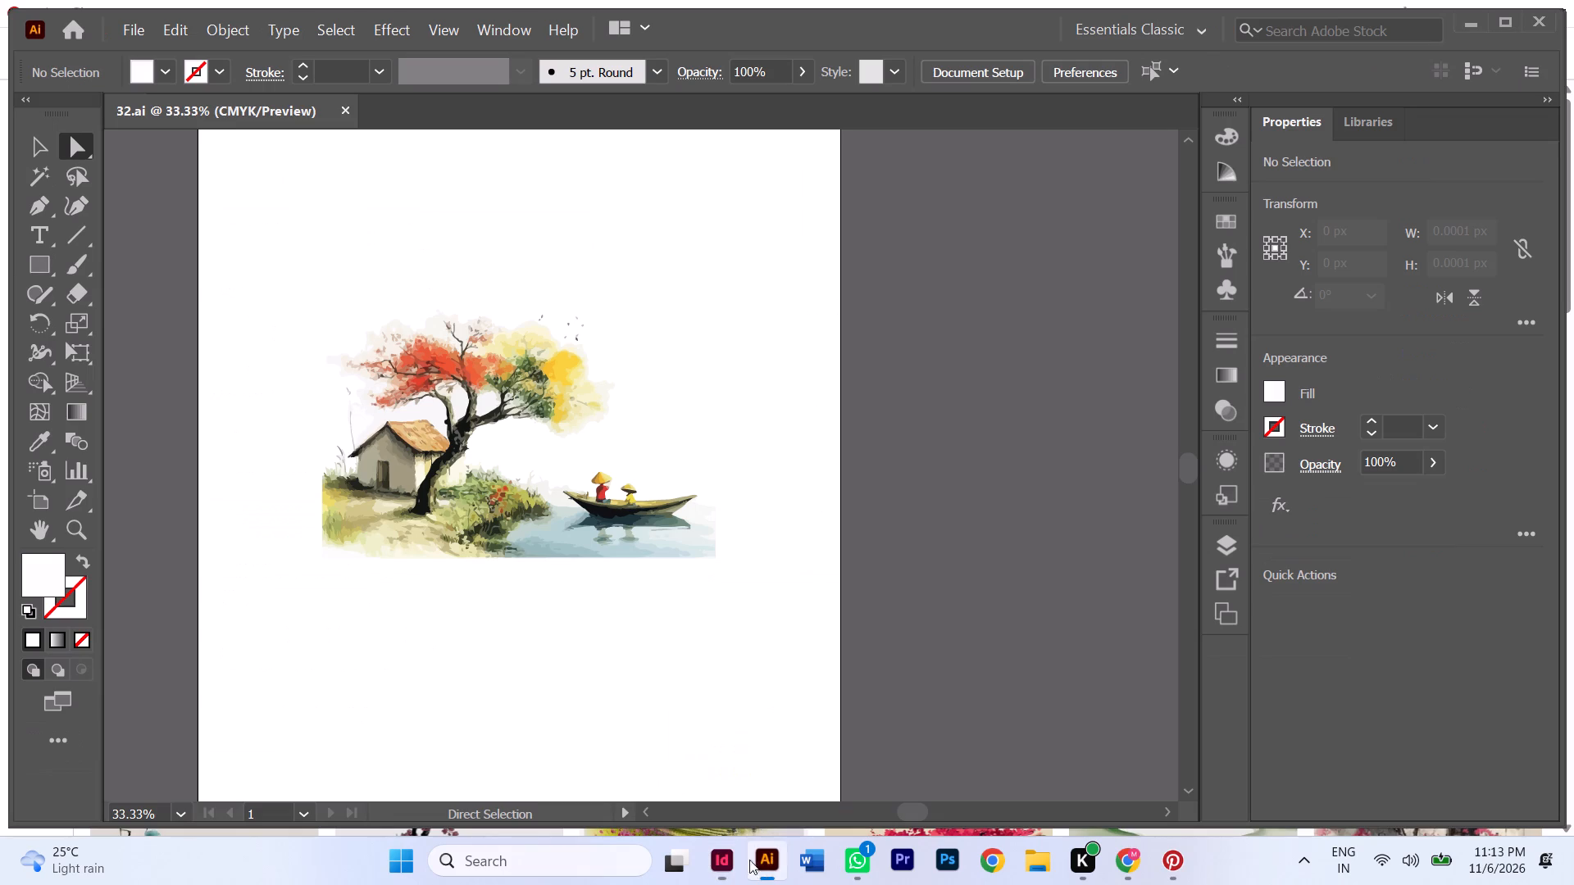
left_click_drag(323, 311, 346, 329)
left_click_drag(346, 329, 379, 356)
key("BackSpace")
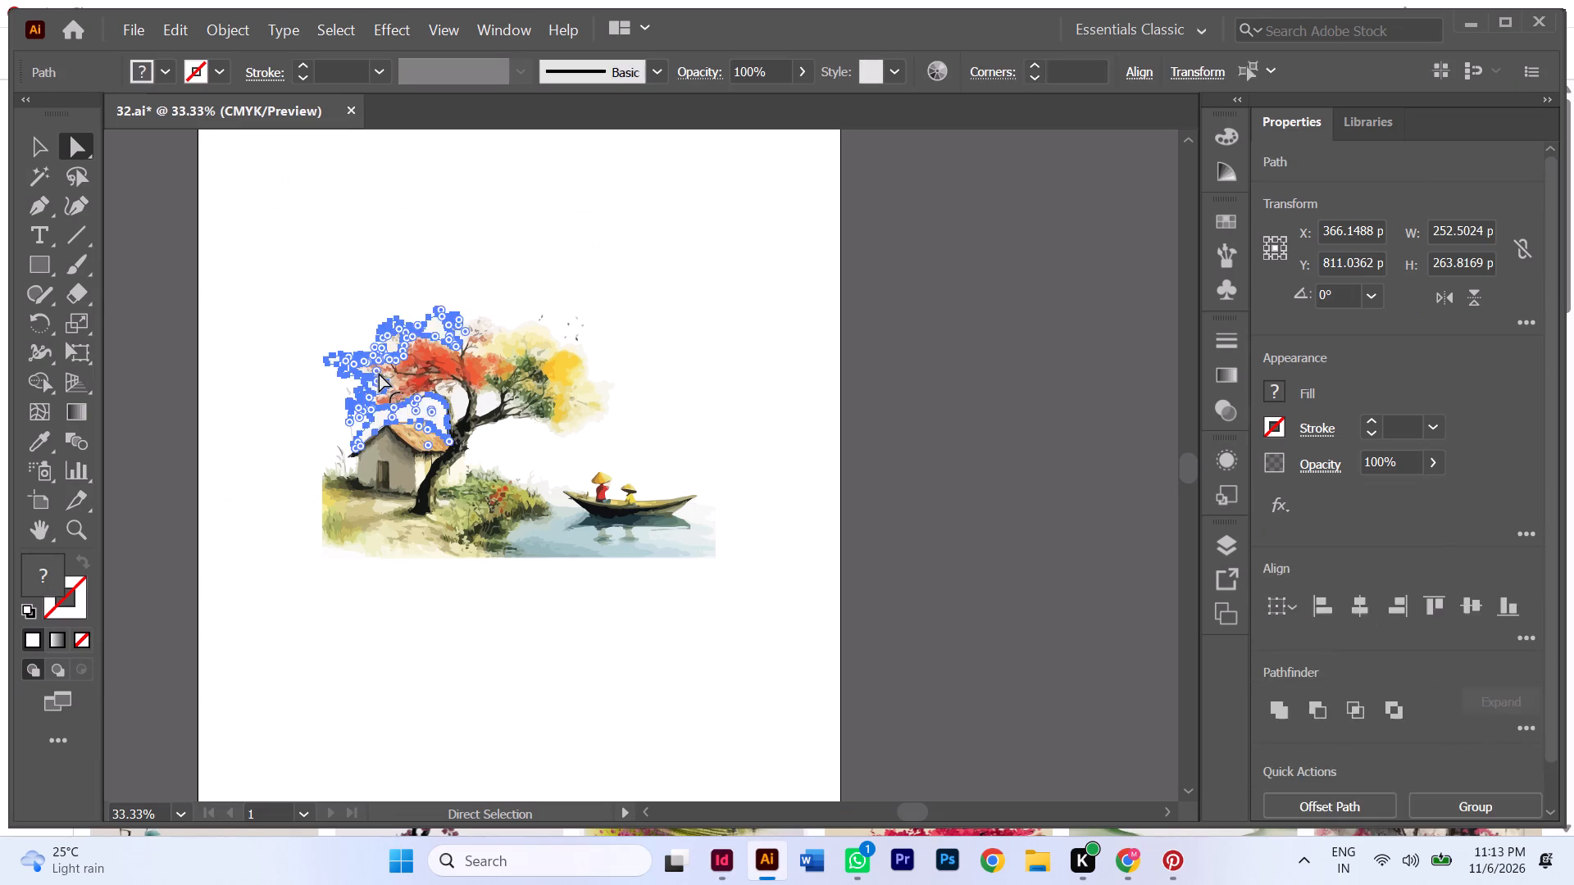
key("BackSpace")
key("BackSpace")
Delete the pale fringe shapes along the outer edge of the tree's yellow foliage.
left_click_drag(668, 333, 603, 381)
key("BackSpace")
key("BackSpace")
key("BackSpace")
left_click_drag(659, 343, 610, 363)
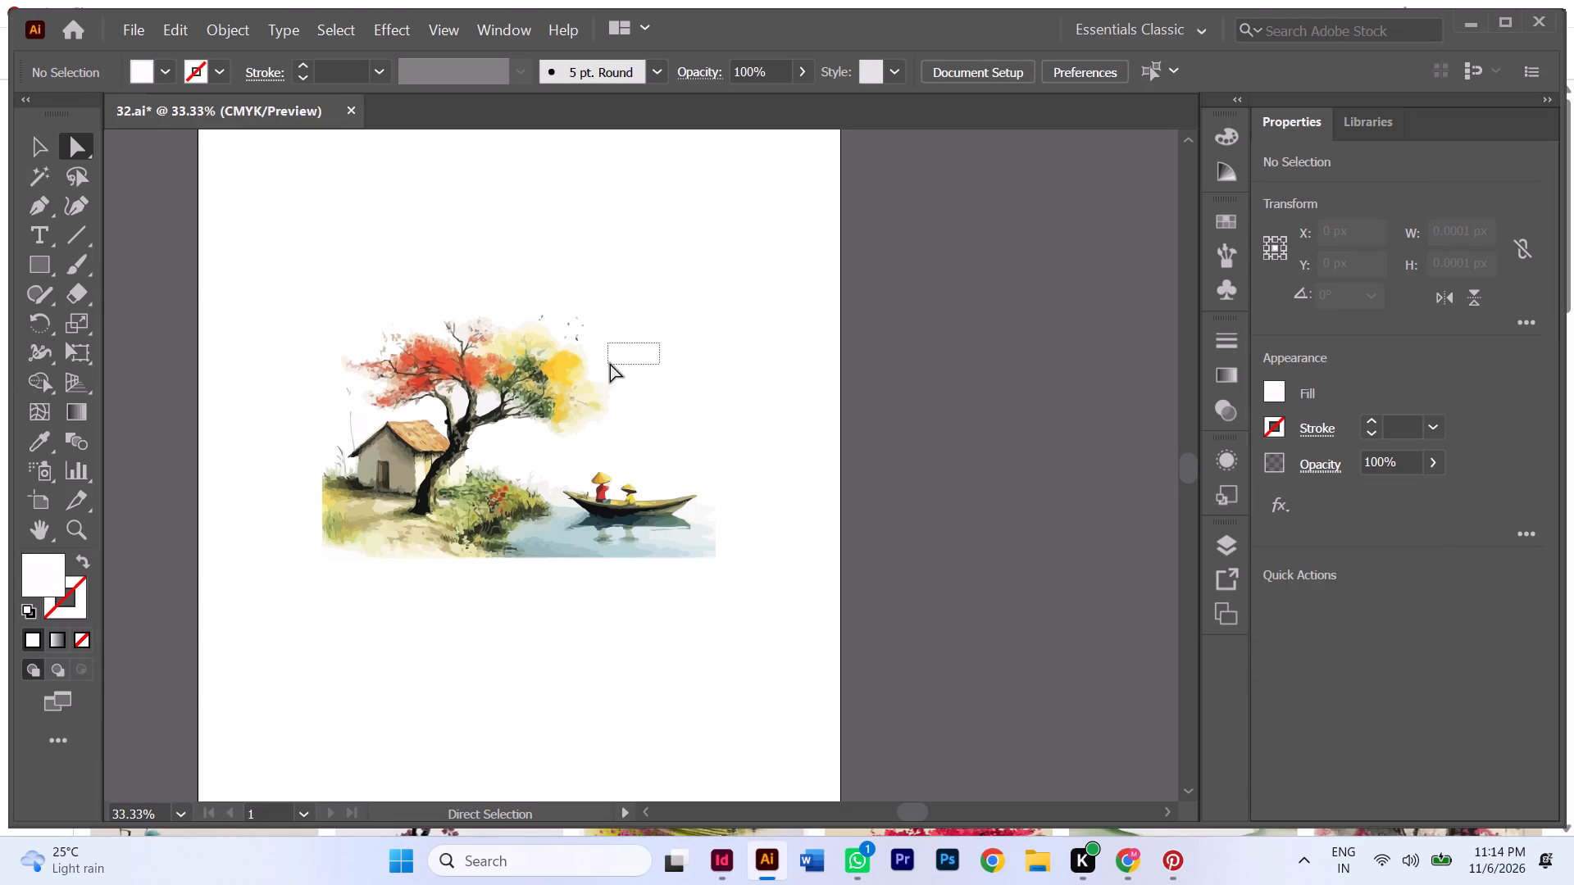
left_click_drag(610, 363, 598, 383)
key("BackSpace")
key("BackSpace")
key("BackSpace")
key("BackSpace")
Delete the small birds and stray shapes above the tree's yellow foliage.
left_click_drag(634, 287, 544, 326)
left_click_drag(544, 326, 547, 329)
key("BackSpace")
key("BackSpace")
key("BackSpace")
key("BackSpace")
left_click_drag(635, 292, 563, 352)
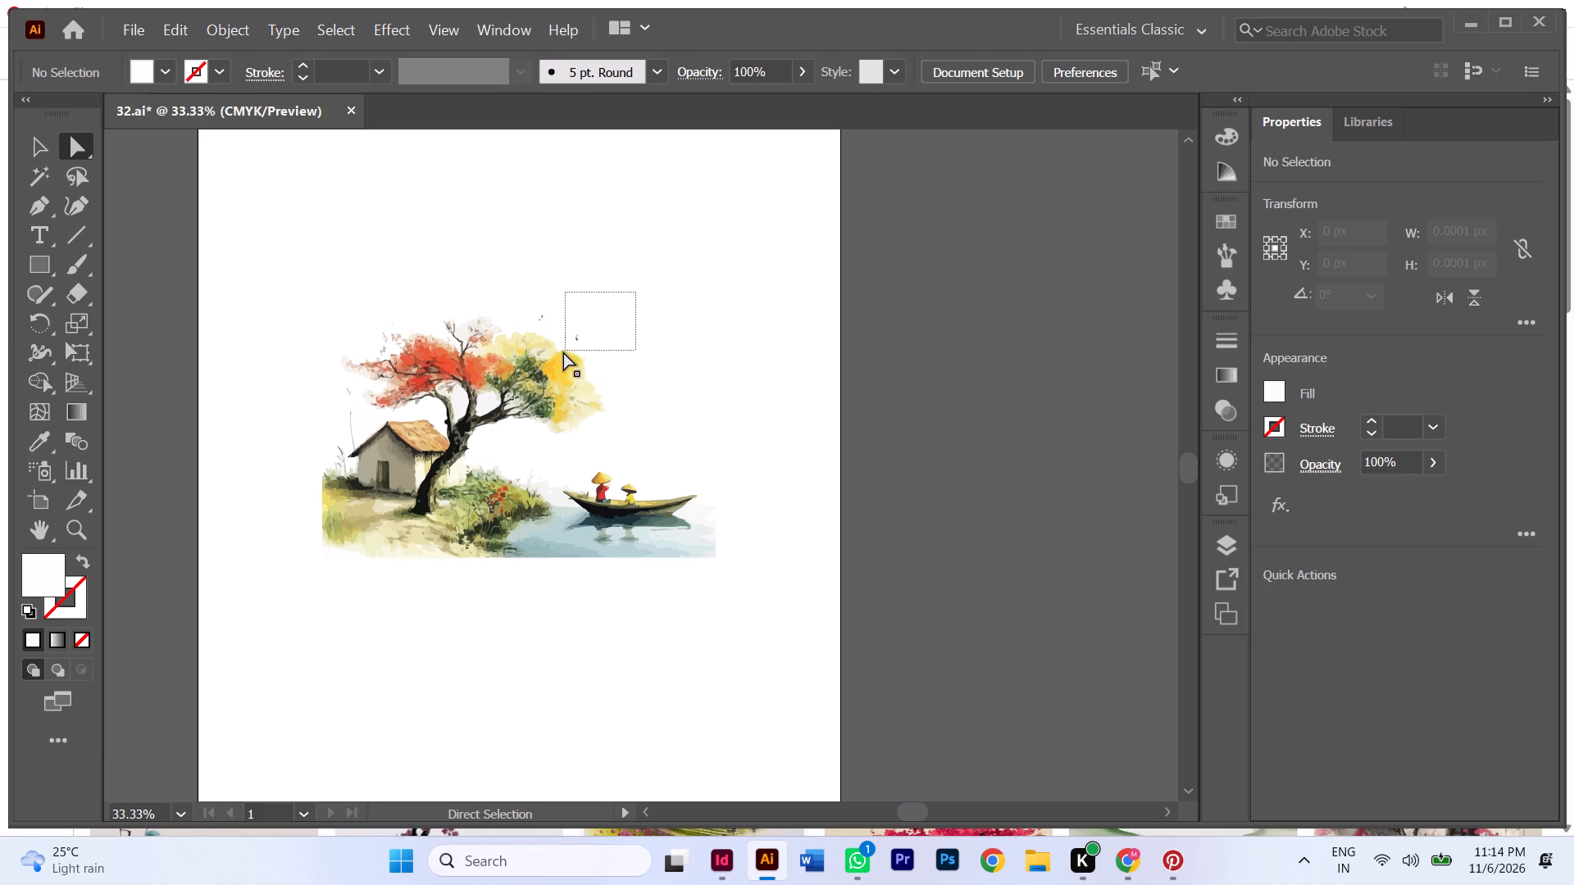
key("BackSpace")
key("BackSpace")
left_click_drag(594, 283, 528, 334)
key("BackSpace")
key("BackSpace")
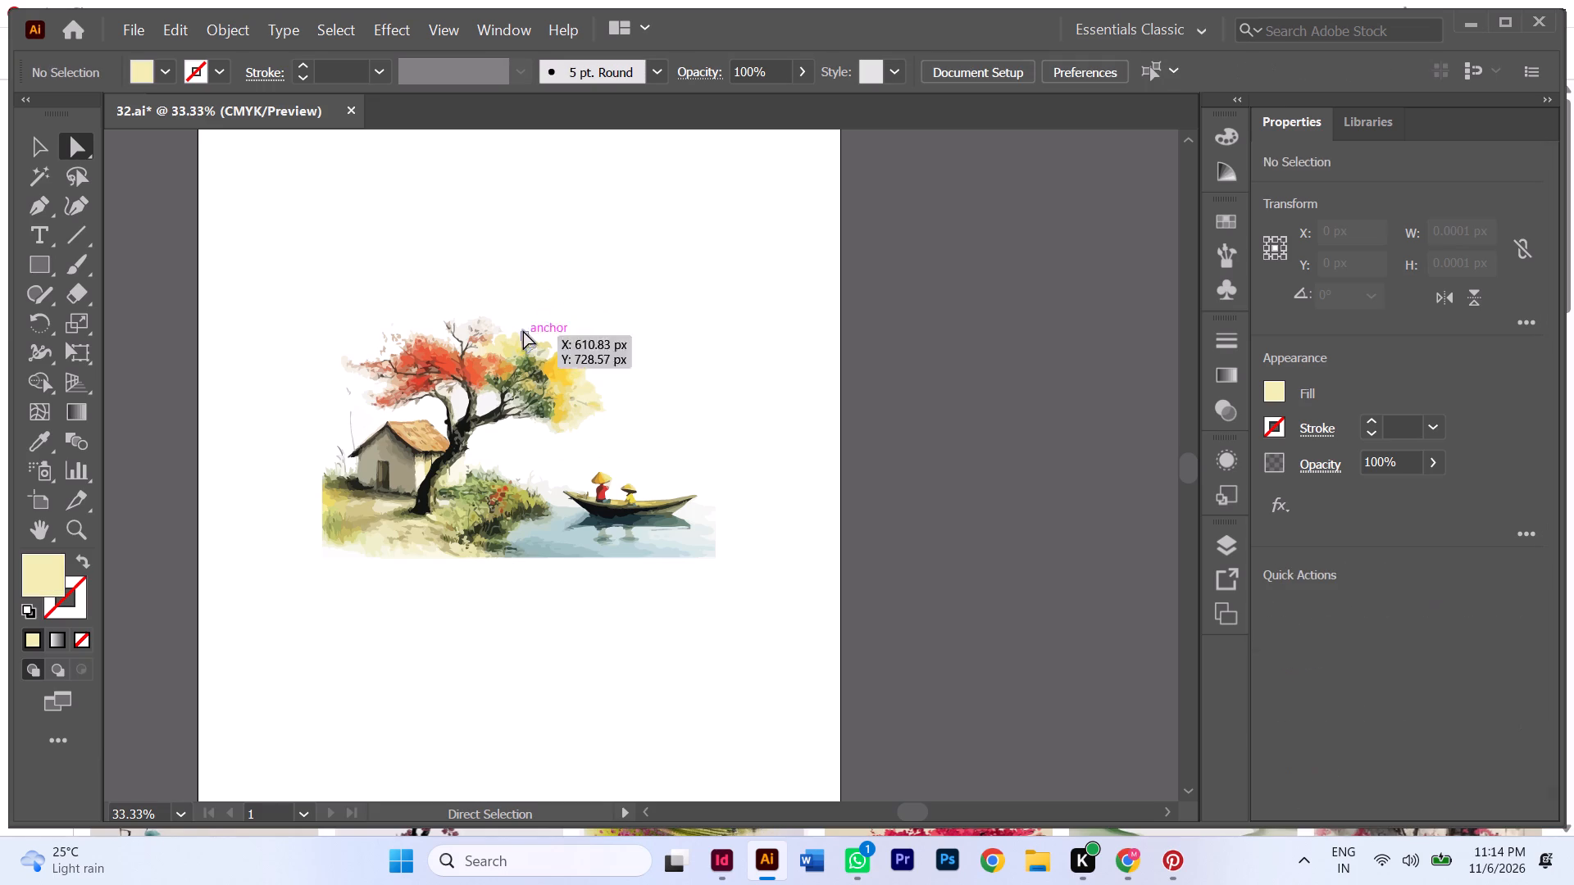
Delete the pale grey-pink background shapes behind the tree's topmost branches.
scroll(469, 385, "up", 3, "alt")
scroll(468, 386, "up", 5)
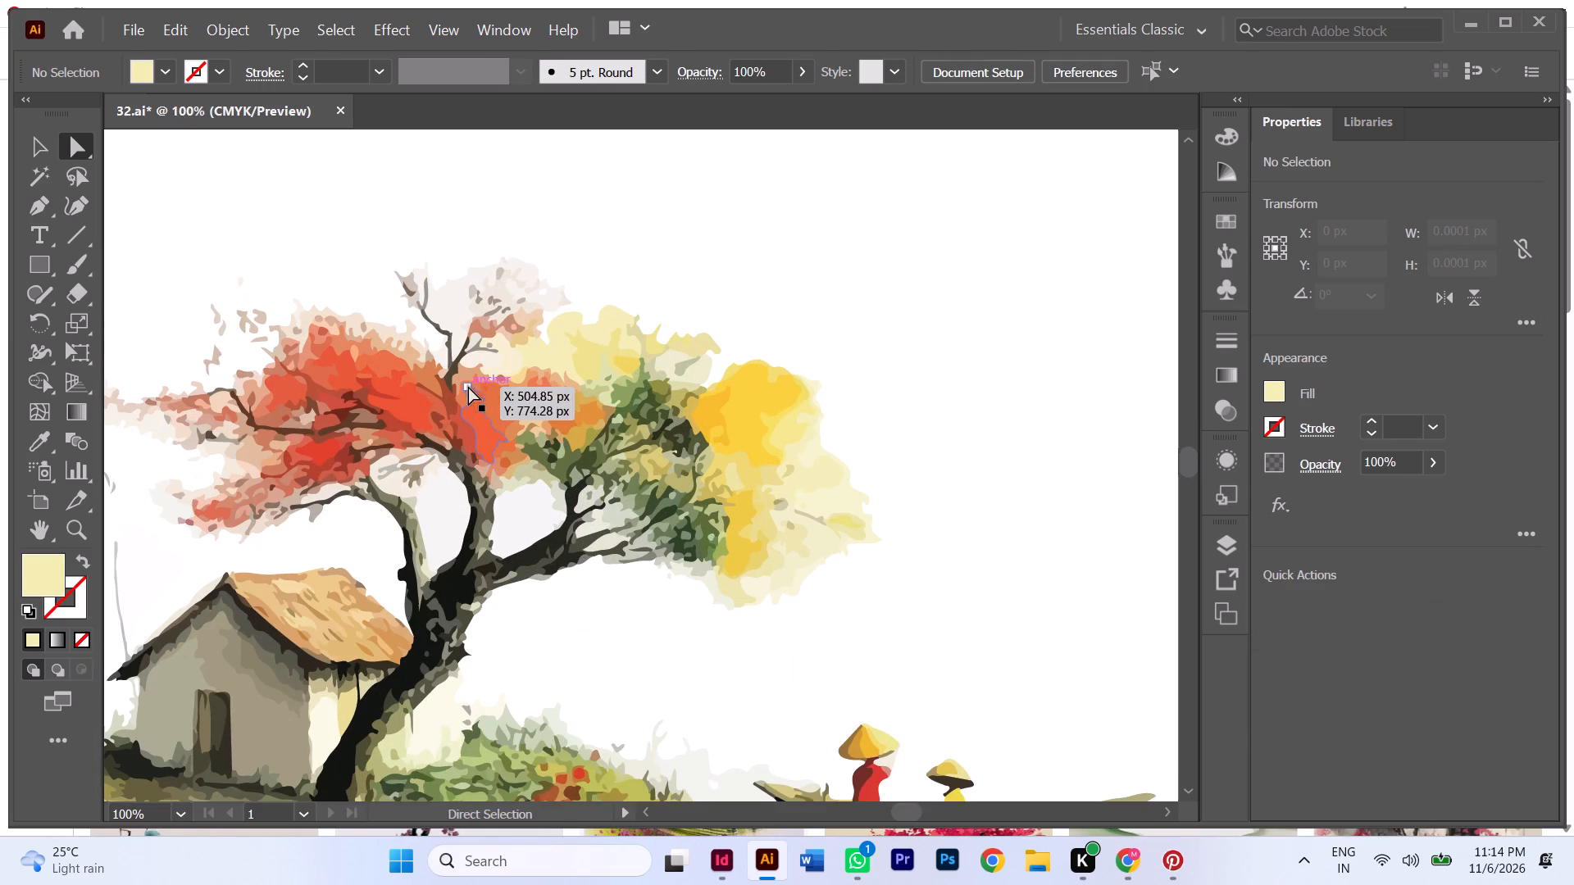
left_click_drag(589, 260, 489, 296)
key("BackSpace")
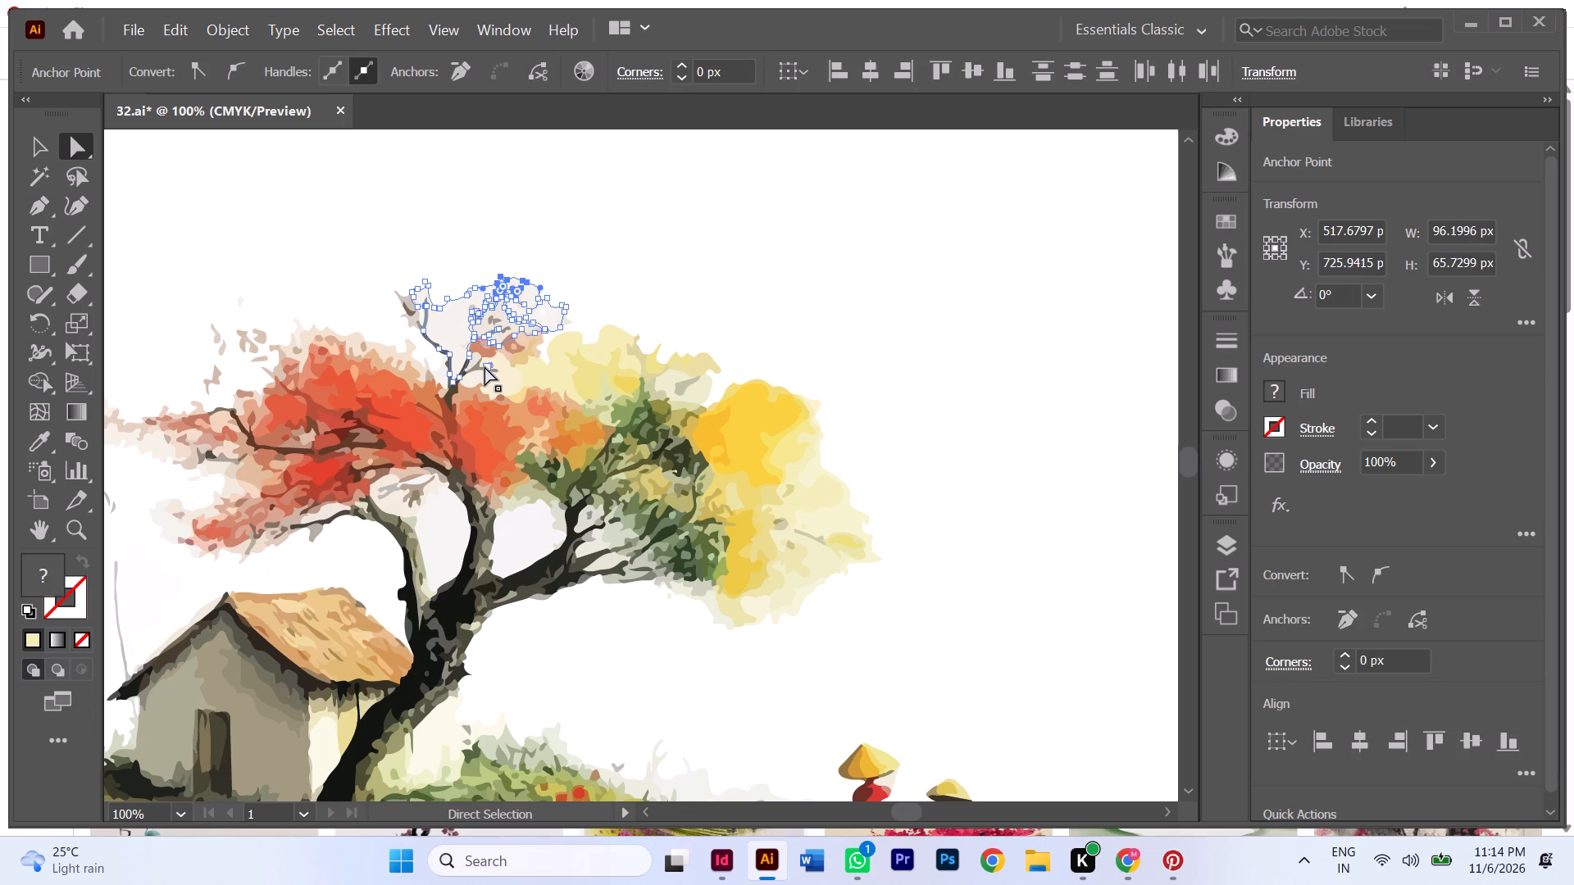
key("BackSpace")
left_click(689, 300)
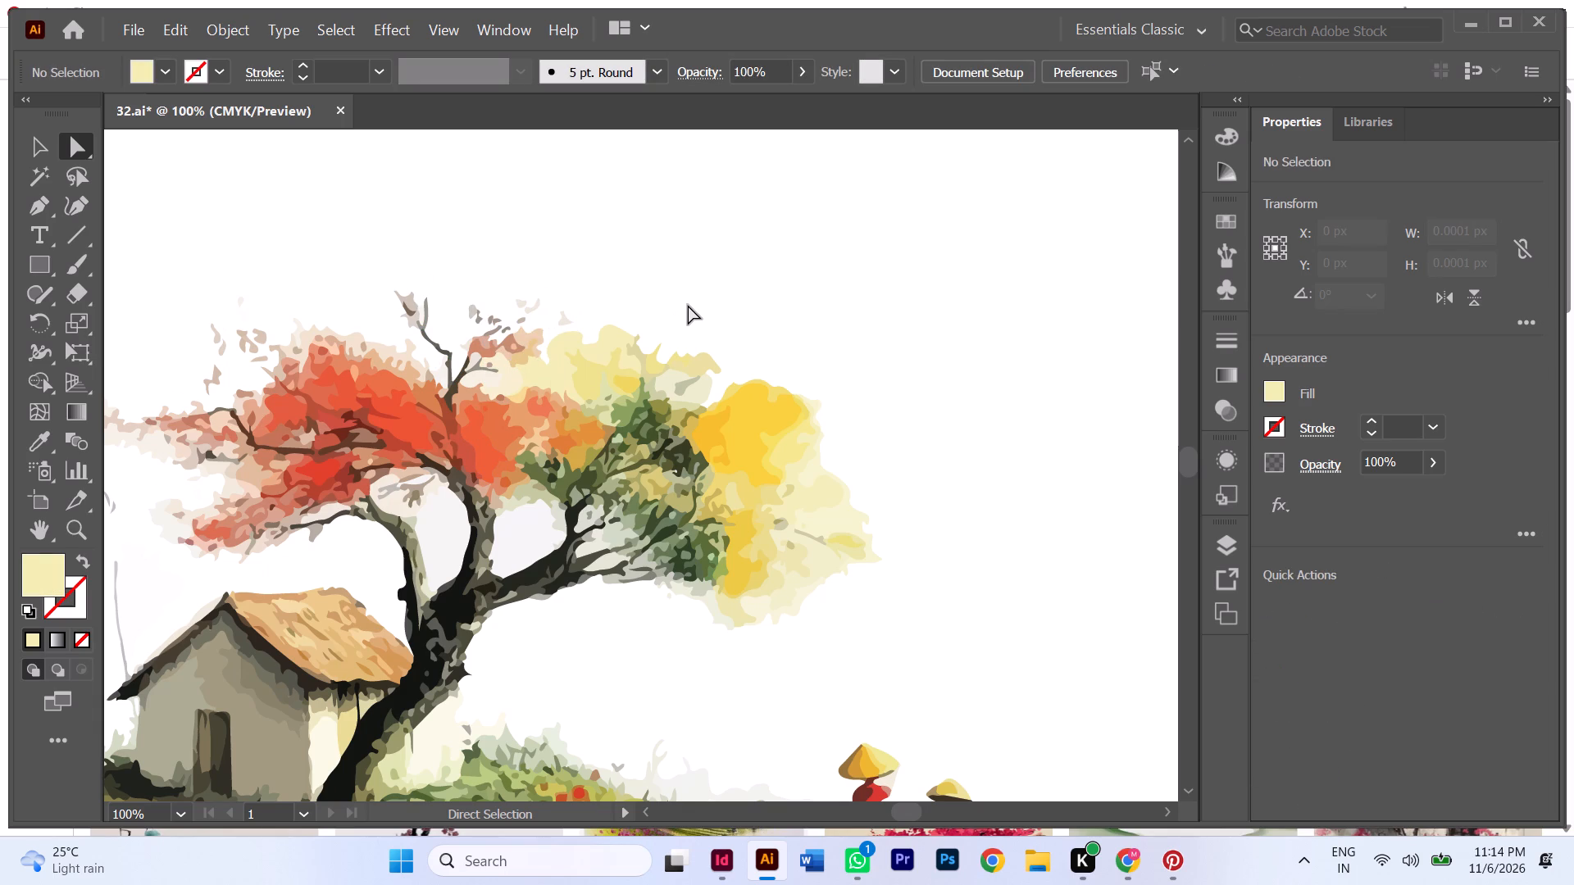
scroll(679, 331, "down", 3, "alt")
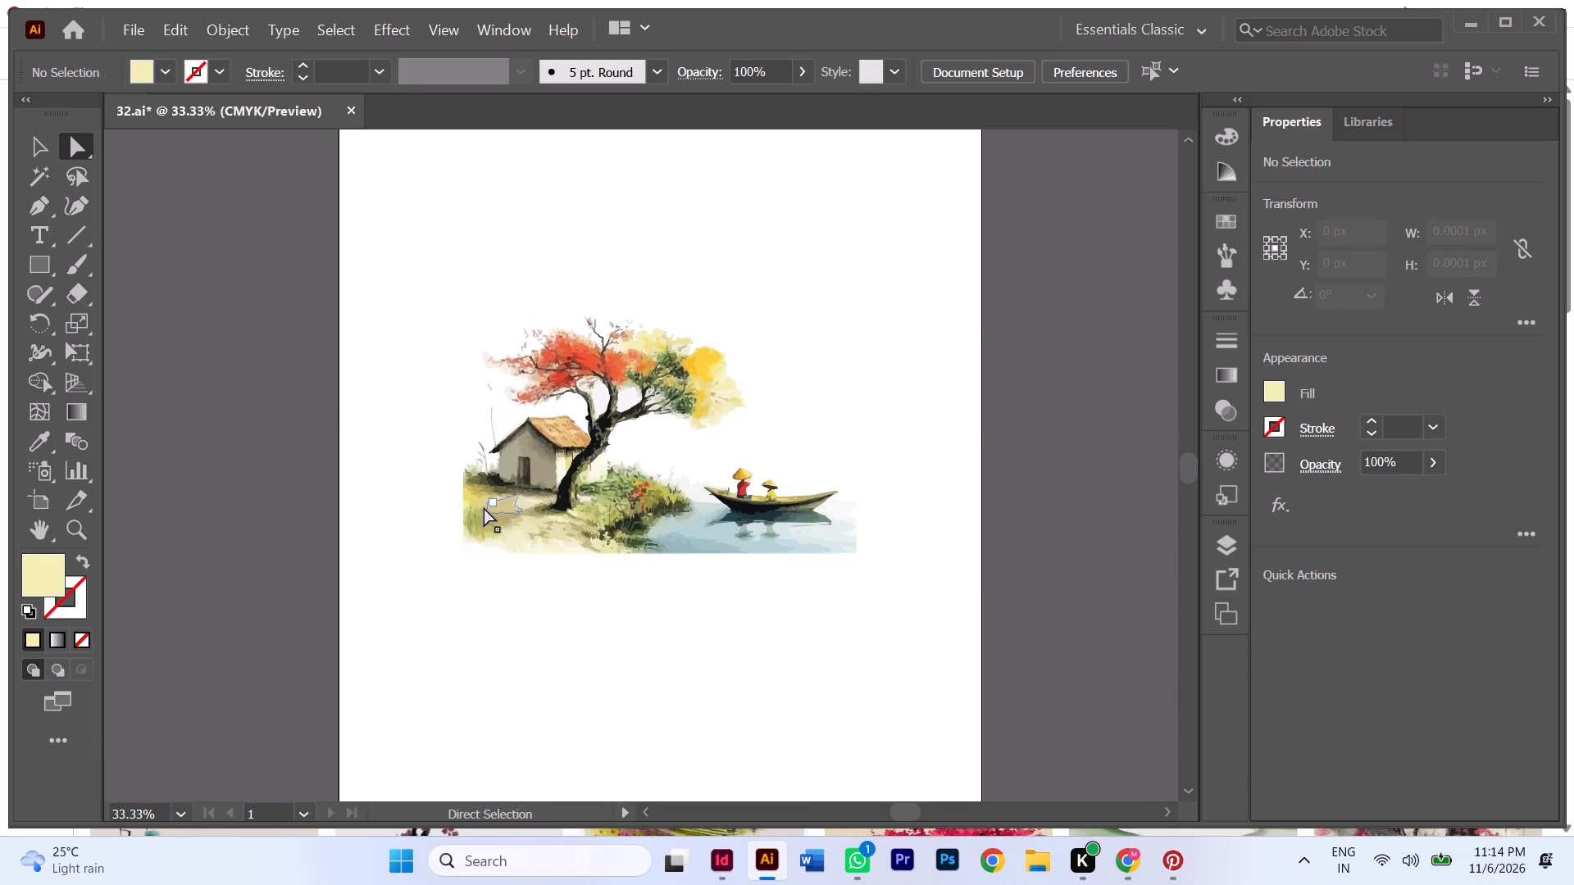
Delete the stray pale shapes beside the hut's outer wall and save 32.ai.
left_click_drag(457, 439, 476, 467)
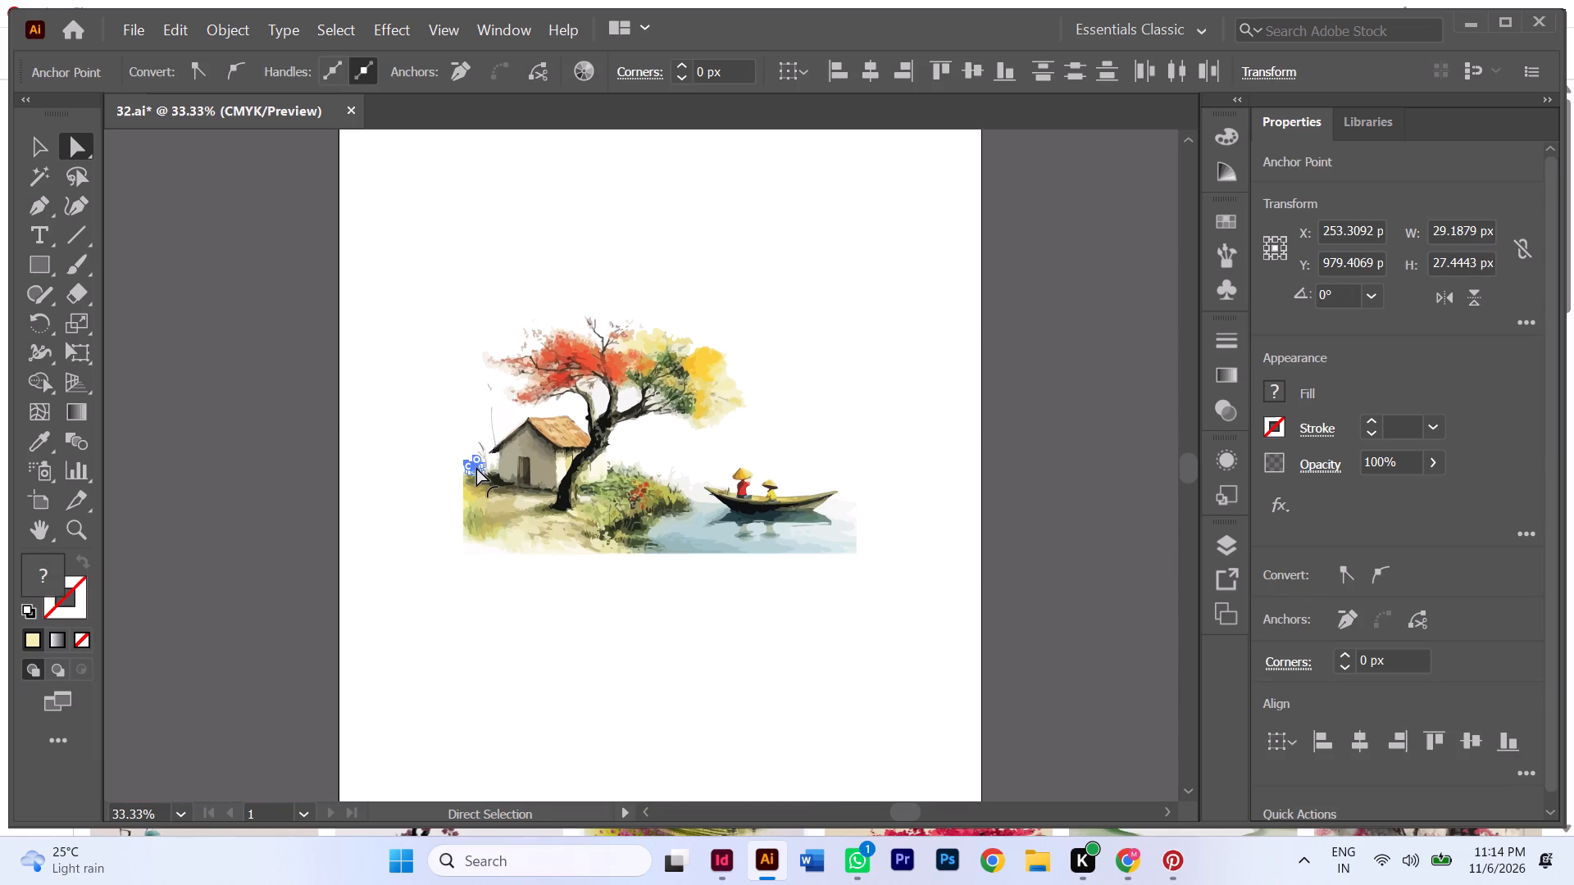
key("BackSpace")
key("BackSpace")
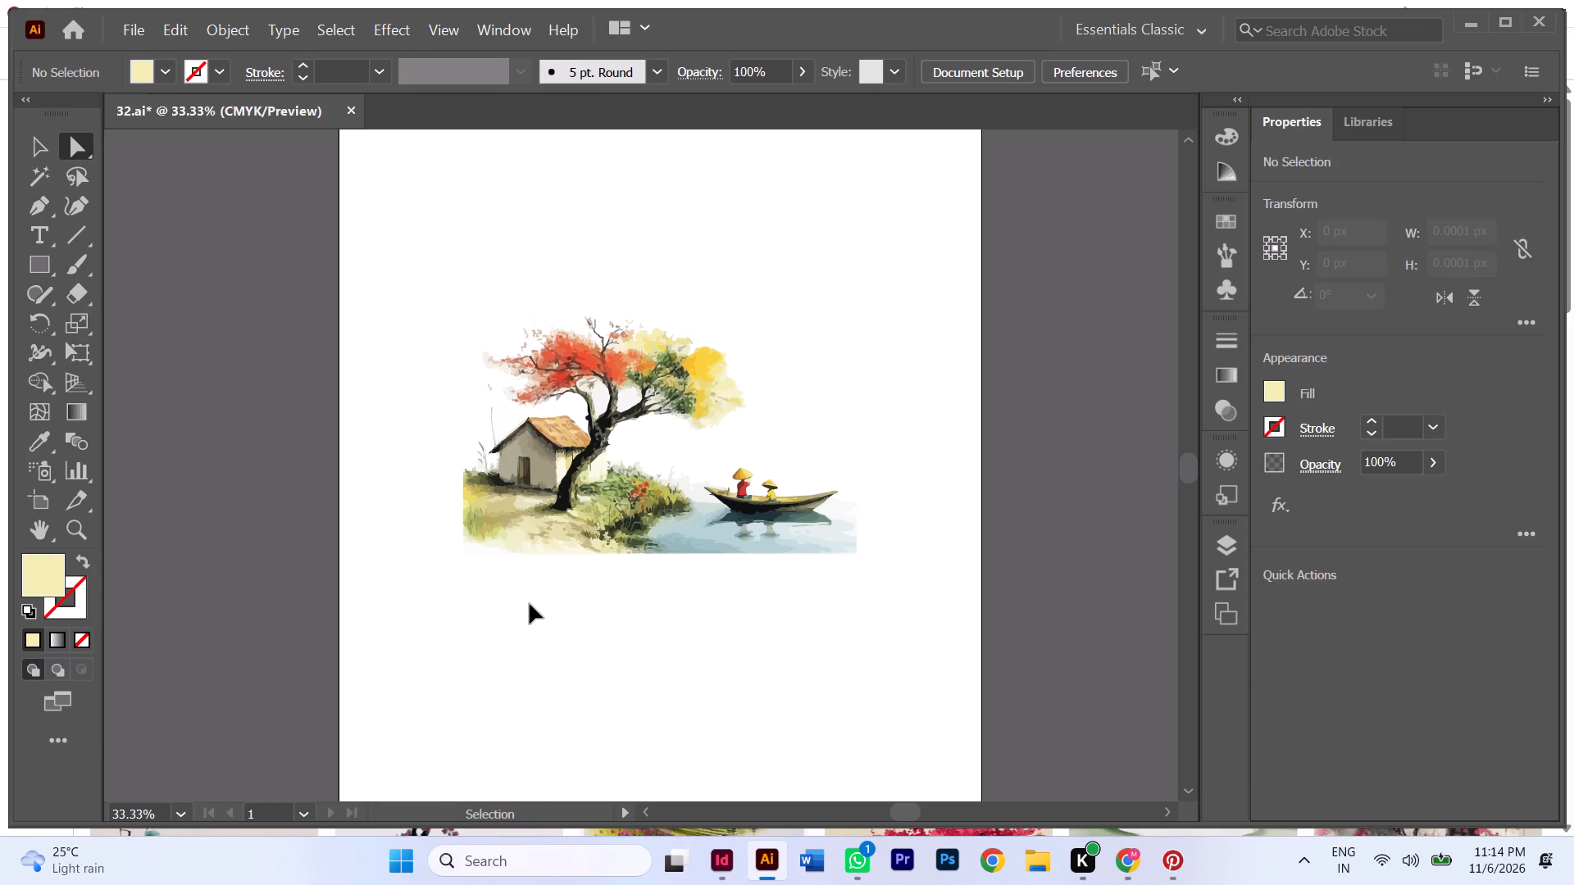
key("ctrl+s")
Switch to InDesign, delete the old tree illustration on page 43 and place the cleaned-up tree-and-hut artwork there.
left_click(728, 858)
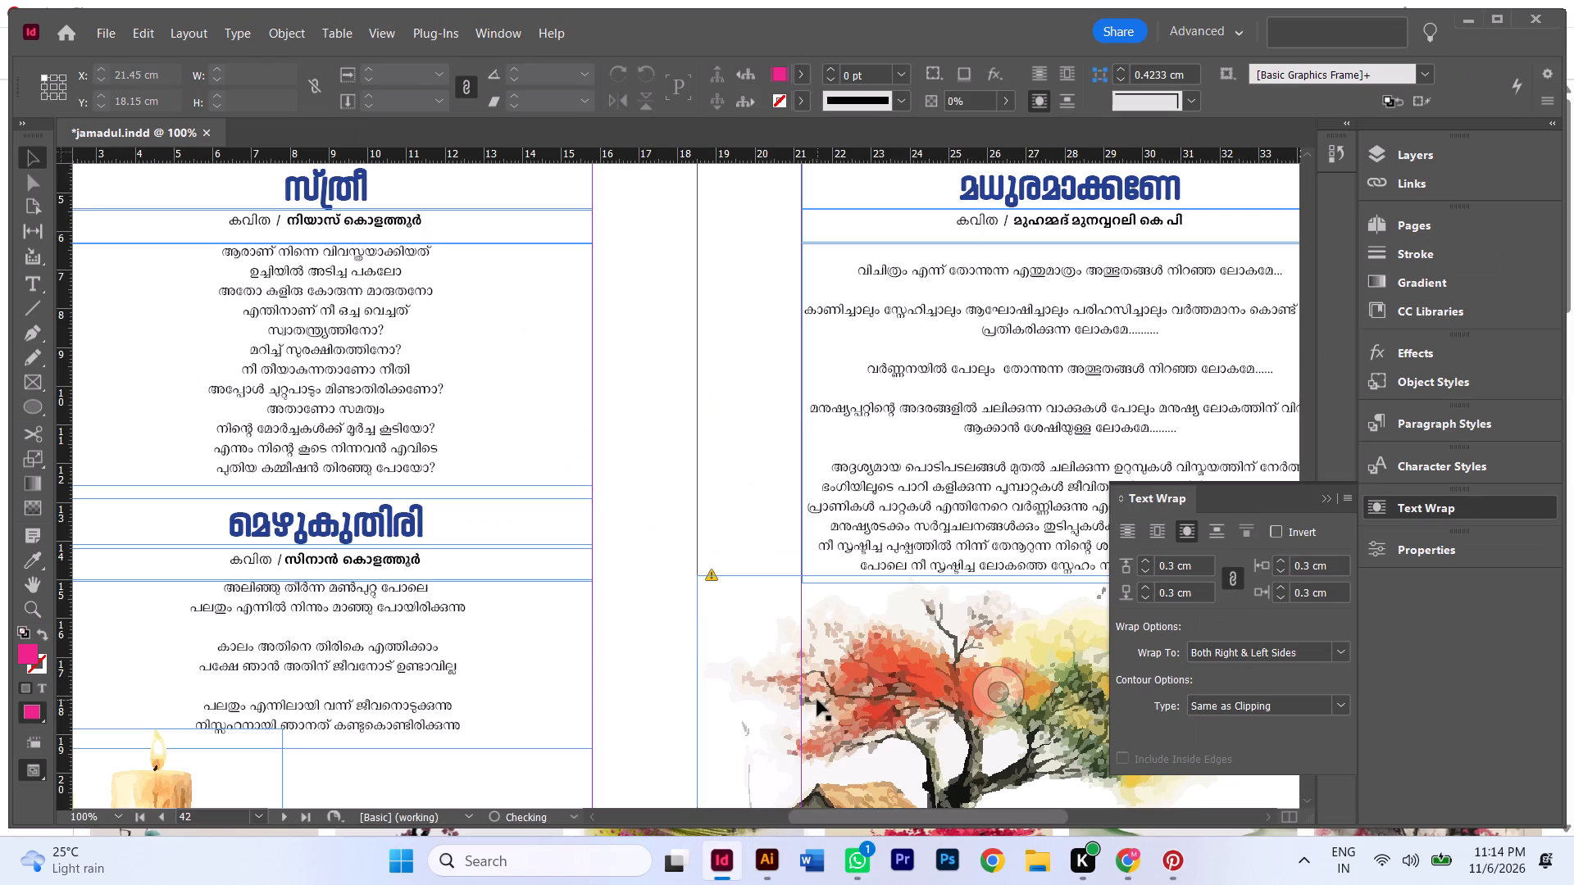
left_click(817, 700)
key("BackSpace")
key("ctrl+d")
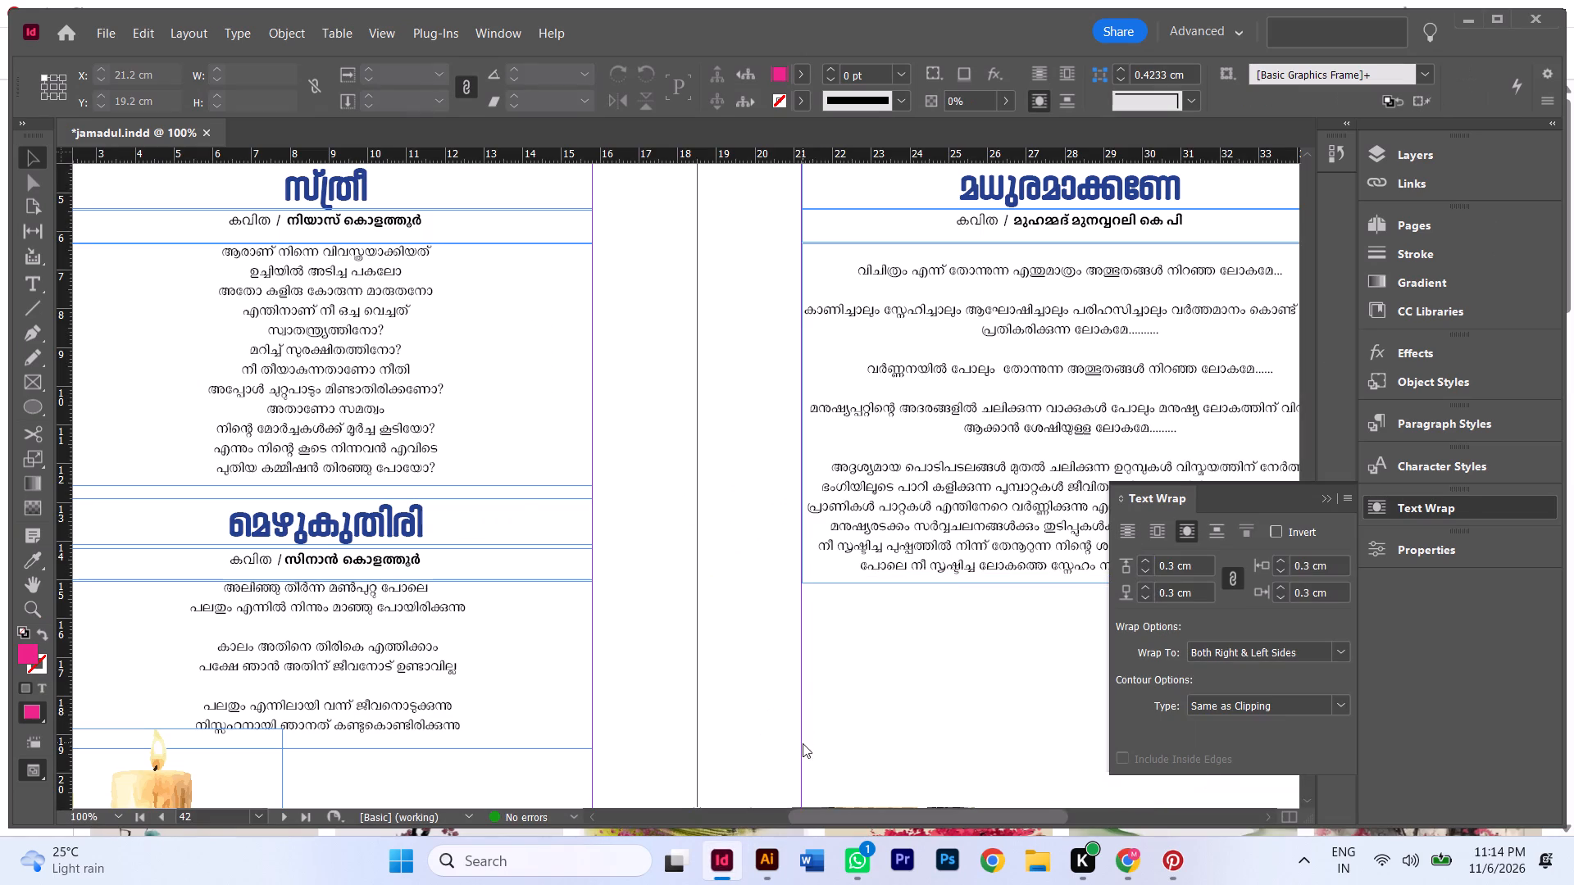
double_click(765, 323)
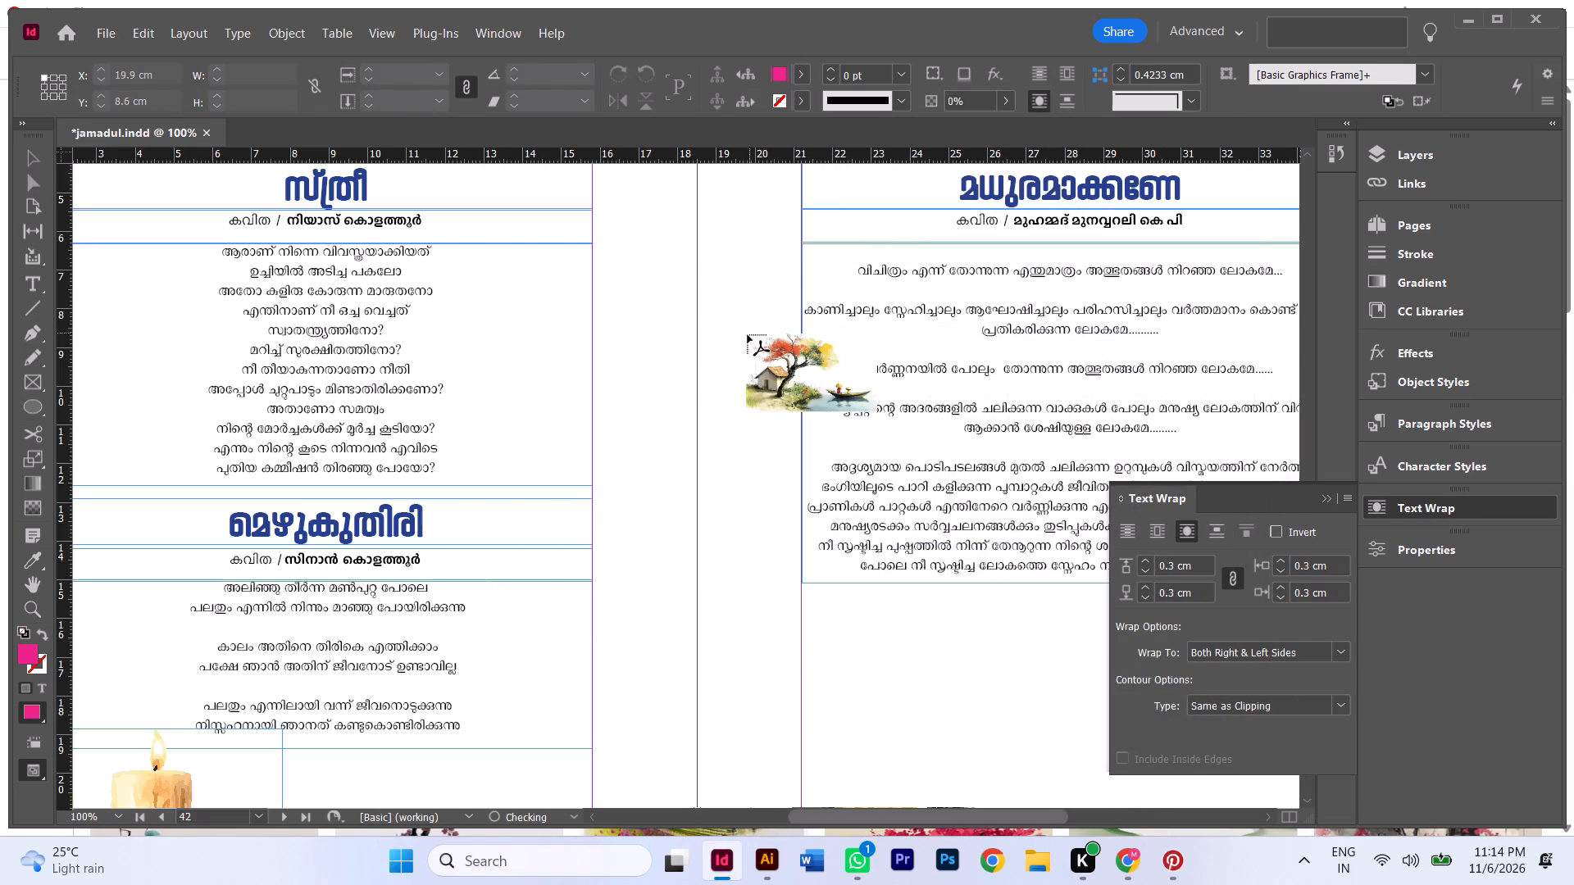
scroll(703, 353, "down", 2, "alt")
left_click(654, 367)
Scale the tree-and-hut illustration to about 18.8 cm wide and align it to page 43's bottom below the poem, spanning the page width.
left_click_drag(772, 554, 716, 507)
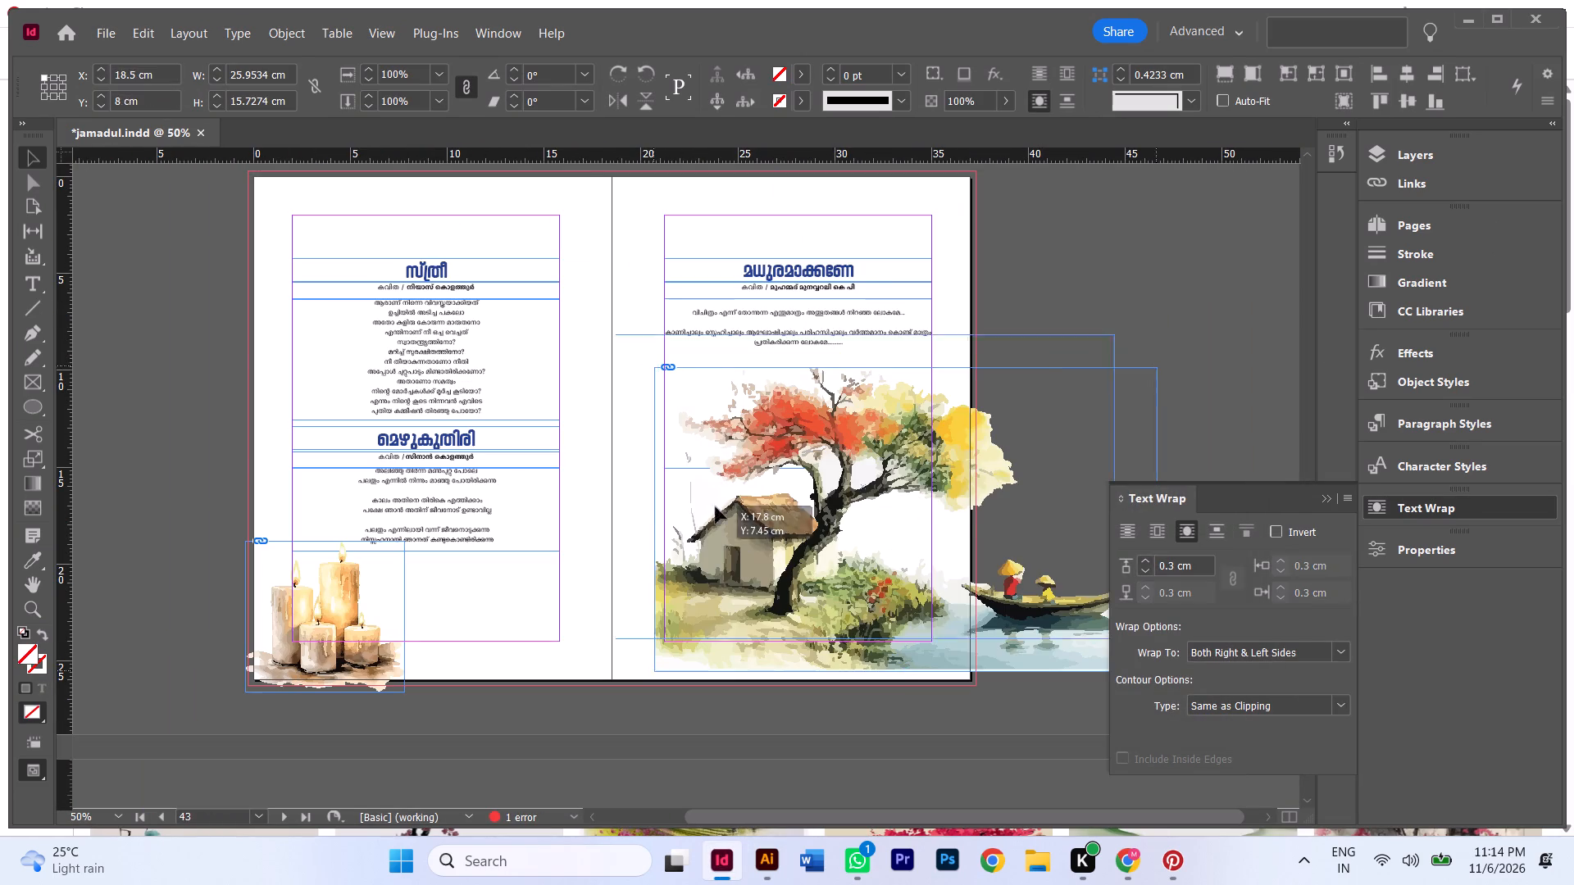
left_click_drag(716, 507, 704, 495)
left_click_drag(1091, 614, 1003, 571, "ctrl+shift")
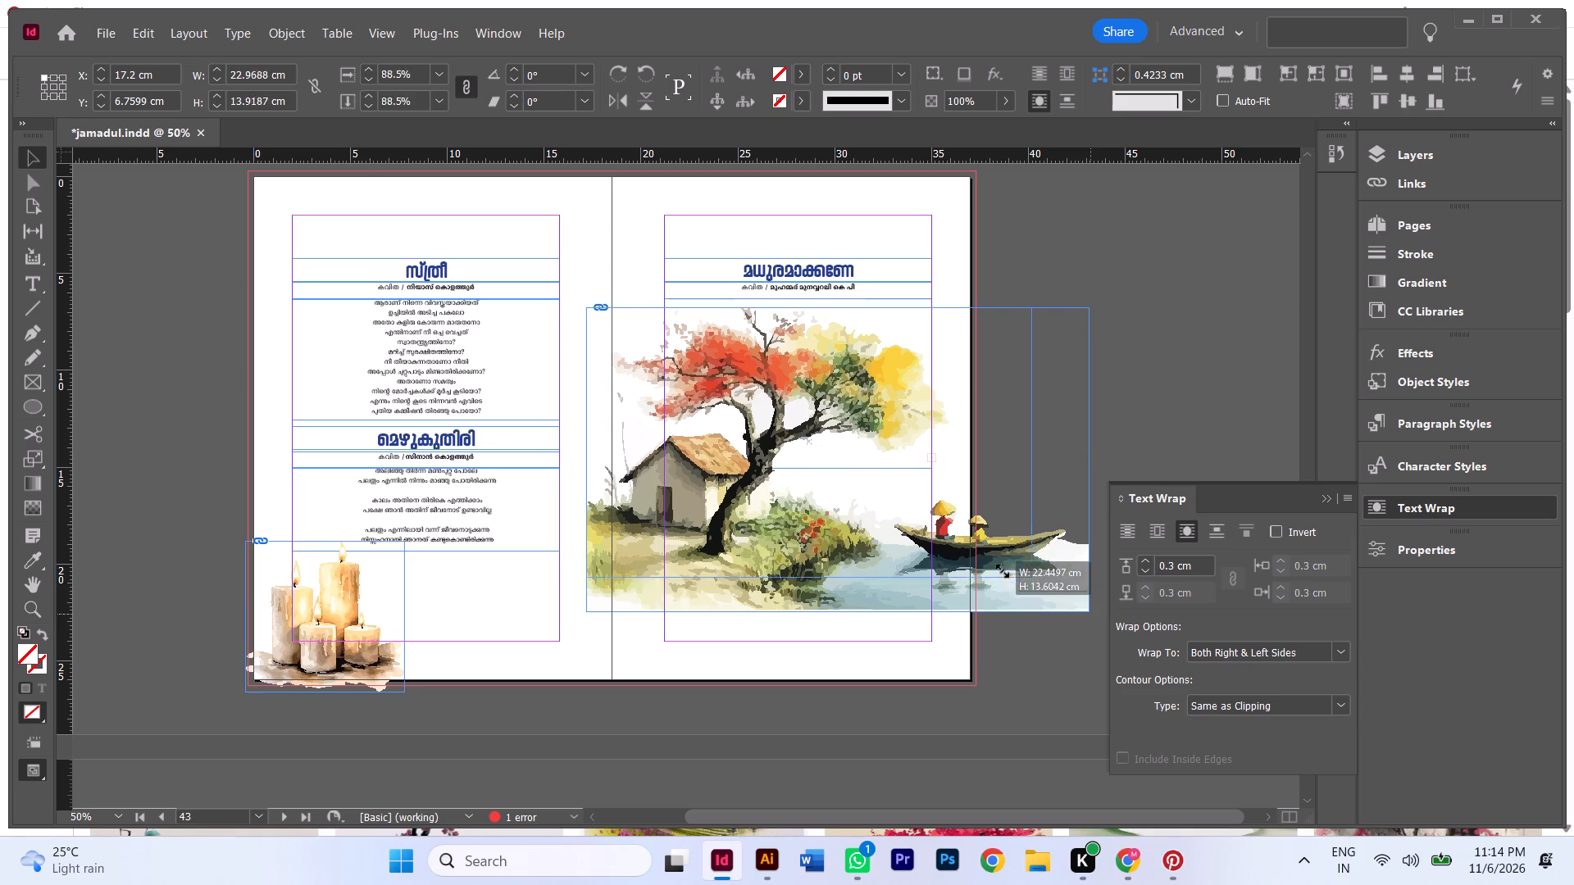
left_click_drag(1003, 571, 962, 547, "ctrl+shift")
left_click_drag(935, 495, 939, 626)
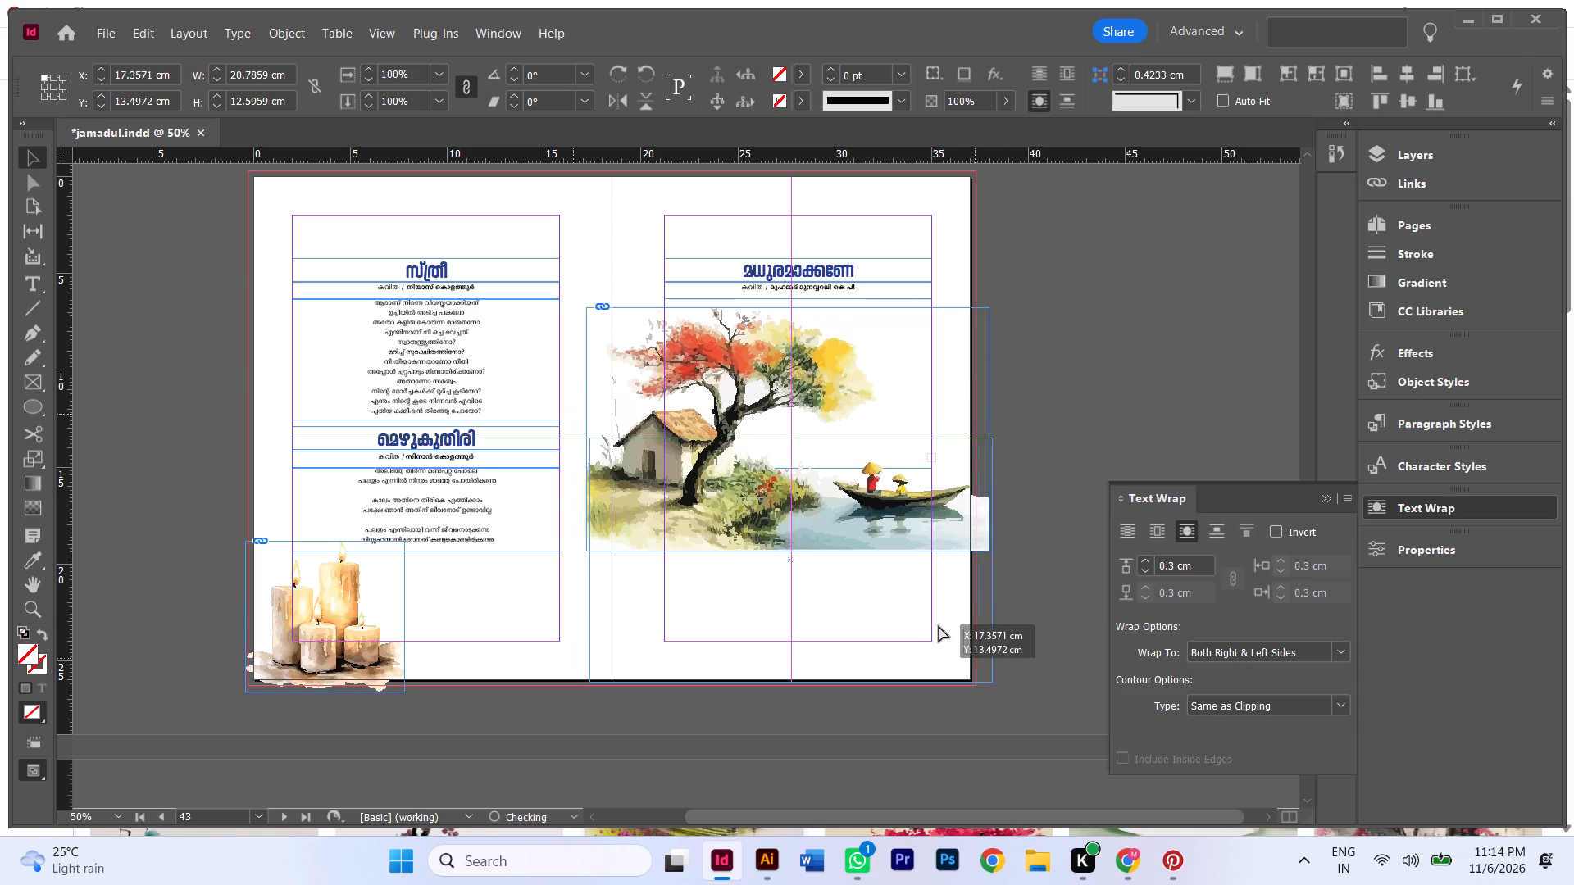
left_click_drag(939, 626, 962, 633)
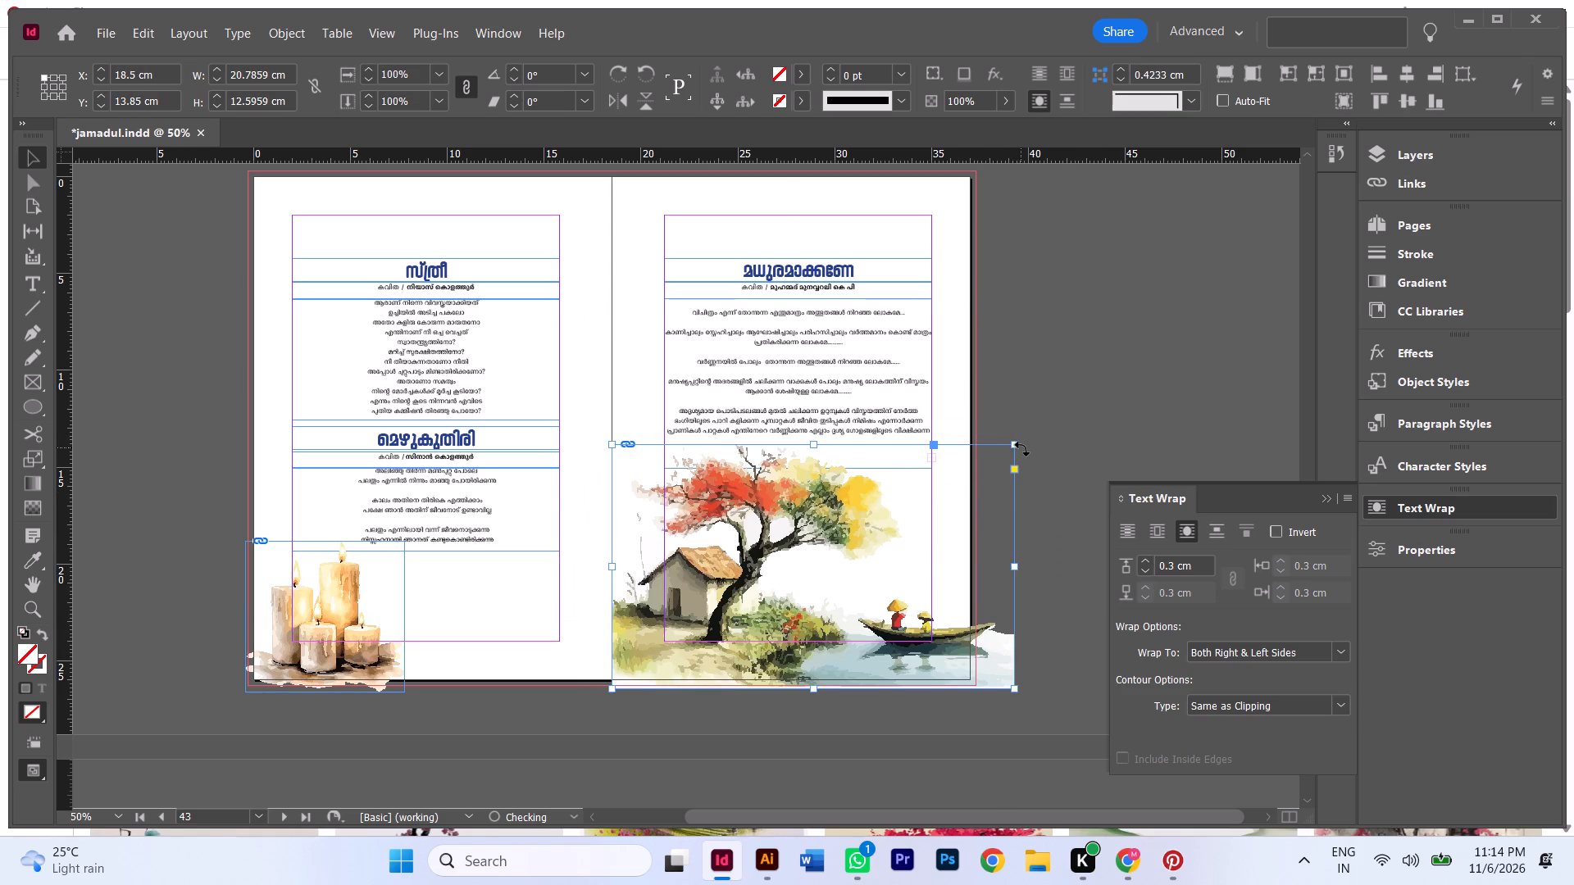
left_click_drag(1013, 446, 976, 504, "ctrl+shift")
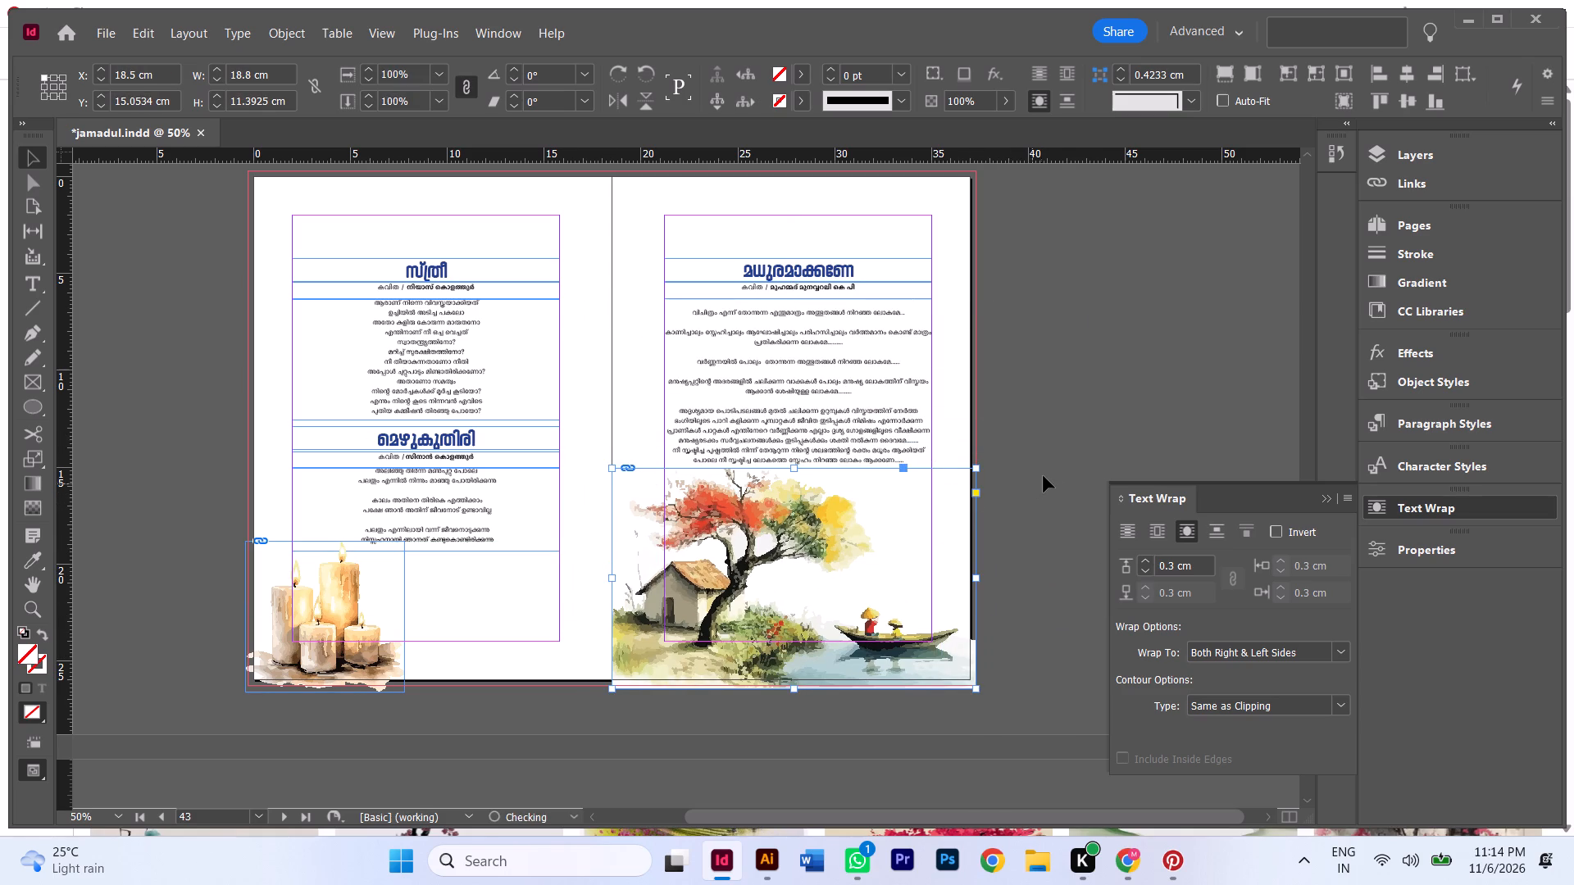
left_click(1049, 471)
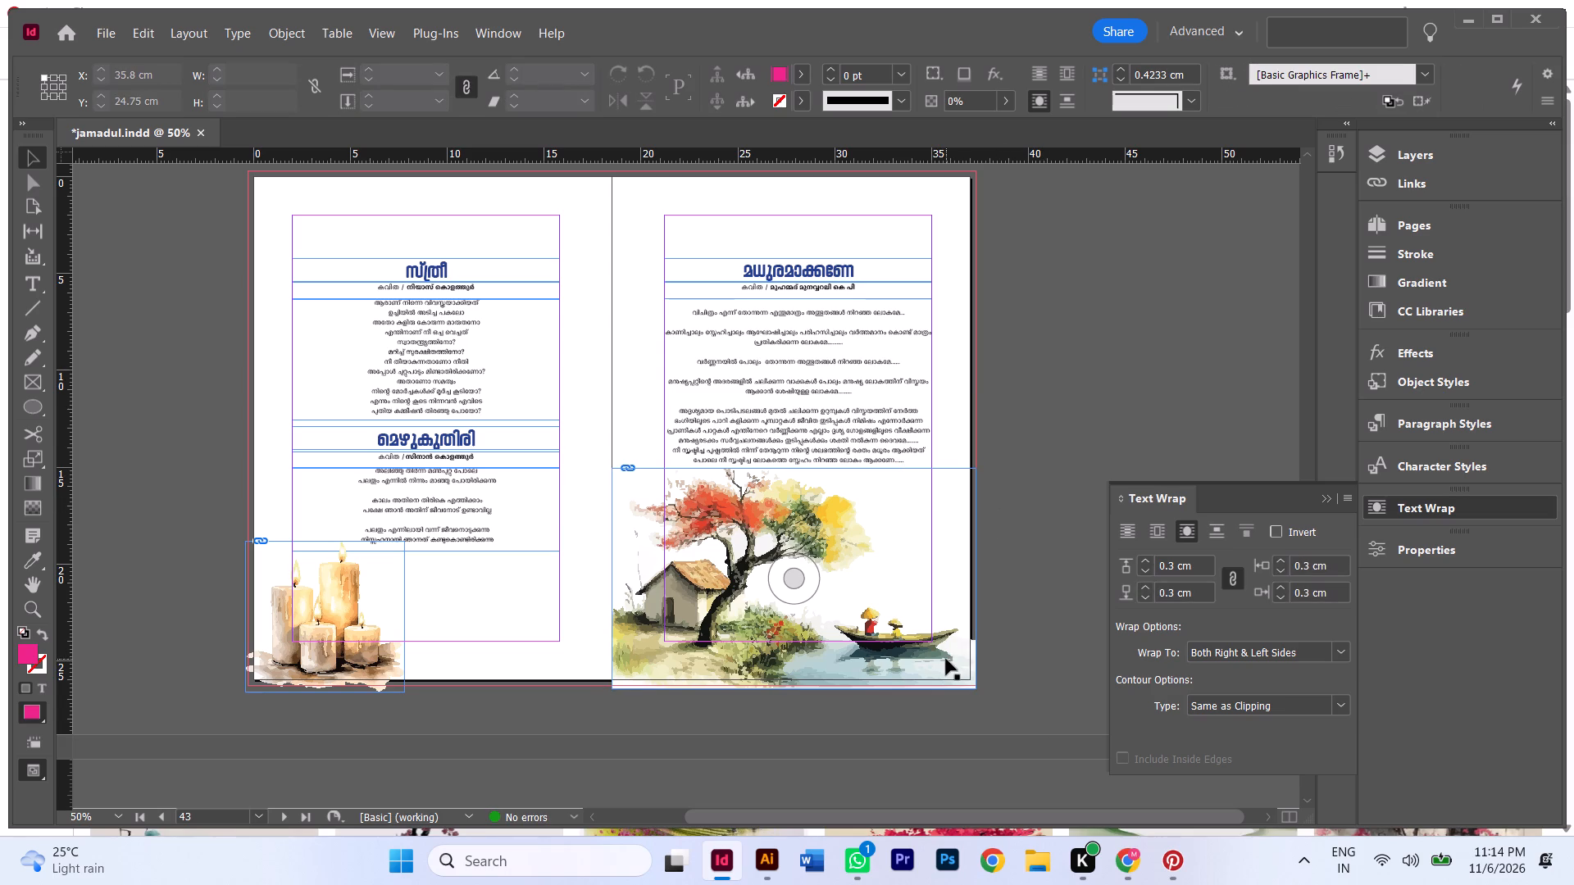
Preview the finished spread full screen and advance to the spread starting at page 44.
key("shift+w")
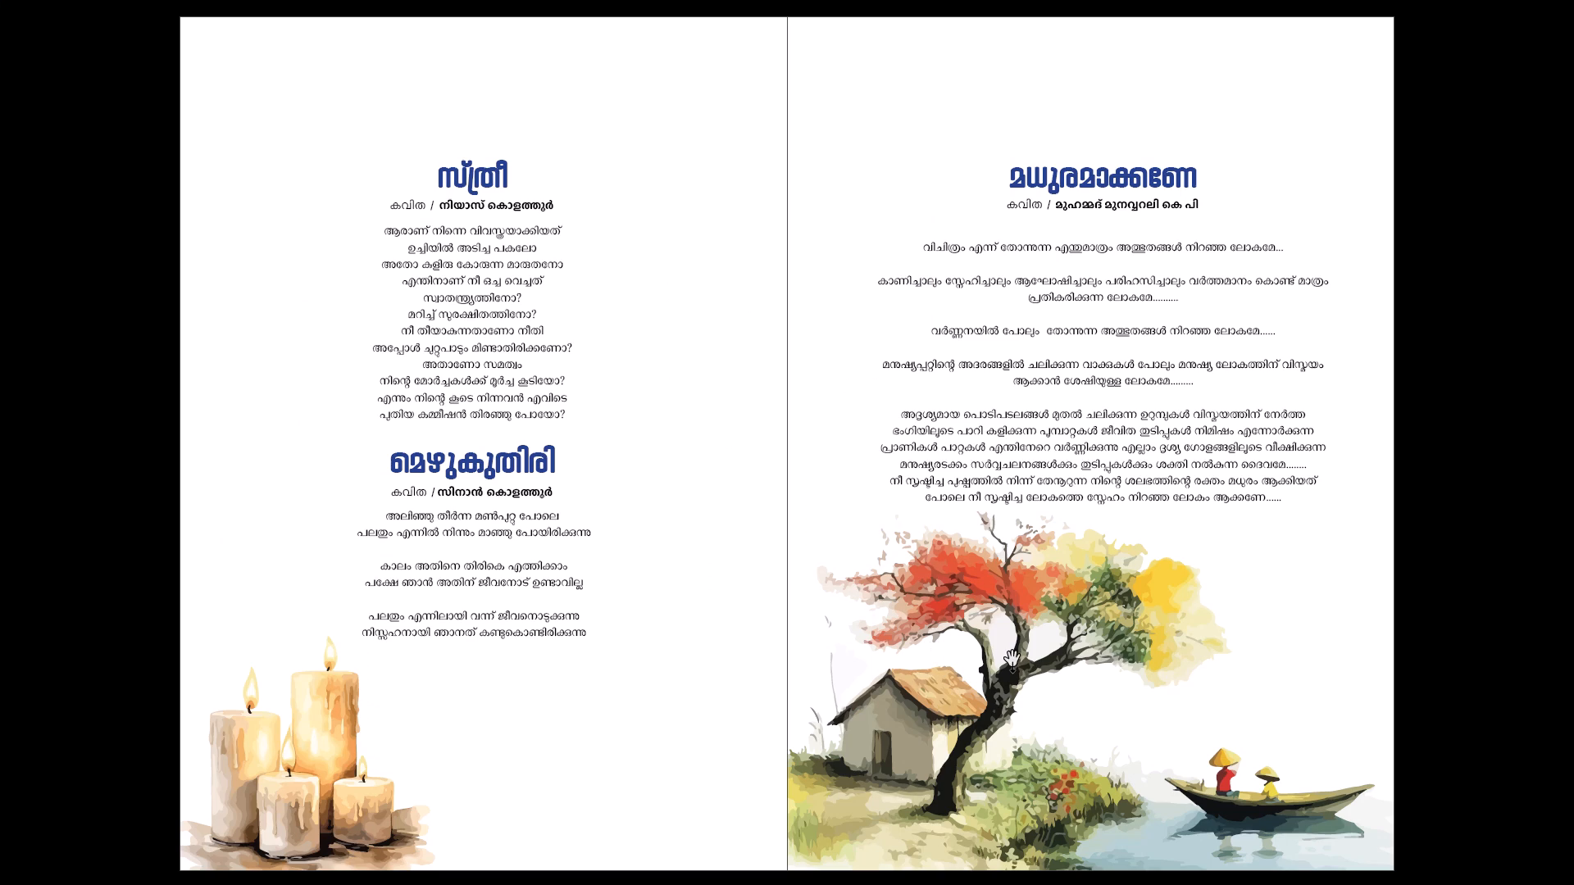
key("Right")
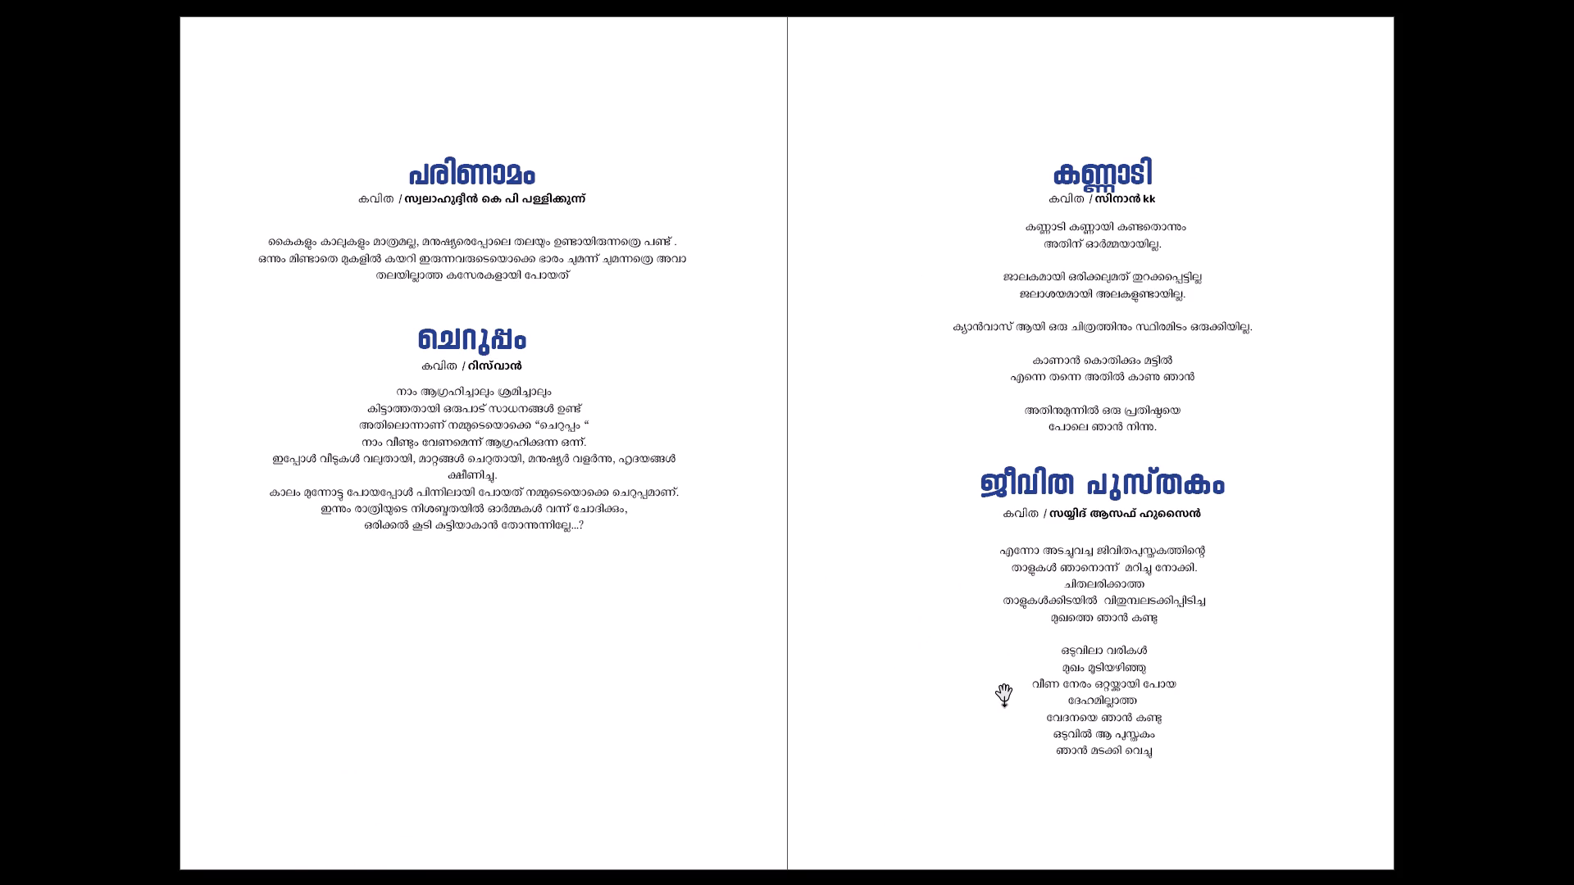
key("Escape")
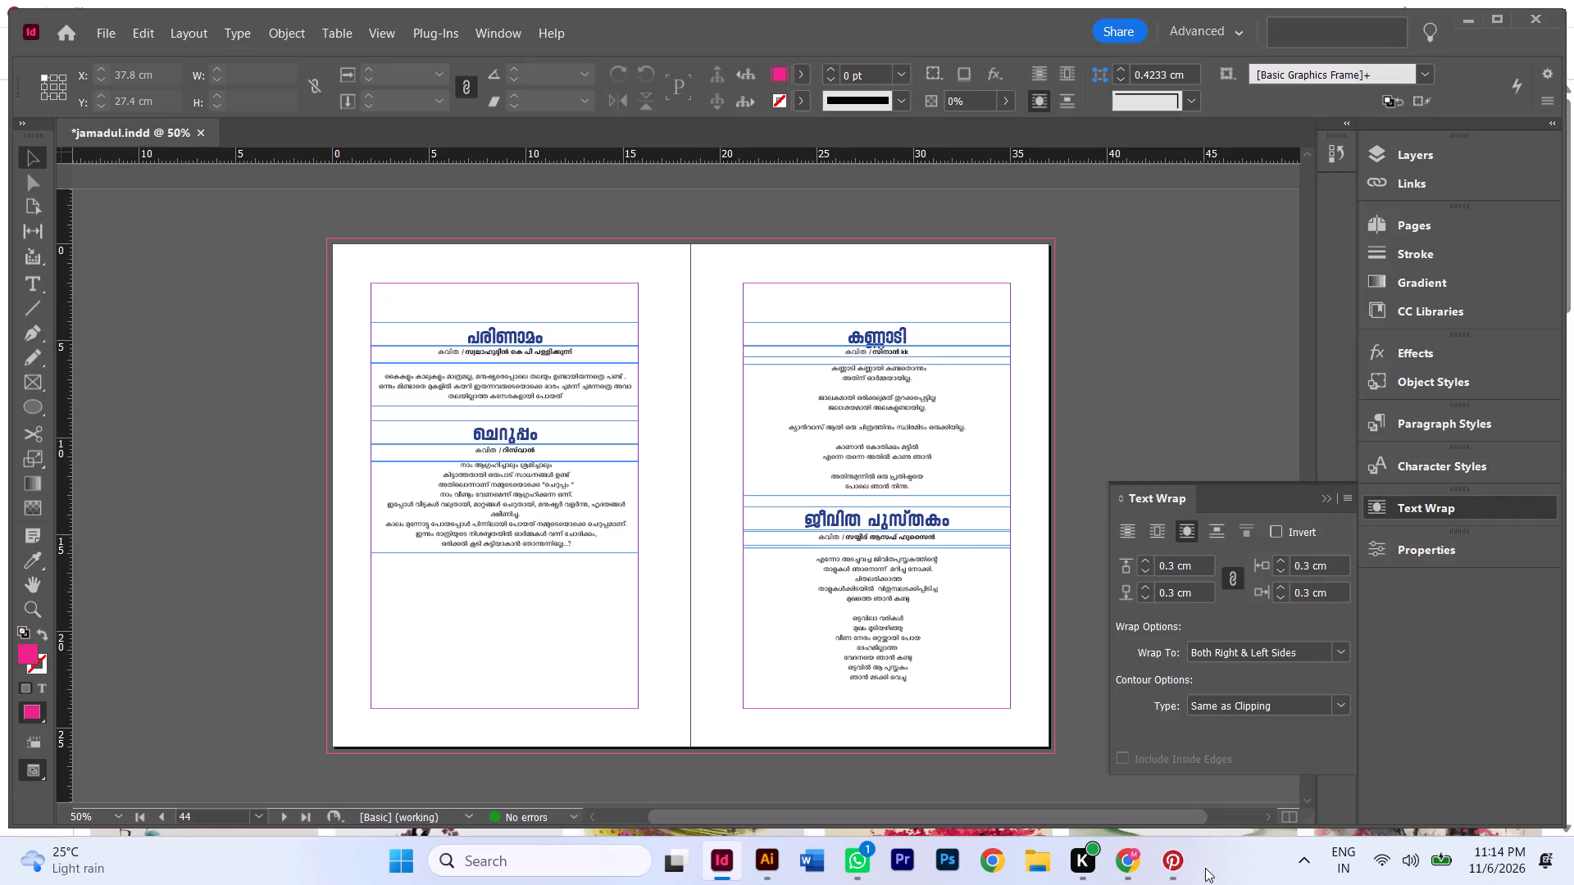
Switch to Pinterest and search for "child hood dream".
left_click(1205, 868)
left_click(1180, 873)
scroll(728, 624, "down", 3)
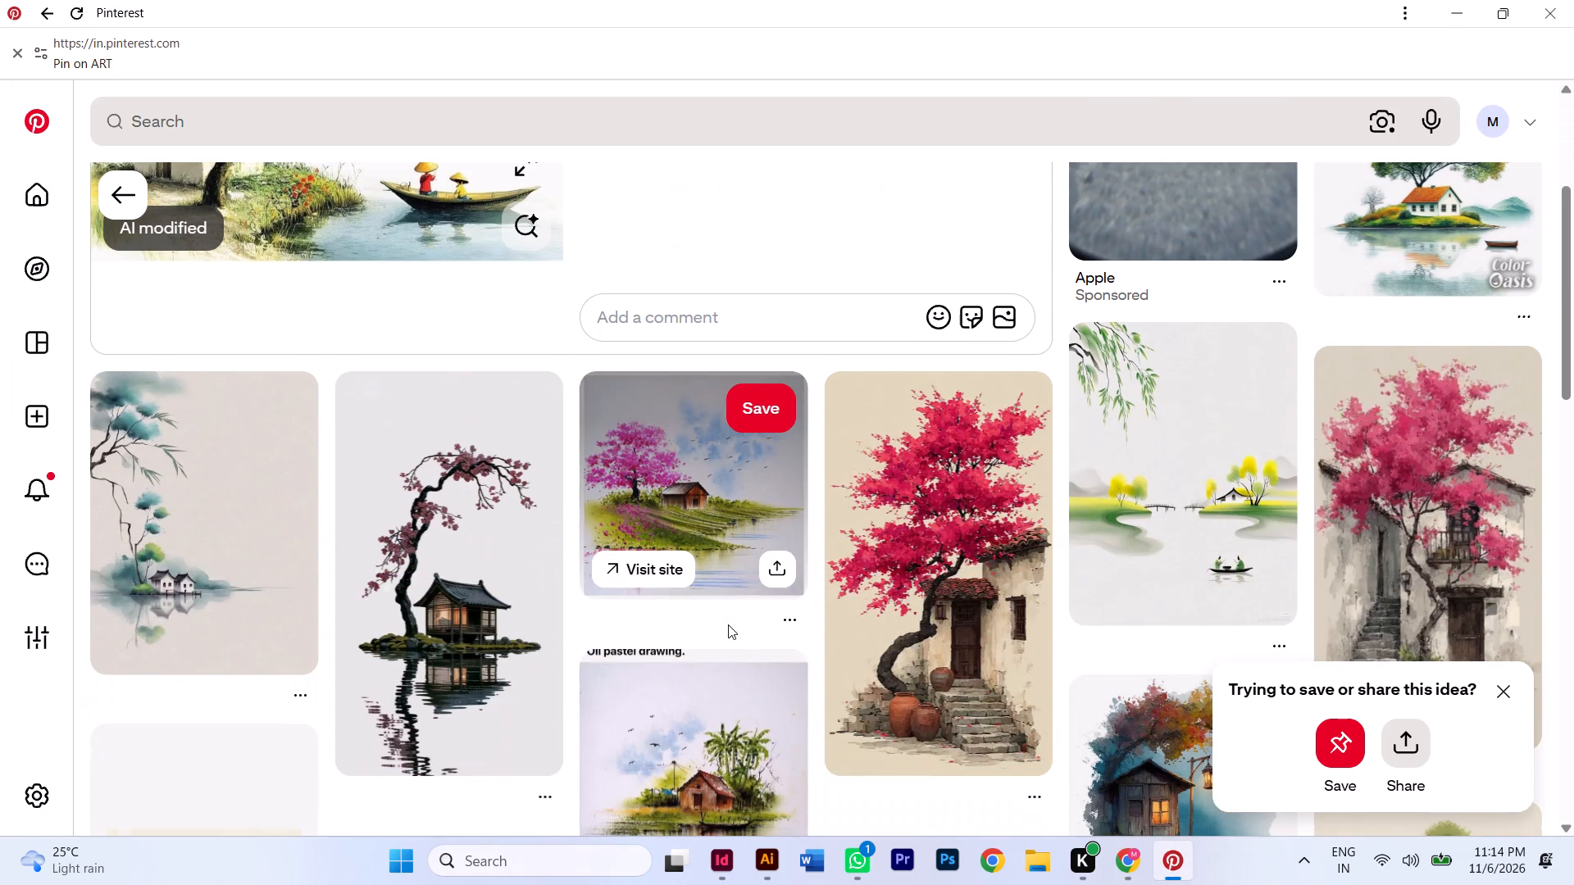
scroll(803, 628, "up", 3)
scroll(1053, 517, "down", 7)
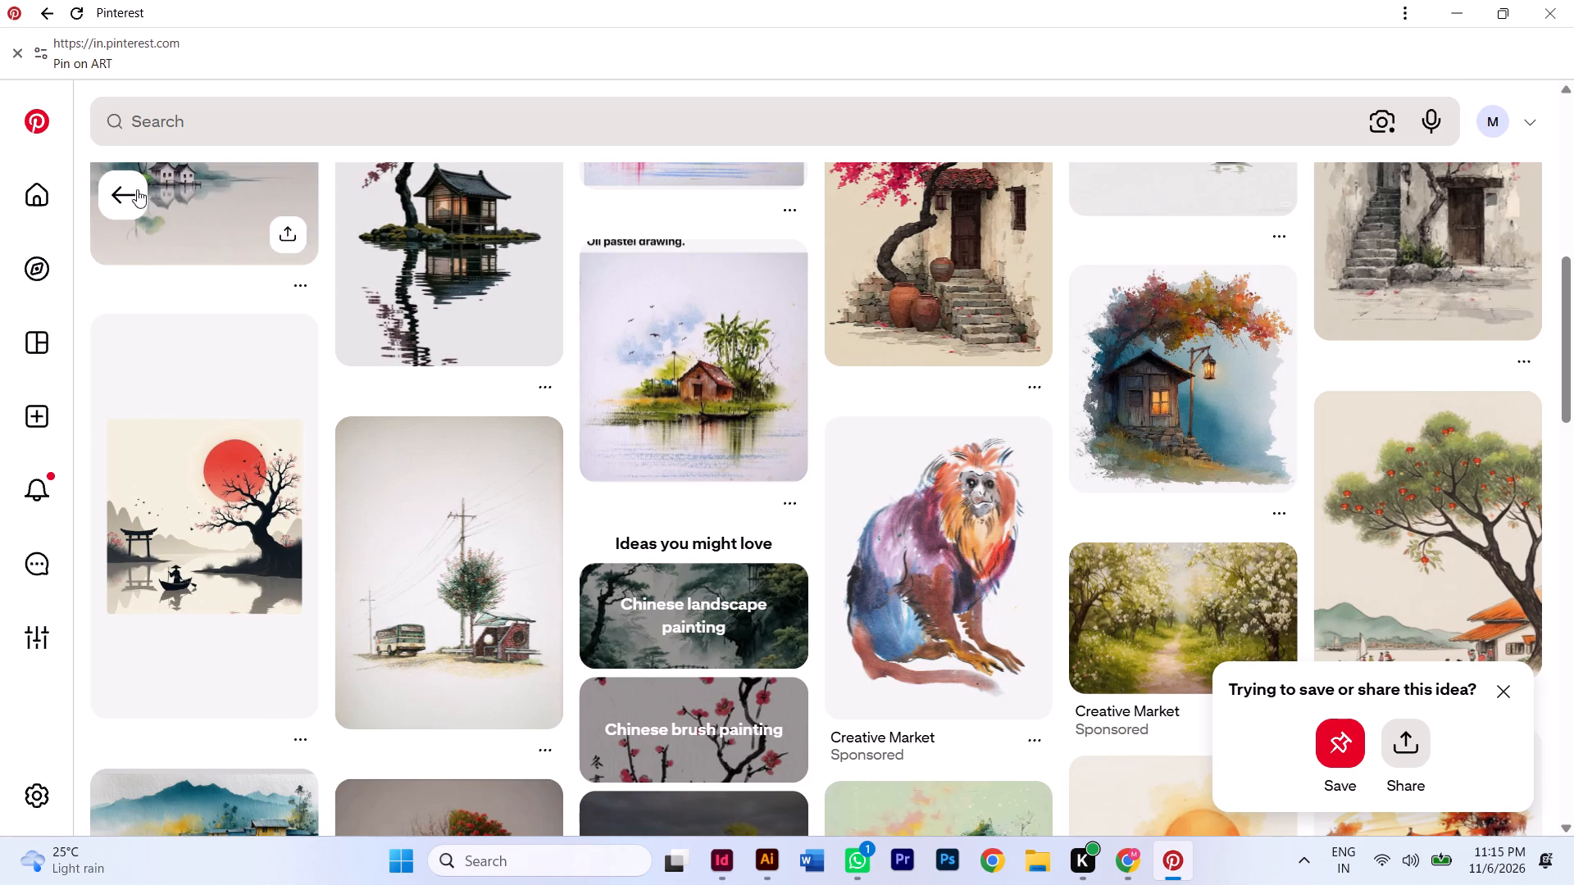
left_click(115, 176)
left_click(230, 129)
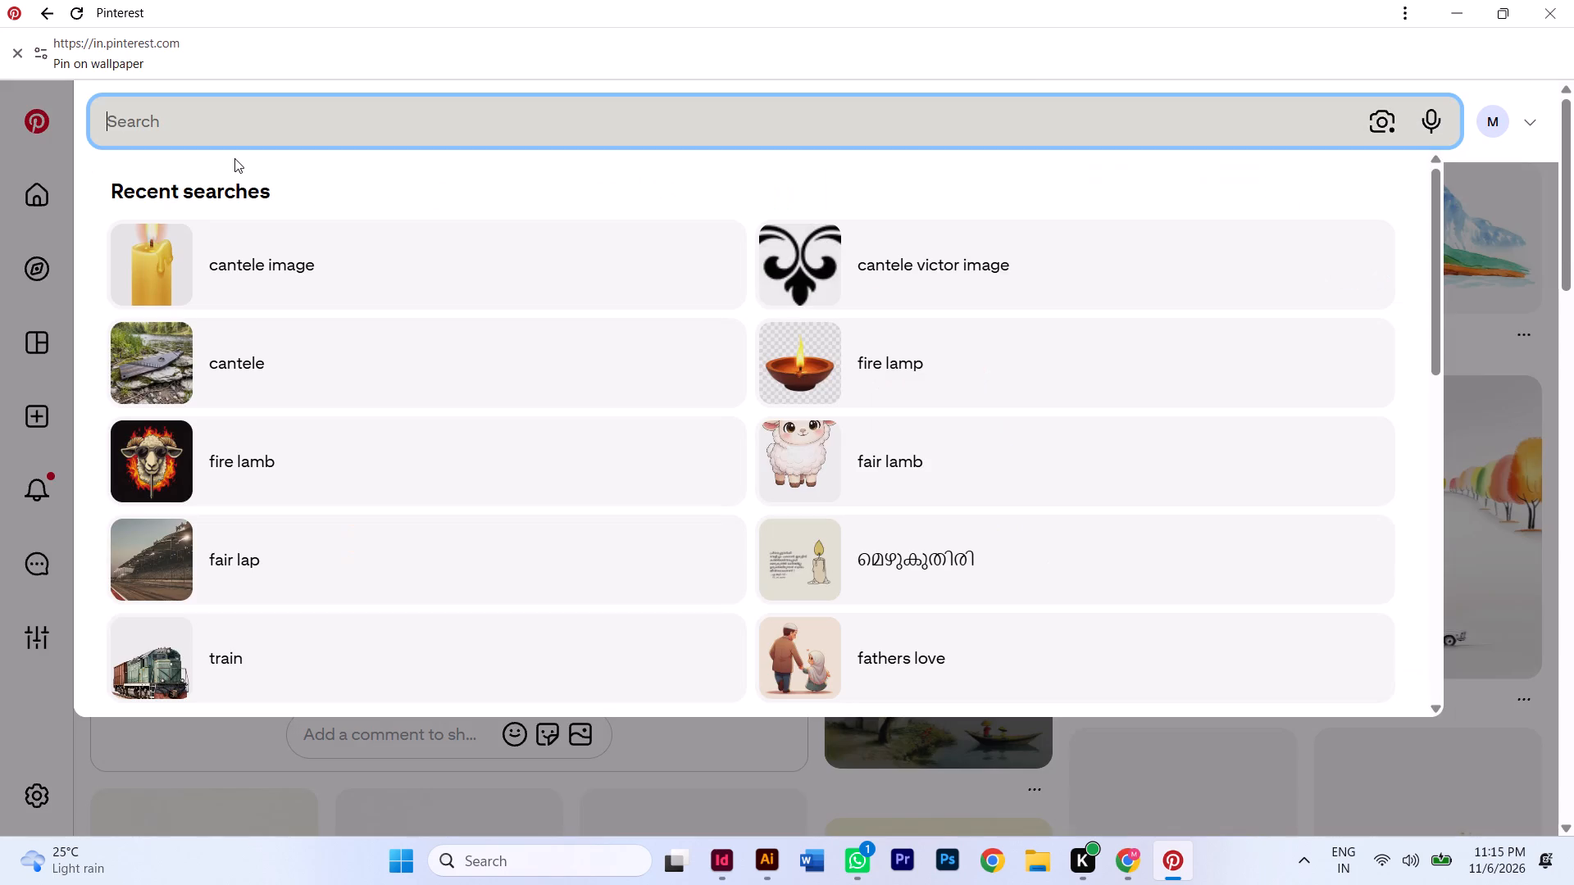
type("child")
key("space")
type("hood")
key("space")
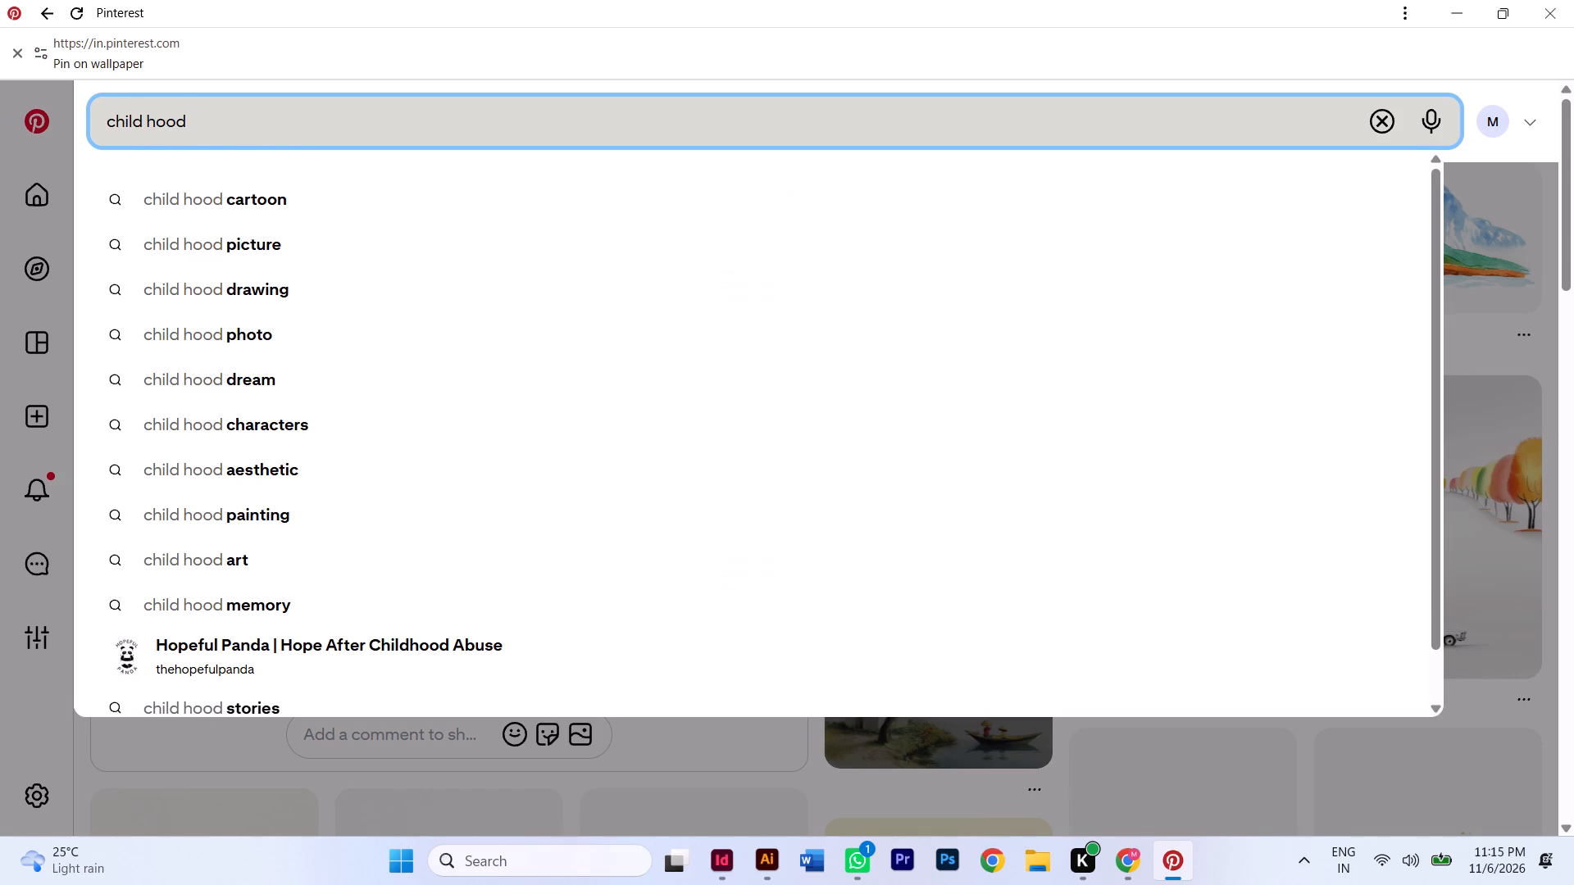
type("dream")
key("Return")
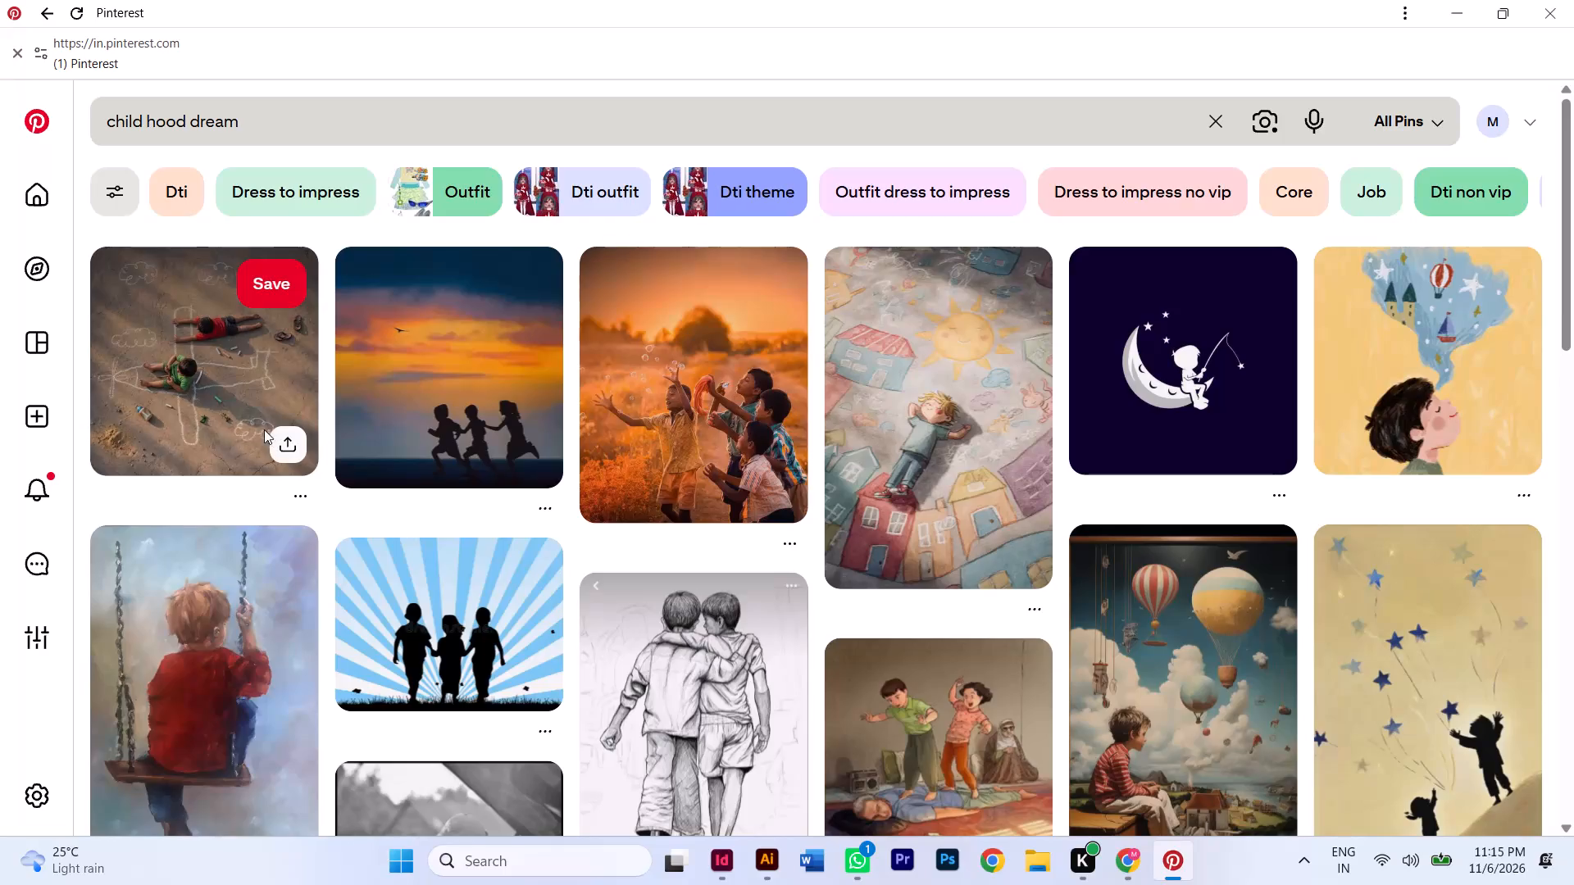
Browse the childhood pins for a suitable illustration and copy the pen sketch of a boy holding a coloured kite with a yellow tail.
left_click(186, 397)
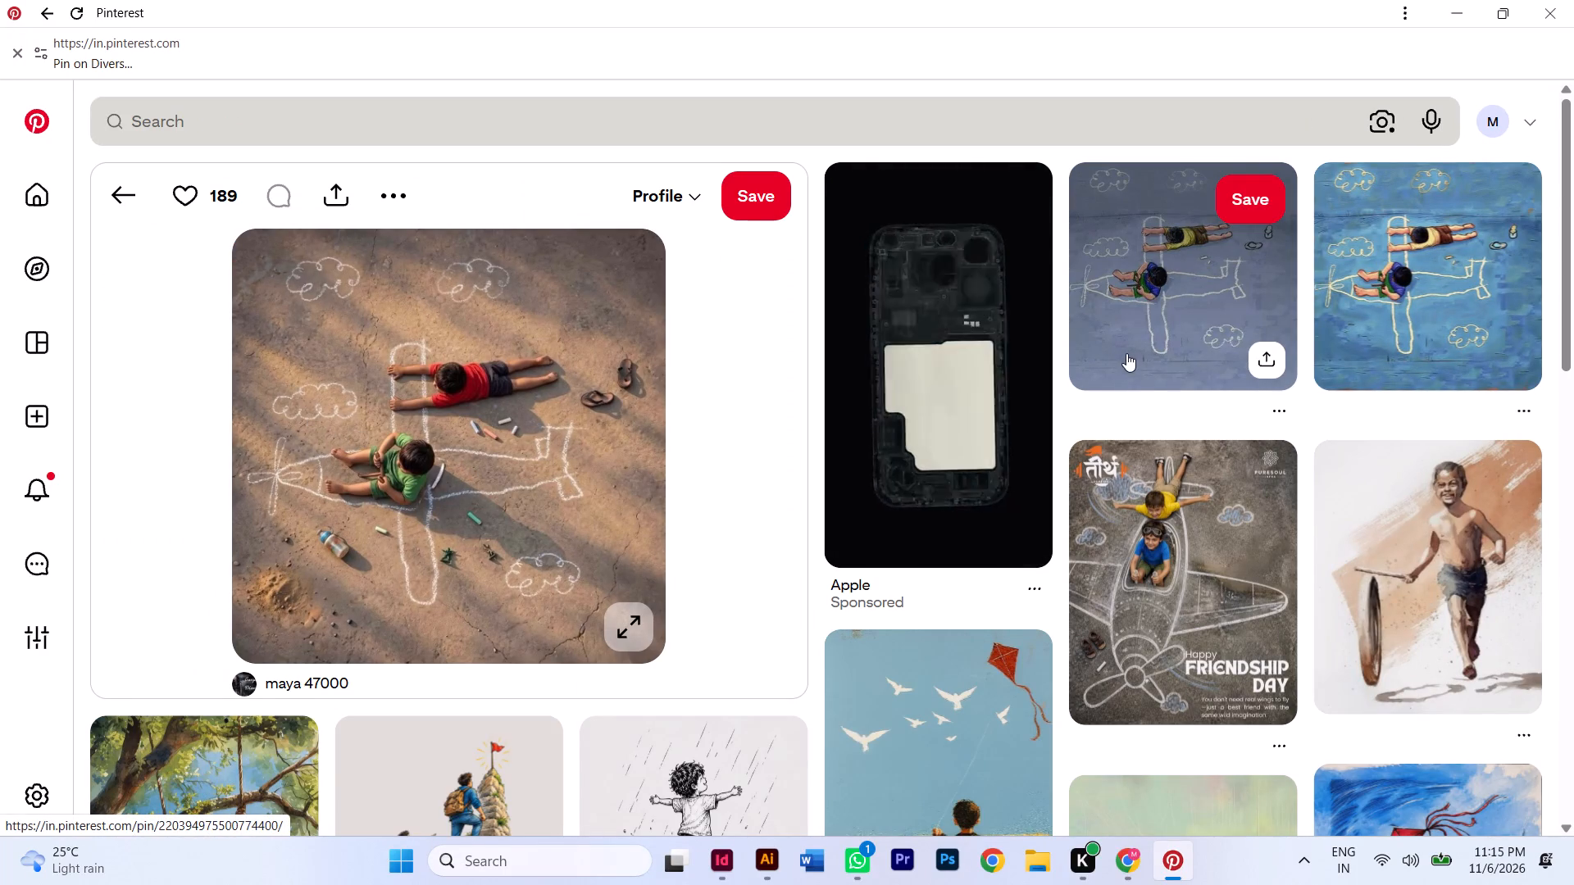
scroll(1148, 389, "down", 1)
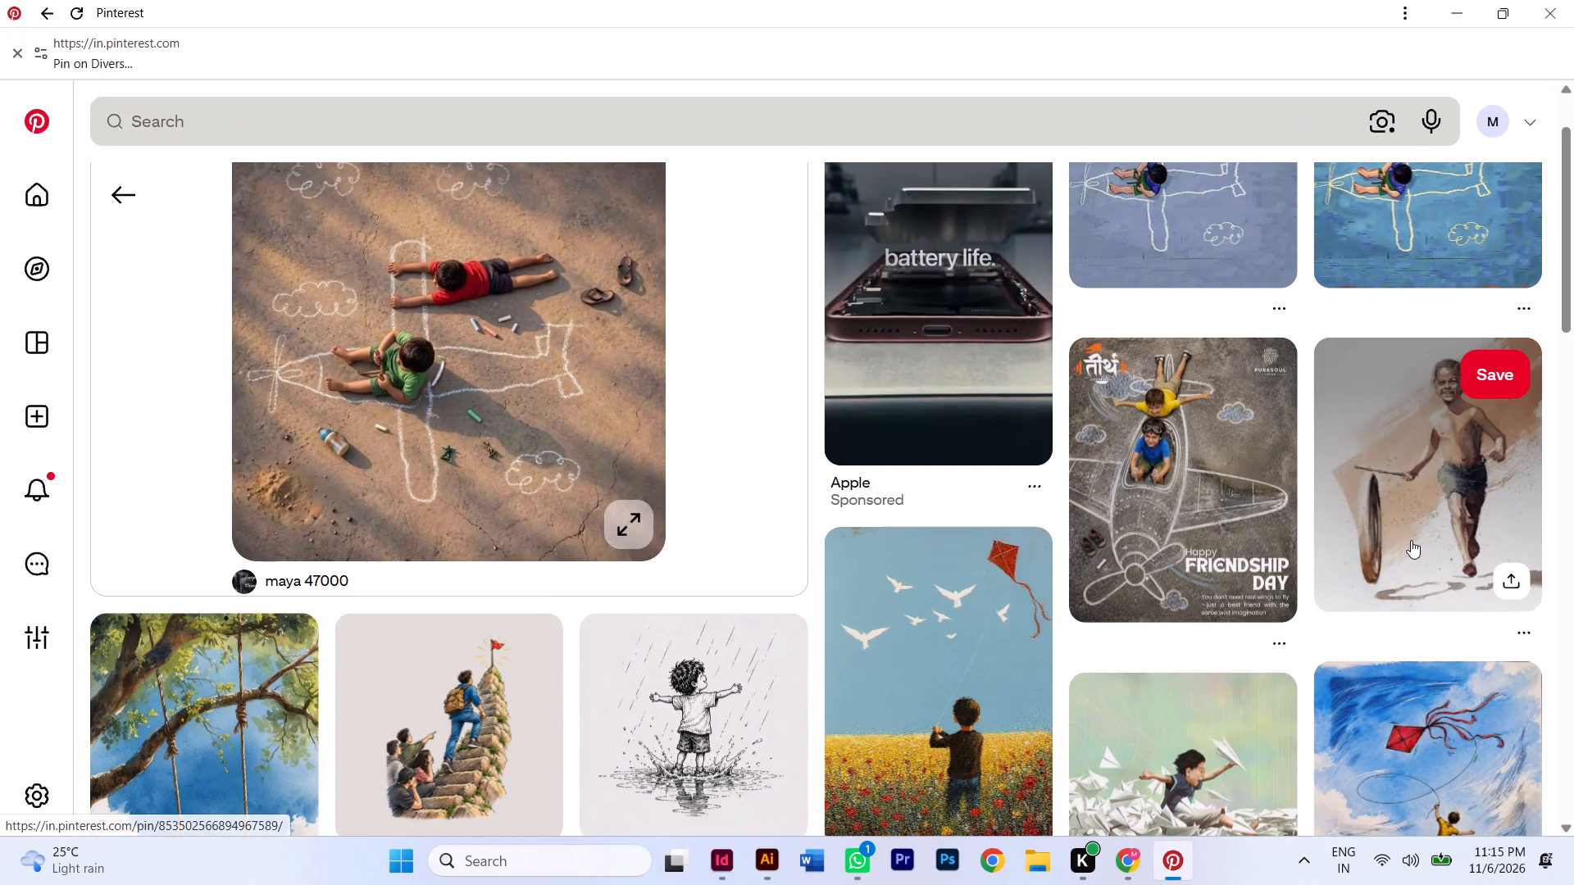
scroll(1403, 527, "down", 3)
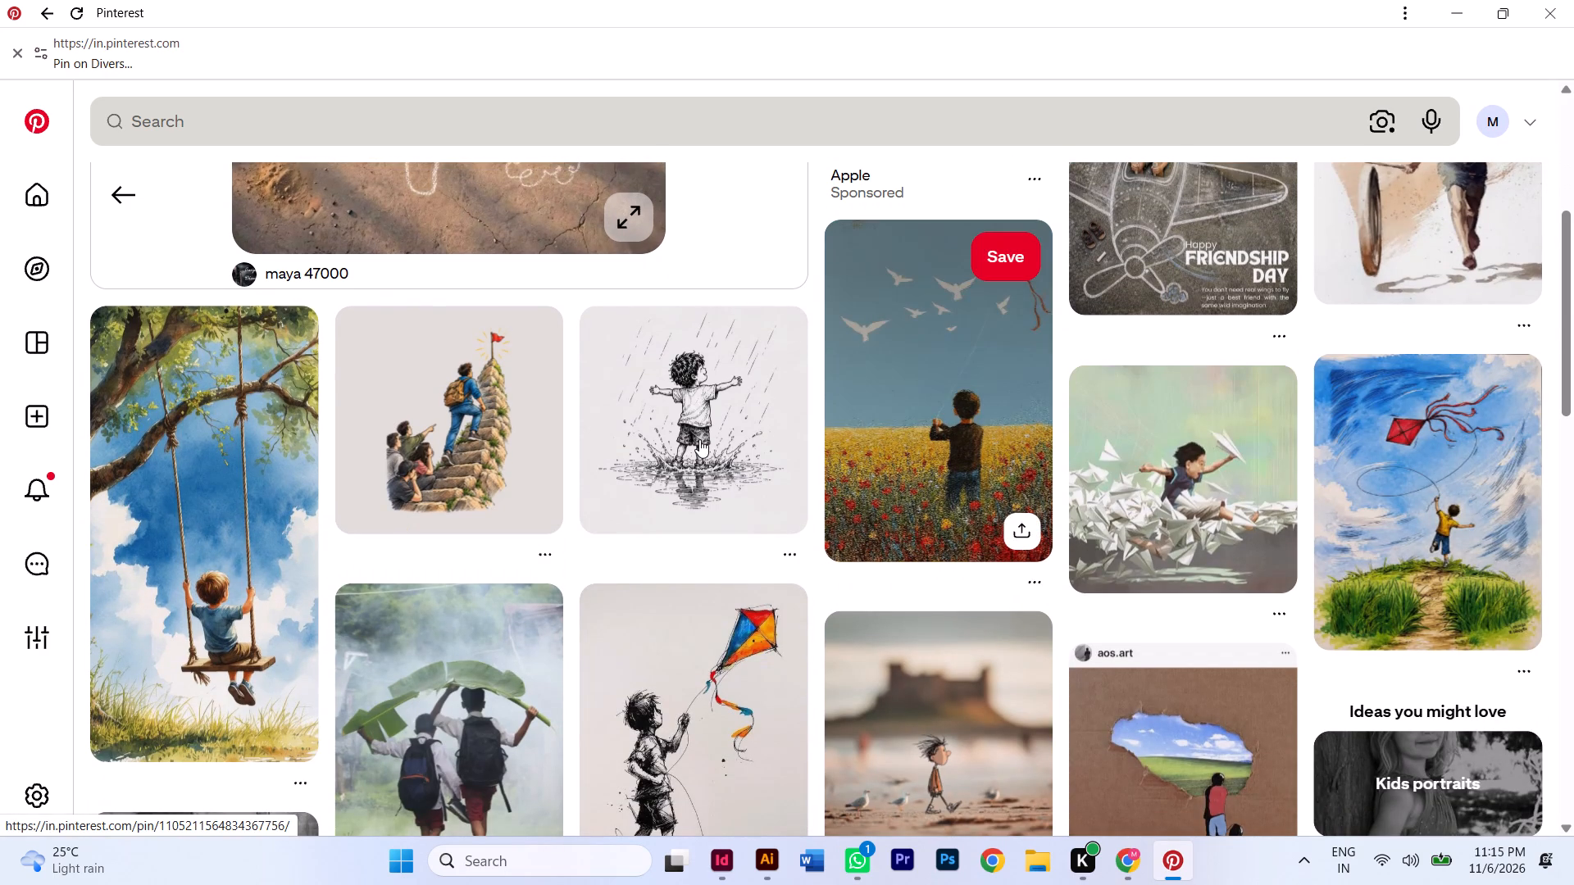
scroll(699, 442, "down", 2)
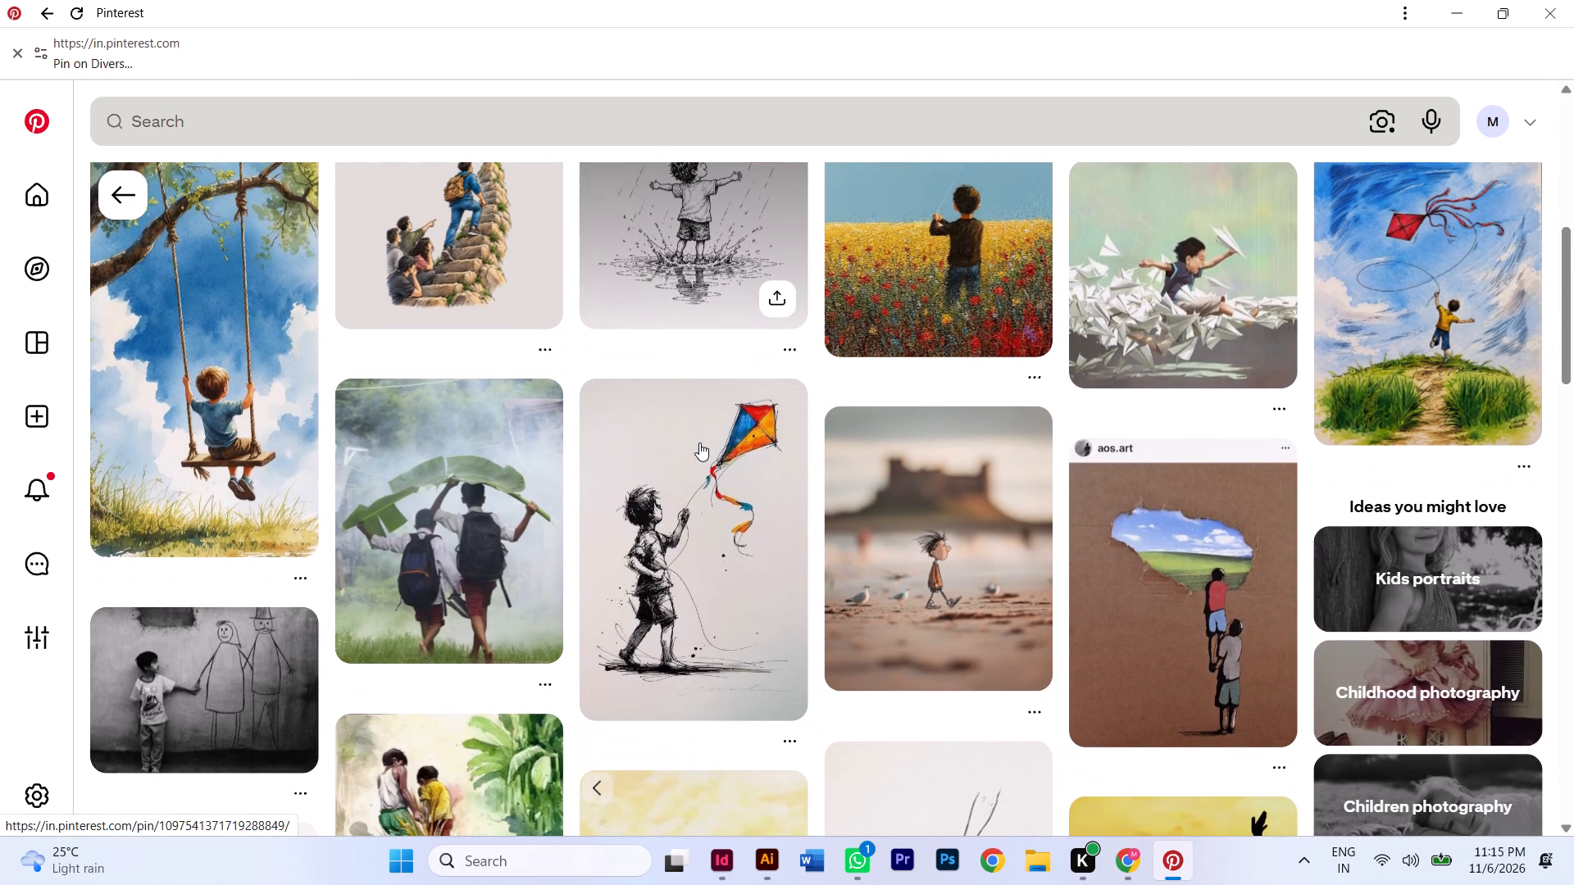
scroll(685, 448, "down", 3)
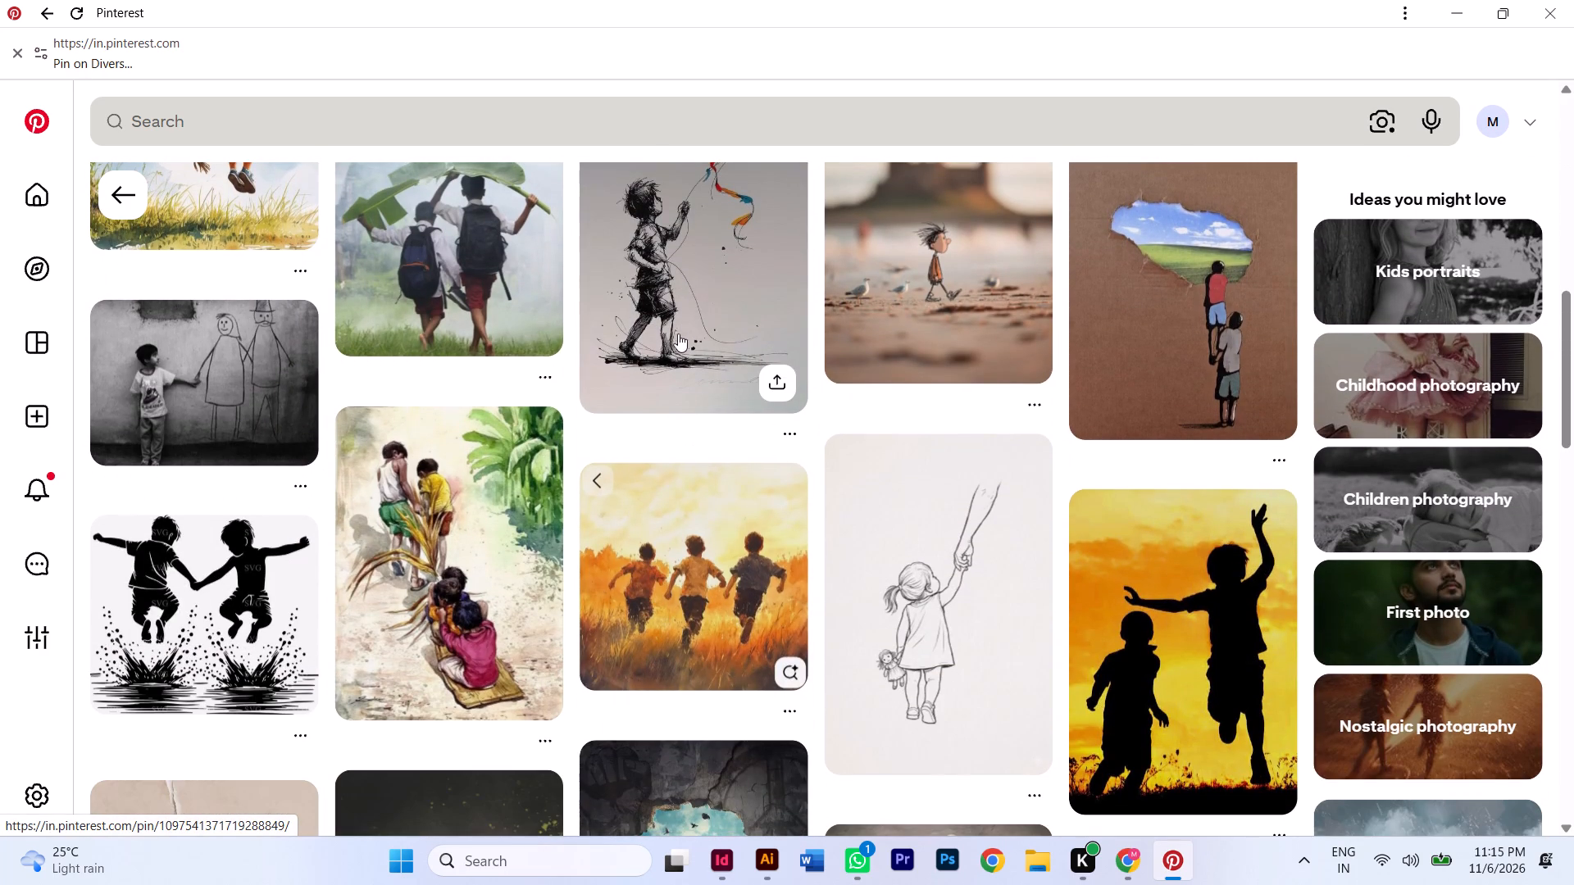
left_click(677, 320)
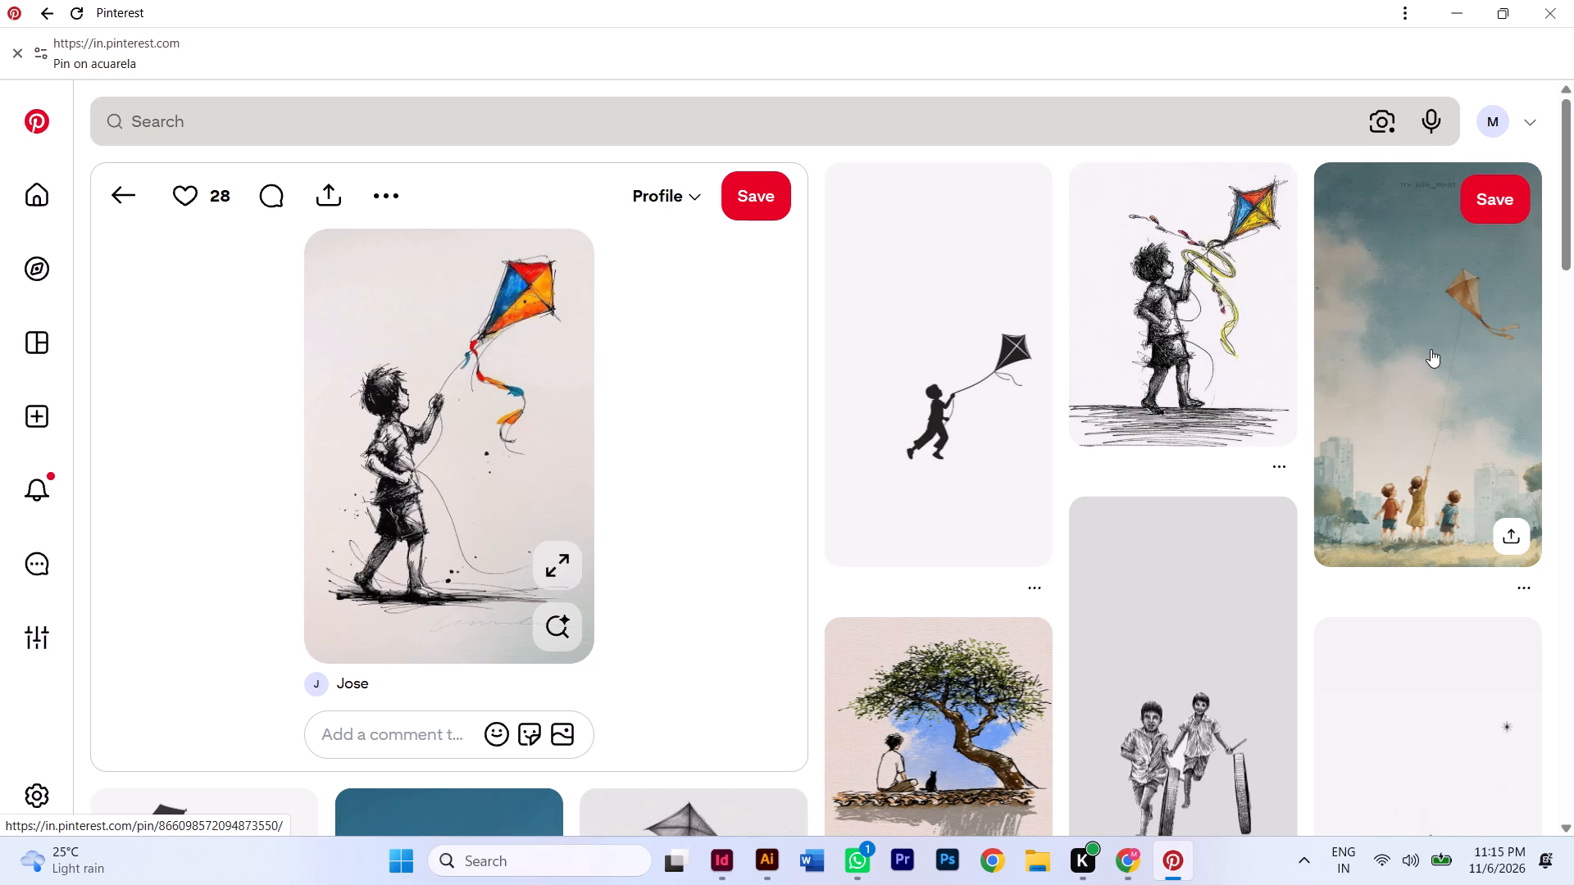
left_click(1431, 349)
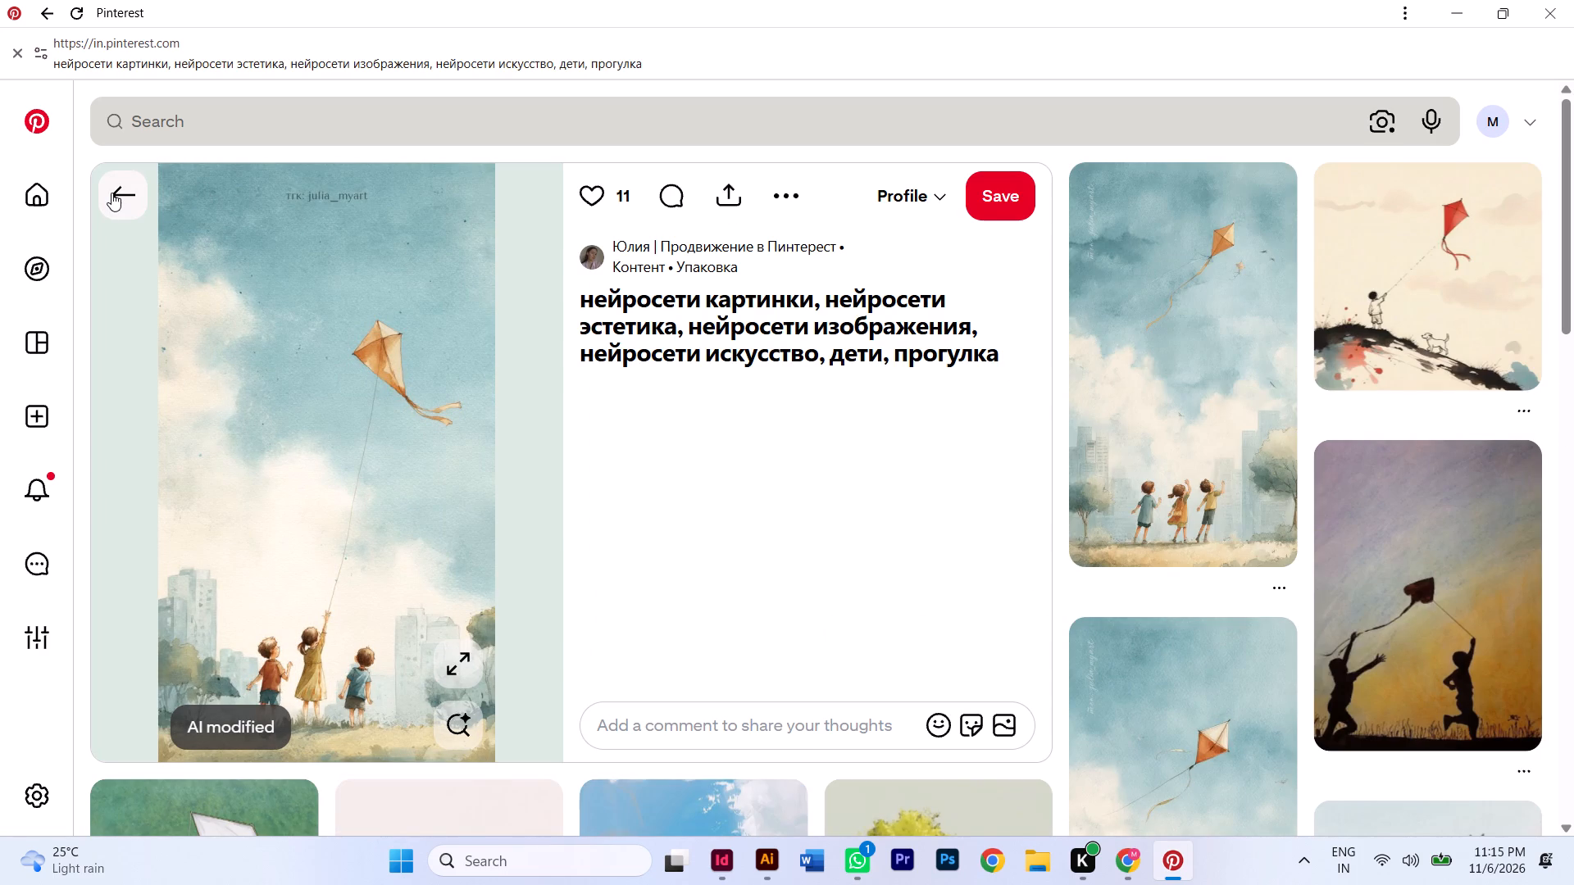
left_click(111, 193)
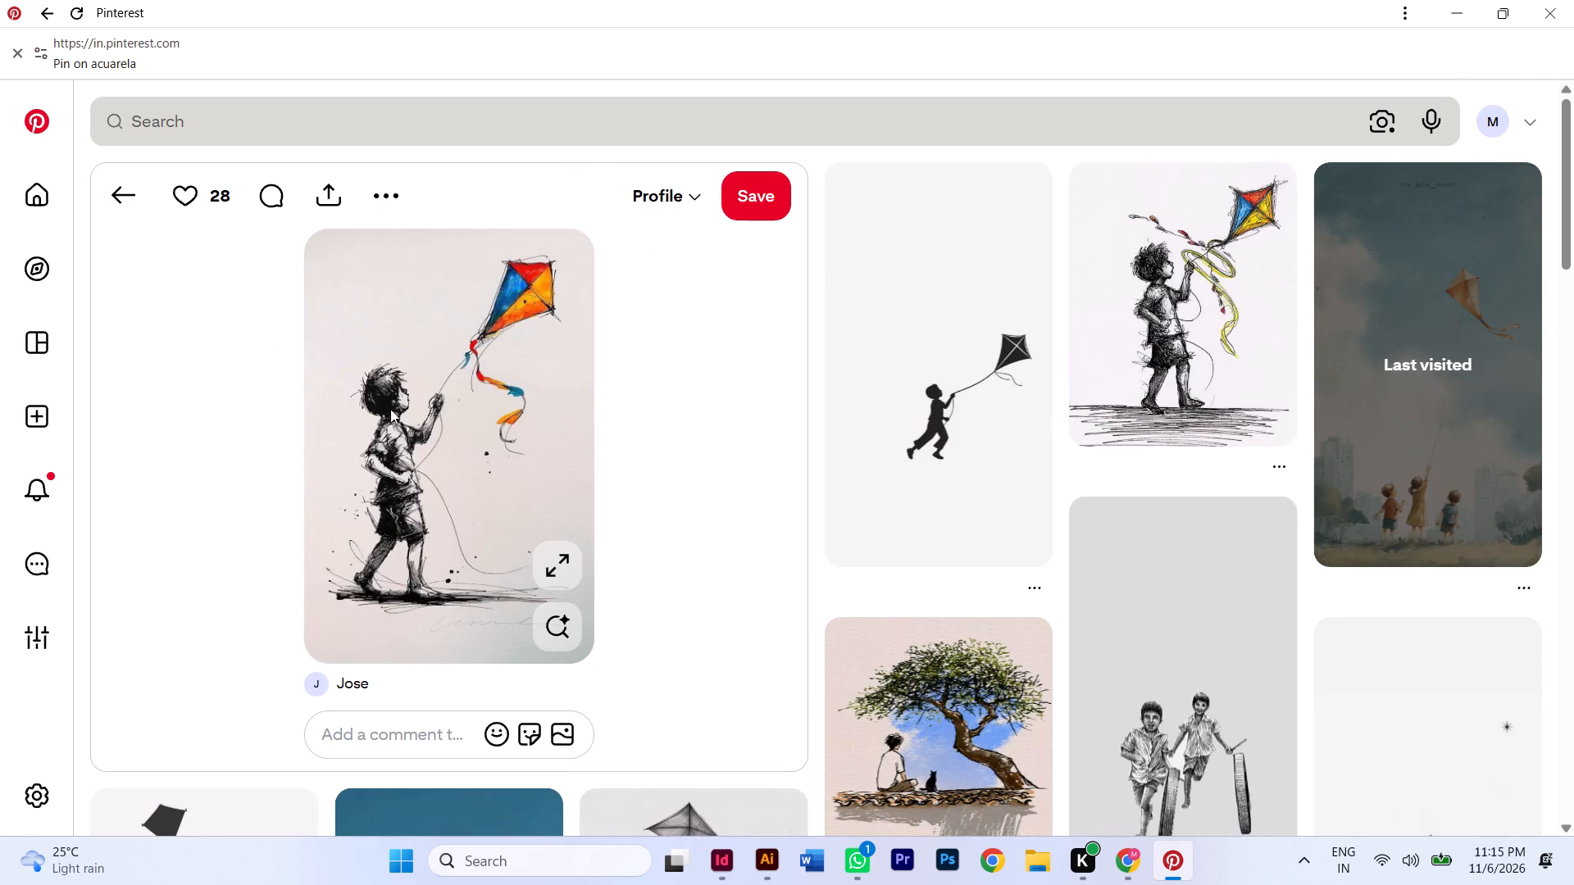
left_click(1194, 320)
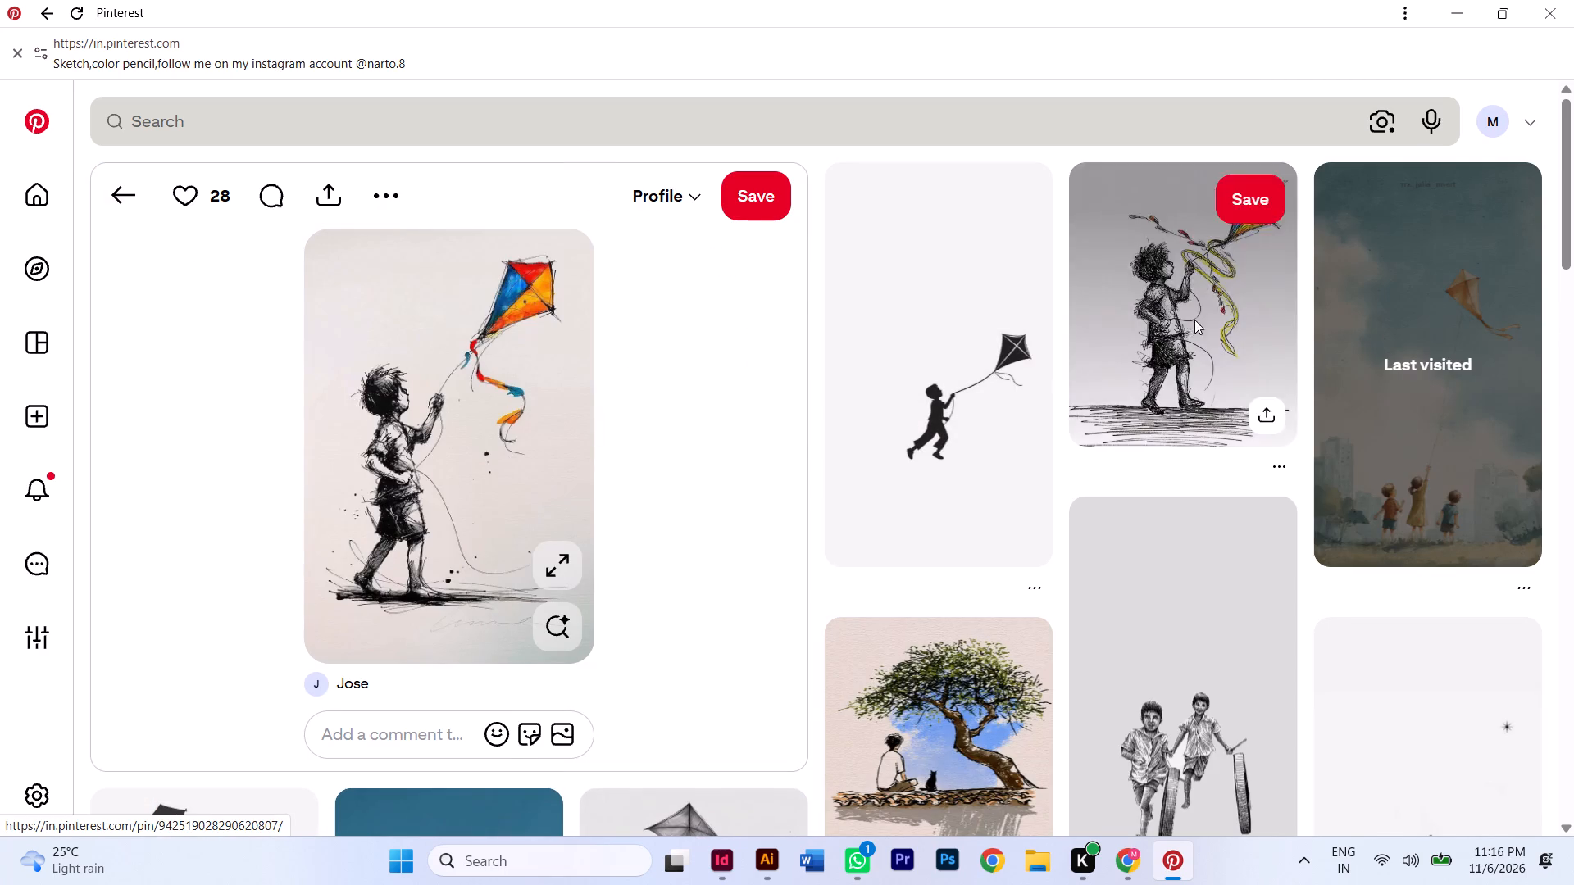
right_click(380, 384)
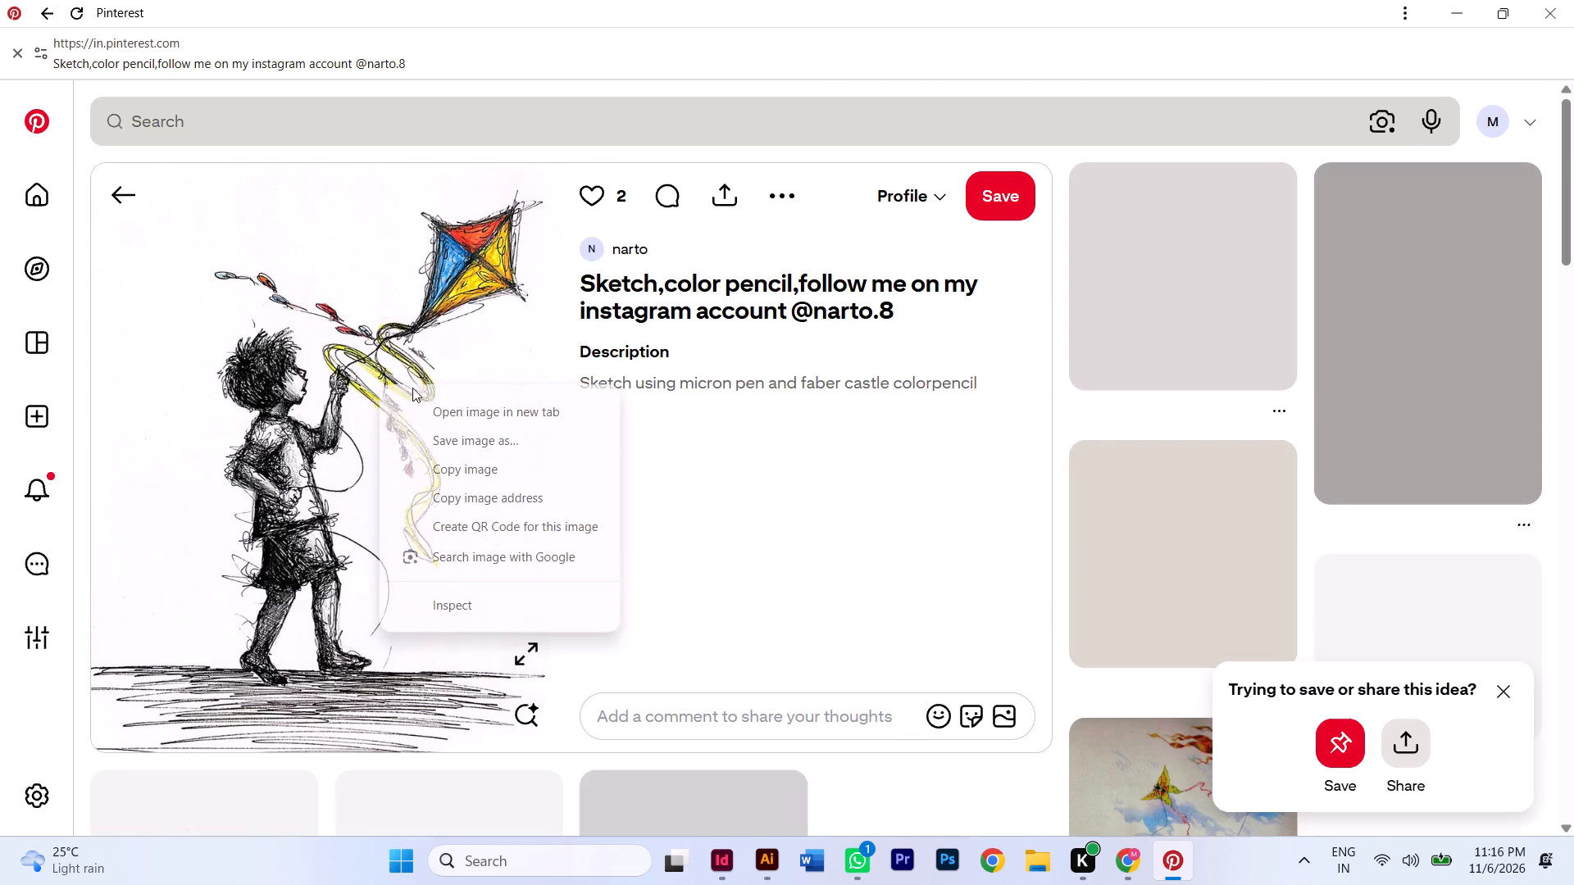
left_click(498, 464)
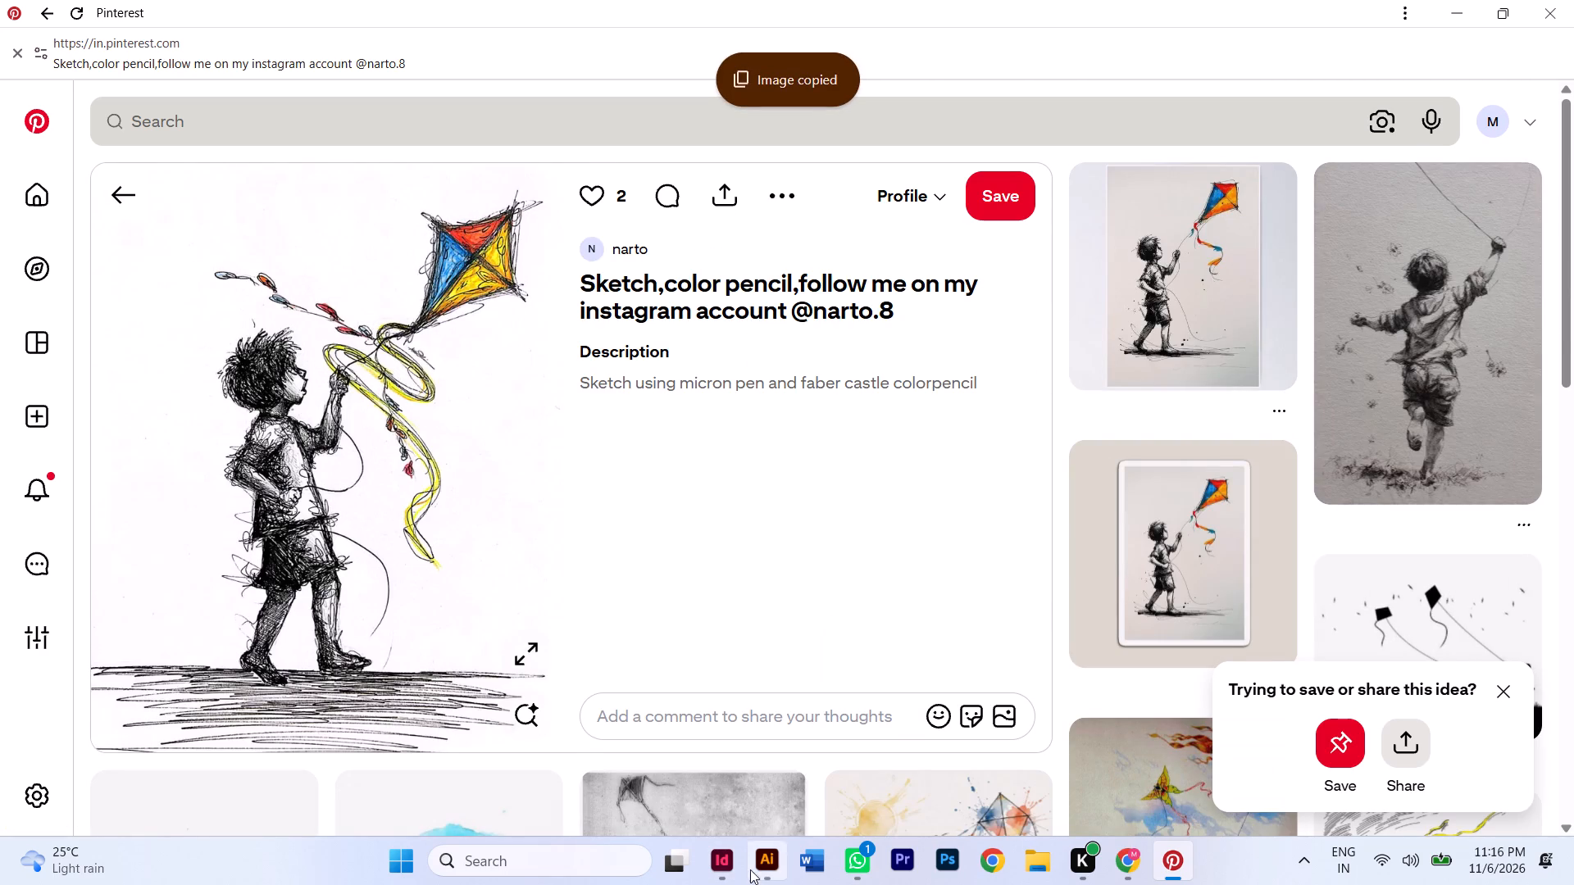
Create a new default document in Illustrator and paste the copied kite sketch into it.
left_click(762, 874)
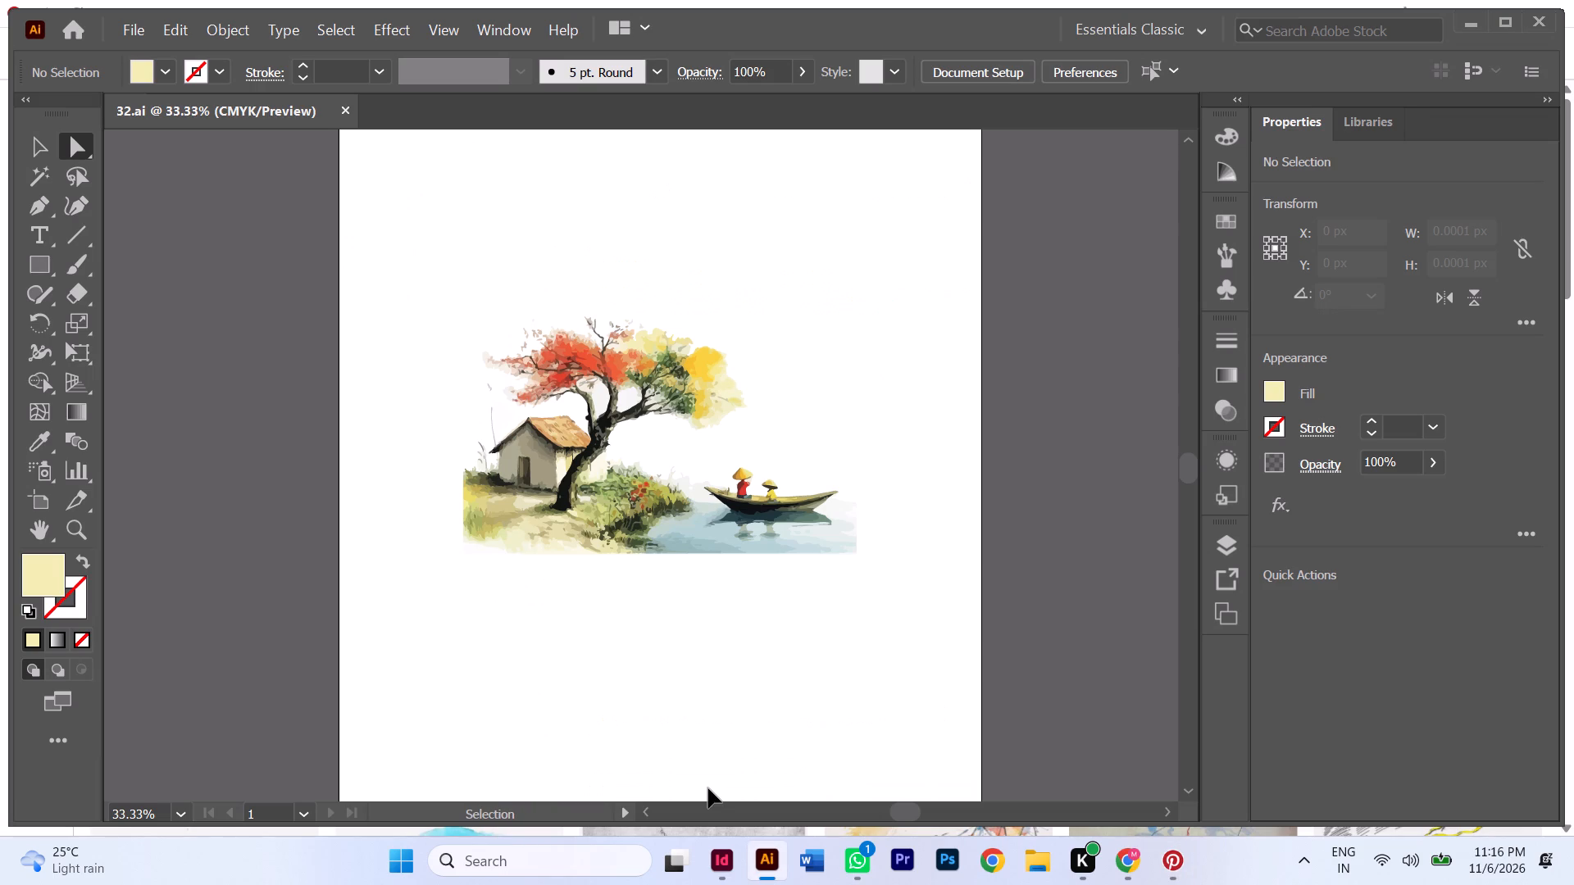
key("ctrl+n")
key("Return")
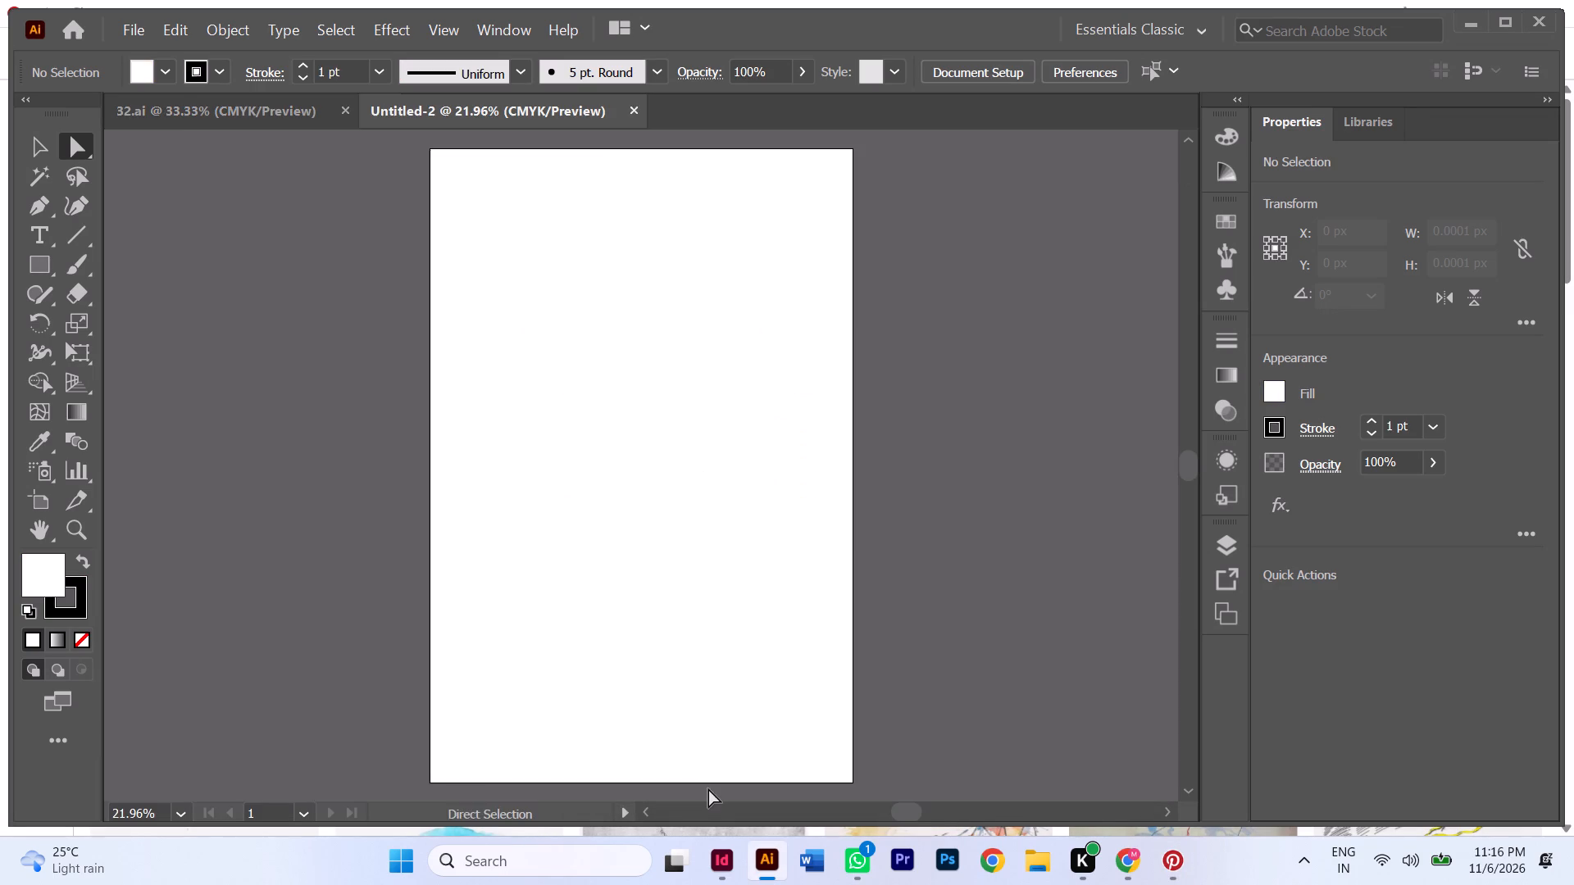
key("ctrl+v")
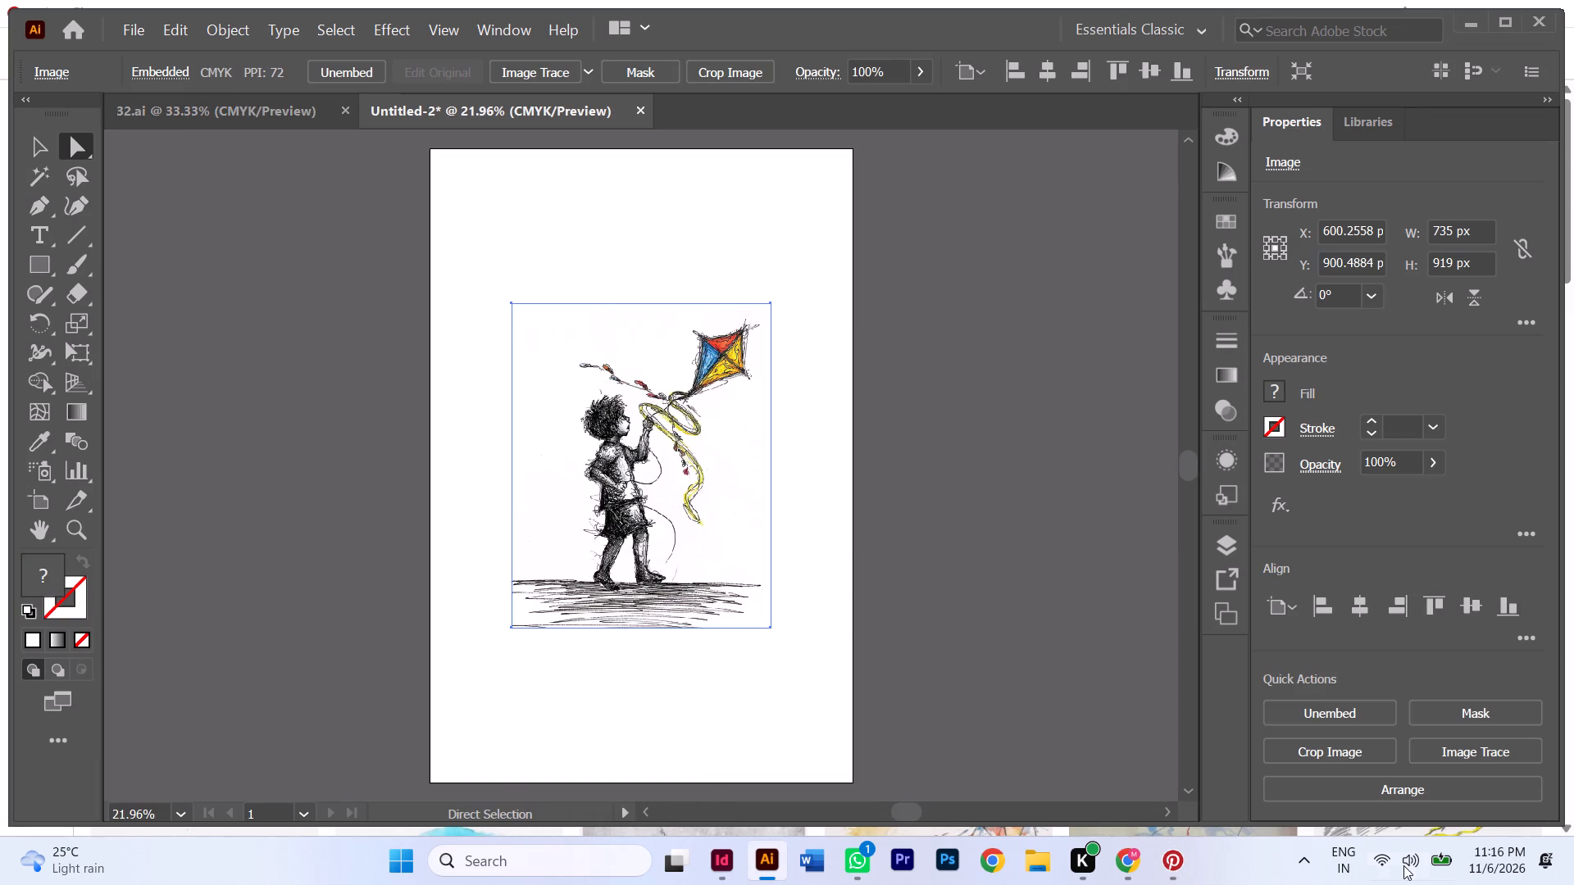
Image-trace the kite sketch in colour and expand the tracing into editable paths.
left_click(1500, 742)
left_click(1357, 534)
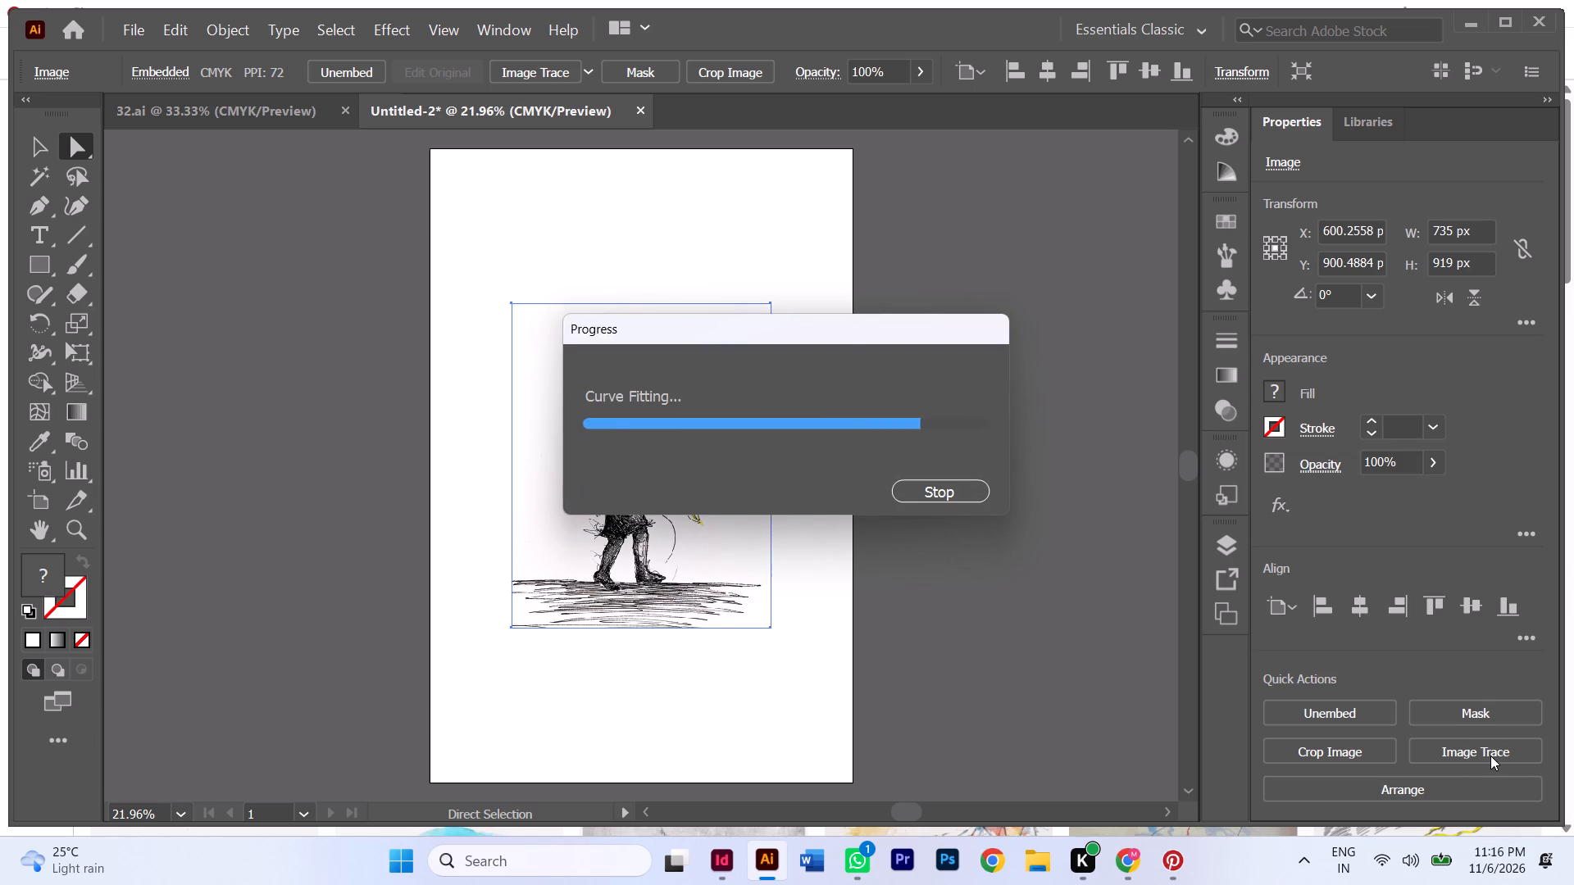
left_click(1447, 800)
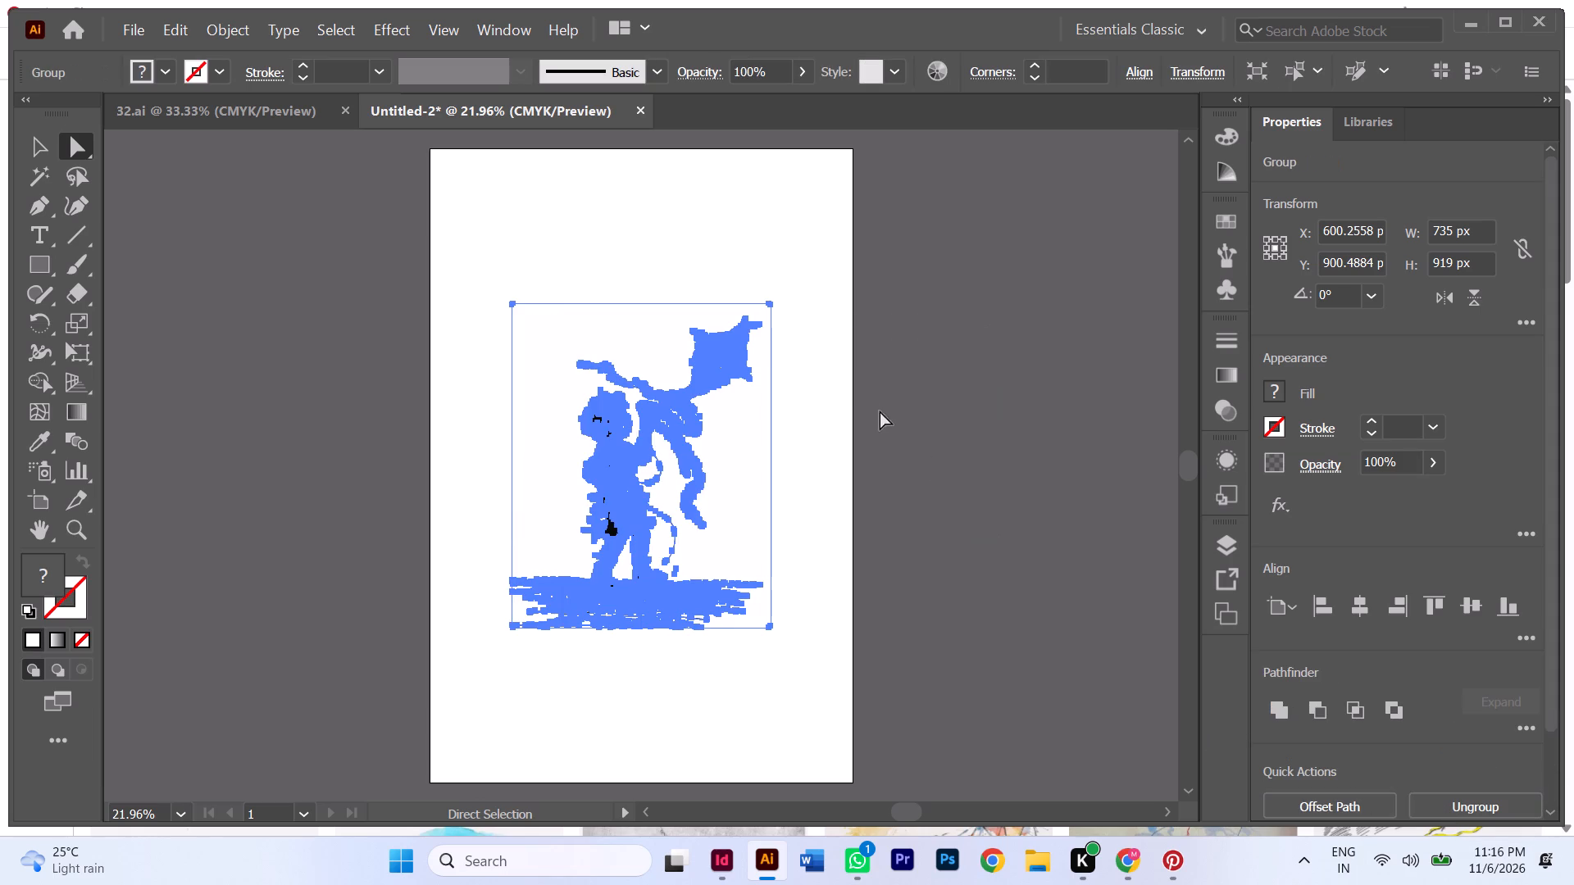
Delete the white background paths surrounding the traced boy-and-kite sketch.
left_click_drag(650, 242, 627, 340)
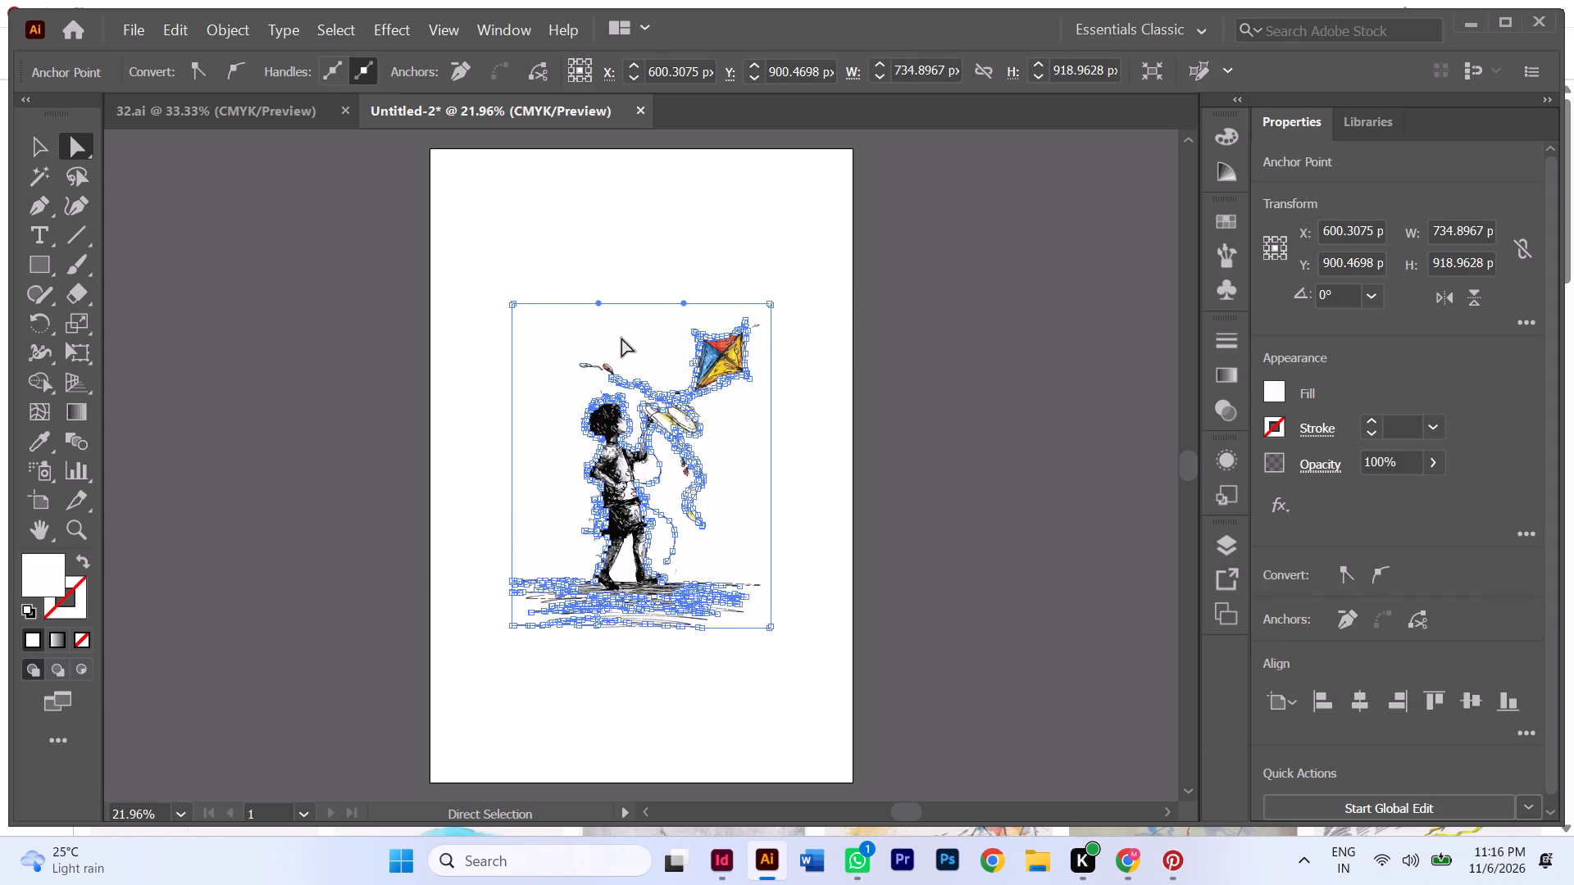
key("BackSpace")
key("BackSpace")
key("BackSpace")
key("BackSpace")
key("BackSpace")
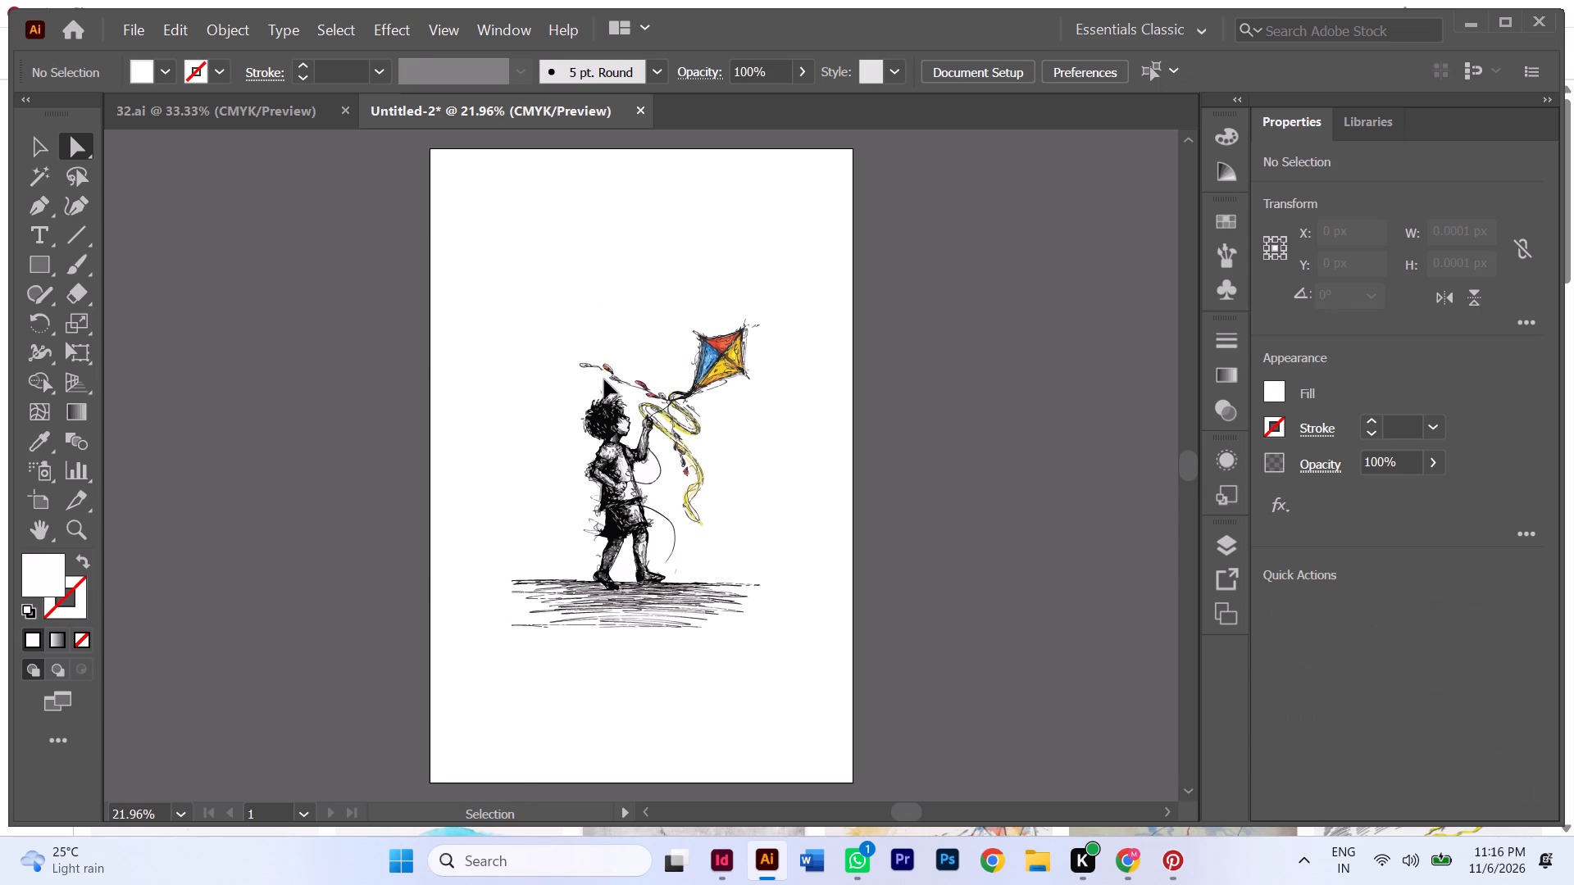
Save the kite sketch document as 33 in the jamdul folder, in Adobe Illustrator format with the default Illustrator 2020 options.
key("ctrl+s")
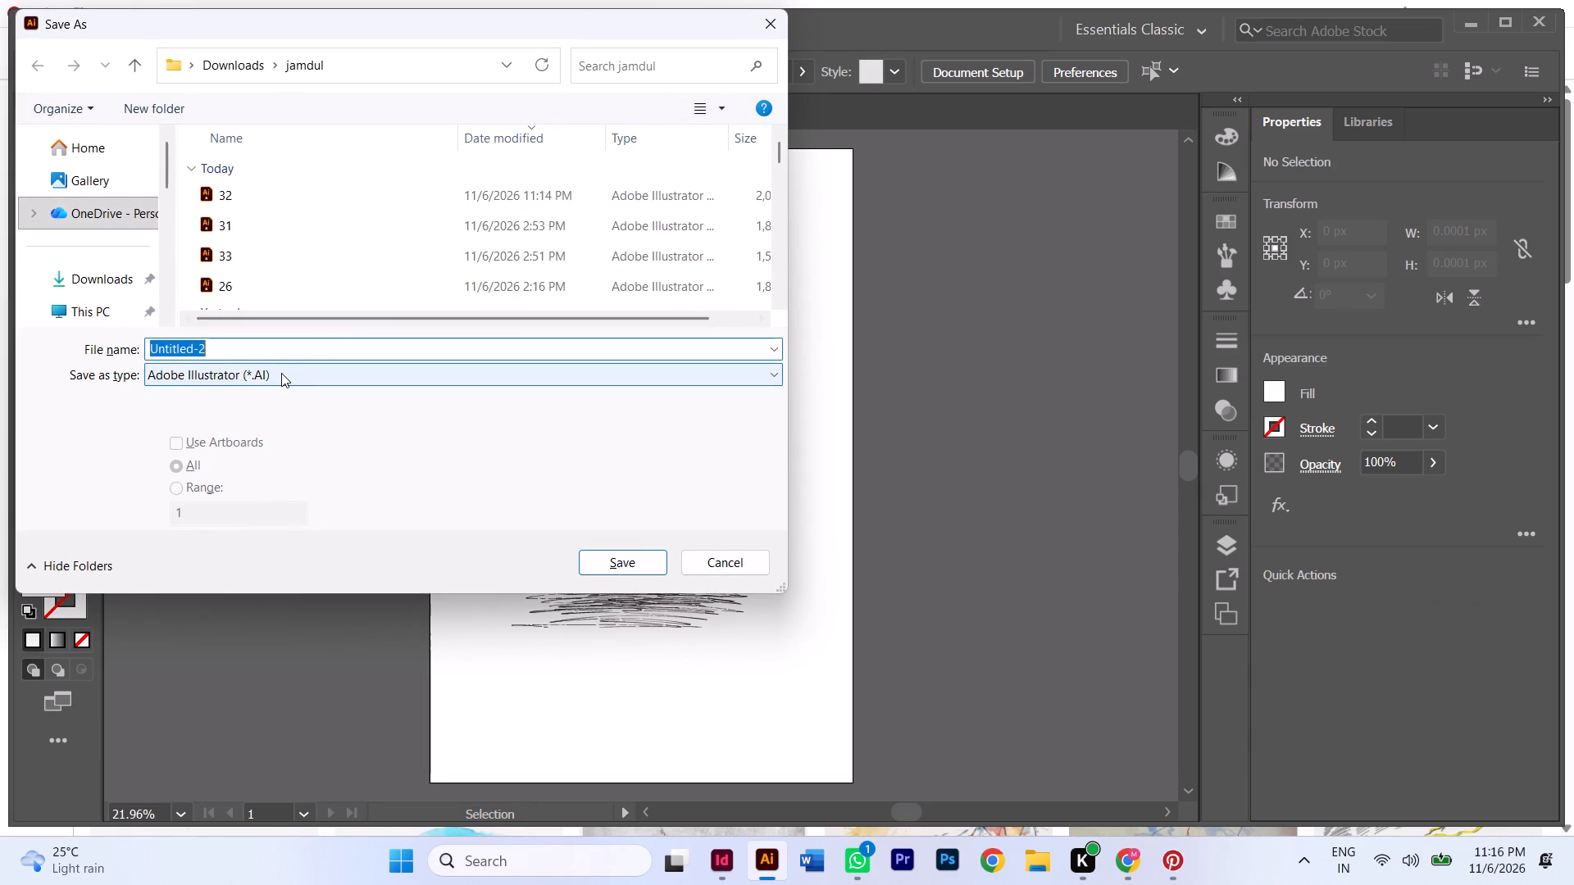
key("3")
key("3")
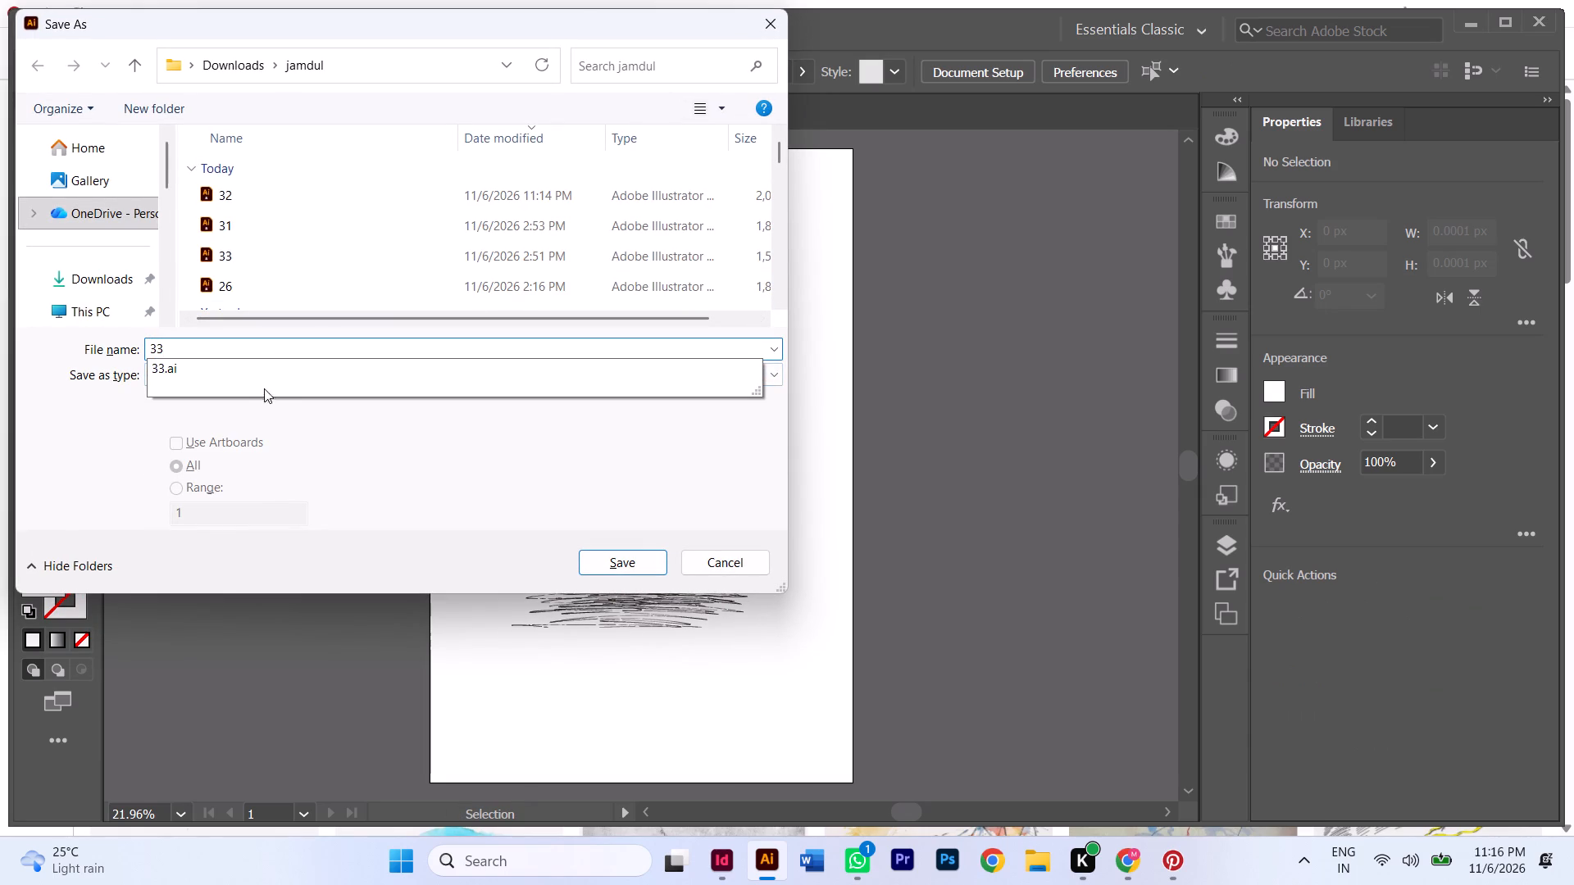
key("Return")
key("Return")
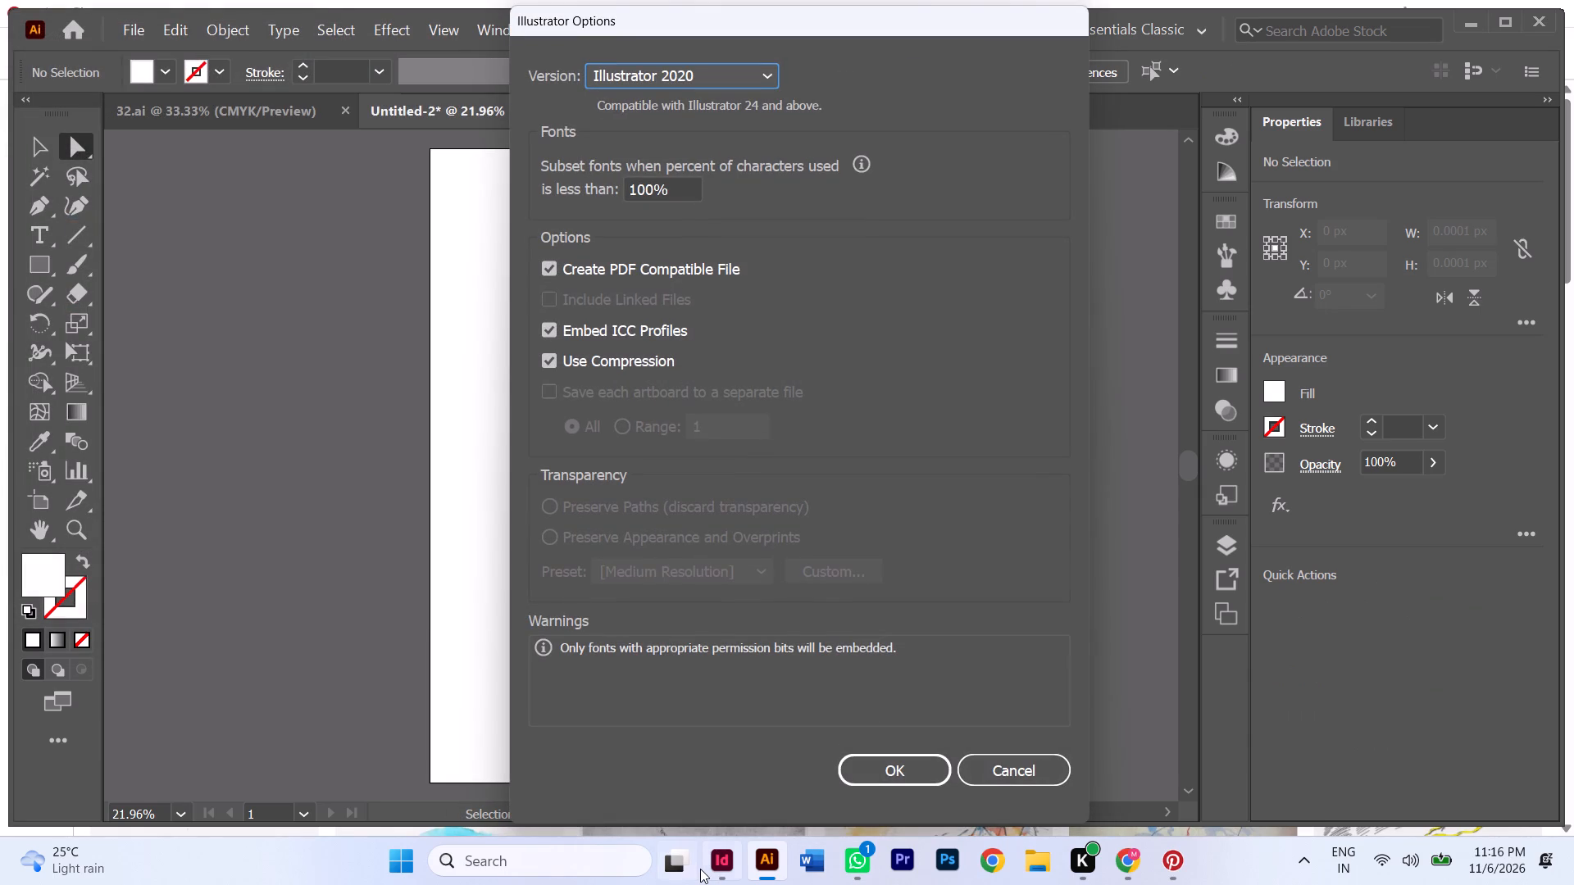
key("Return")
Switch to InDesign and place the 33 Illustrator file on page 44 of jamadul.indd.
left_click(730, 860)
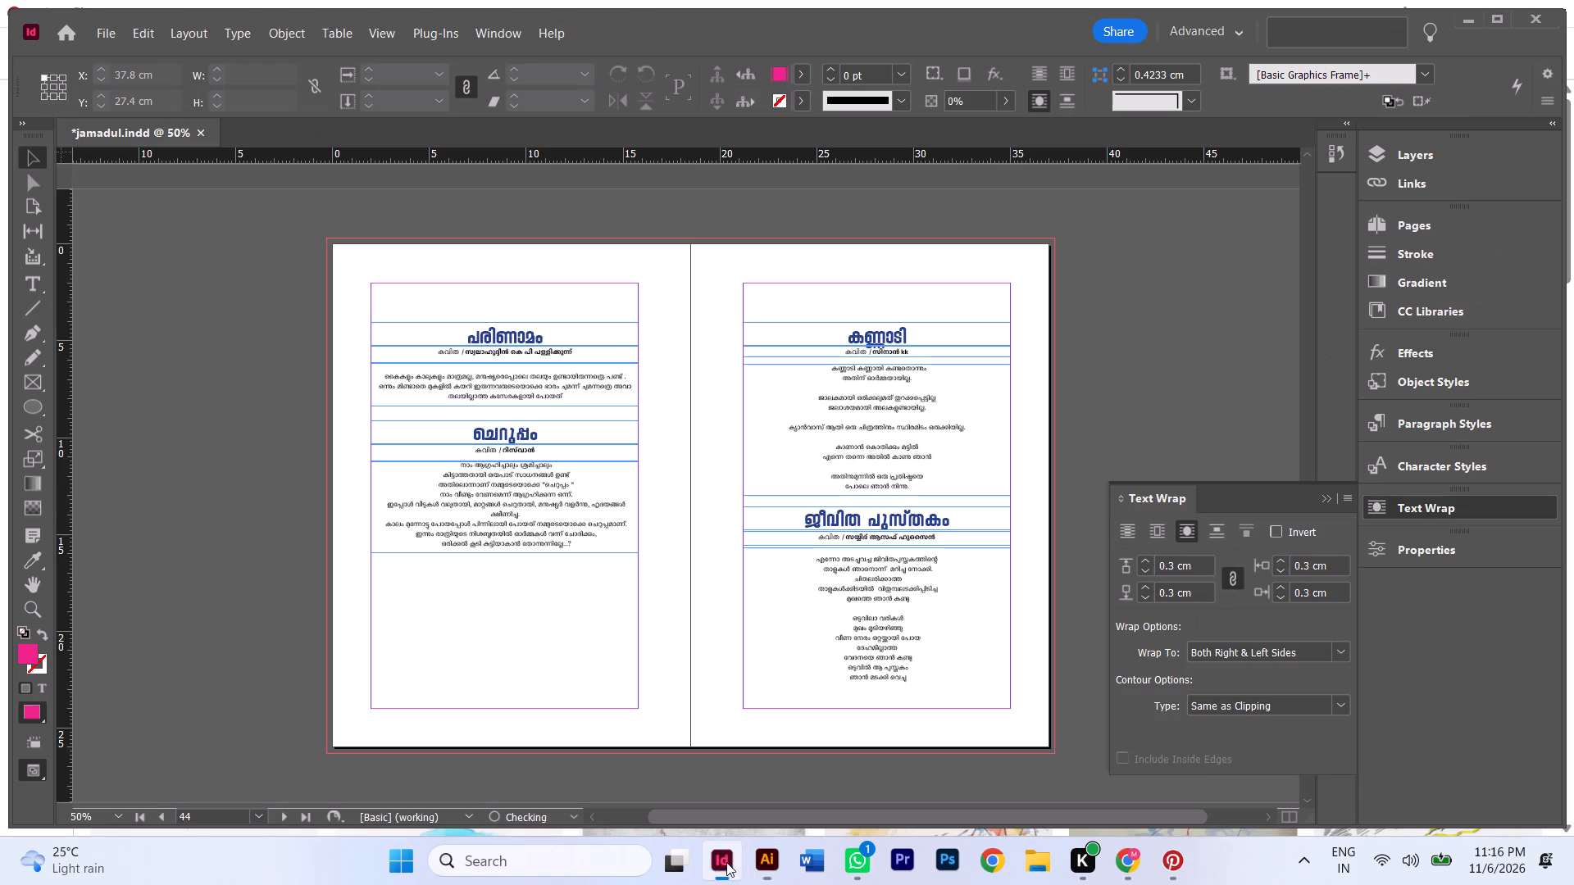
key("ctrl+d")
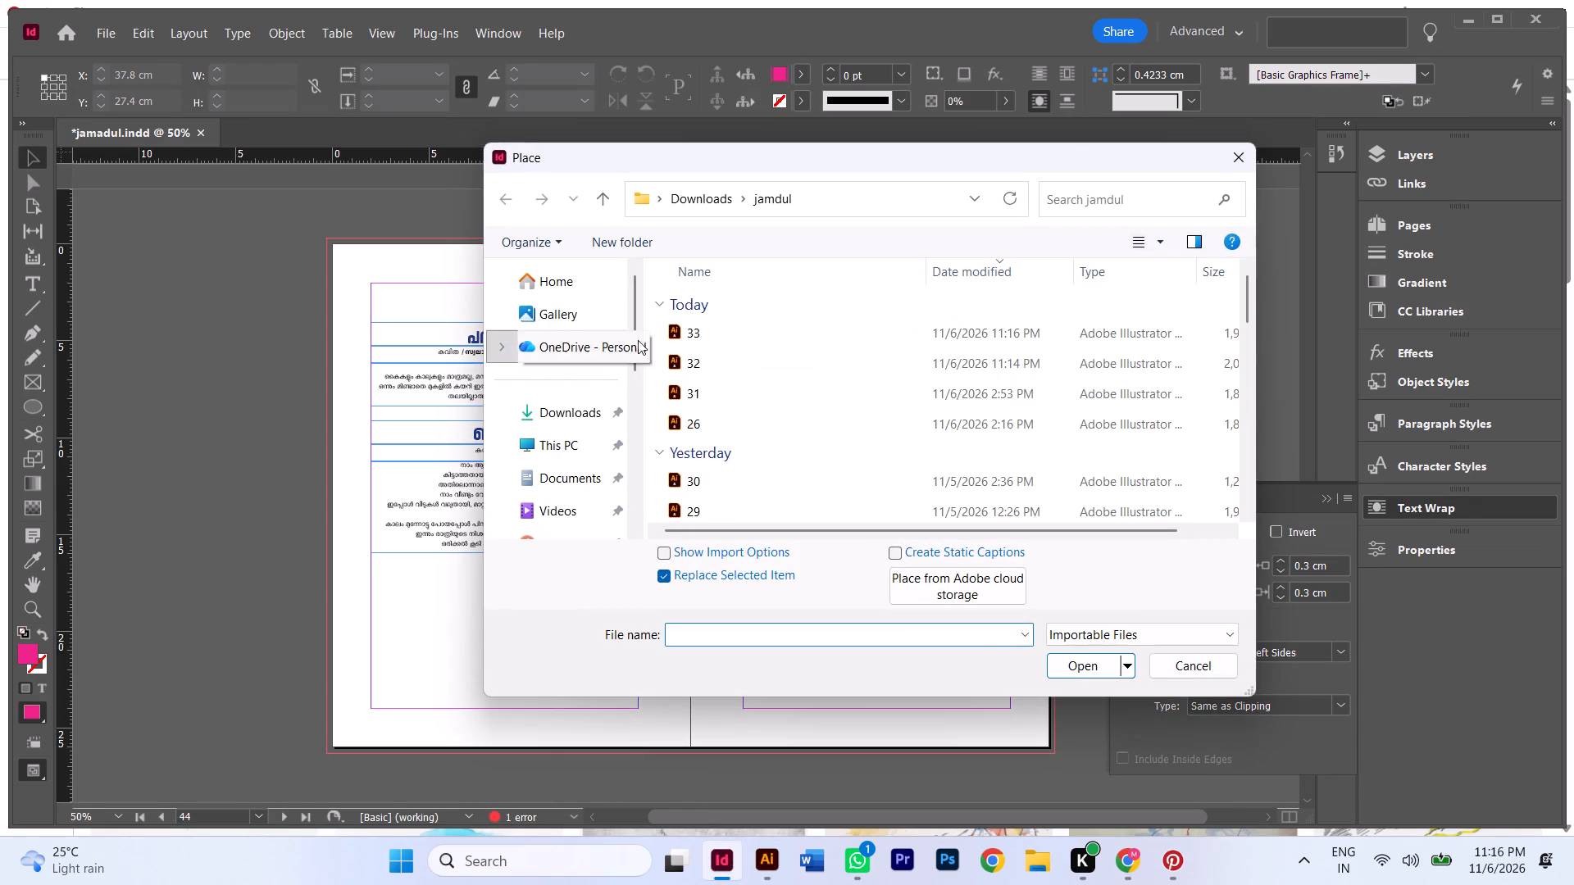
double_click(702, 334)
left_click(393, 441)
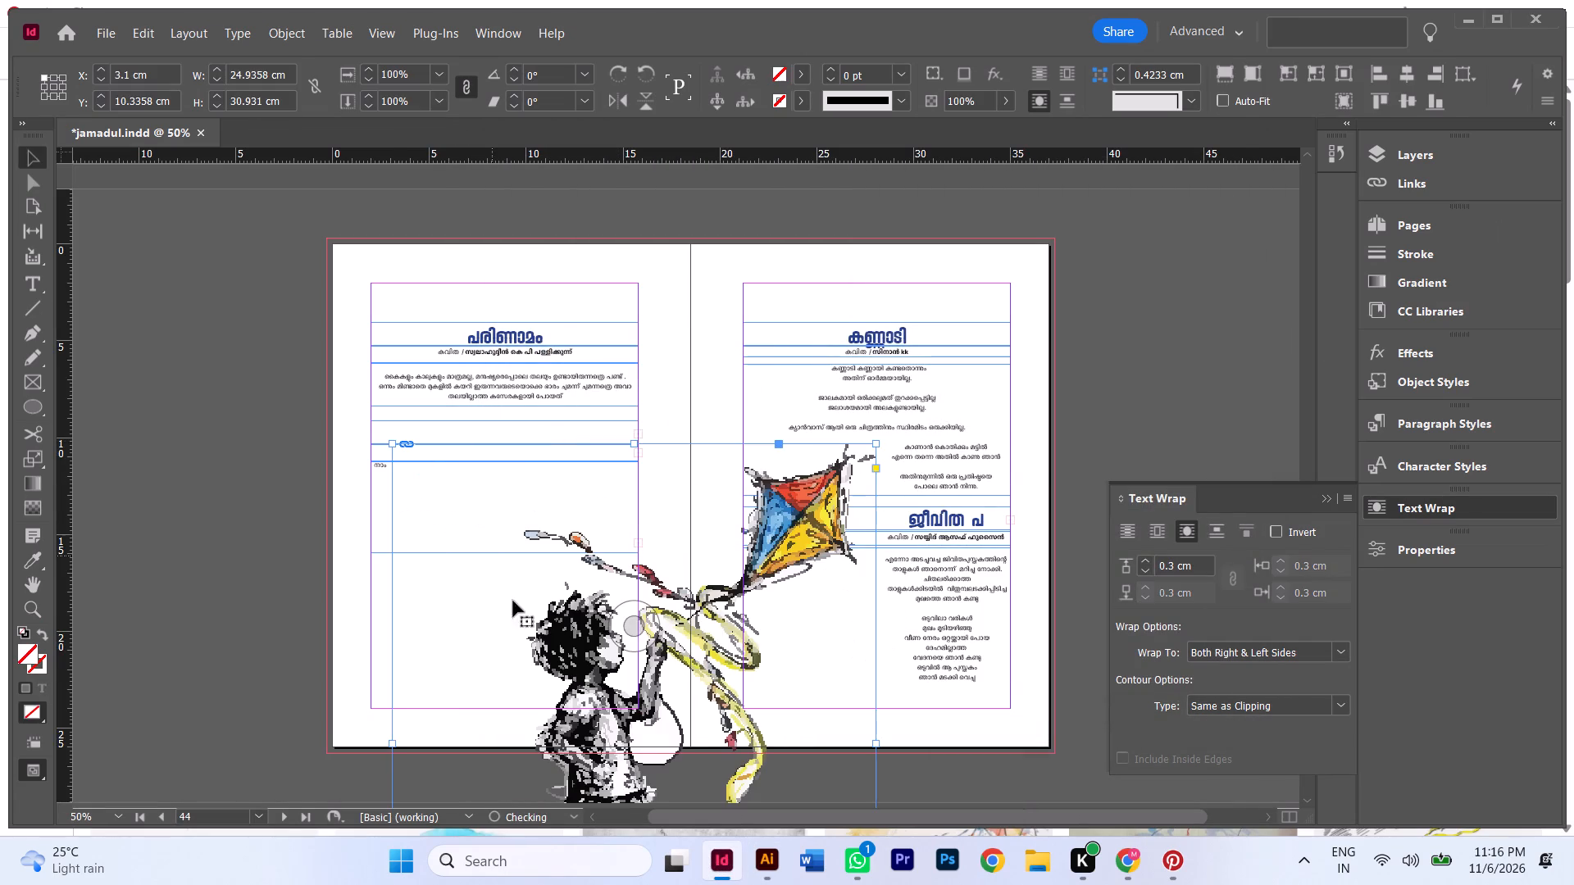
Scale the kite illustration down to about 7.5 × 9.3 cm, move it below the second poem on page 44, and preview the spread.
left_click_drag(561, 671, 519, 520)
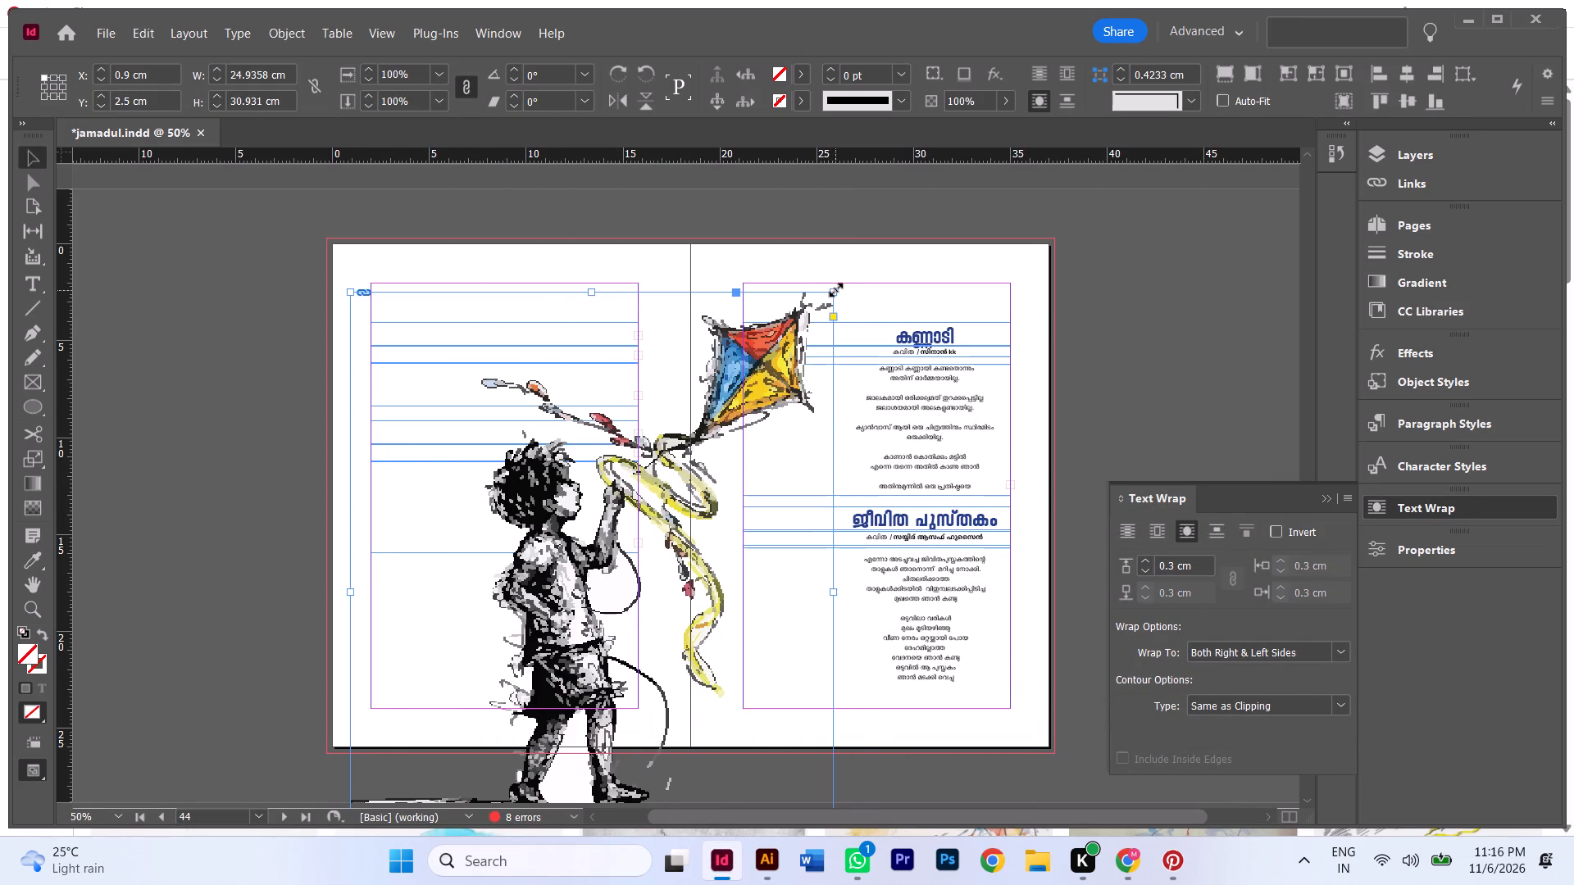
left_click_drag(836, 290, 648, 680, "ctrl+shift")
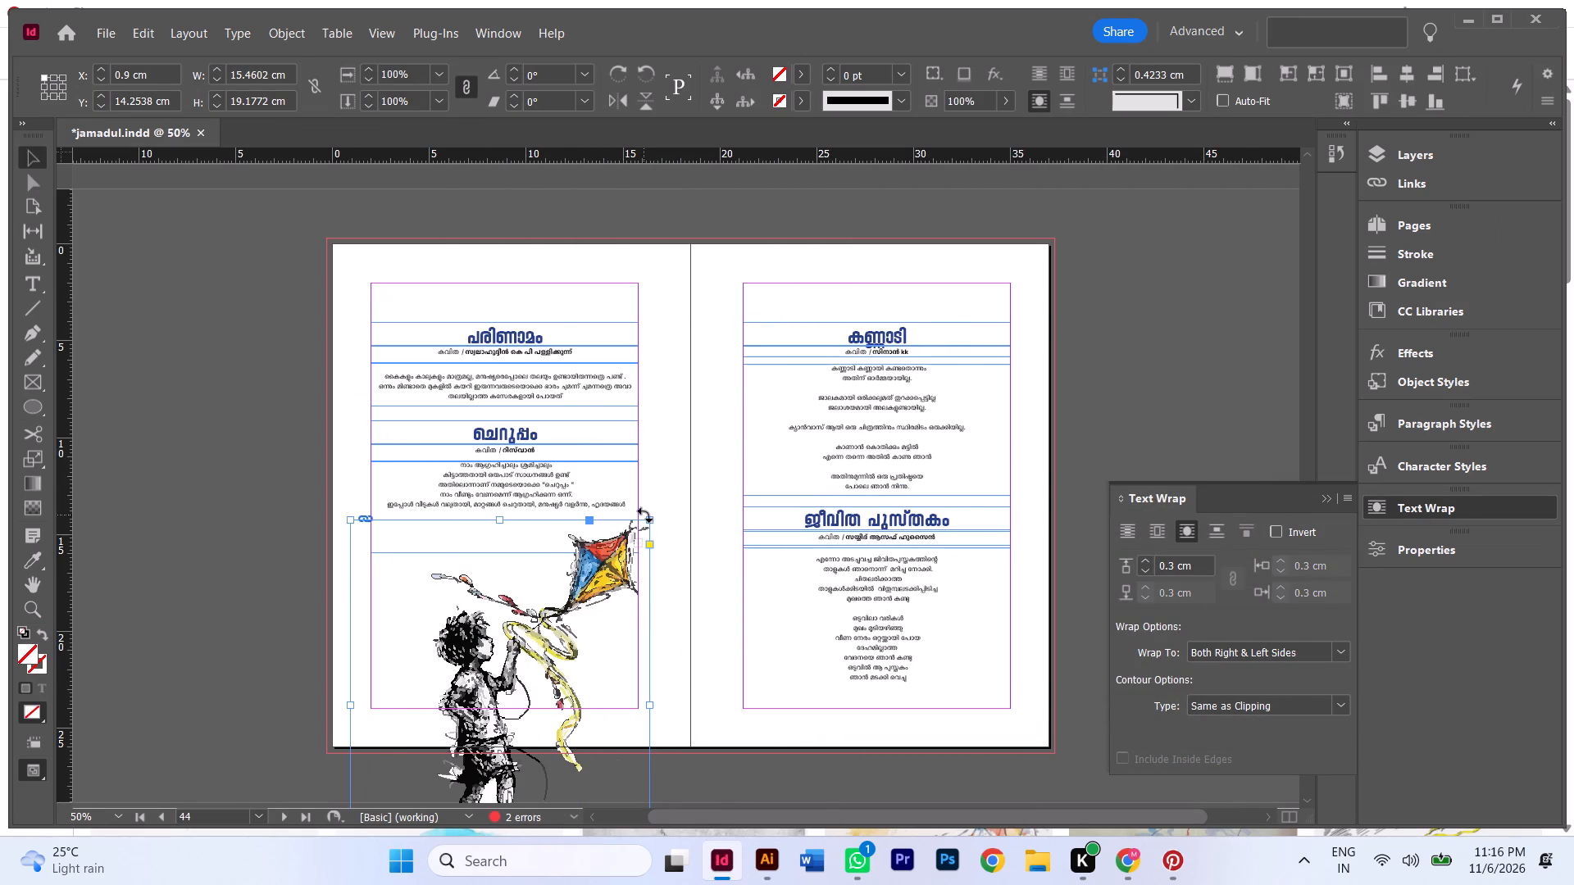
left_click_drag(645, 516, 562, 663, "ctrl+shift")
left_click_drag(510, 730, 583, 572)
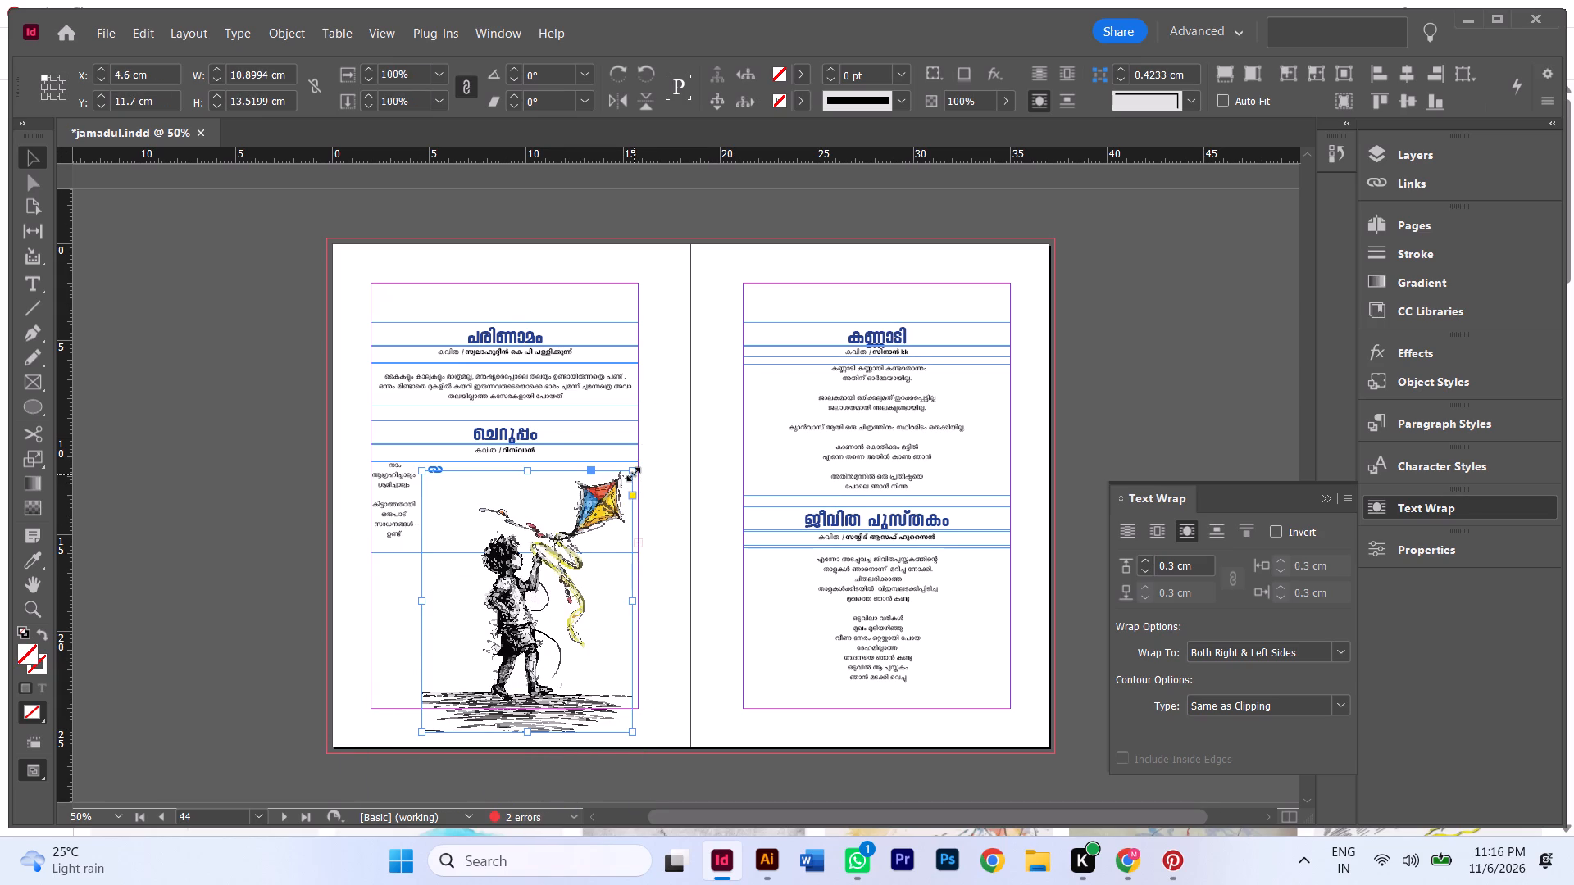
left_click_drag(633, 474, 567, 601, "ctrl+shift")
left_click_drag(536, 657, 475, 685)
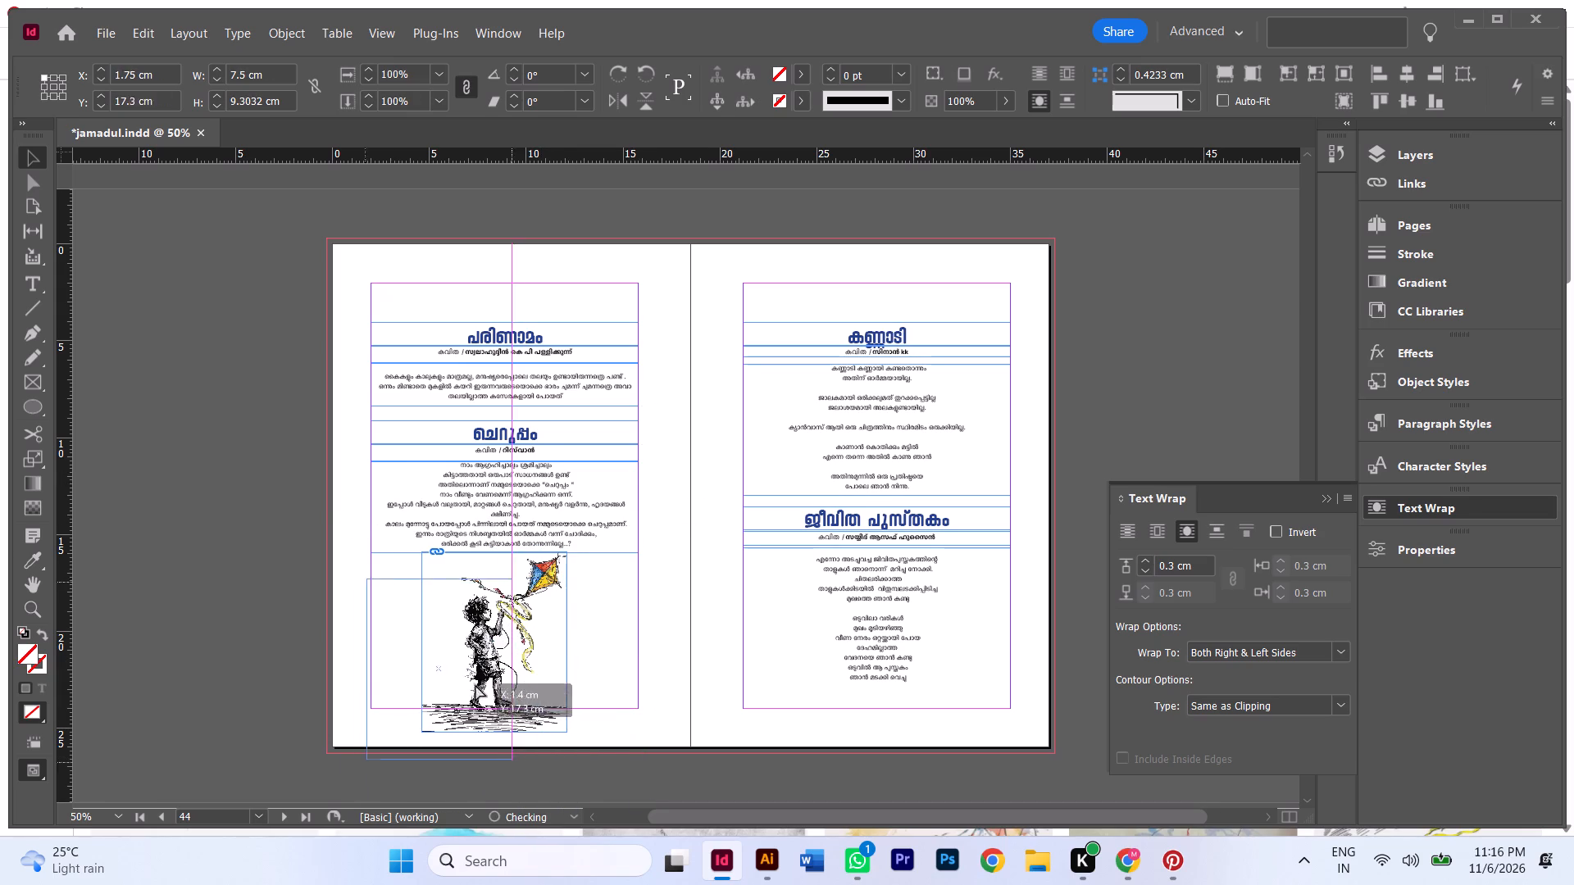
left_click_drag(475, 685, 460, 676)
left_click(573, 675)
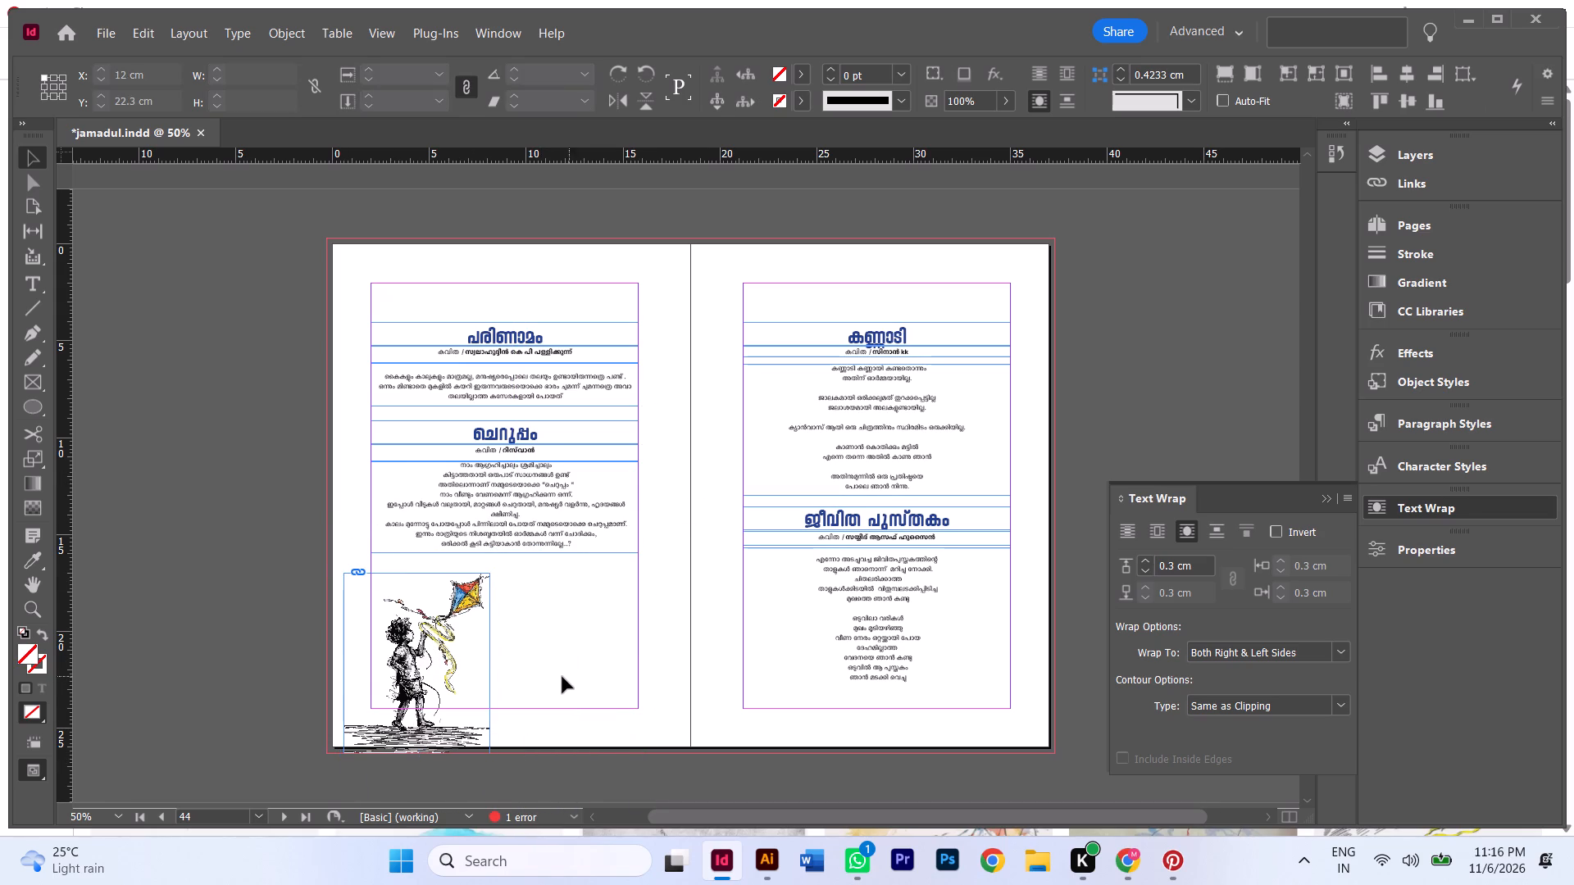
key("shift+w")
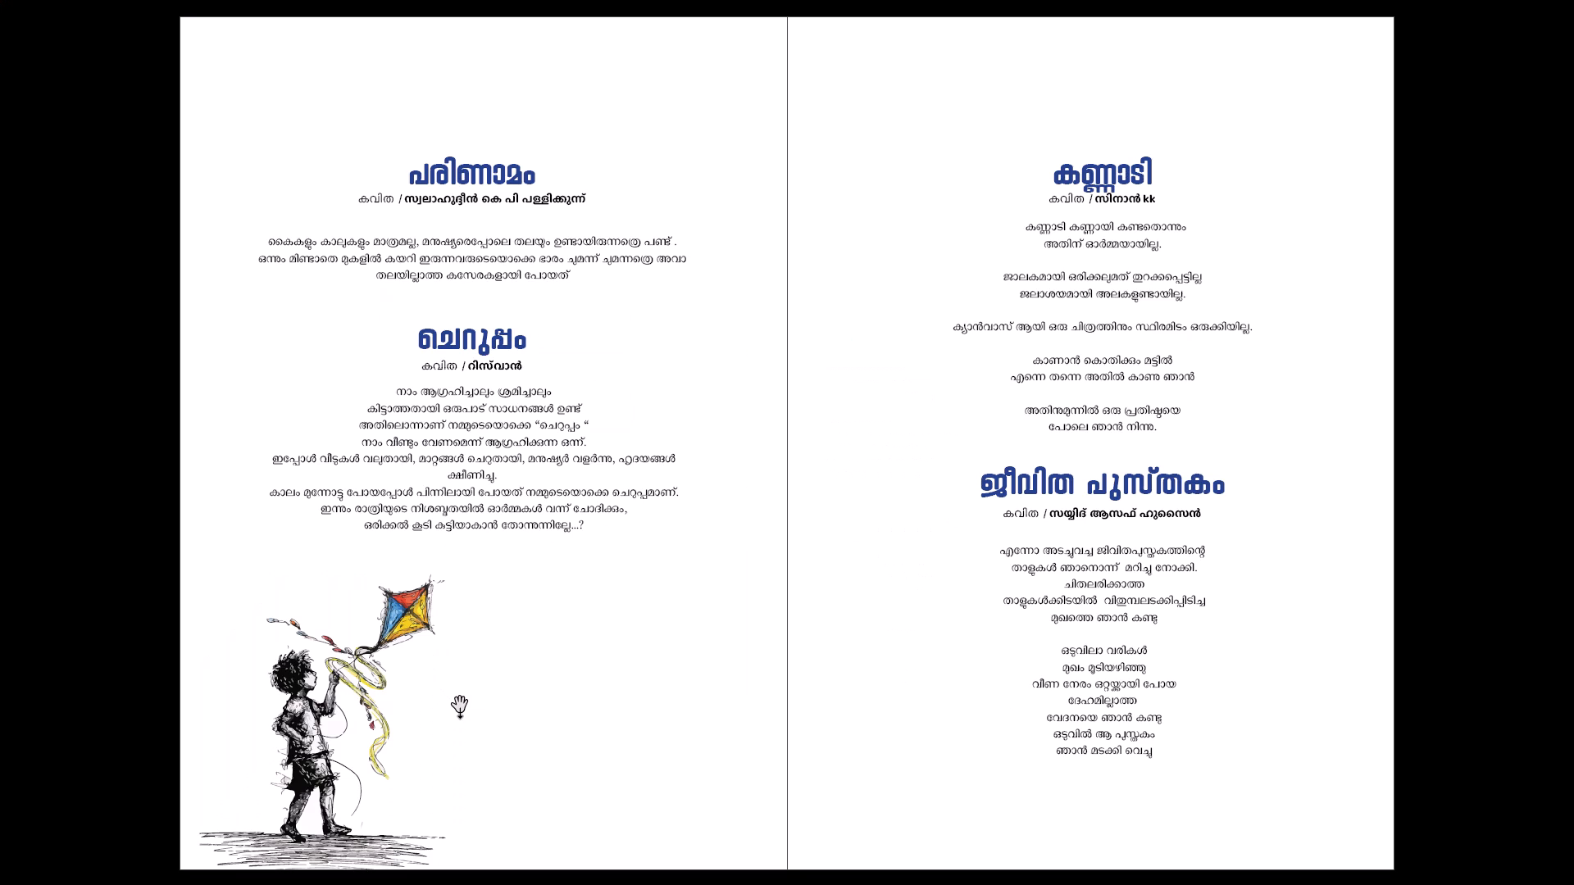
key("Escape")
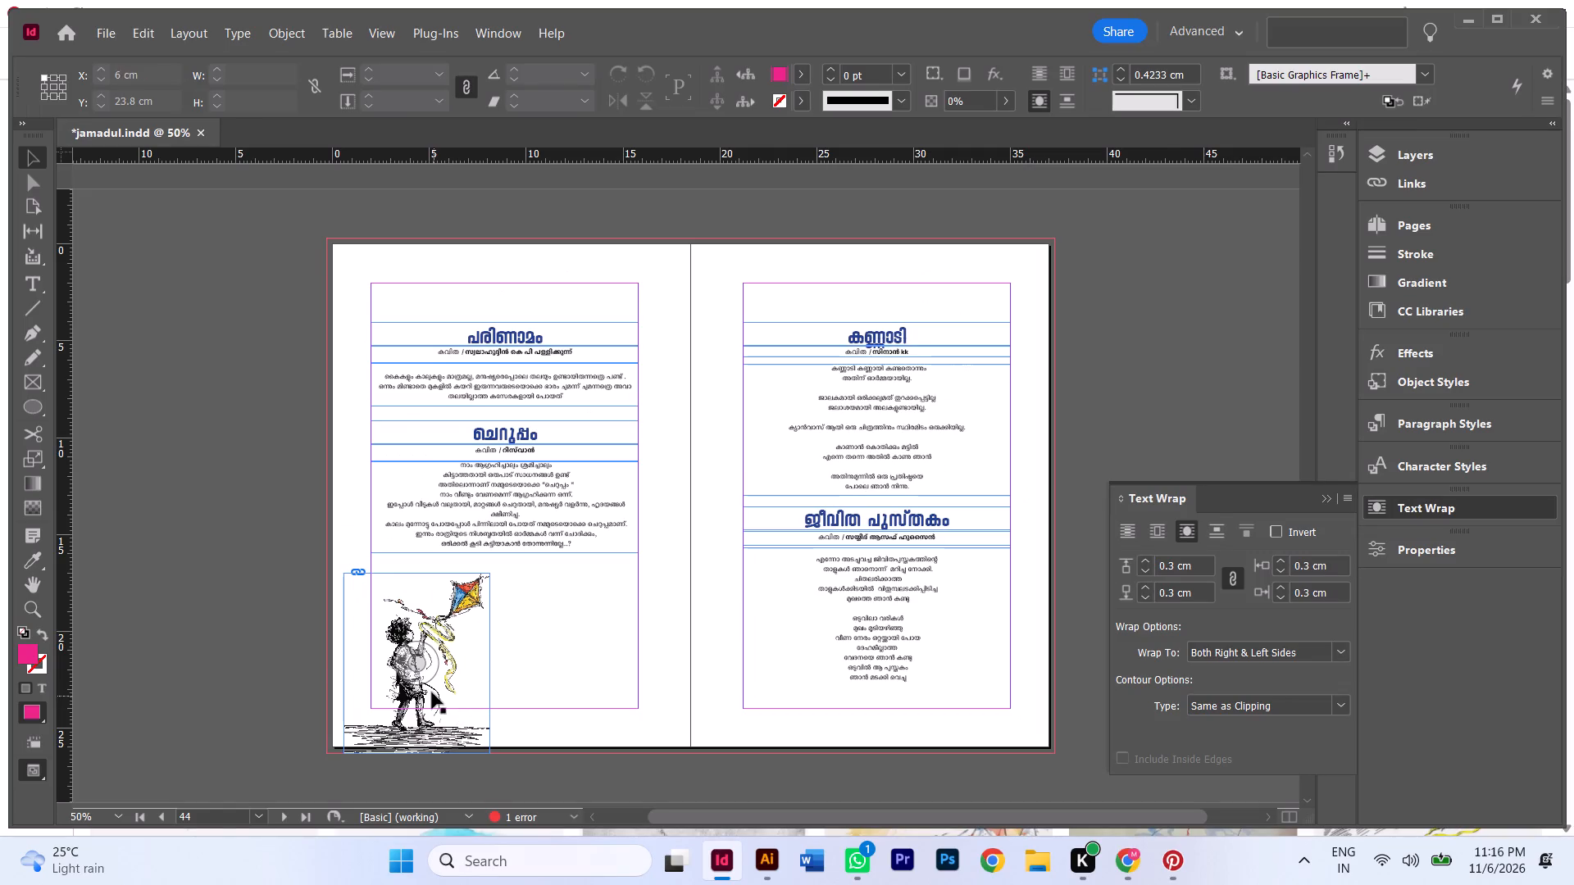
Enlarge the kite illustration proportionally to about 8.3 × 10.3 cm, filling the height between the poem text and the bottom bleed.
scroll(430, 677, "up", 1, "alt")
left_click(504, 567)
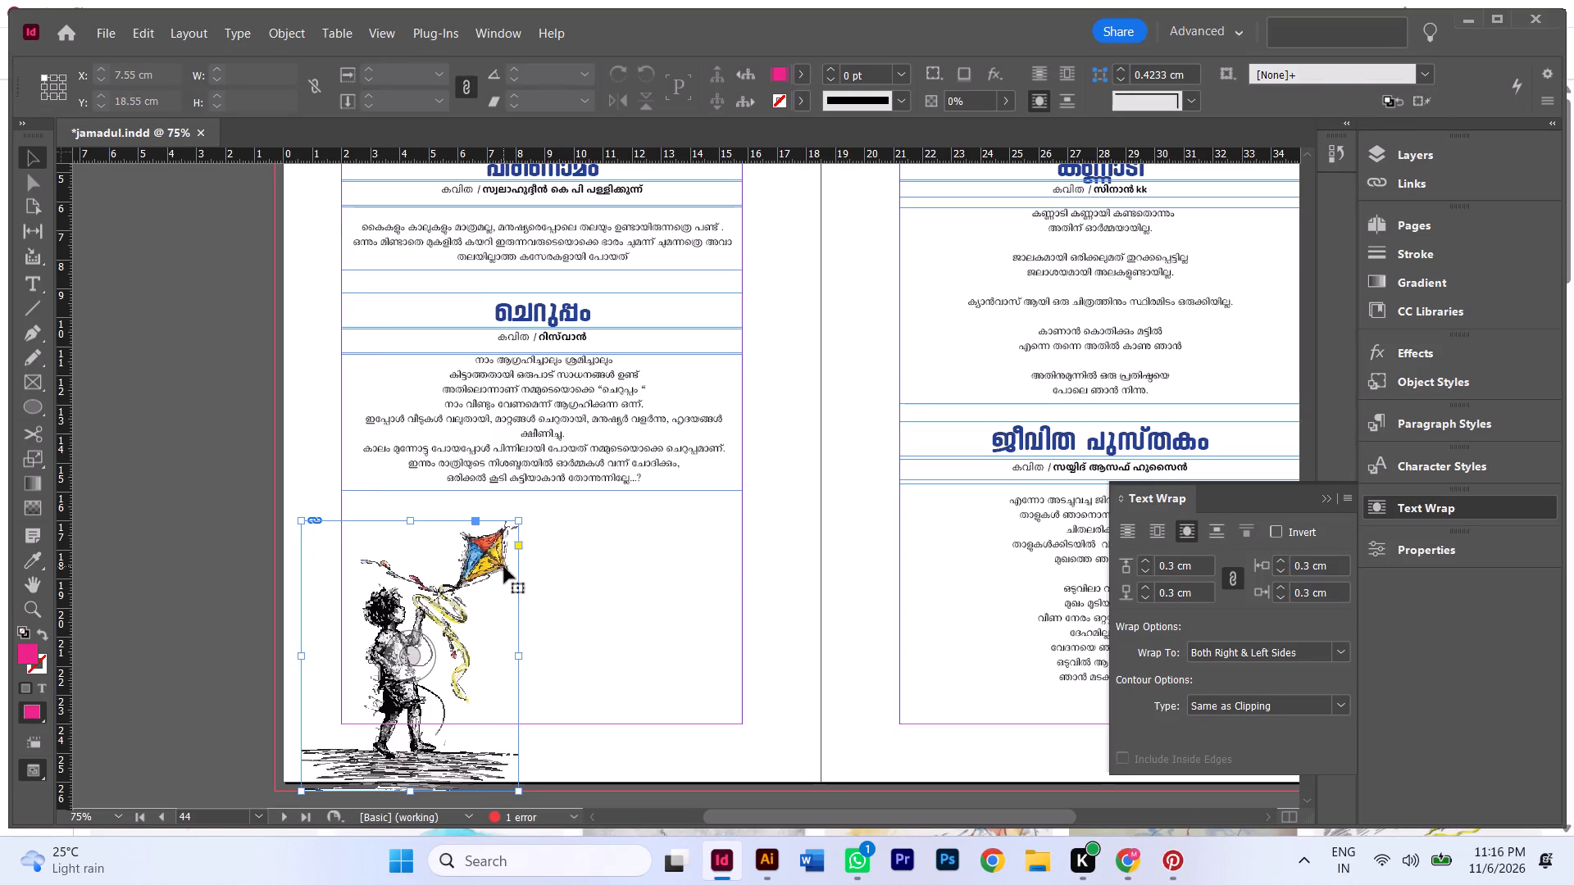
left_click_drag(521, 521, 556, 524, "ctrl+shift")
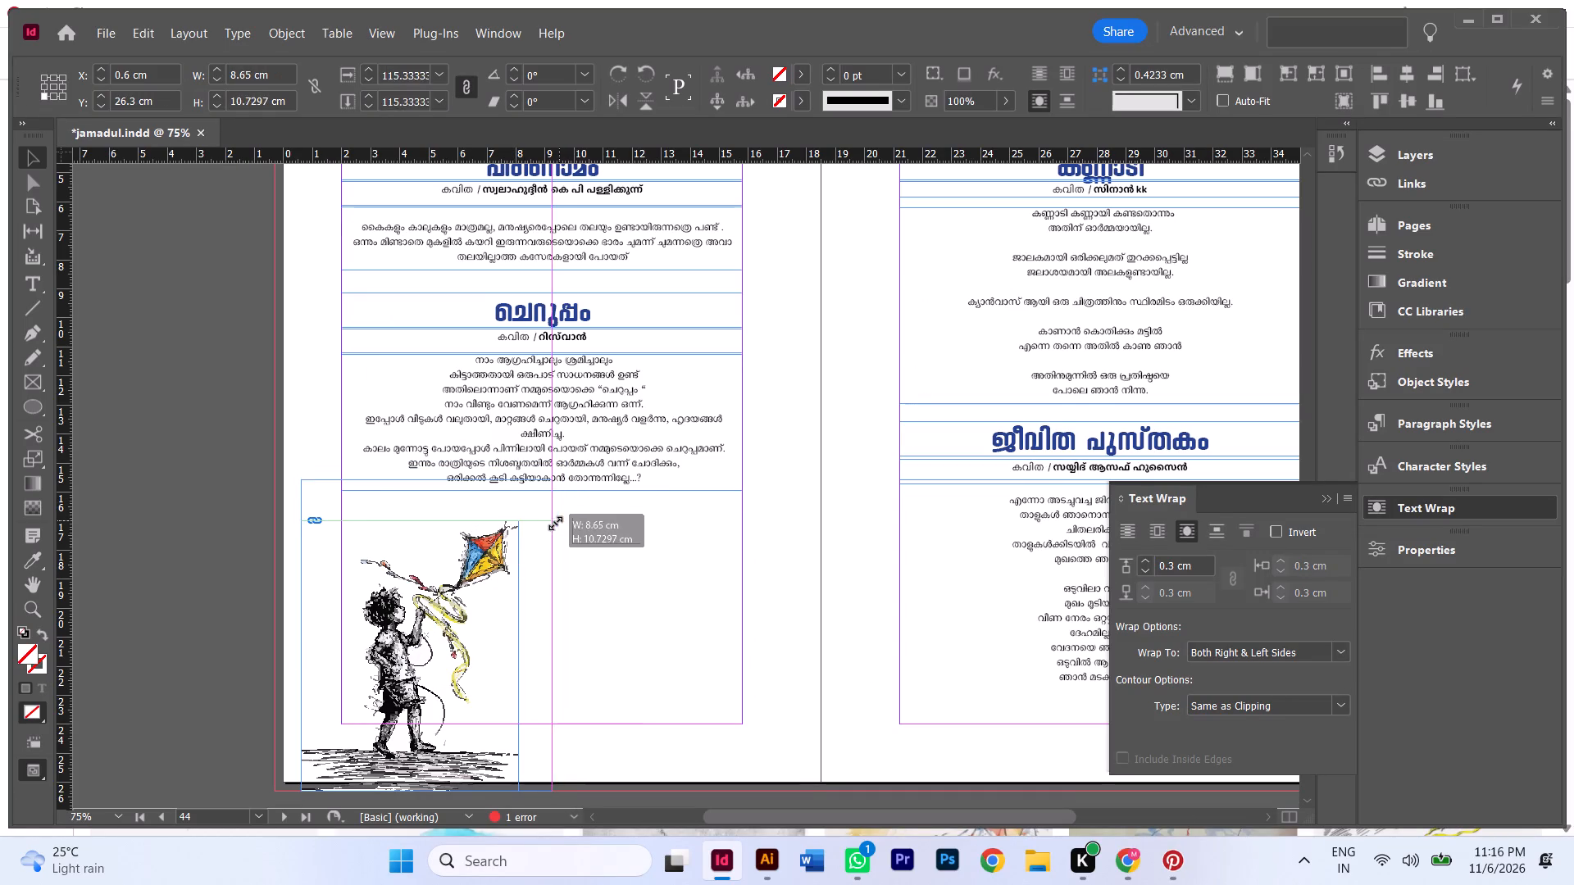
left_click_drag(556, 524, 544, 542, "ctrl+shift")
left_click(633, 582)
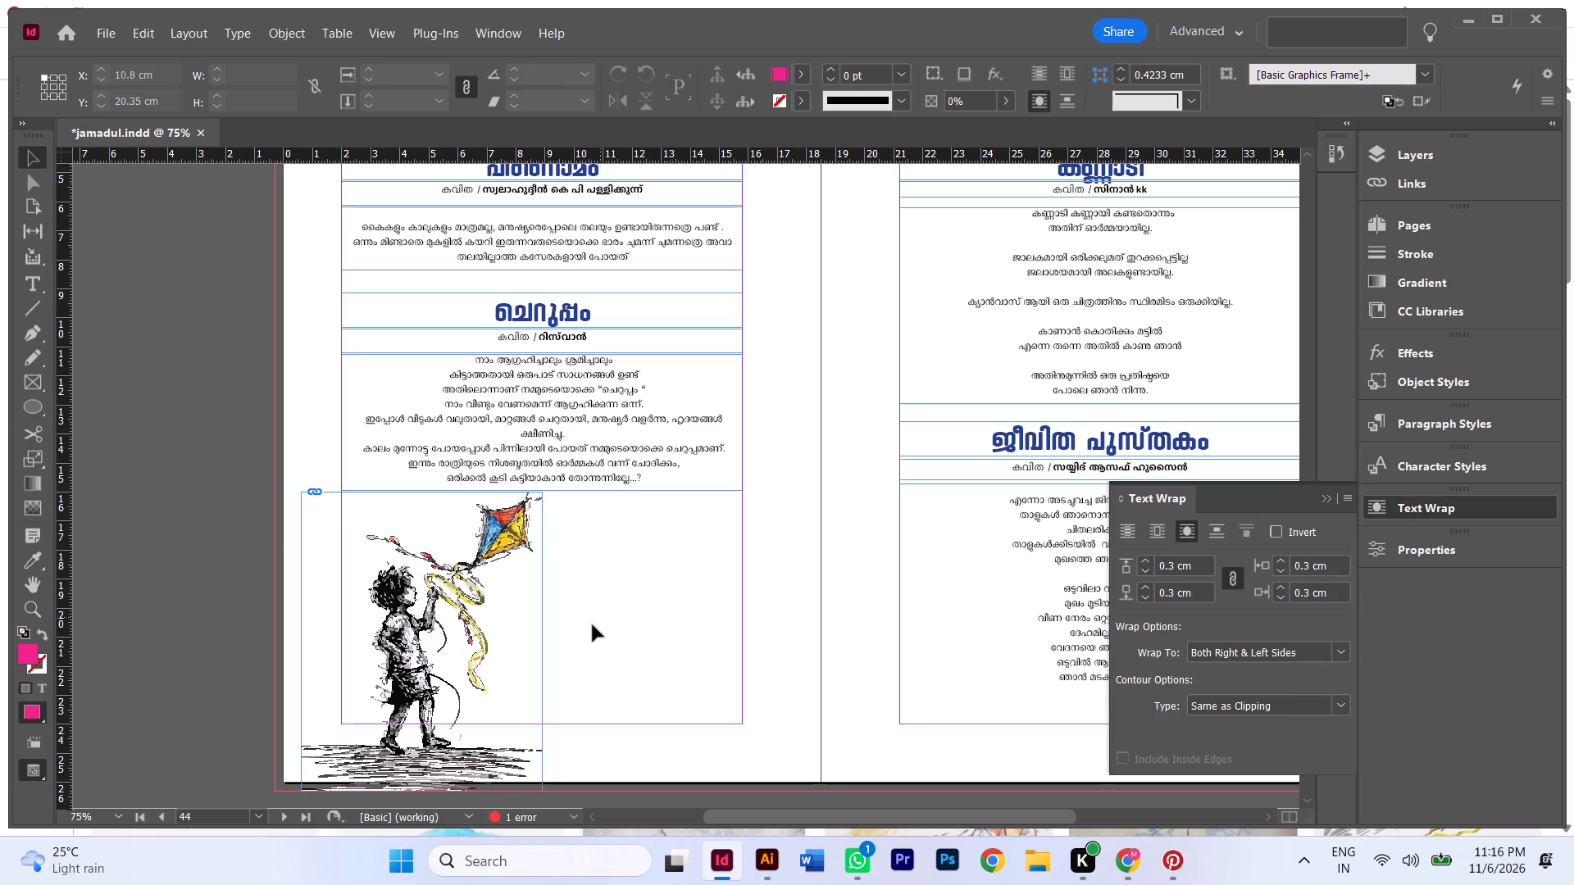
key("shift+w")
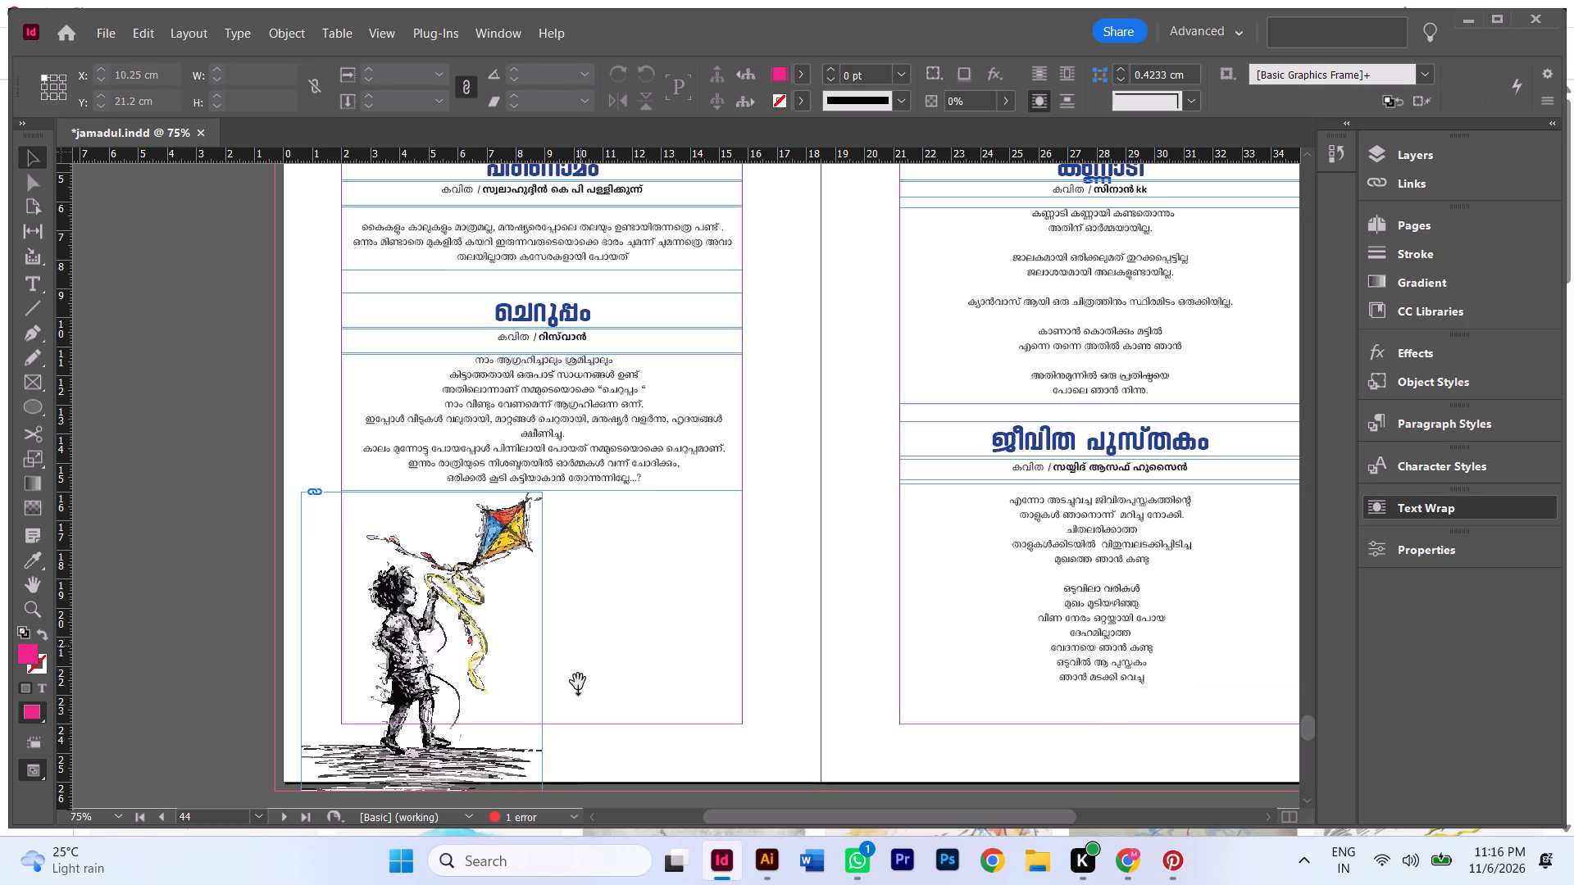
key("Escape")
Move the kite illustration to page 44's outer bleed edge at X -0.3 cm, Y 16 cm, and preview the spread.
scroll(580, 686, "down", 6)
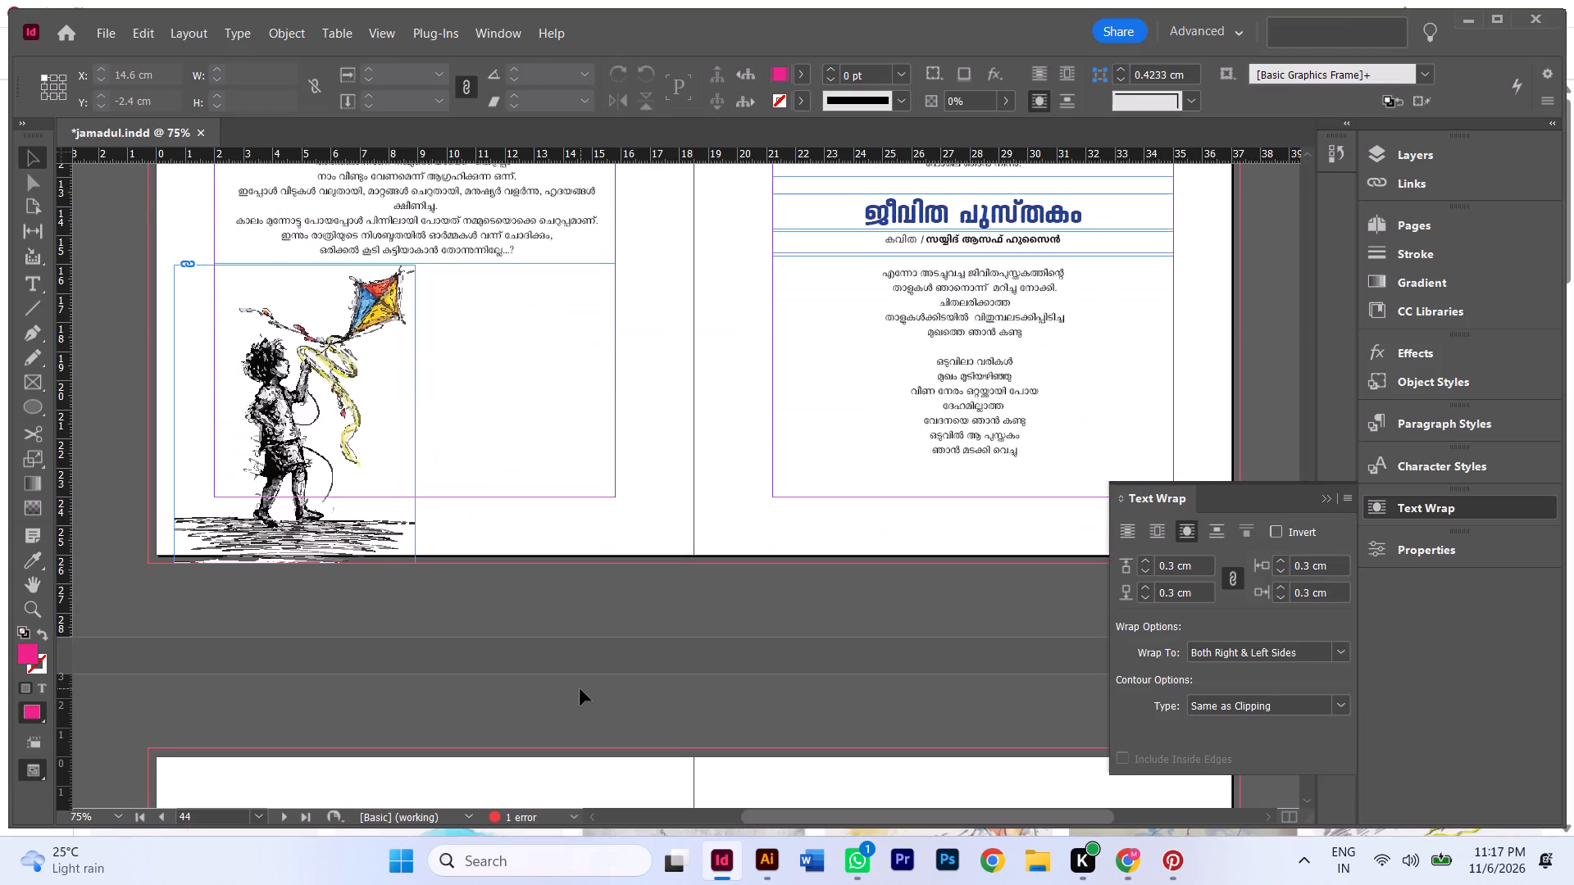
scroll(577, 689, "up", 1)
left_click_drag(272, 571, 399, 580)
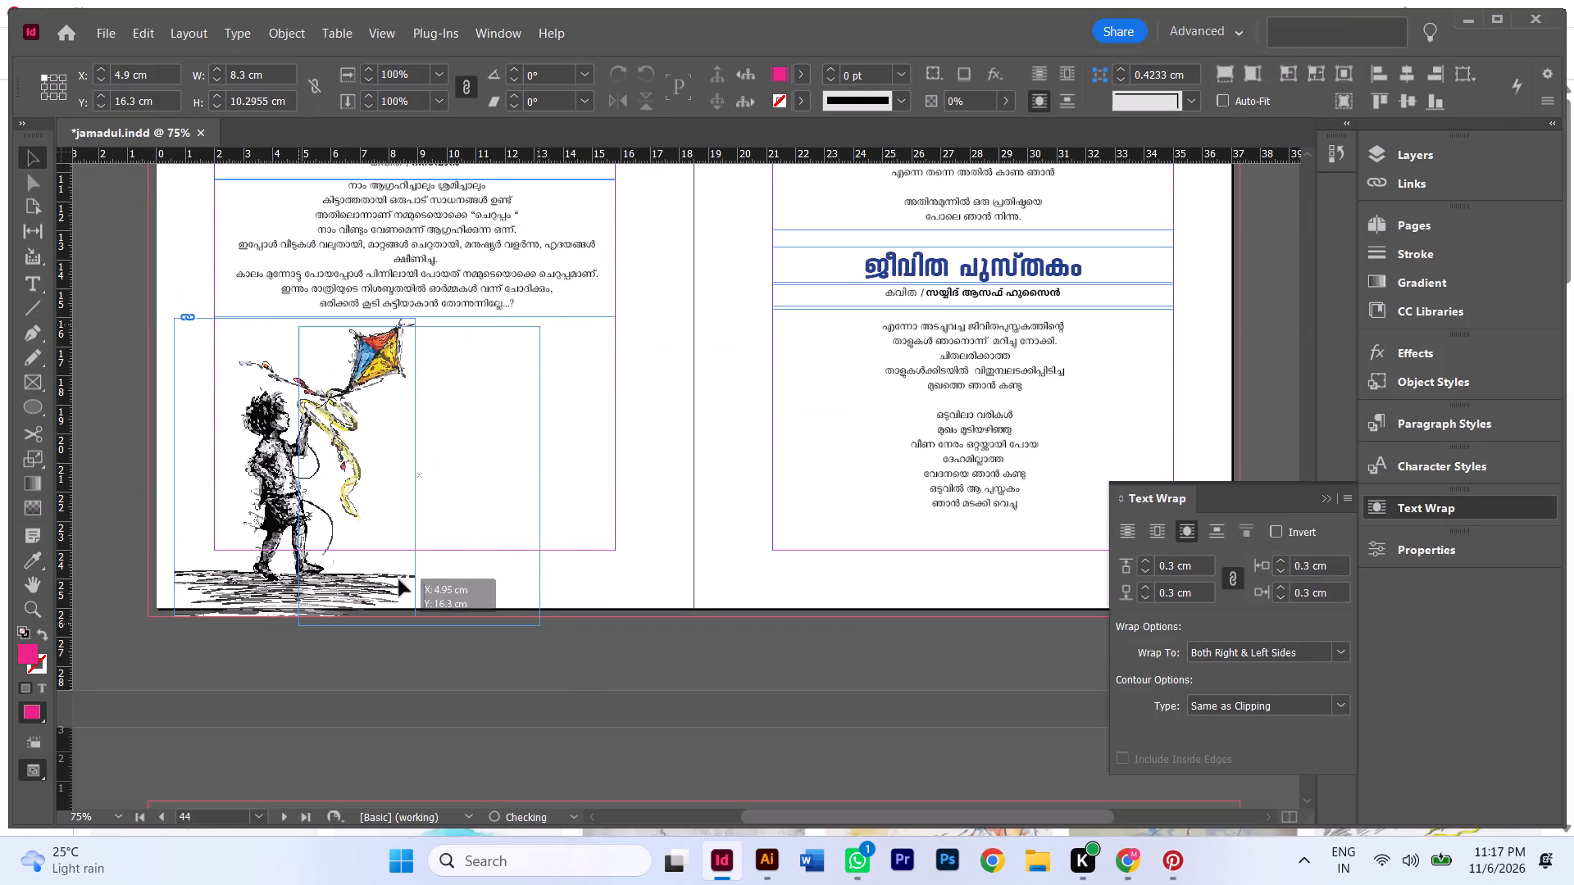
left_click_drag(399, 580, 407, 572)
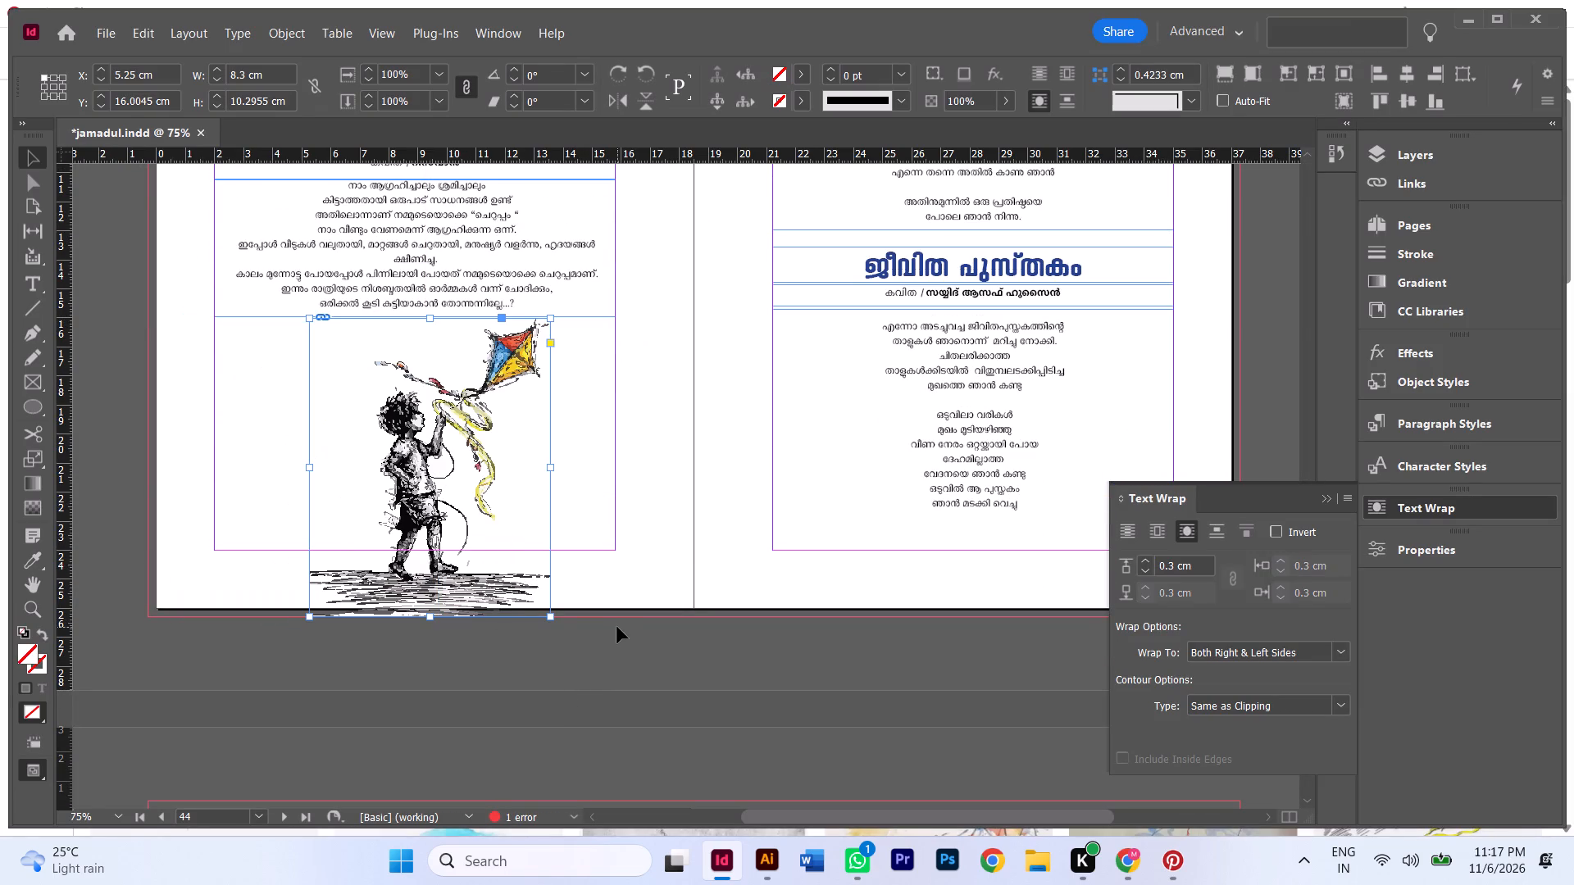
left_click_drag(465, 583, 271, 574)
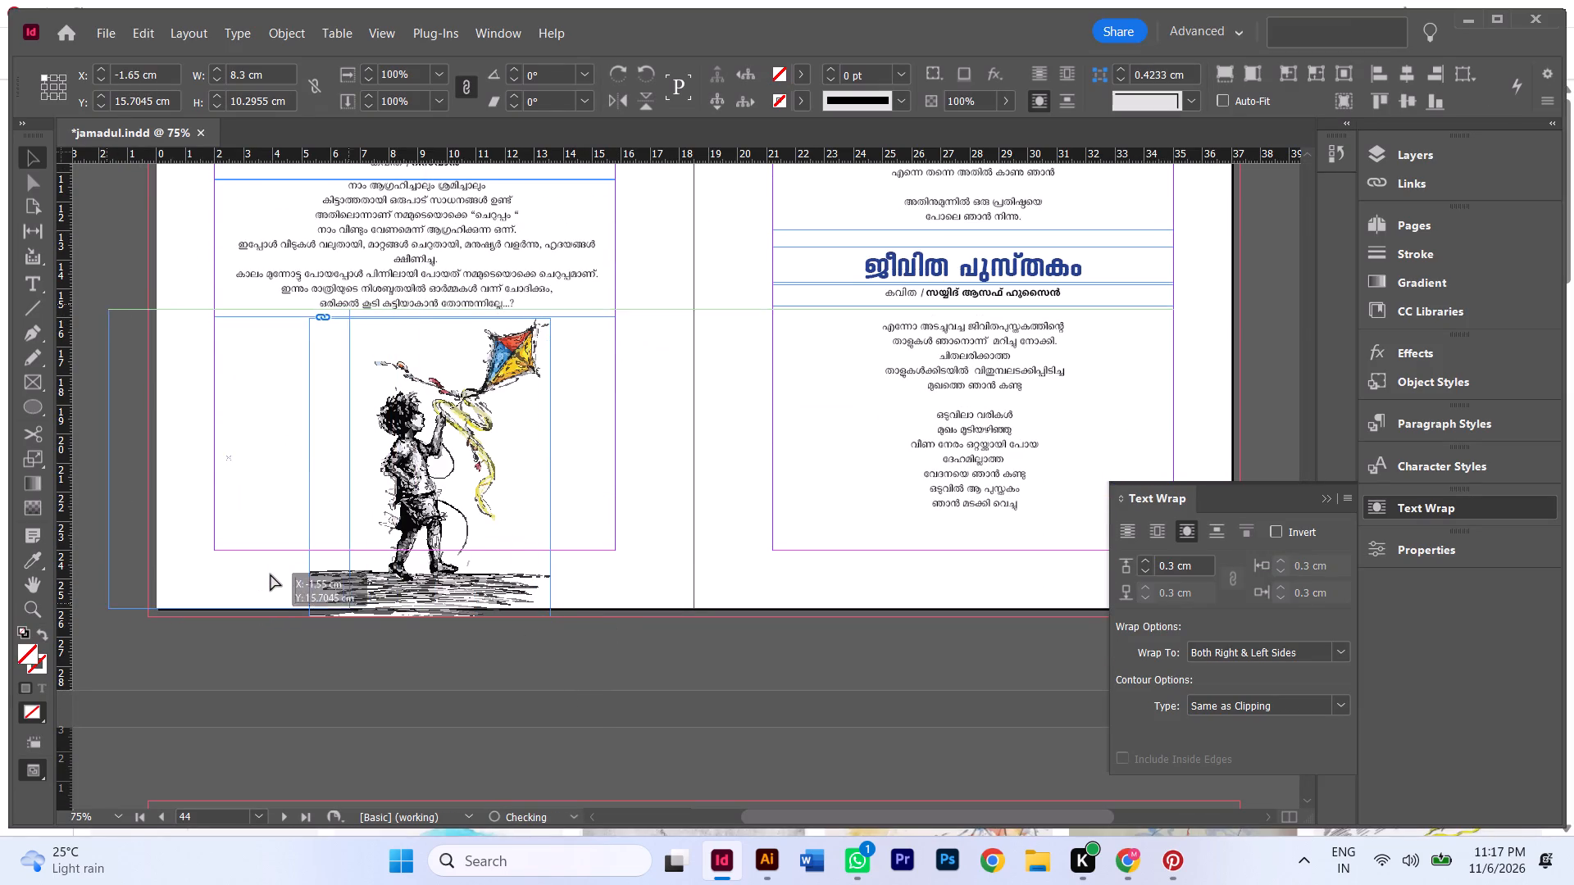
left_click_drag(271, 574, 303, 584)
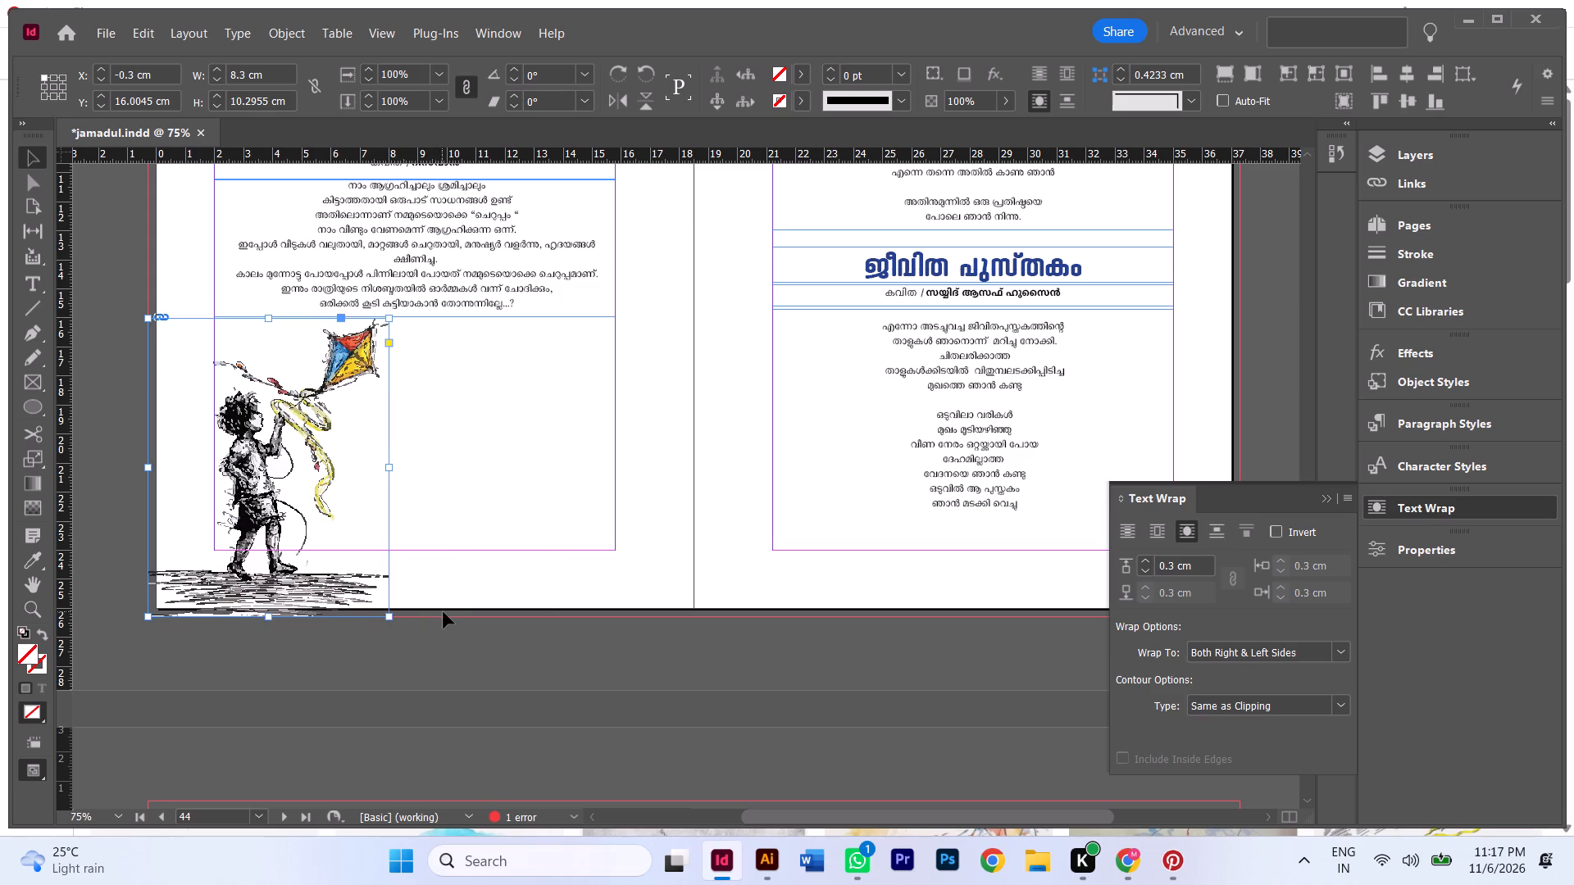
key("shift+w")
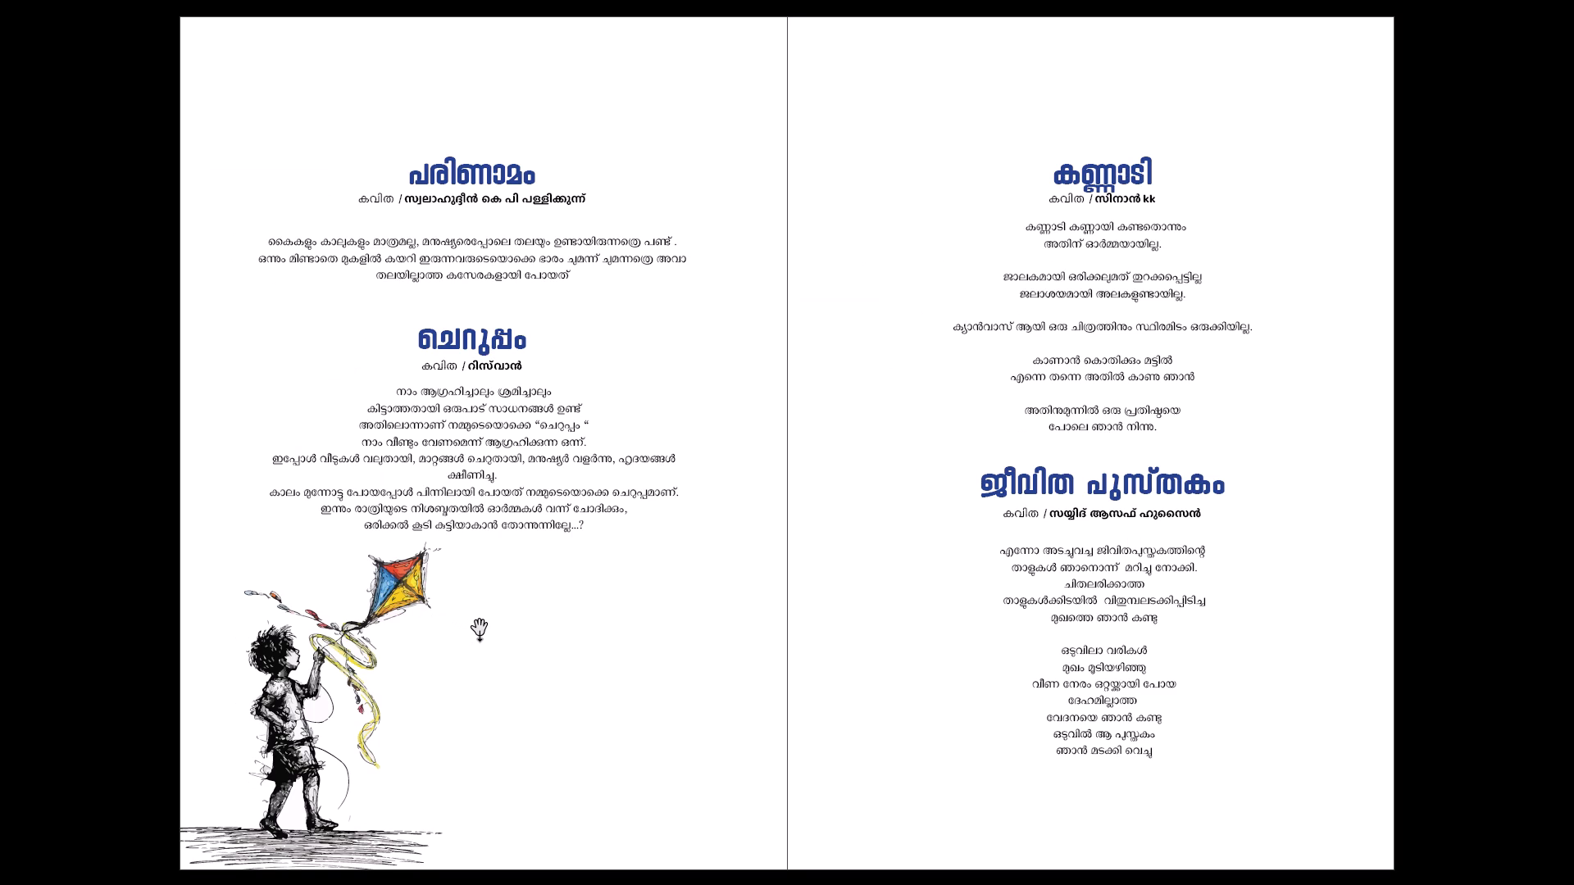
key("Escape")
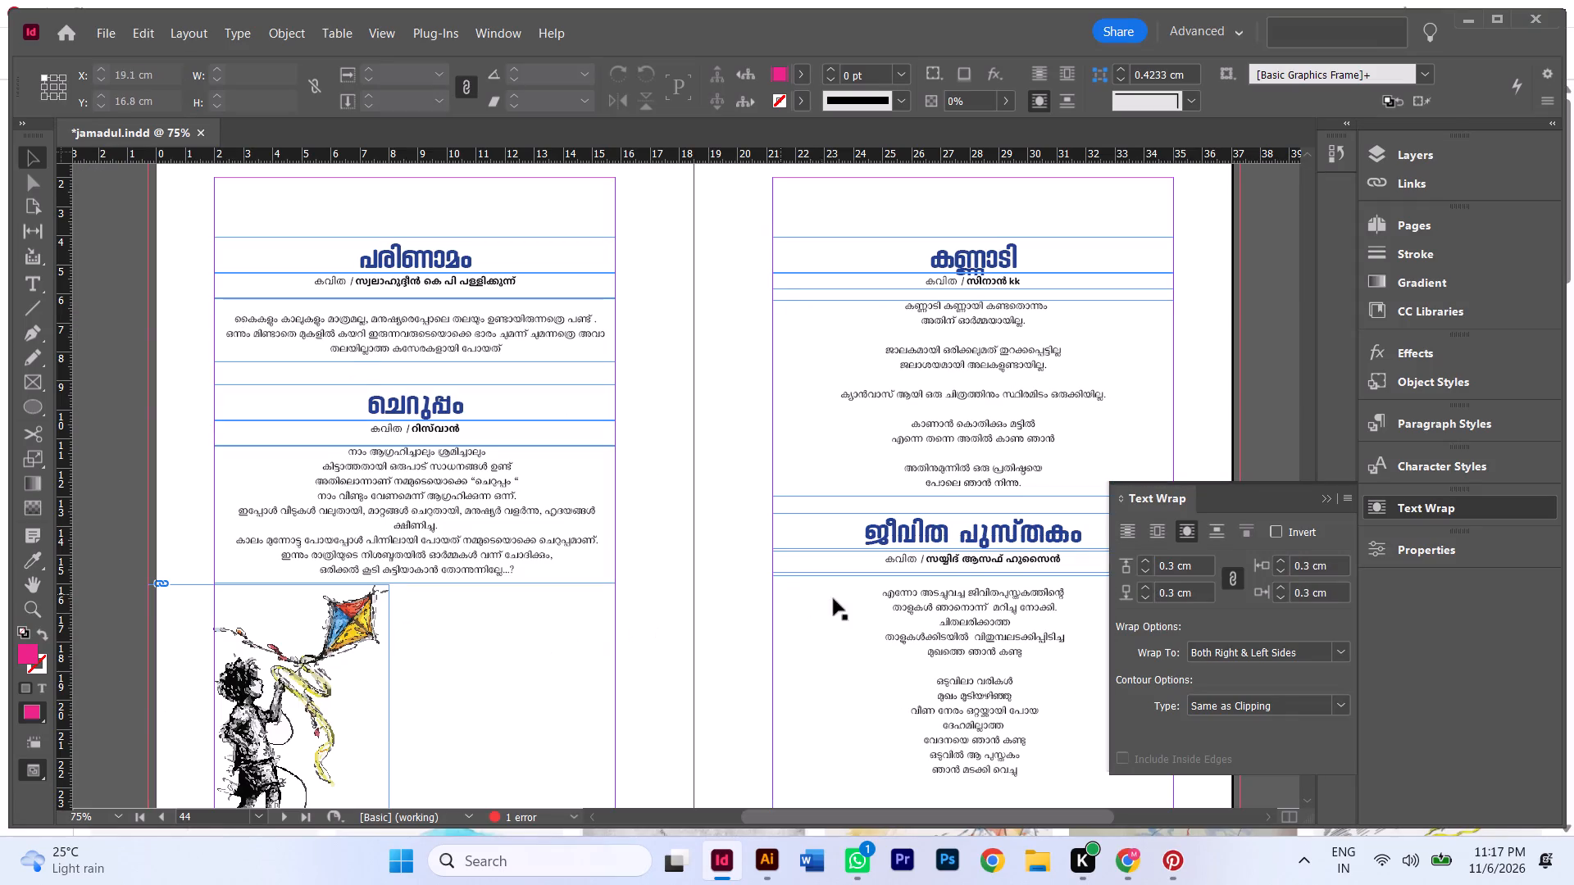
Review the finished spread, switch to Pinterest, and go back through the opened pins to the child hood dream search results.
scroll(997, 679, "down", 4)
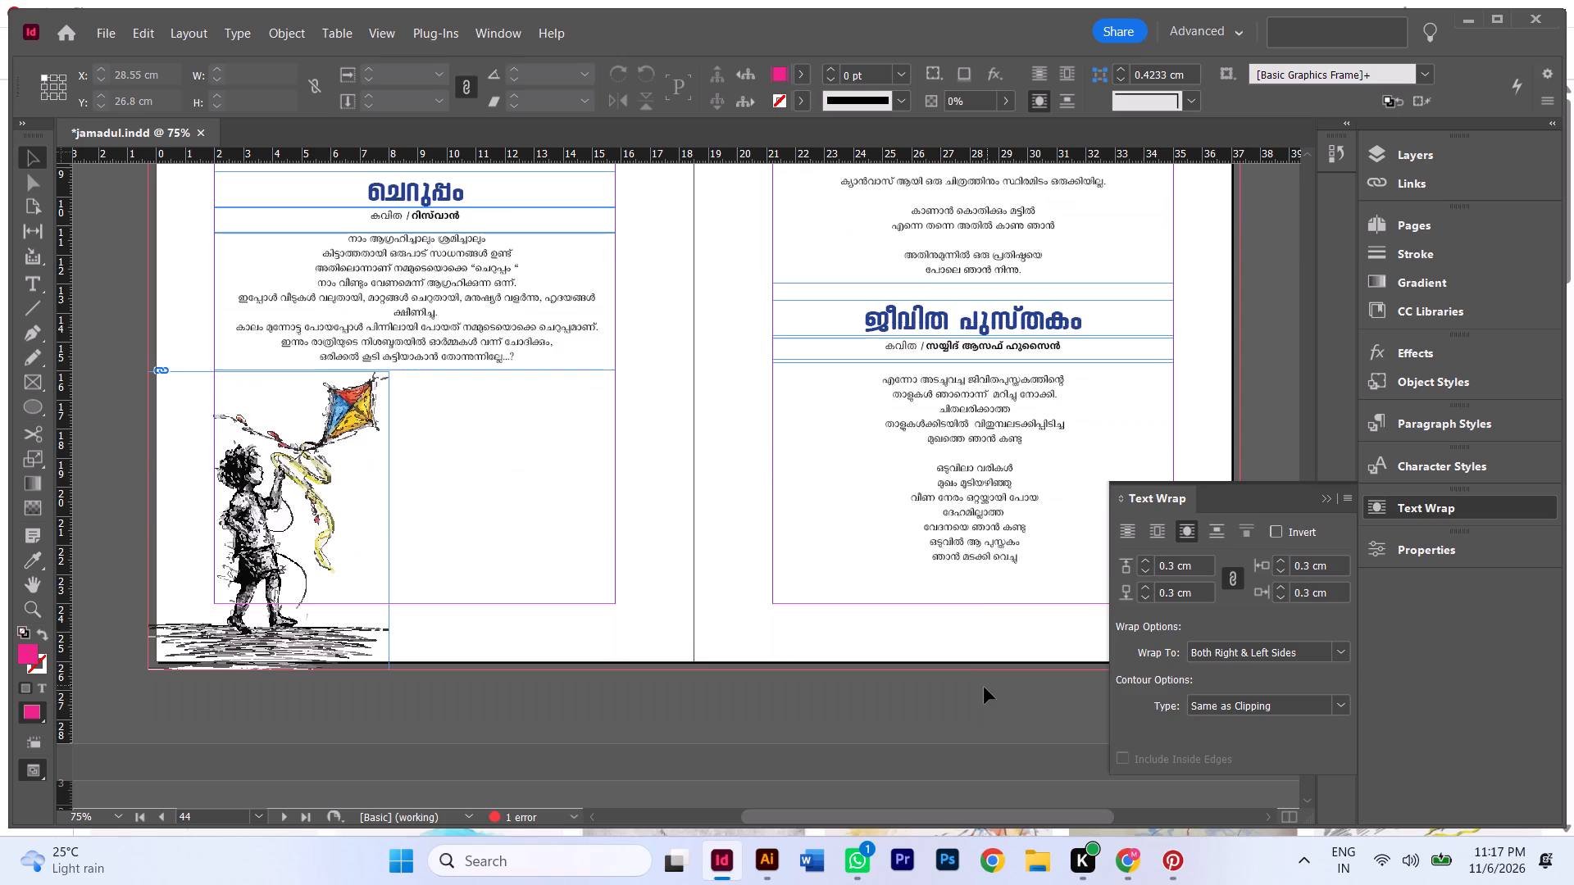
scroll(970, 684, "up", 4)
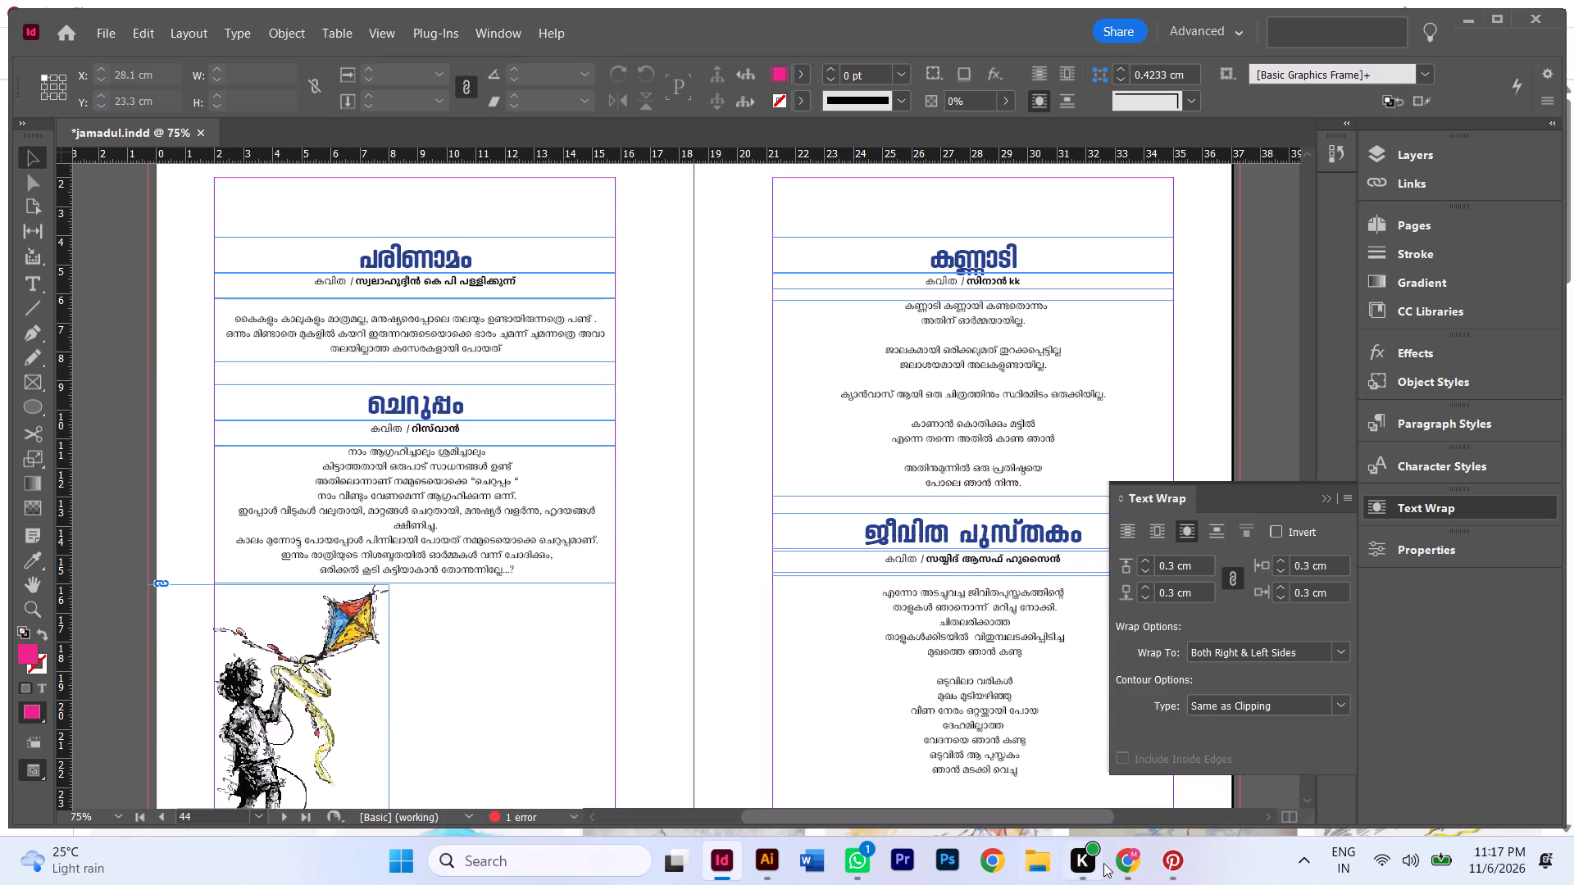
left_click(1159, 865)
scroll(939, 545, "down", 4)
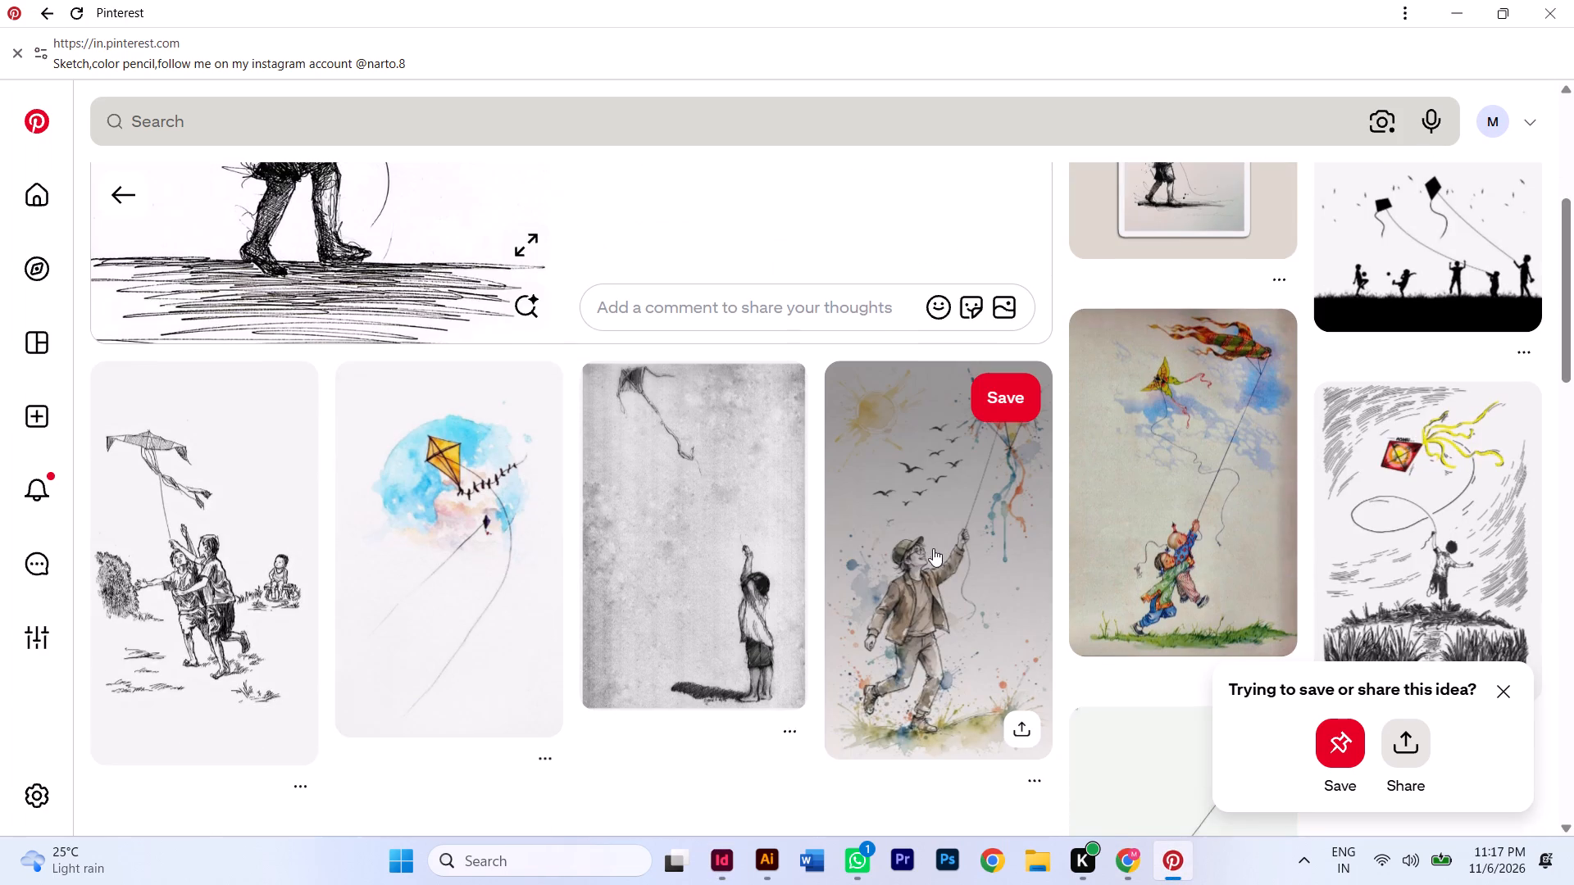
left_click(129, 188)
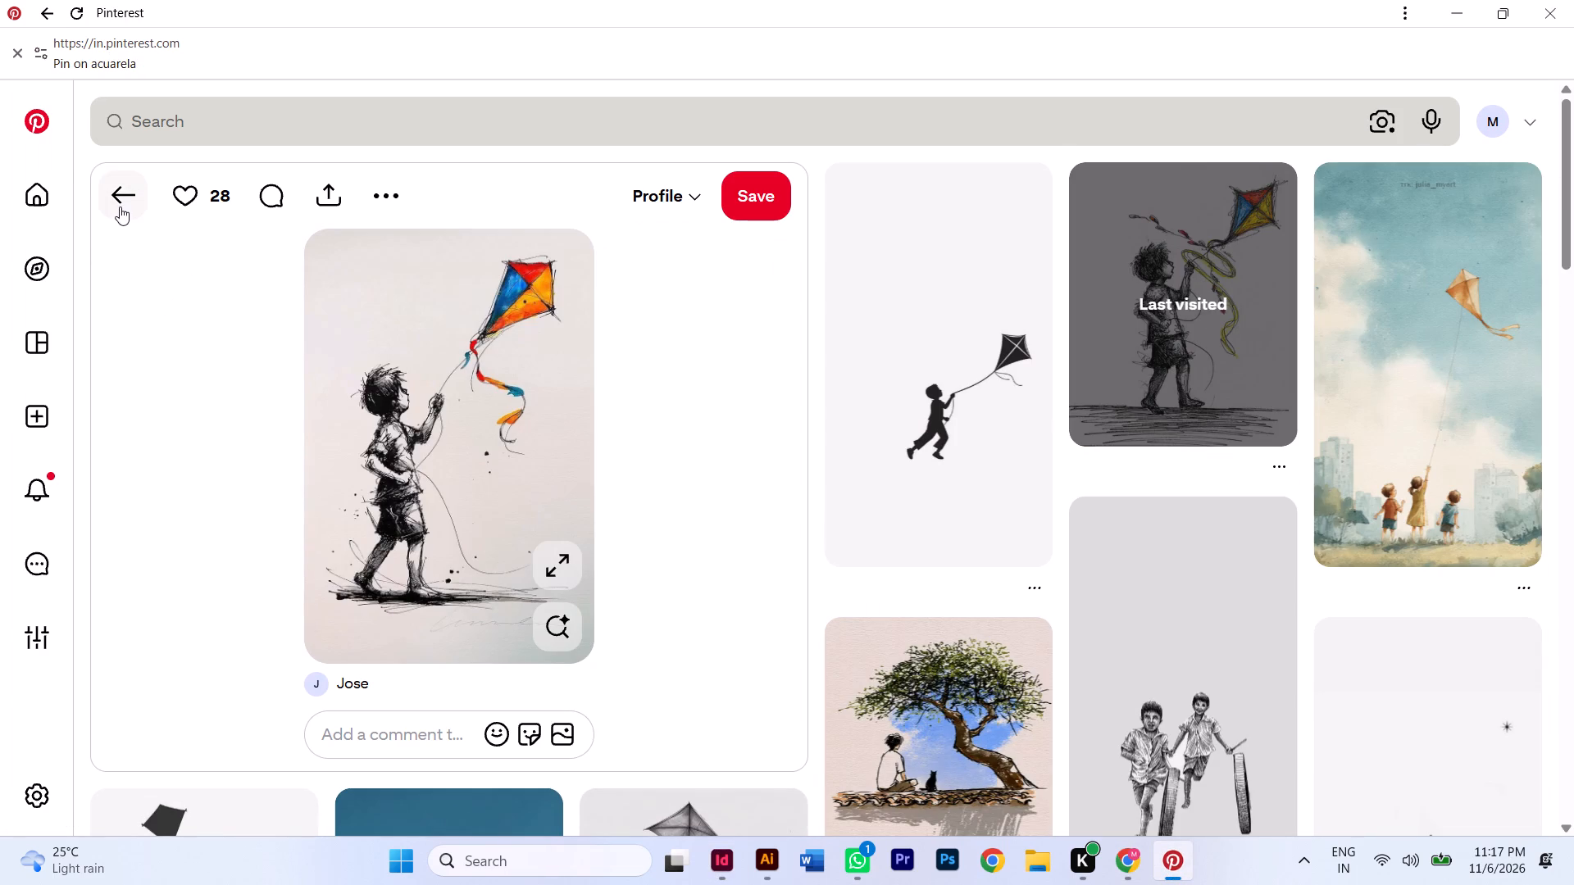
left_click(118, 201)
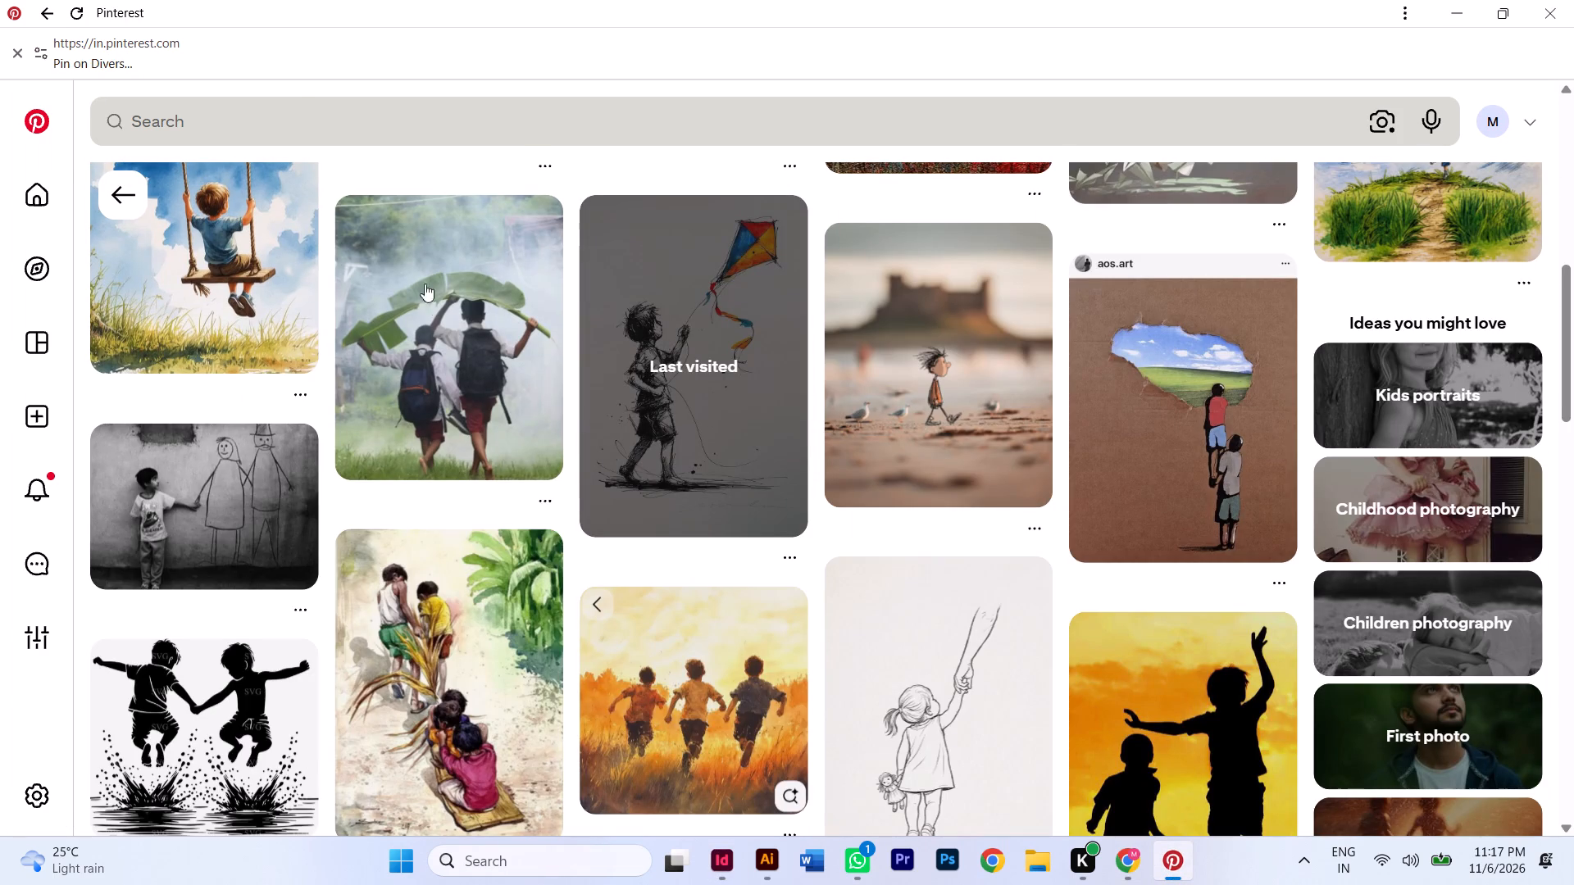
scroll(307, 243, "up", 5)
left_click(134, 199)
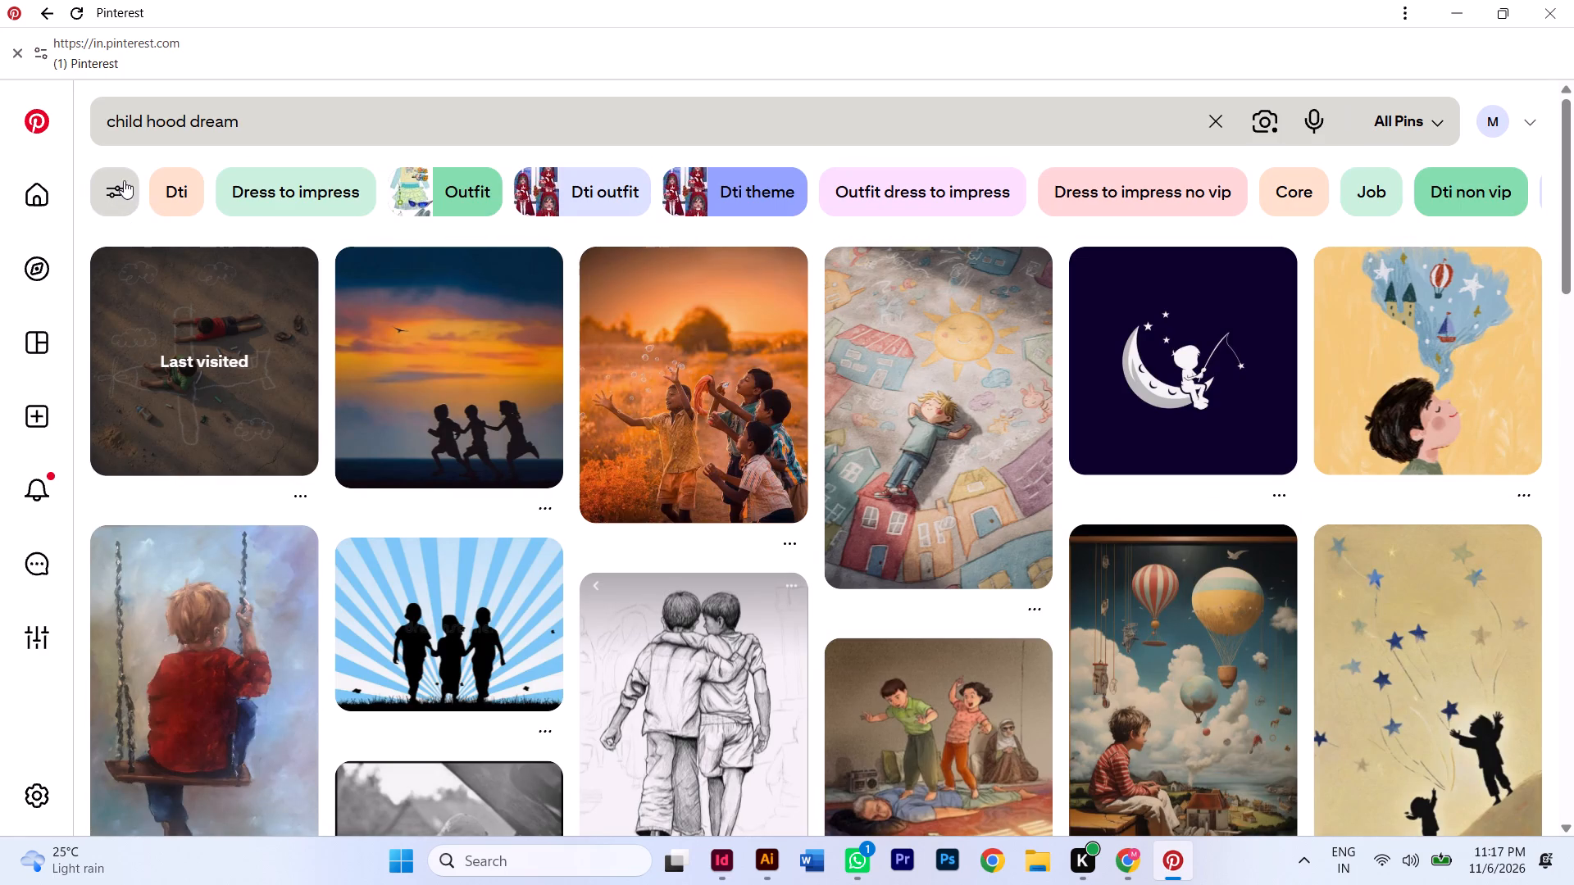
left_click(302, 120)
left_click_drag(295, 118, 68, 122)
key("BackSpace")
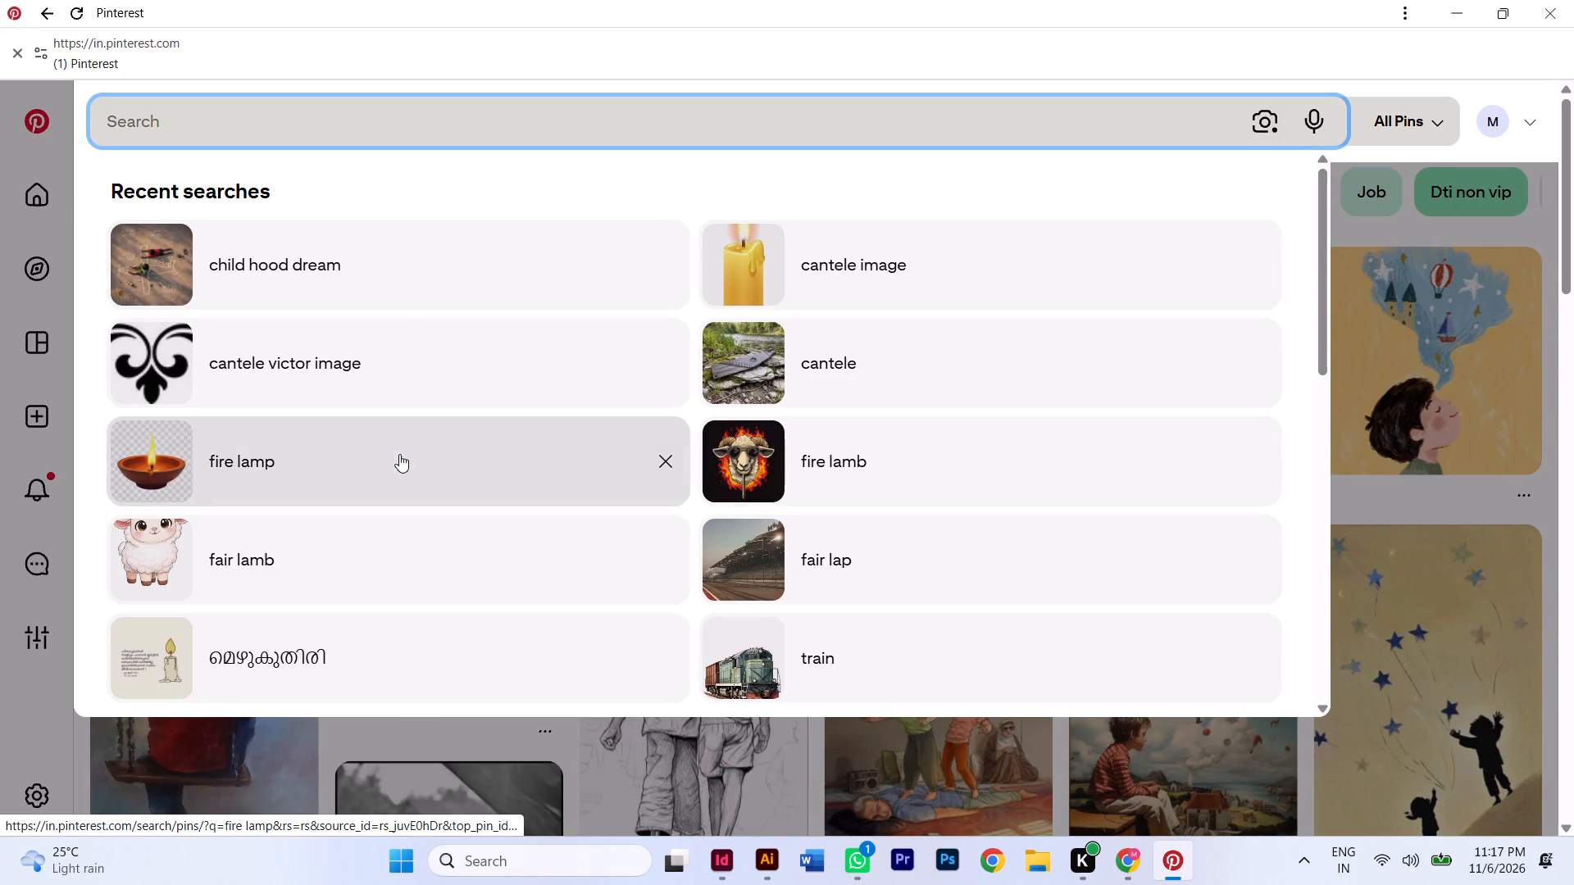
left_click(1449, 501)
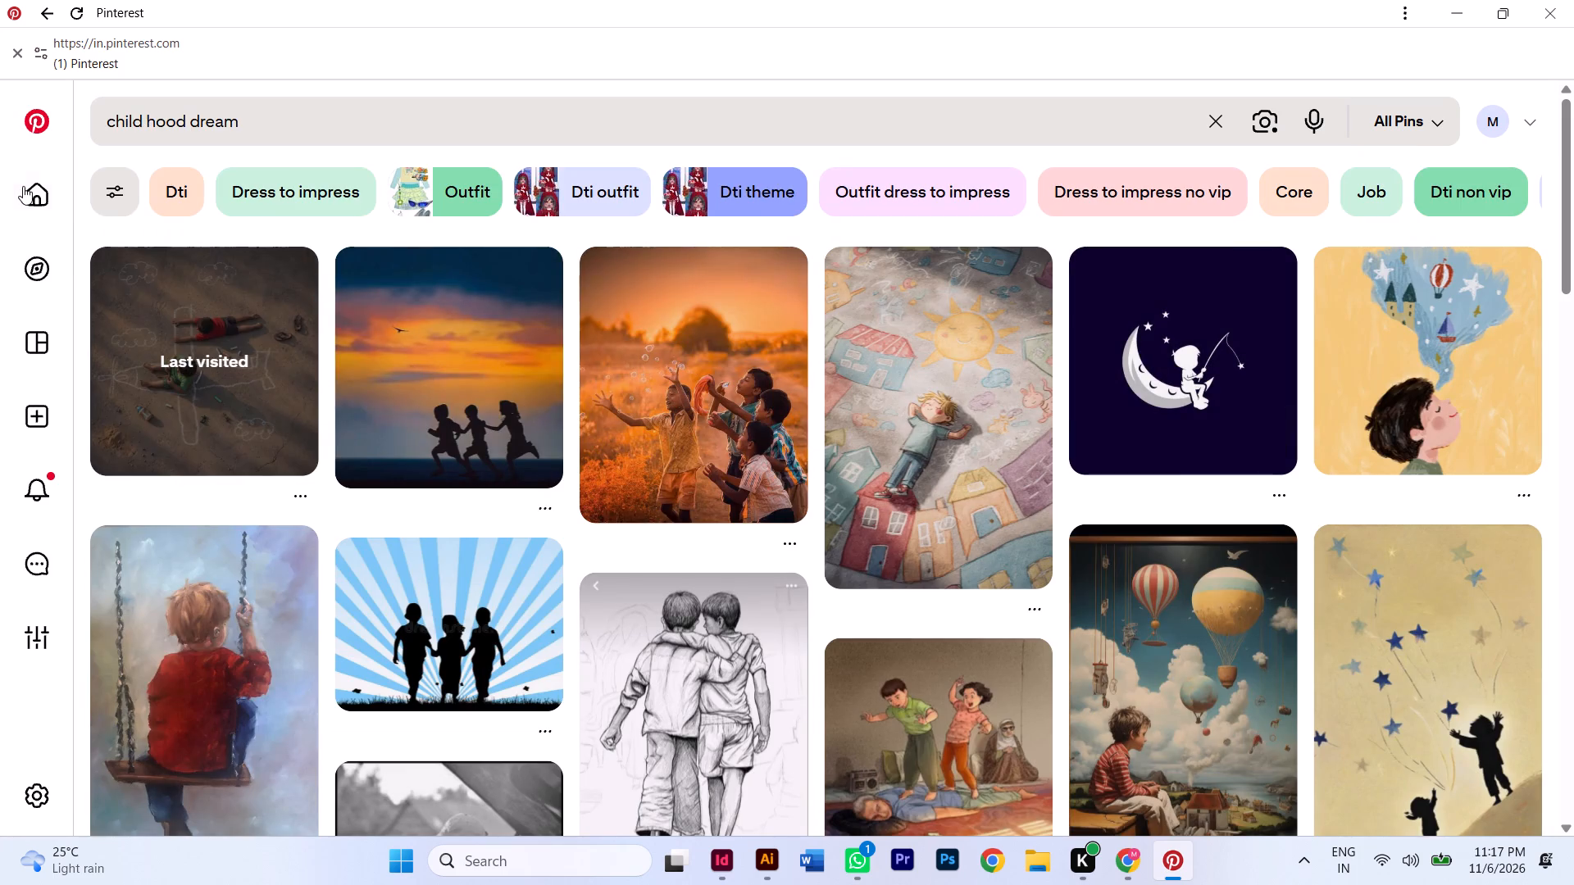
Open the Pinterest home feed.
left_click(23, 186)
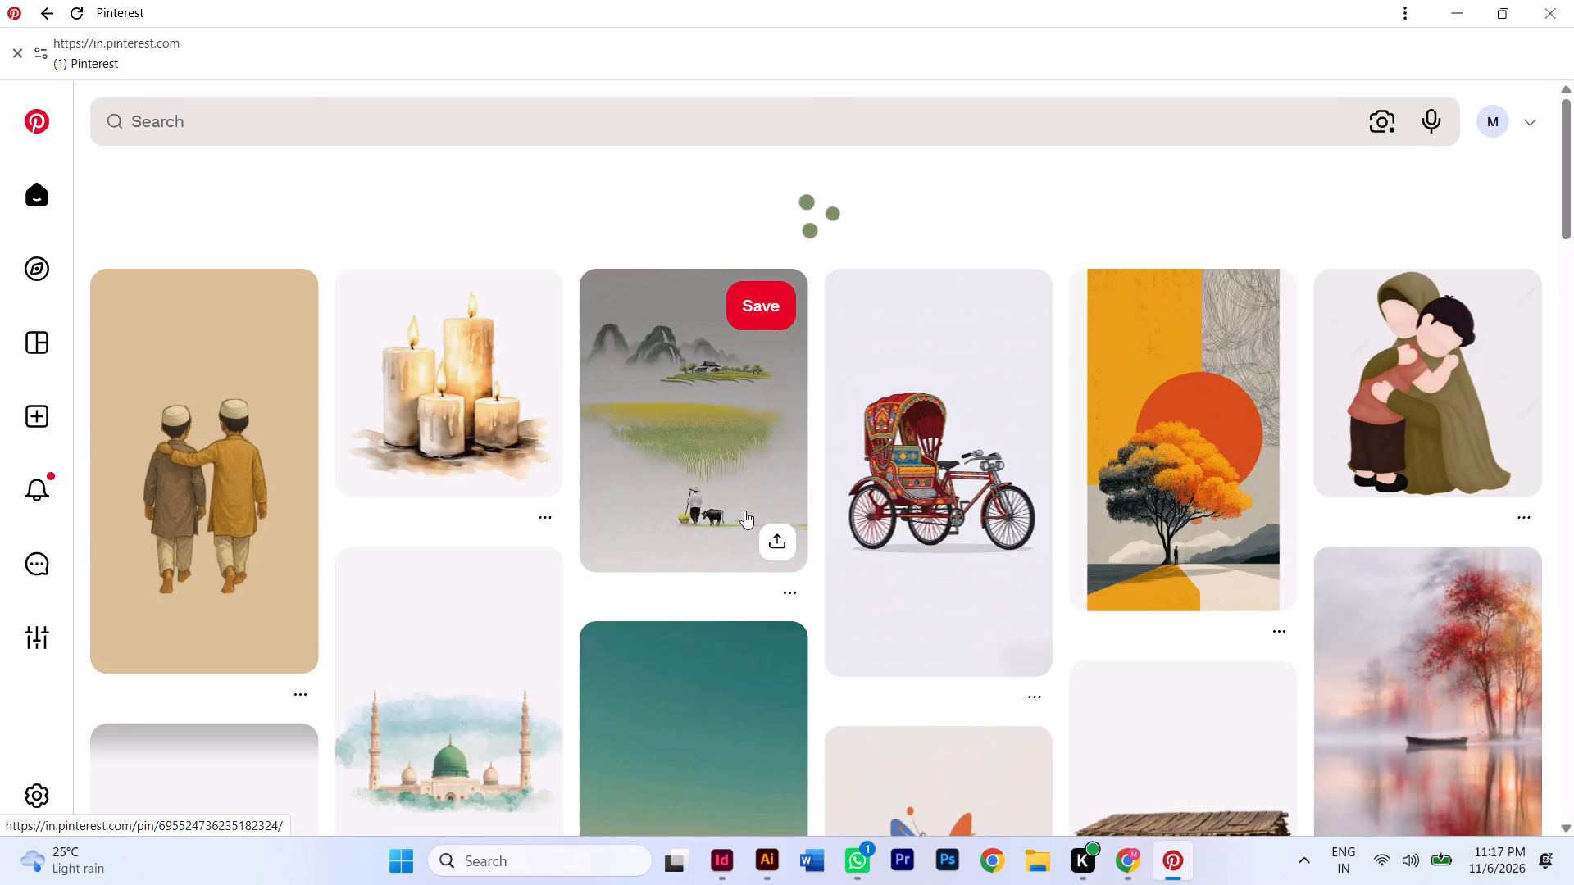
Browse the refreshed home feed, open the barn and bare trees pin, and look through its related pins for illustration ideas.
scroll(761, 501, "down", 1)
scroll(734, 497, "up", 4)
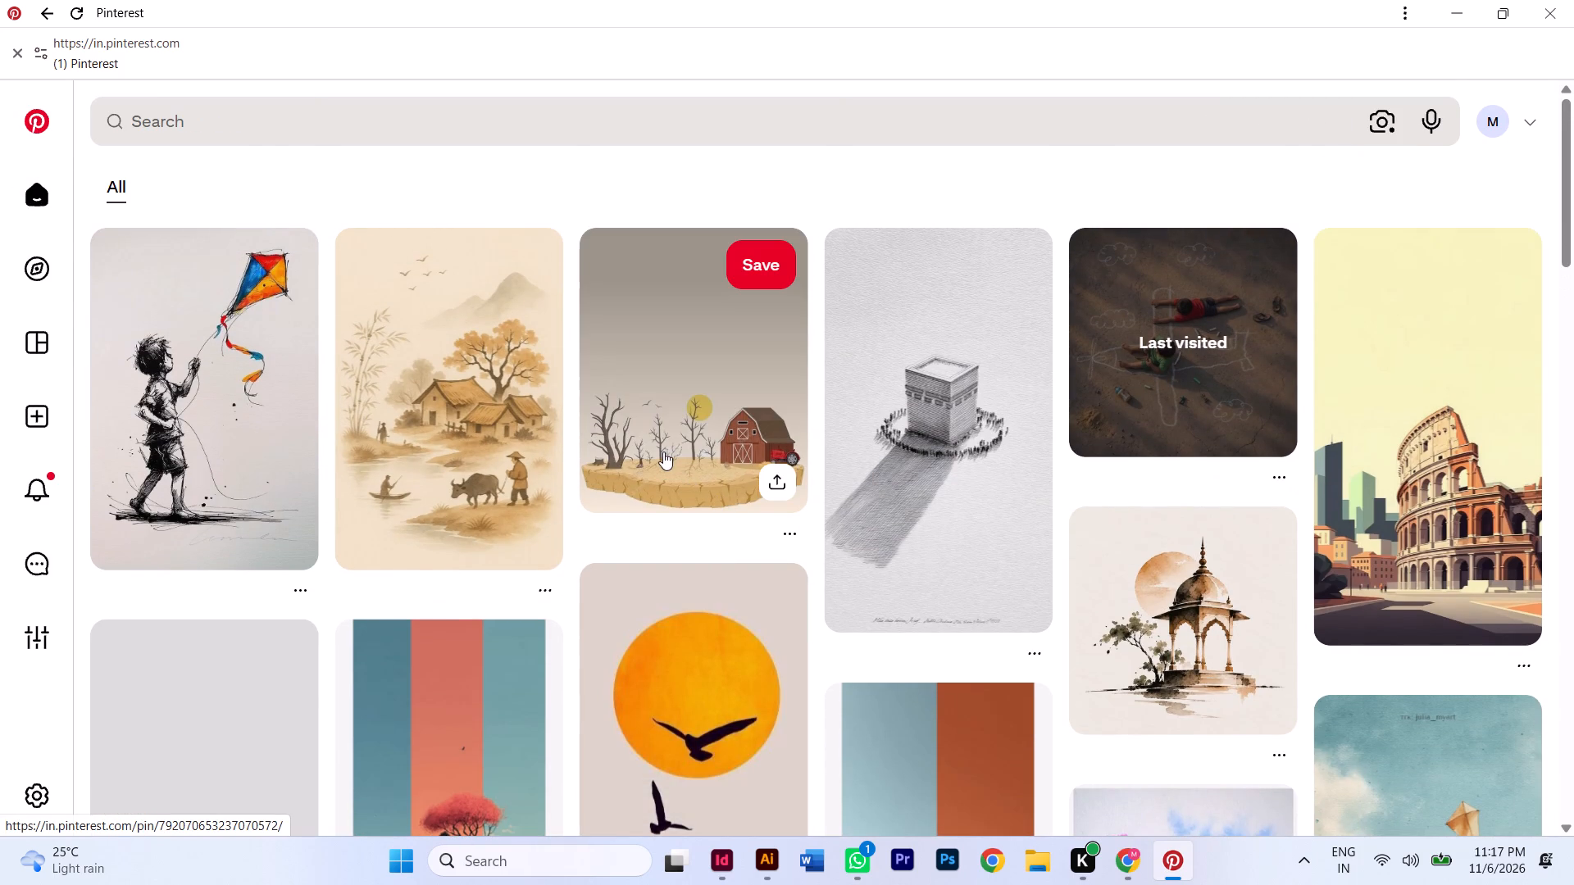
left_click(663, 452)
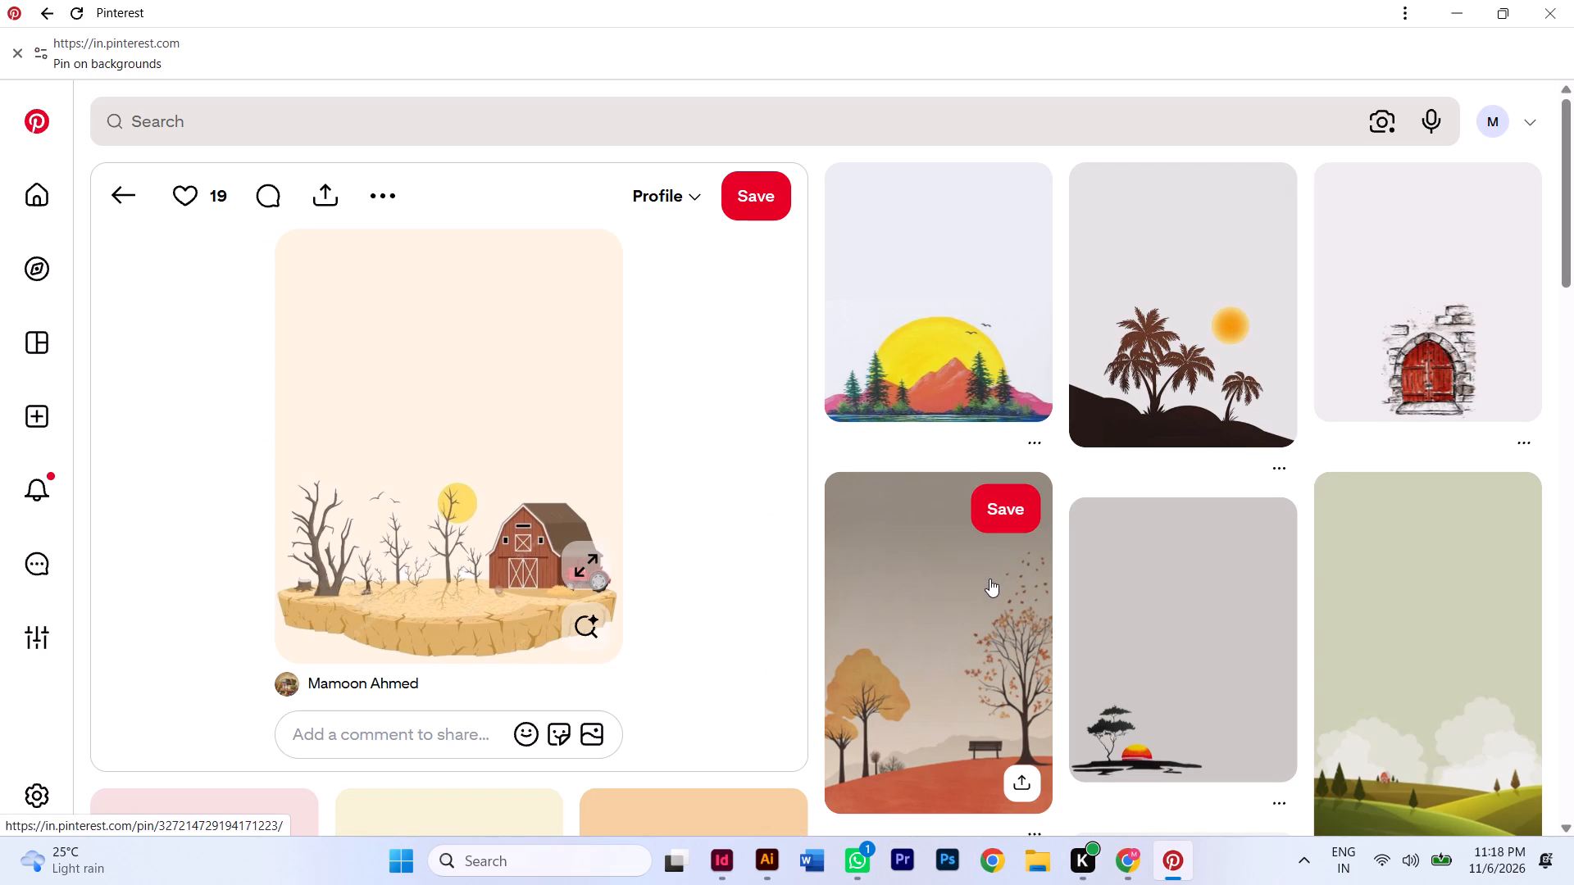
scroll(1152, 577, "down", 4)
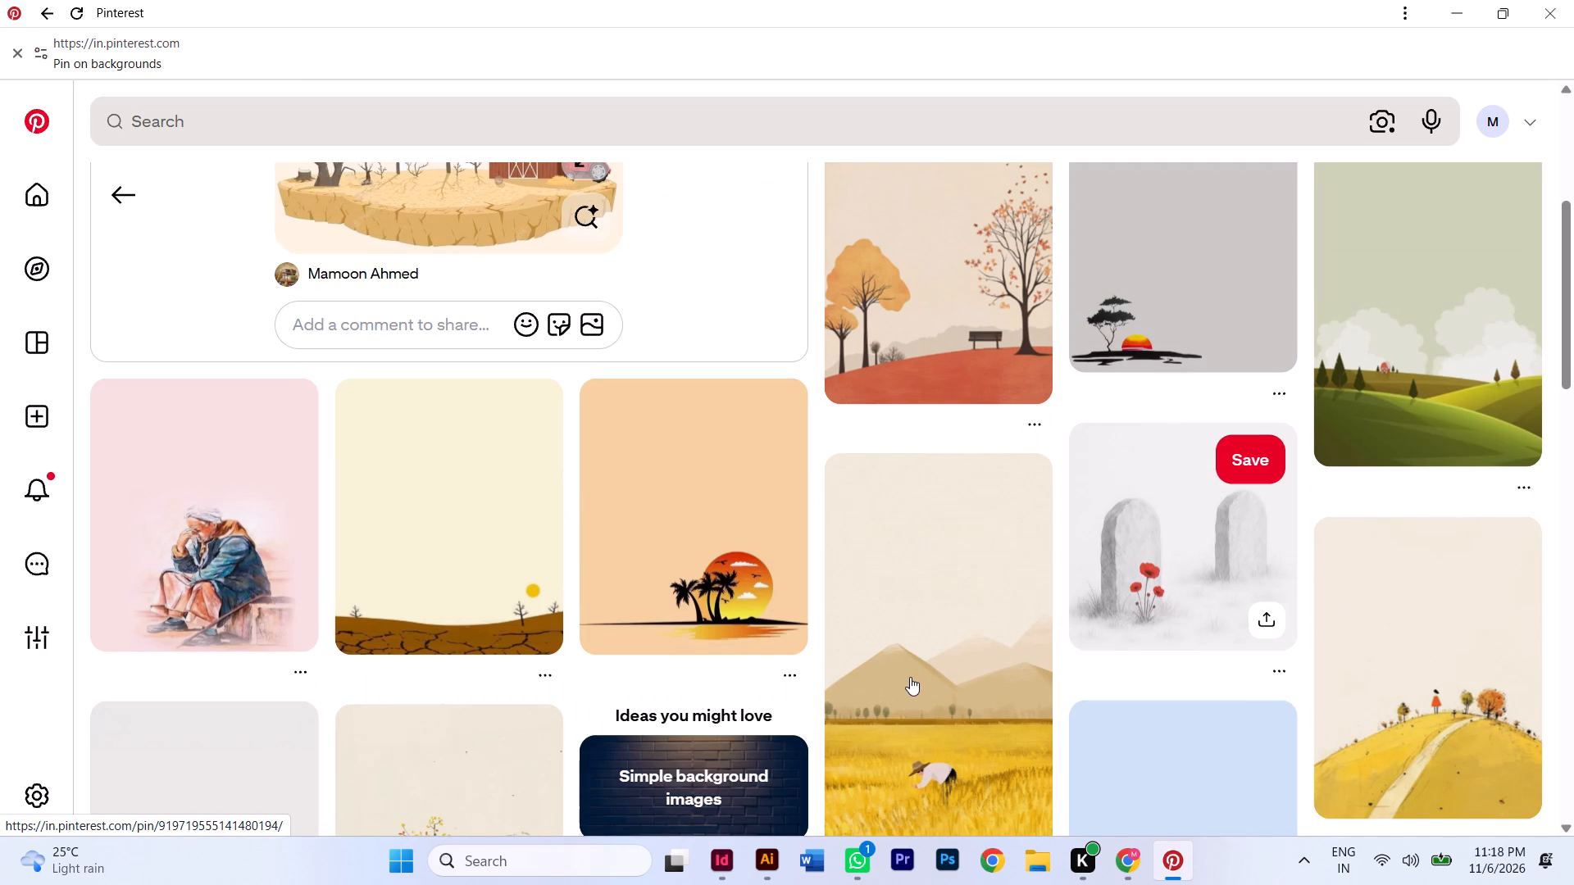
scroll(852, 691, "down", 2)
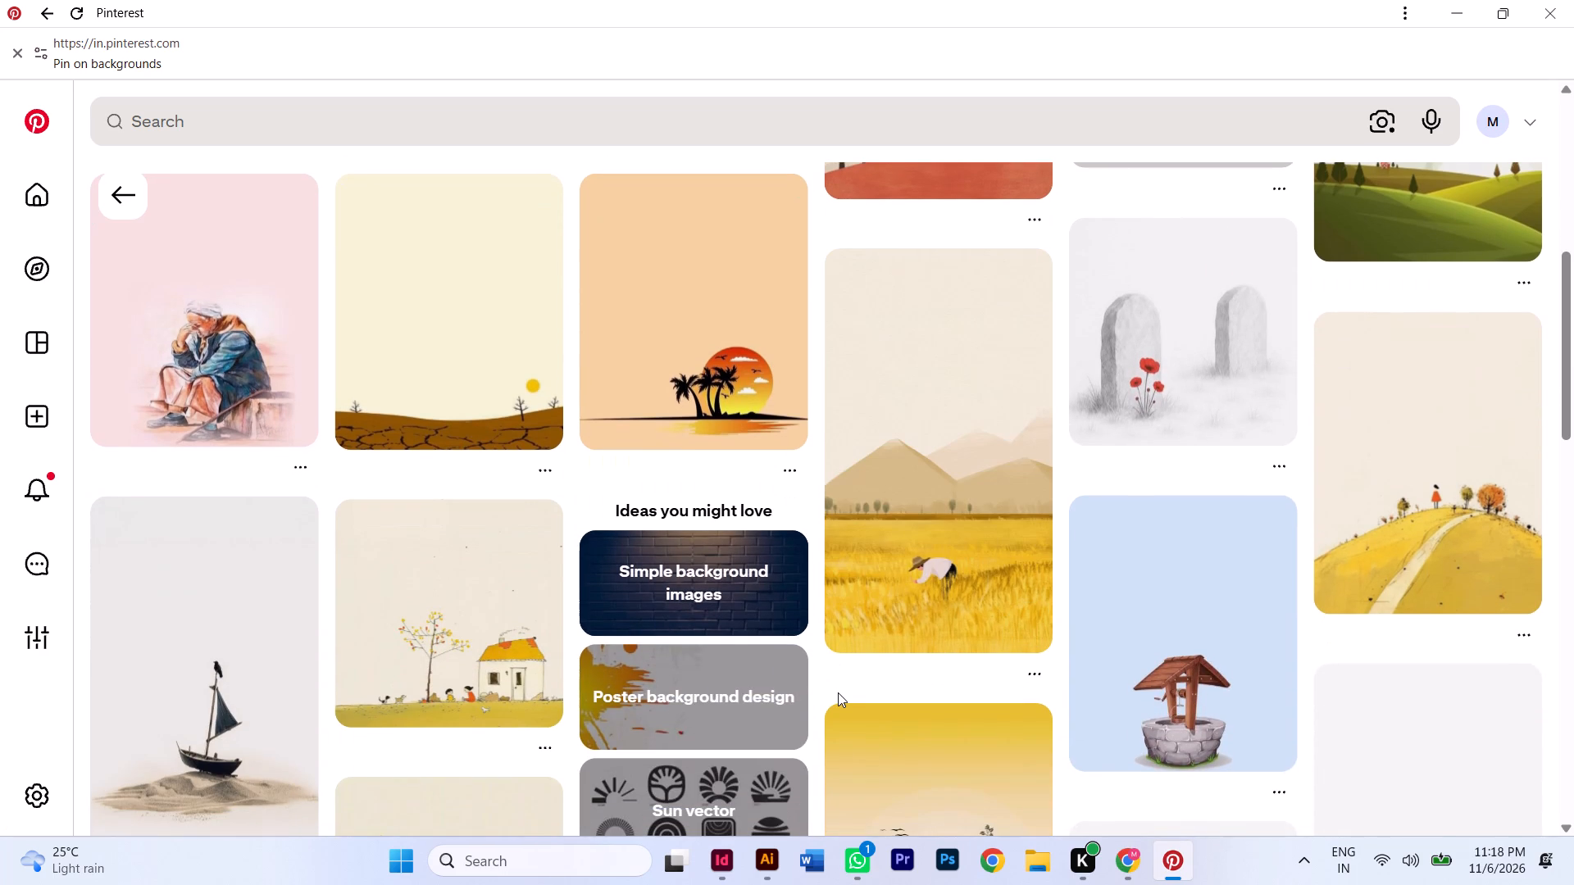
scroll(803, 709, "down", 1)
scroll(730, 721, "down", 1)
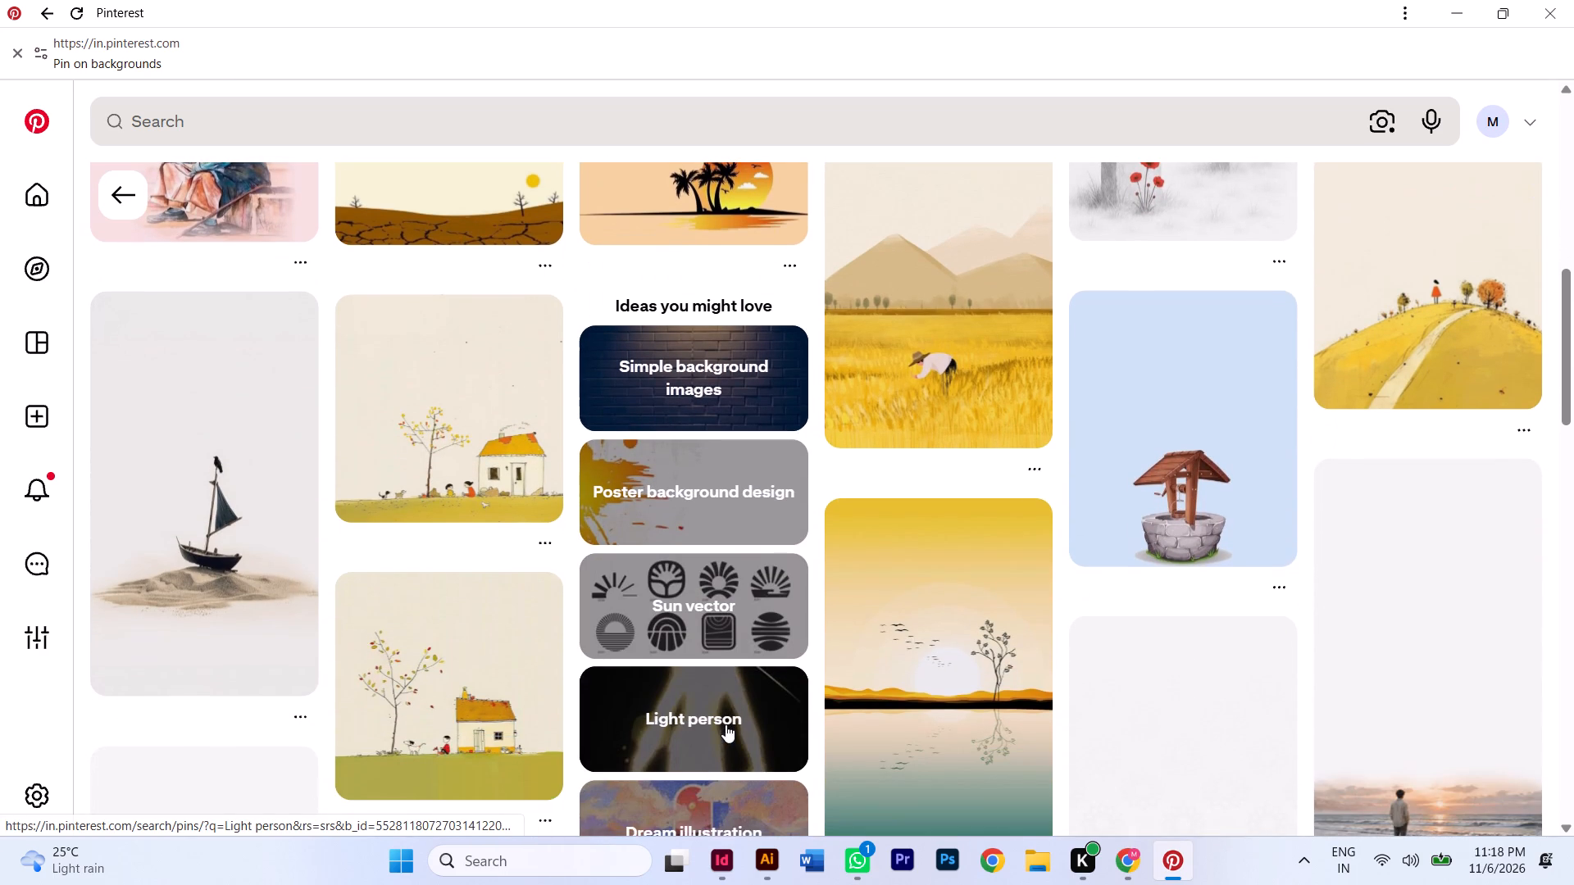
scroll(781, 715, "up", 7)
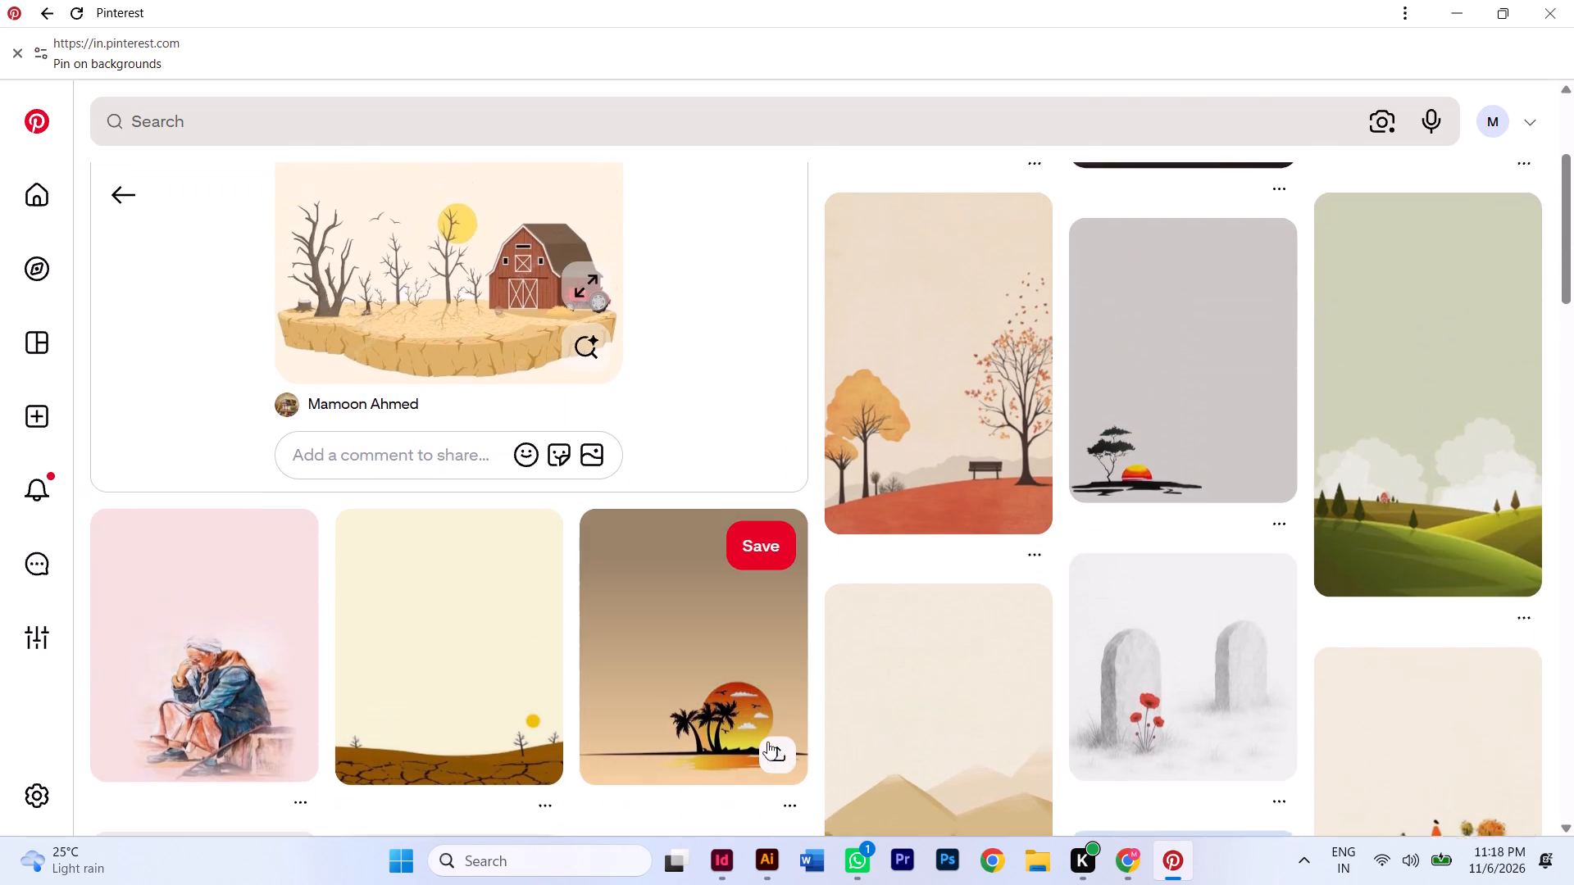
scroll(767, 742, "up", 7)
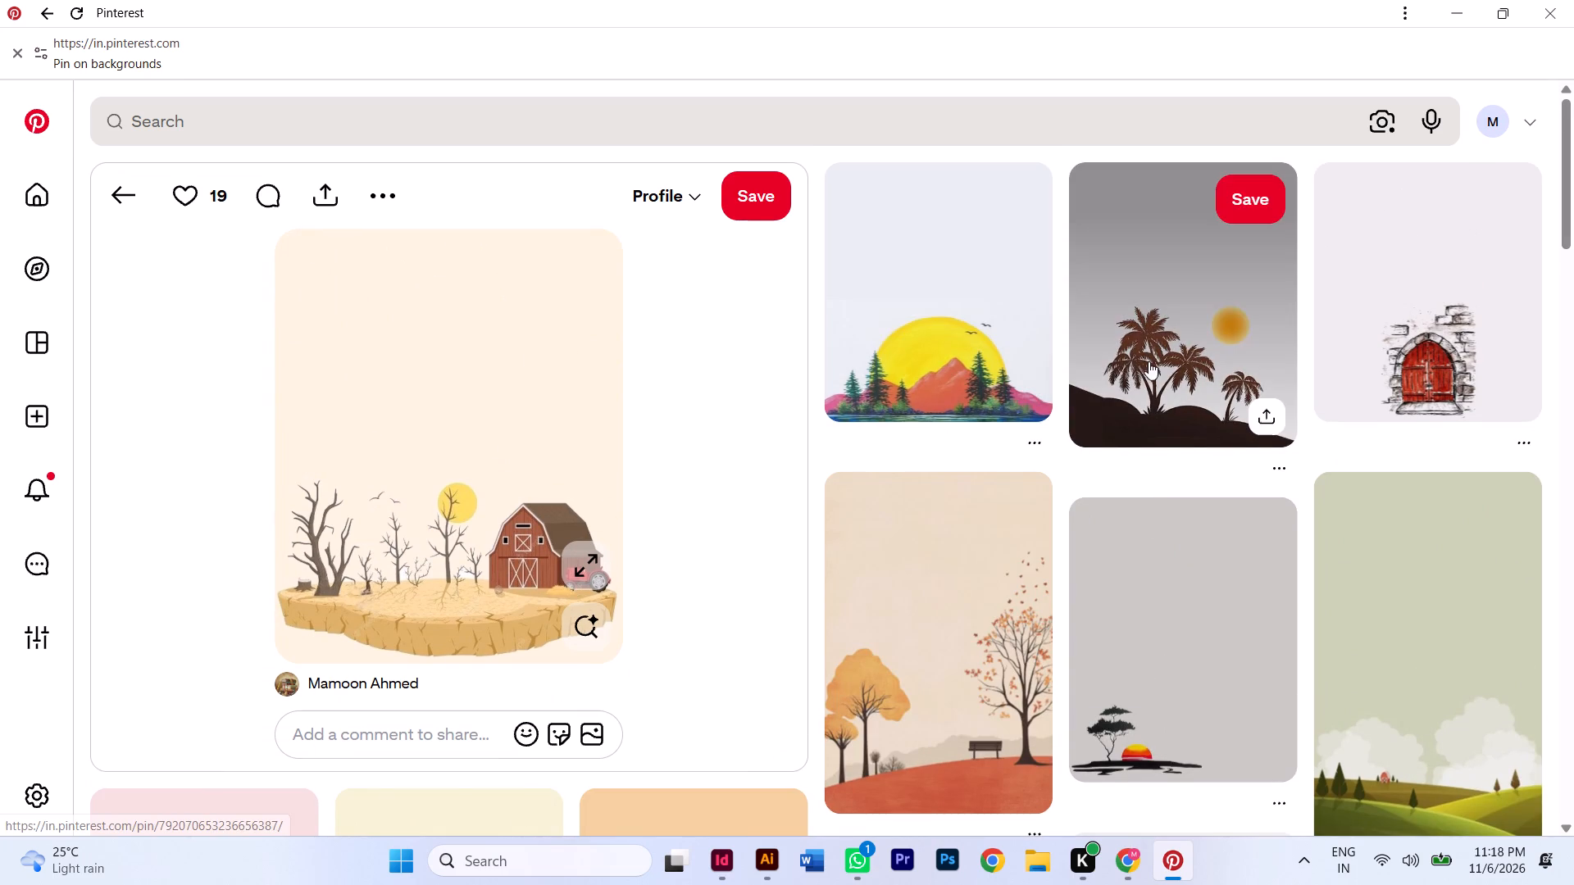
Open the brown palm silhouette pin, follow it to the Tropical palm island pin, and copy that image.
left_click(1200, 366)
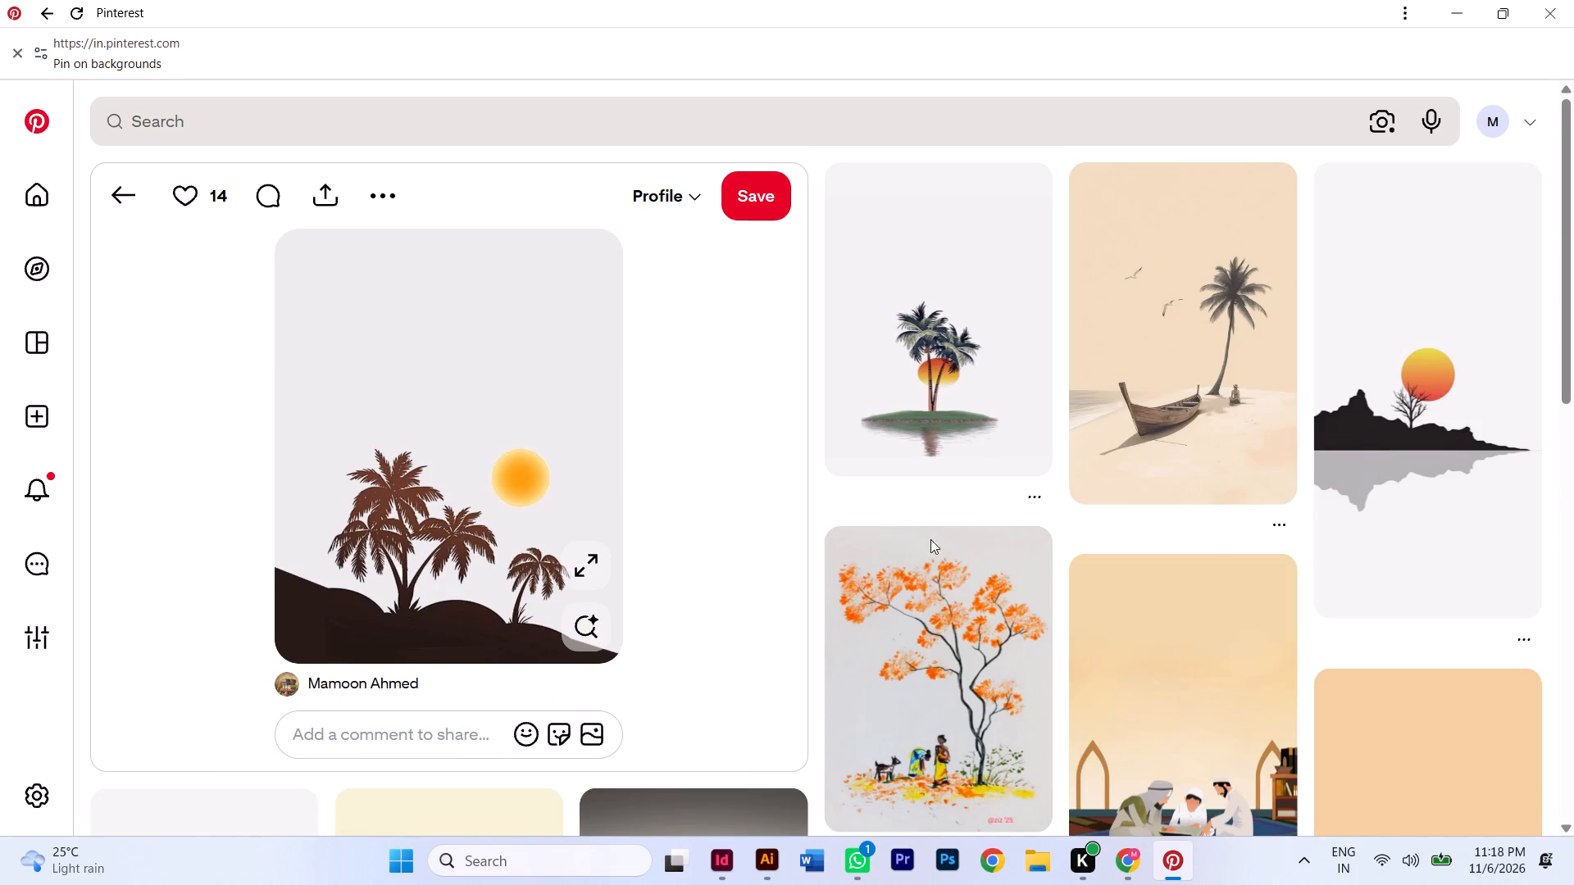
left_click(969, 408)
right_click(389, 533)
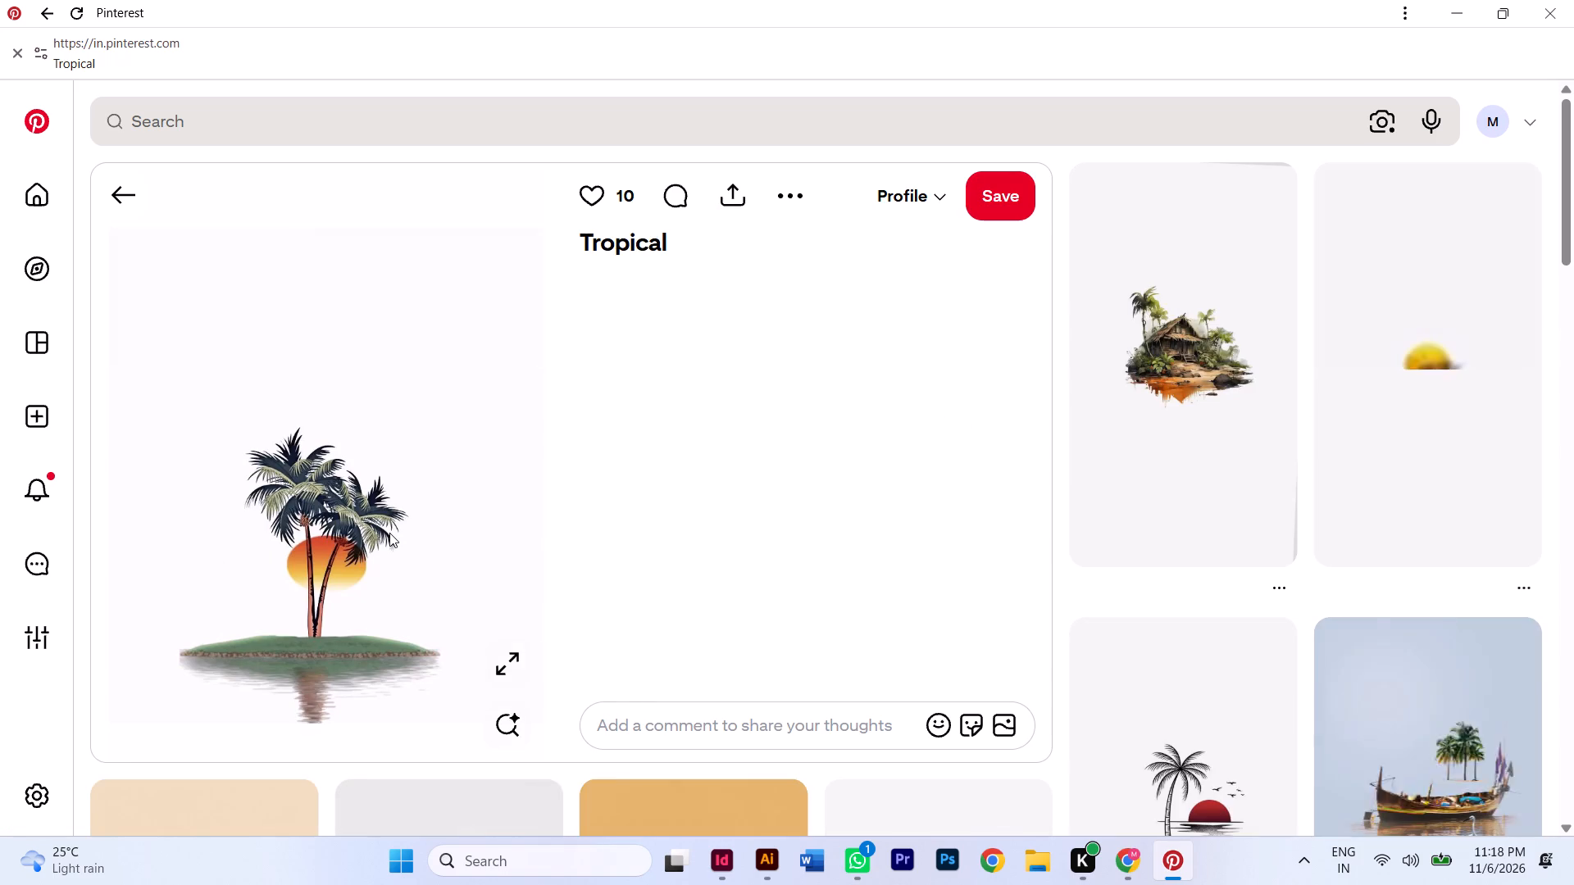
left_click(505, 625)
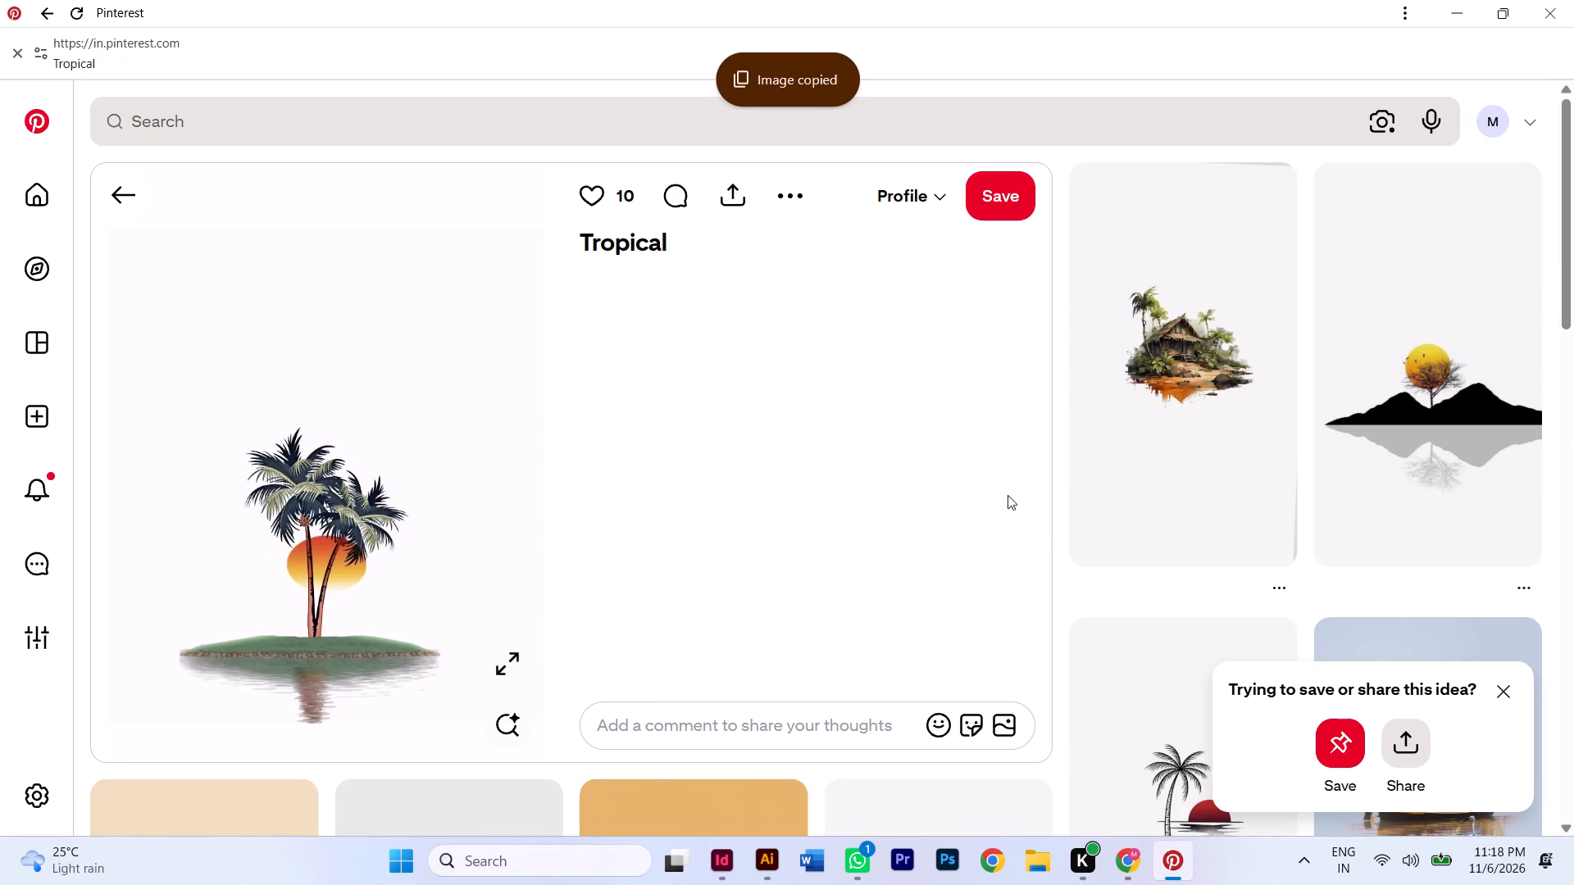
Go through the related palm hut pin to the Indian Poor Farmer Village House pin and copy its image.
left_click(1188, 448)
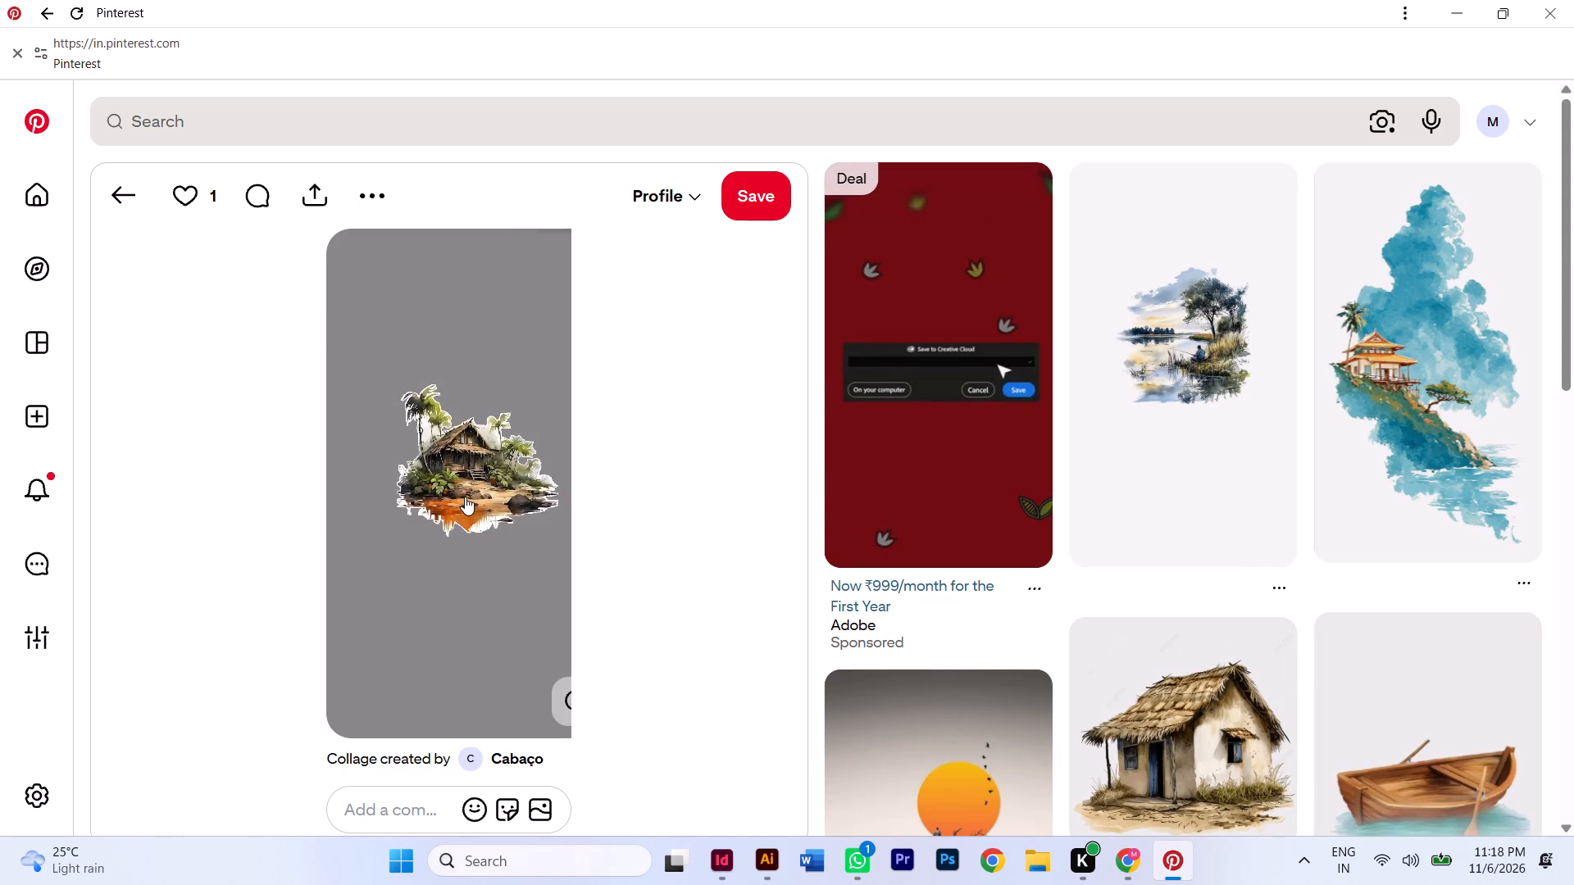
scroll(733, 583, "down", 4)
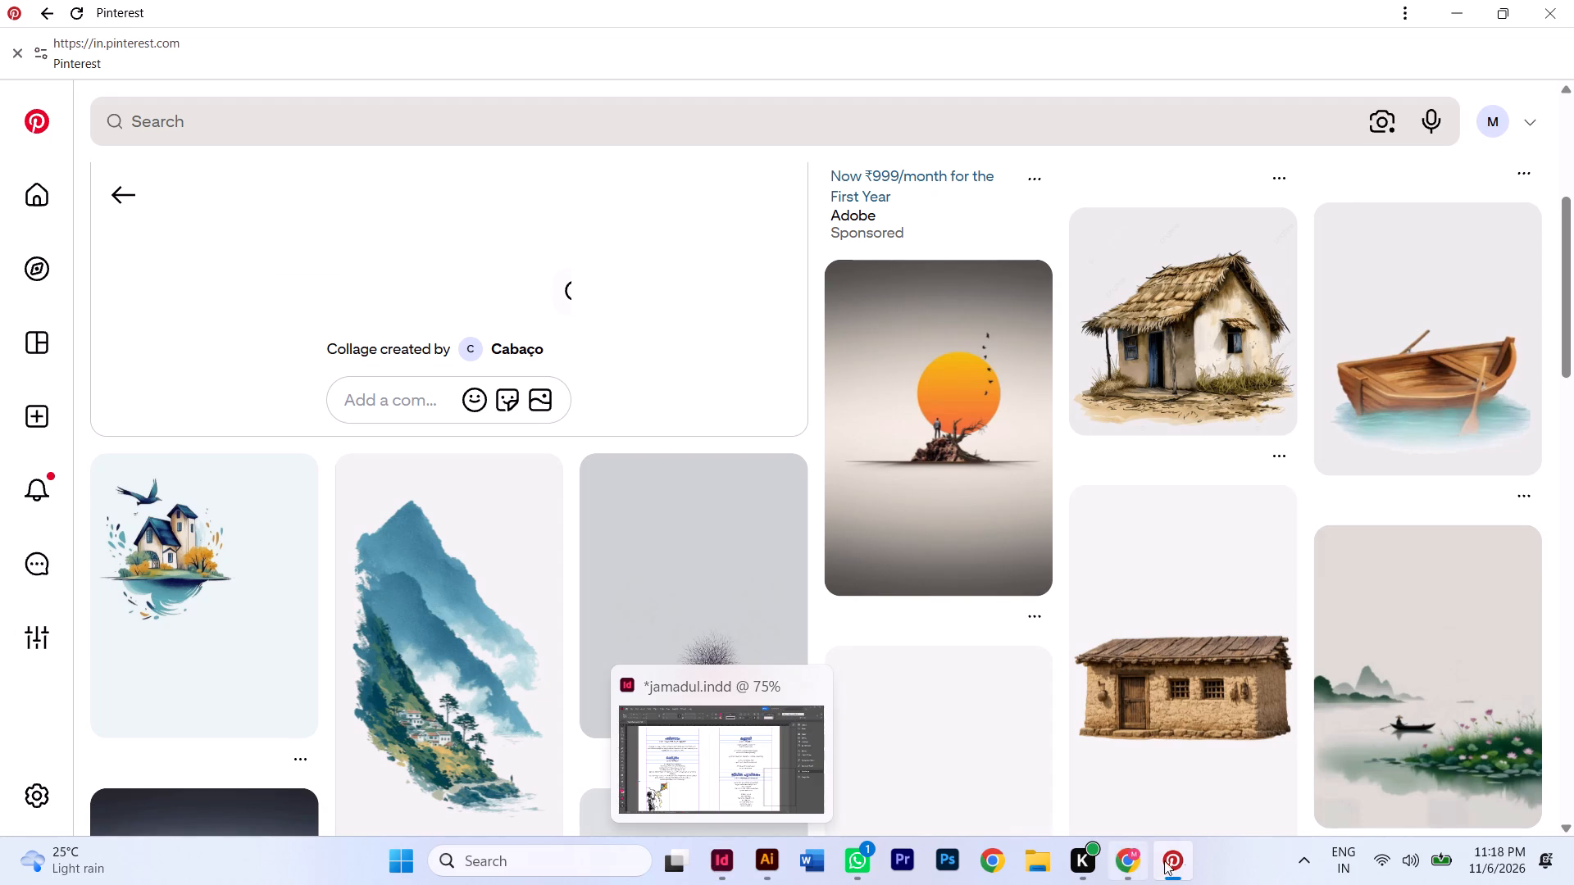
left_click(1210, 364)
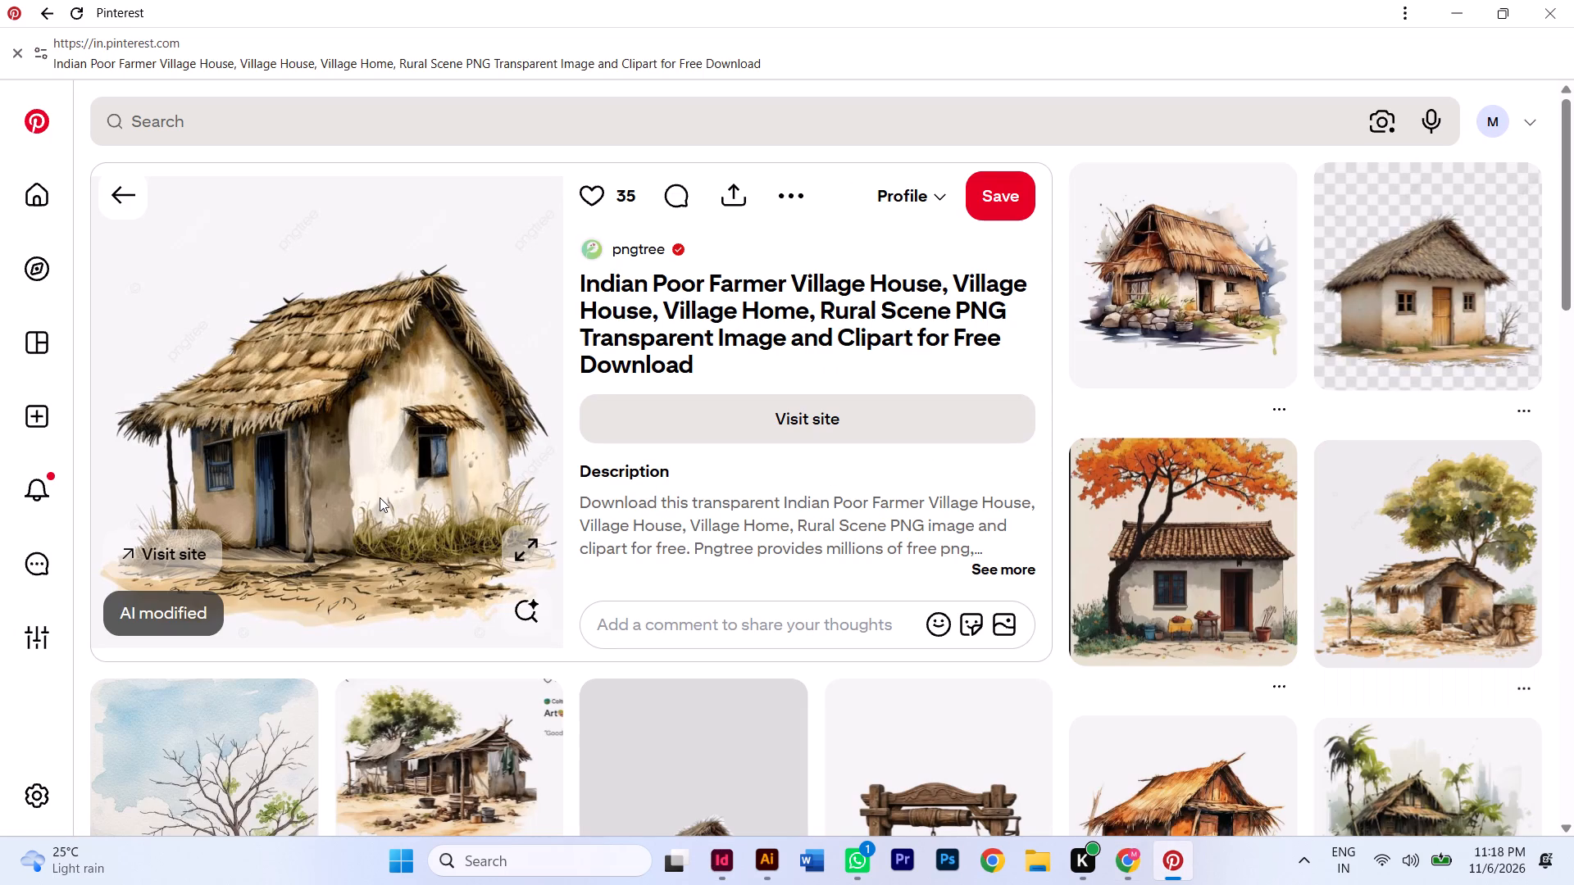
right_click(363, 447)
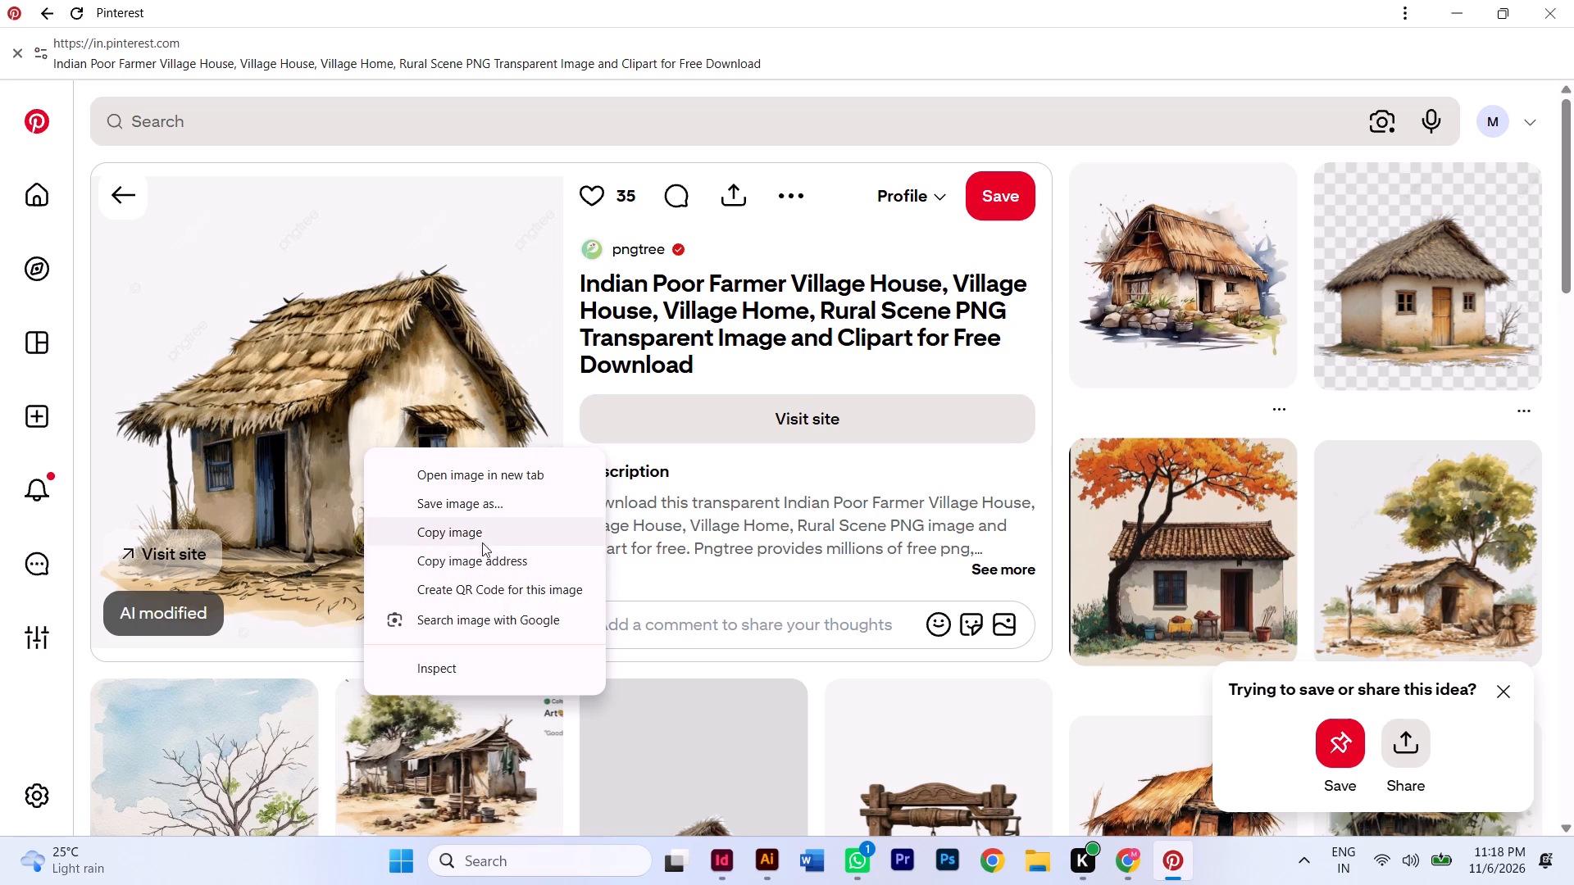
left_click(485, 527)
Switch to Illustrator, create a new document with the default settings, and paste the copied village house image.
left_click(766, 865)
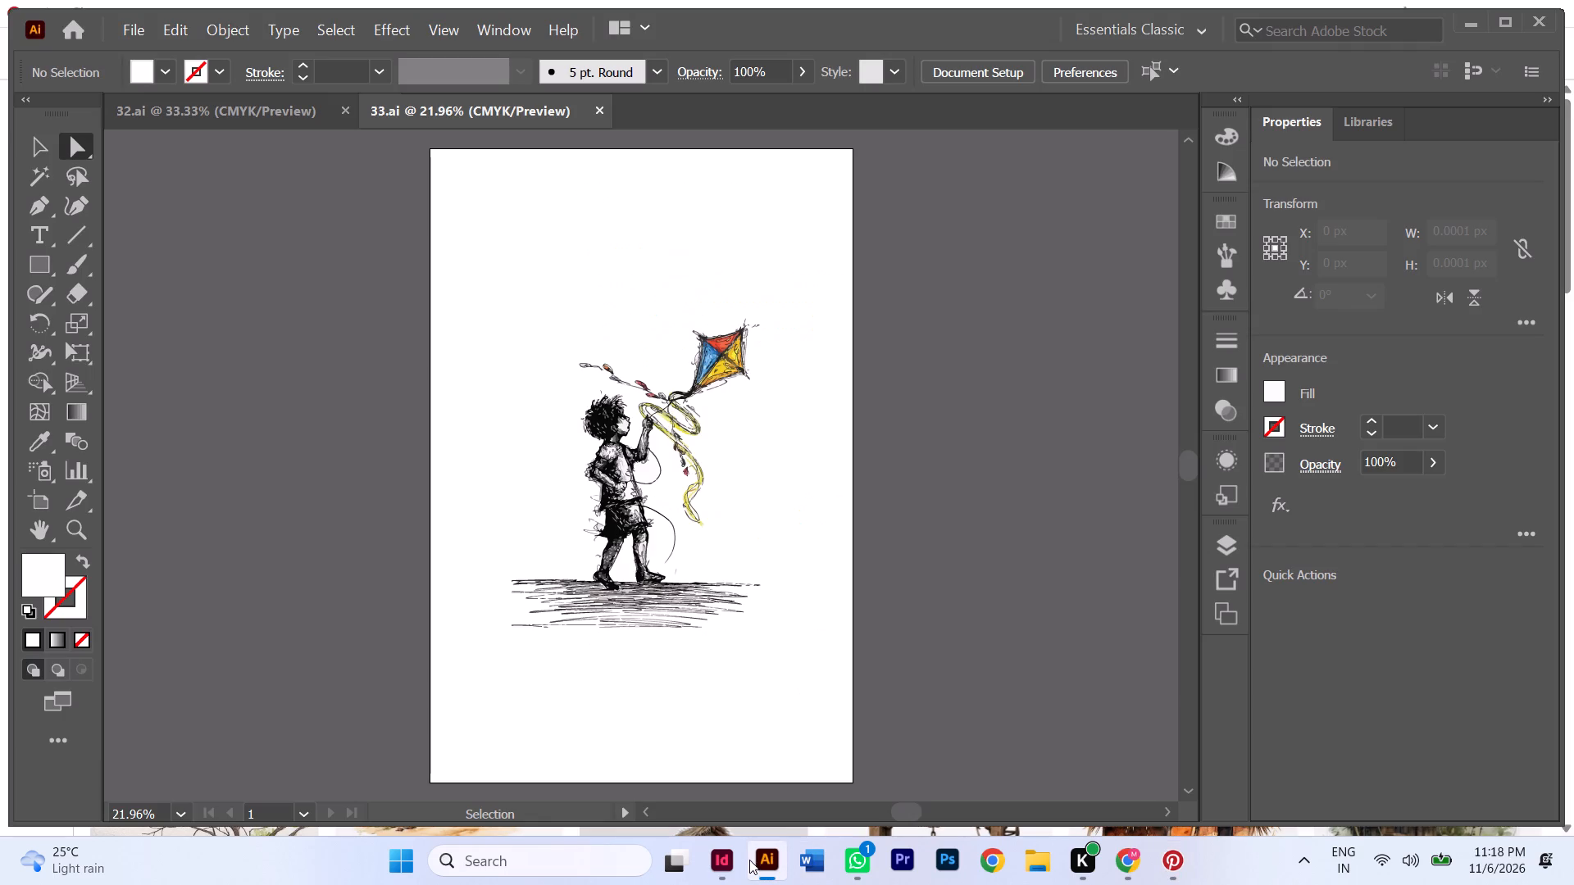
key("ctrl+n")
key("Return")
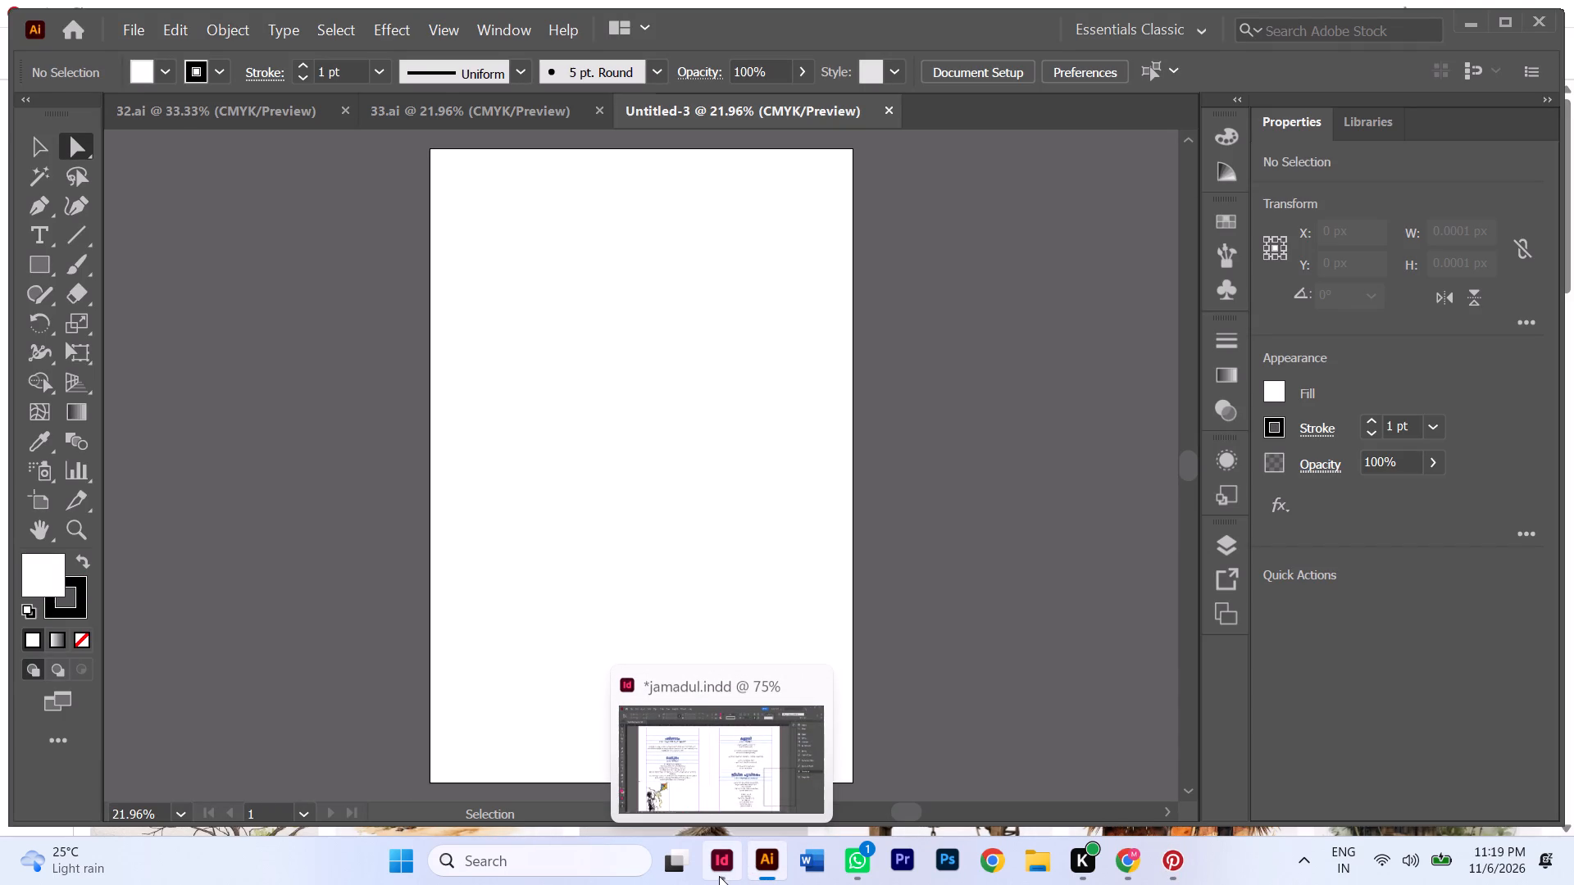
key("ctrl+v")
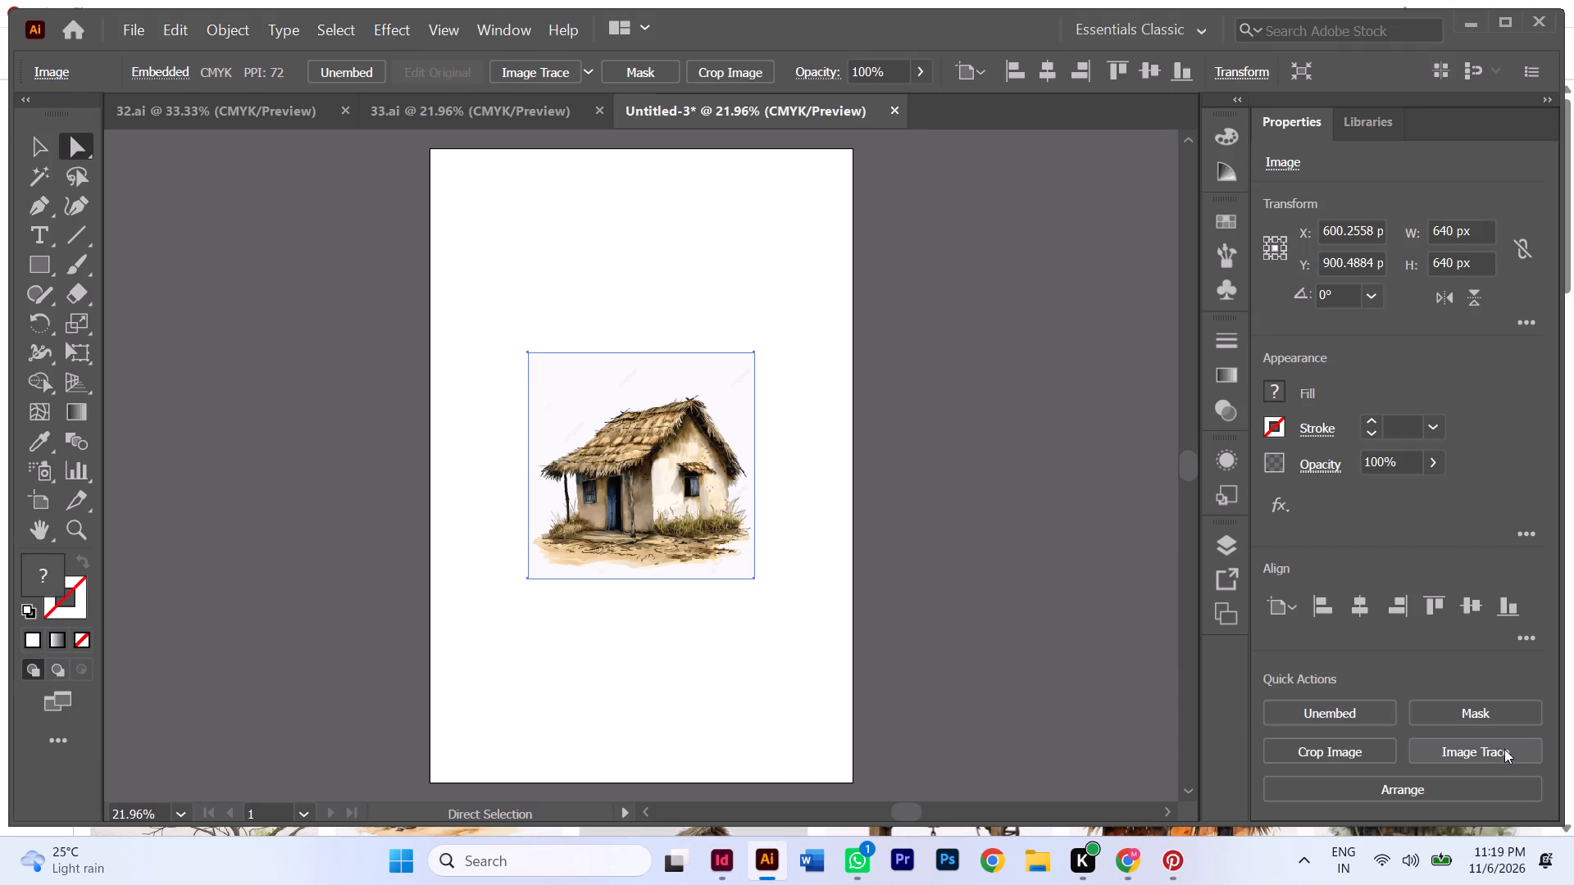
Trace the house image with the Low Fidelity Photo preset, expand it, and delete the pale background around the house.
left_click(1504, 749)
left_click(1353, 527)
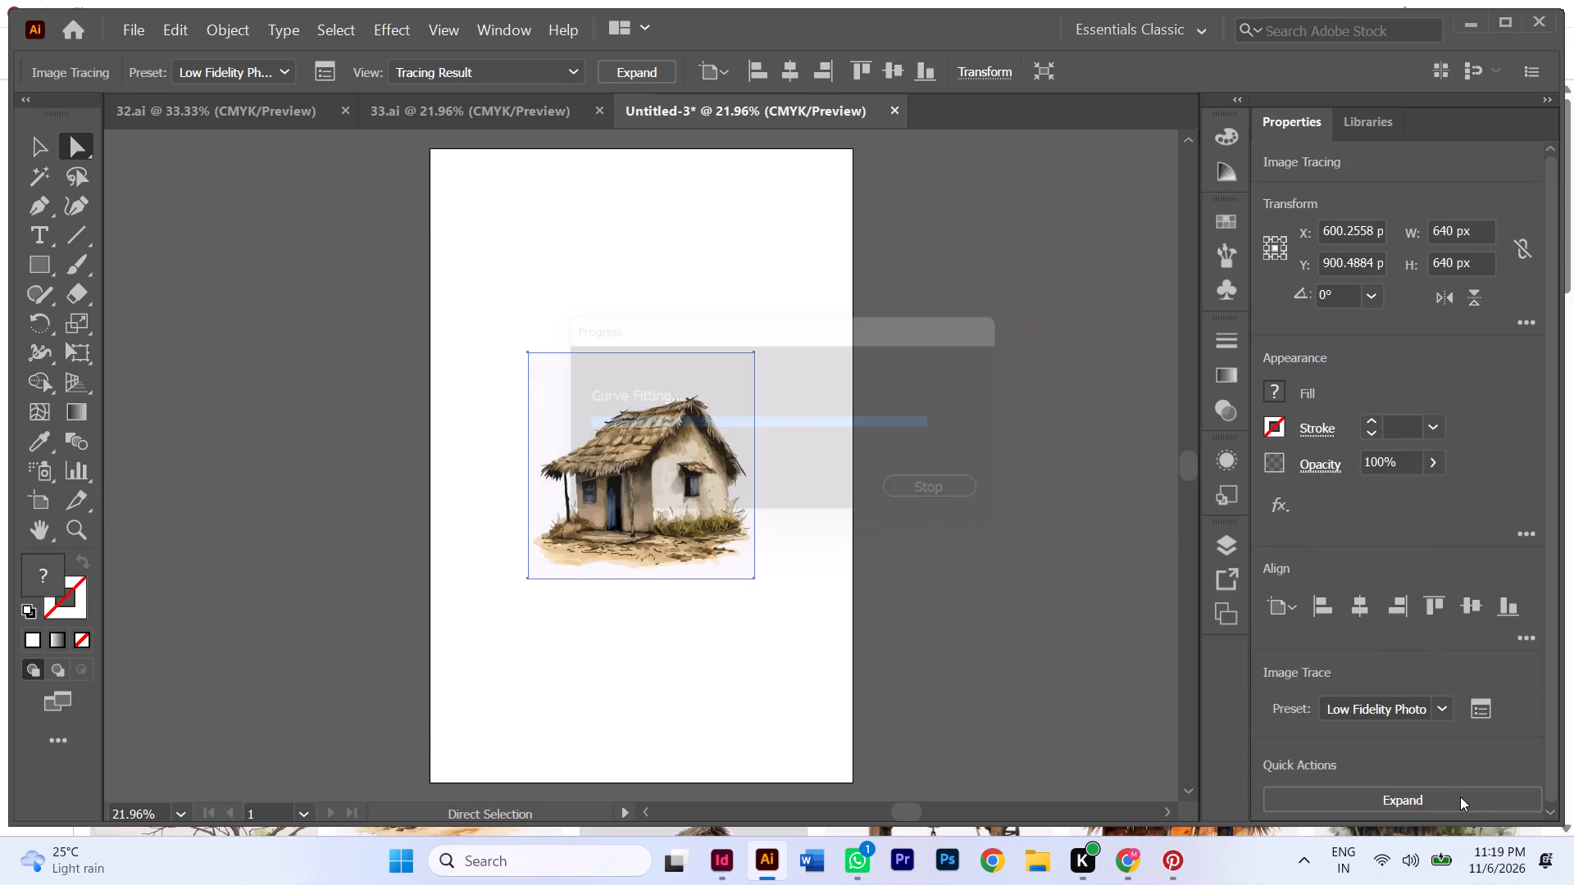
left_click(1461, 808)
left_click_drag(703, 287, 682, 376)
key("BackSpace")
key("BackSpace")
key("BackSpace")
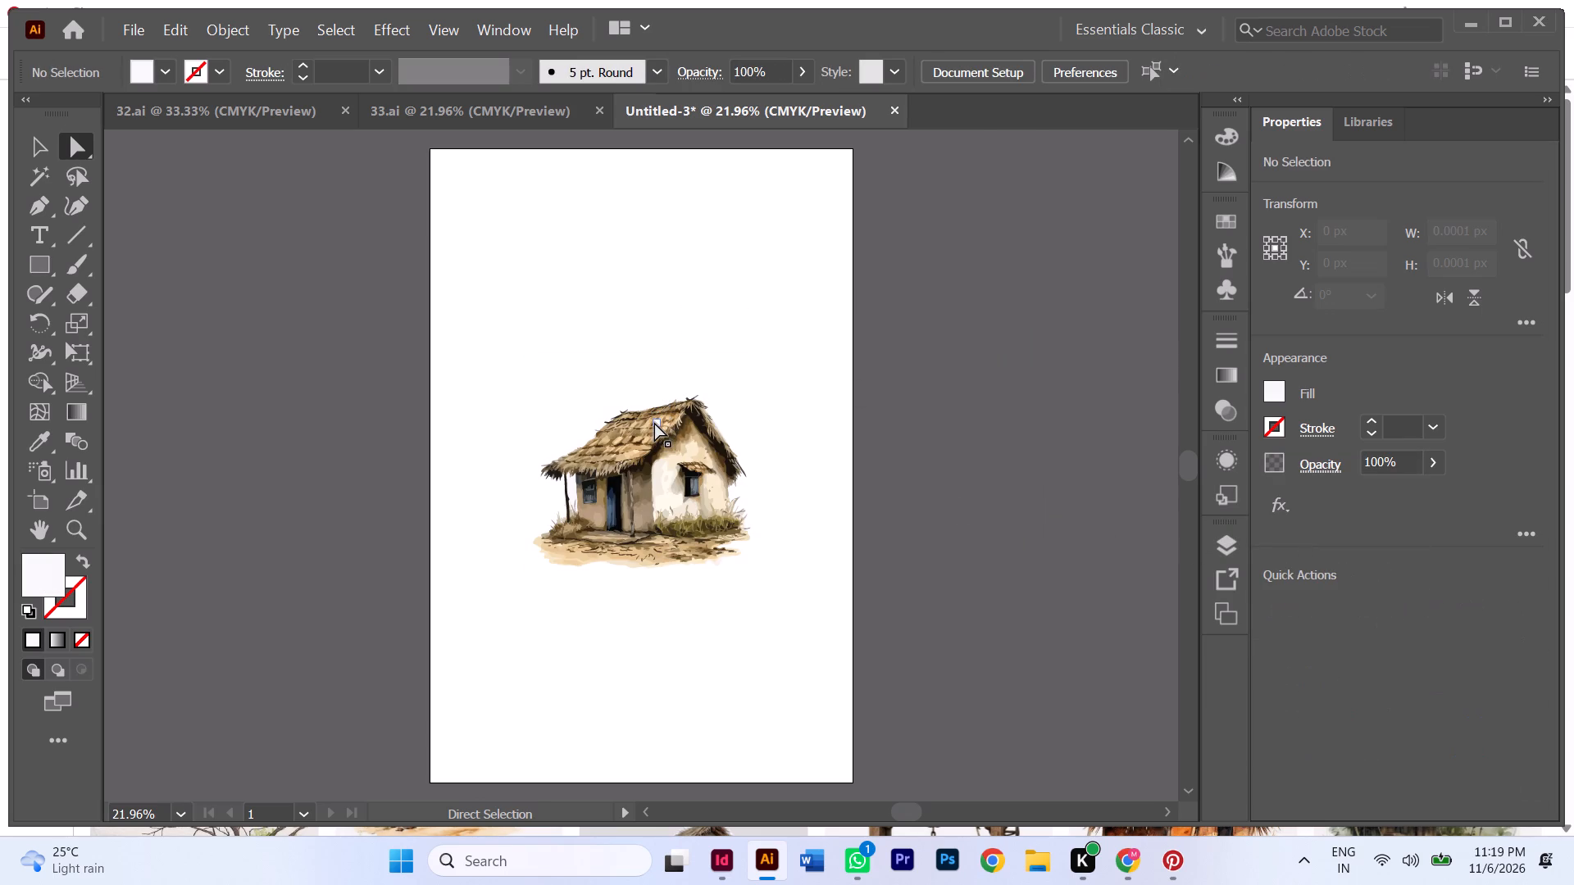
Save the traced house artwork as 34 in the jamdul folder in Adobe Illustrator format, with the default options.
key("ctrl+s")
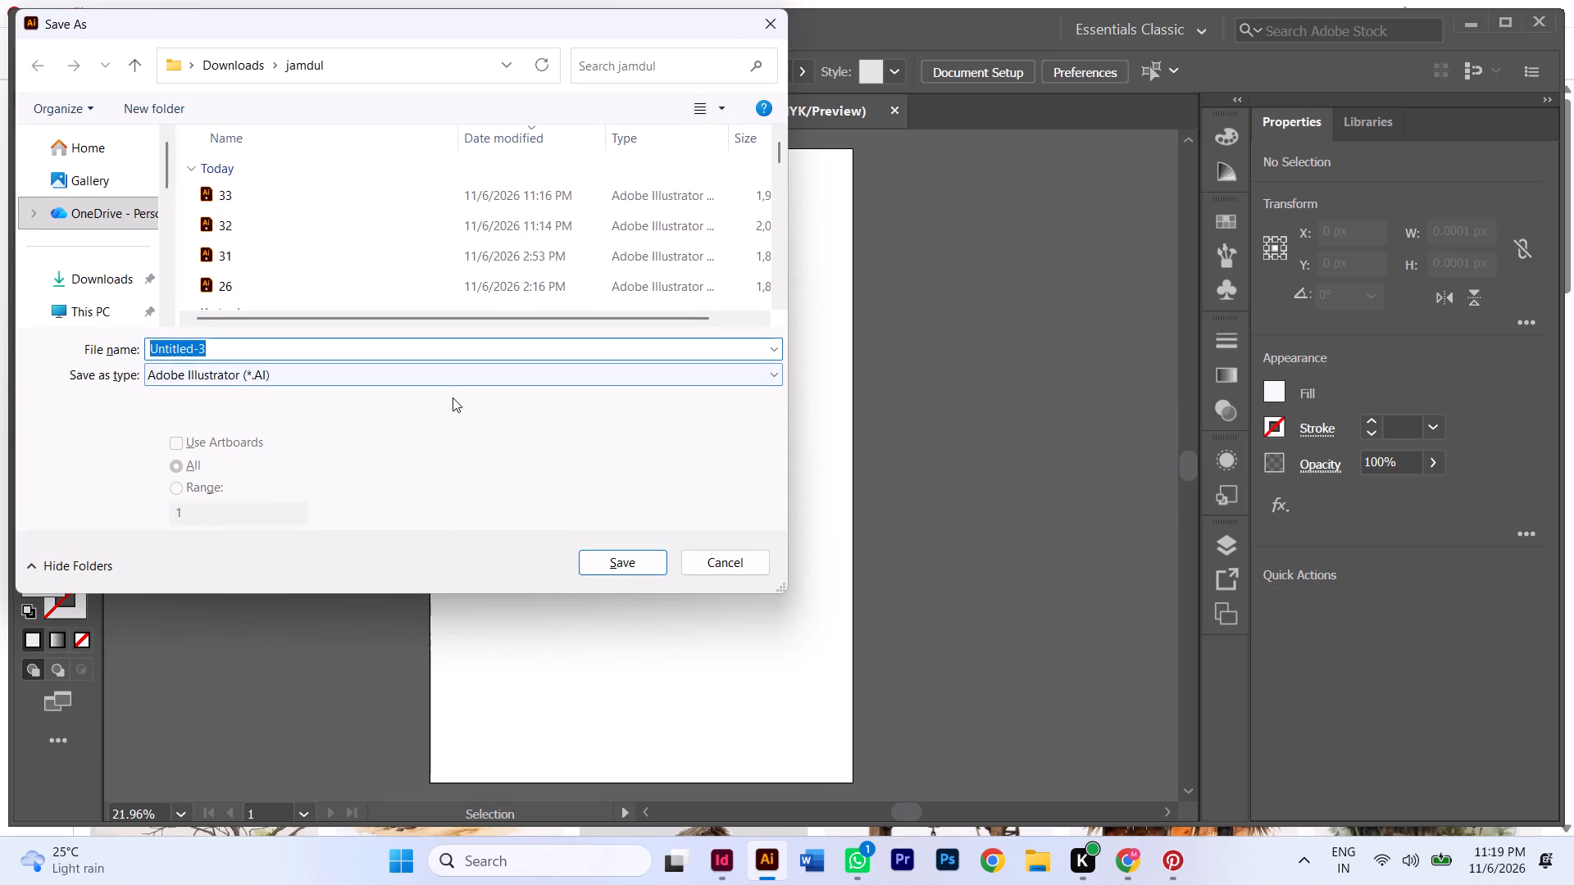
key("3")
key("4")
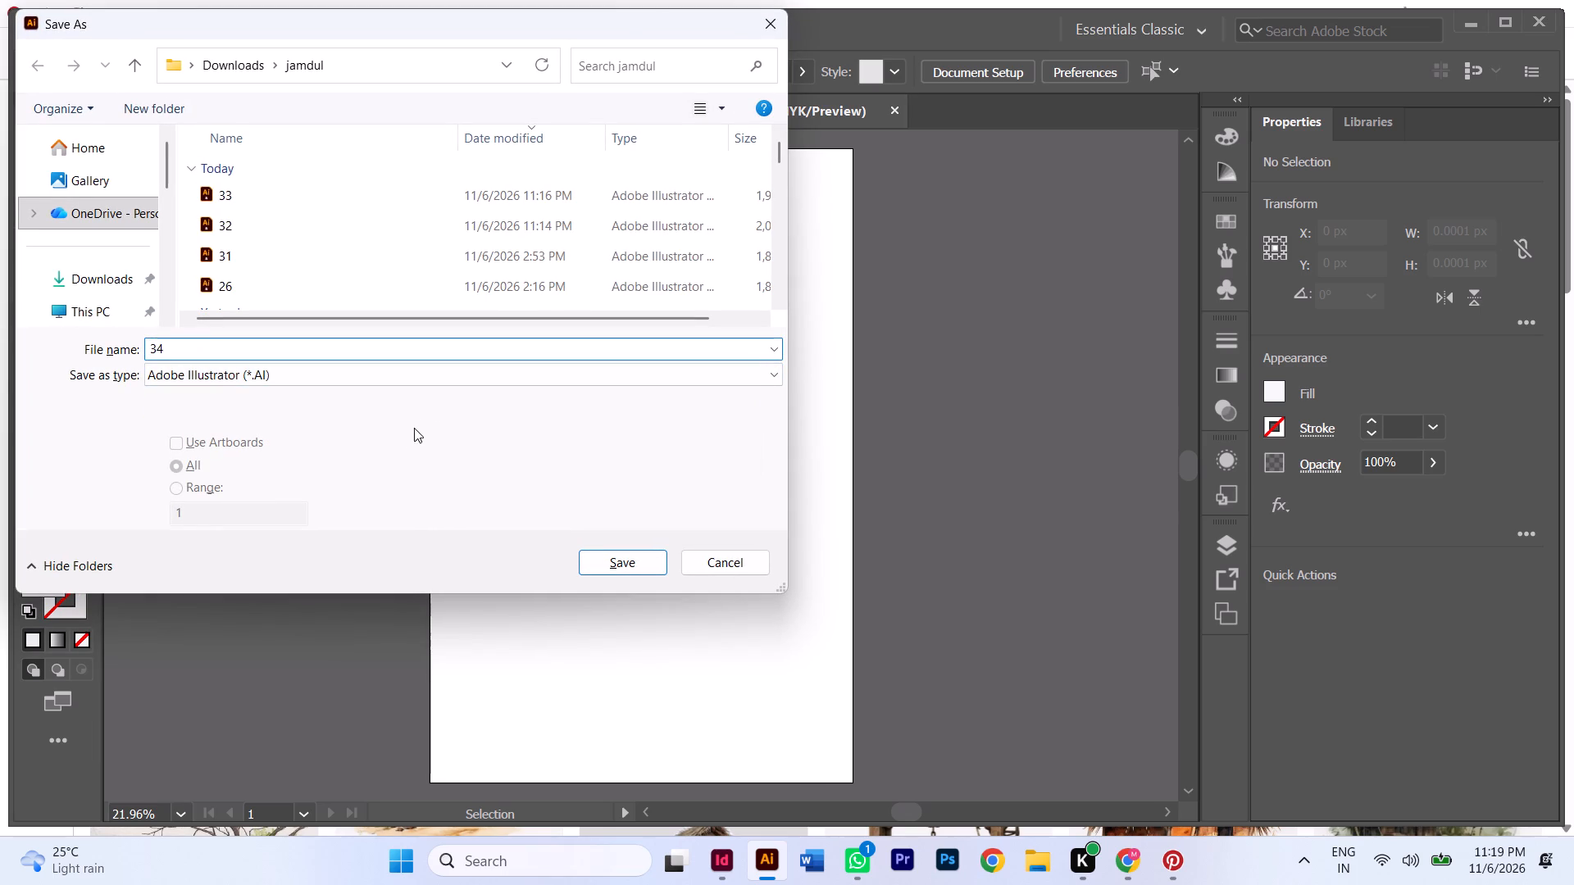
key("Return")
key("Return")
Switch to InDesign and place file 34 on the spread of pages 44 and 45.
left_click(714, 863)
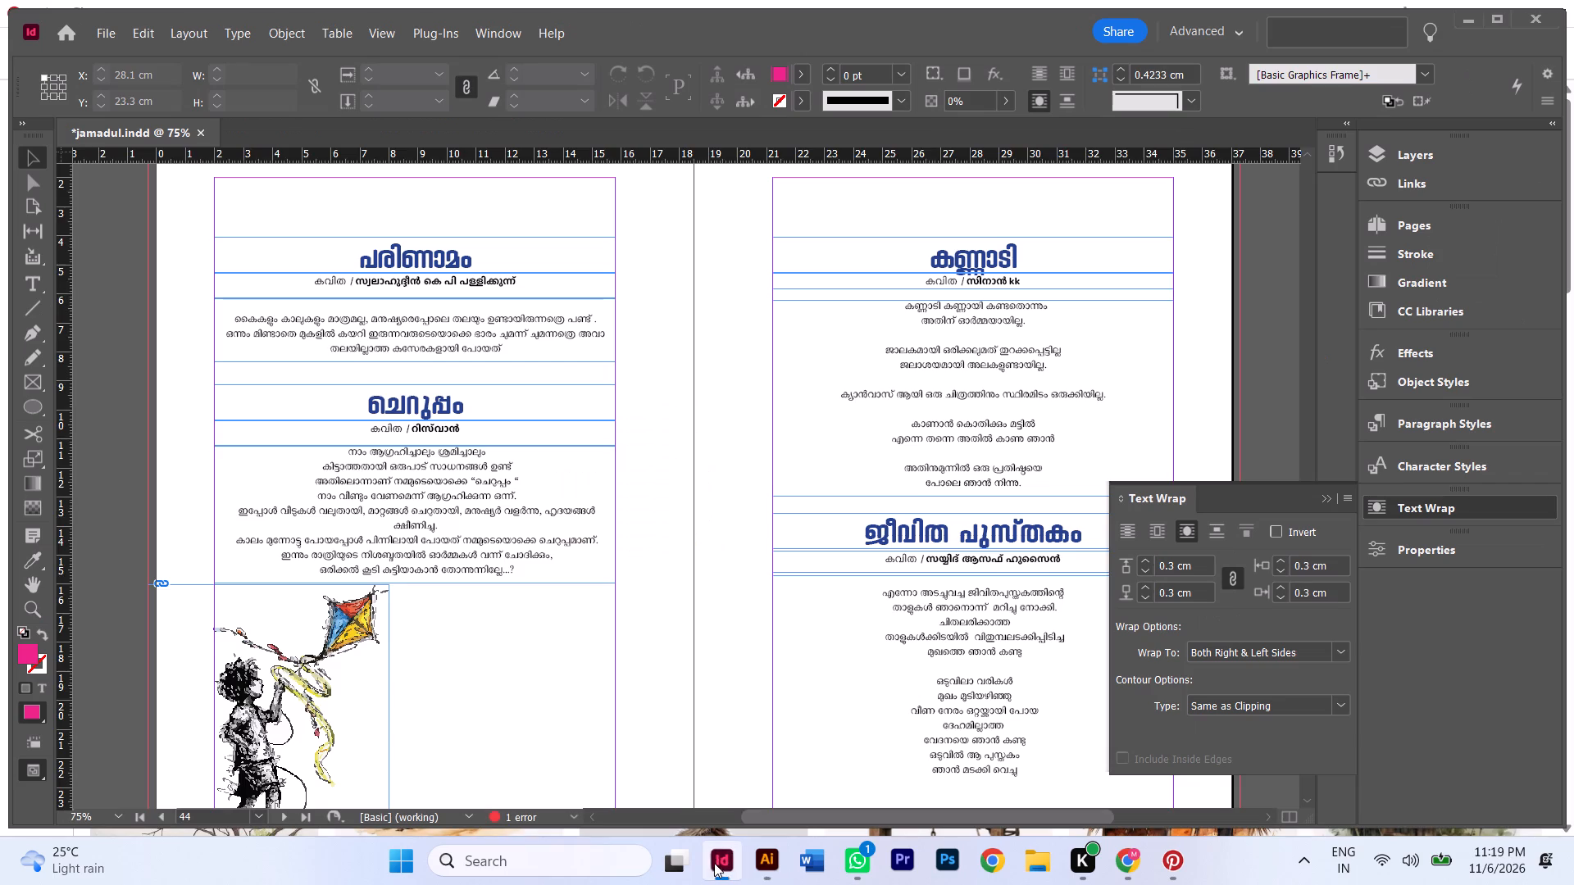
key("ctrl+d")
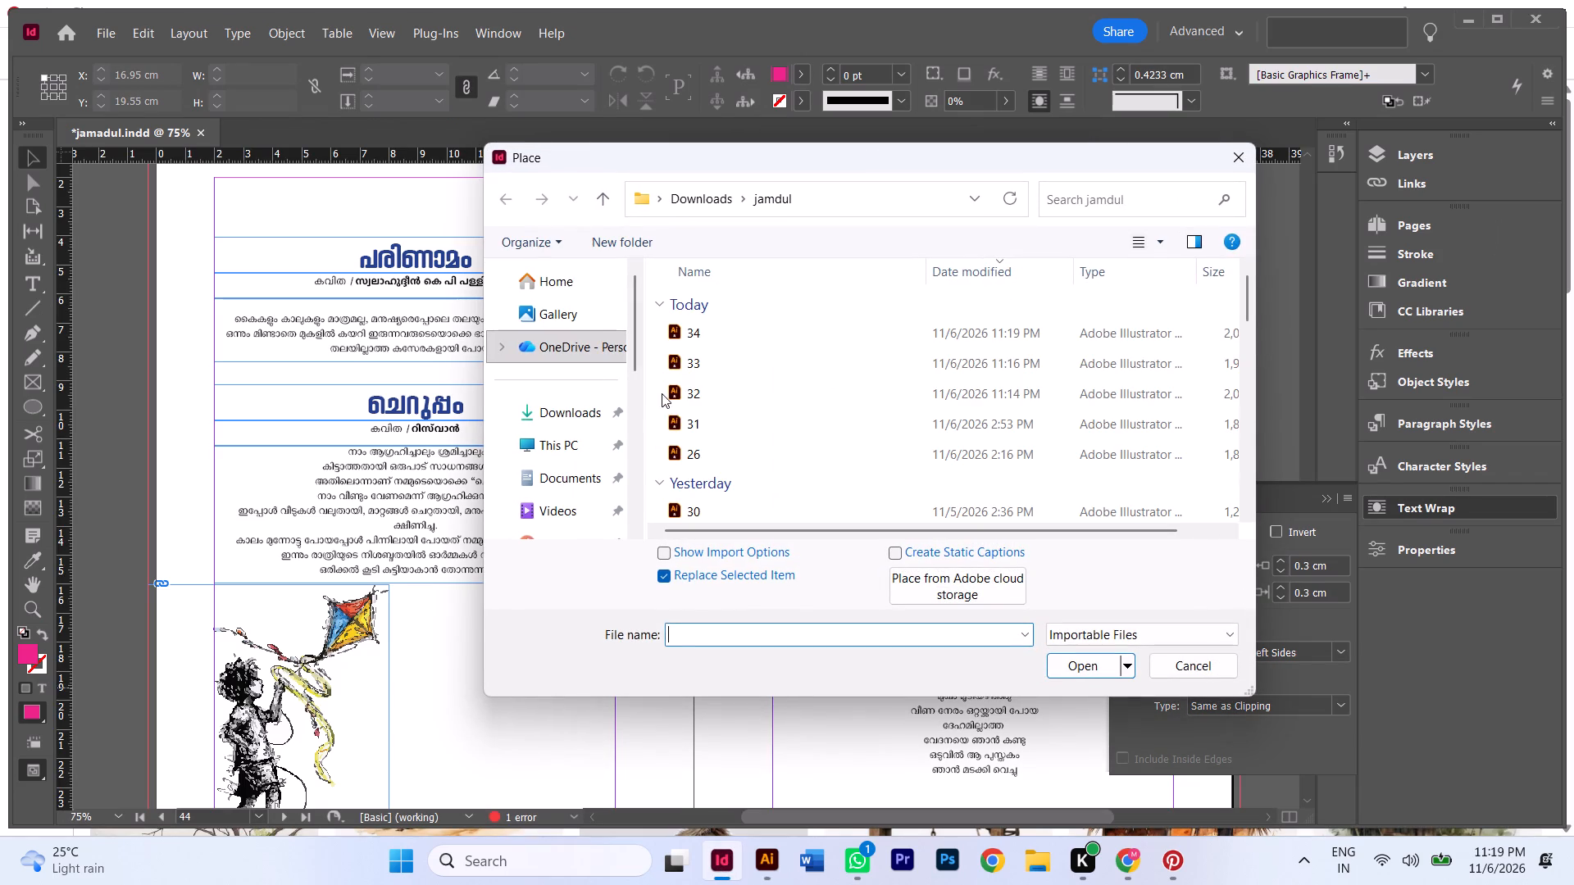
double_click(721, 339)
left_click(641, 344)
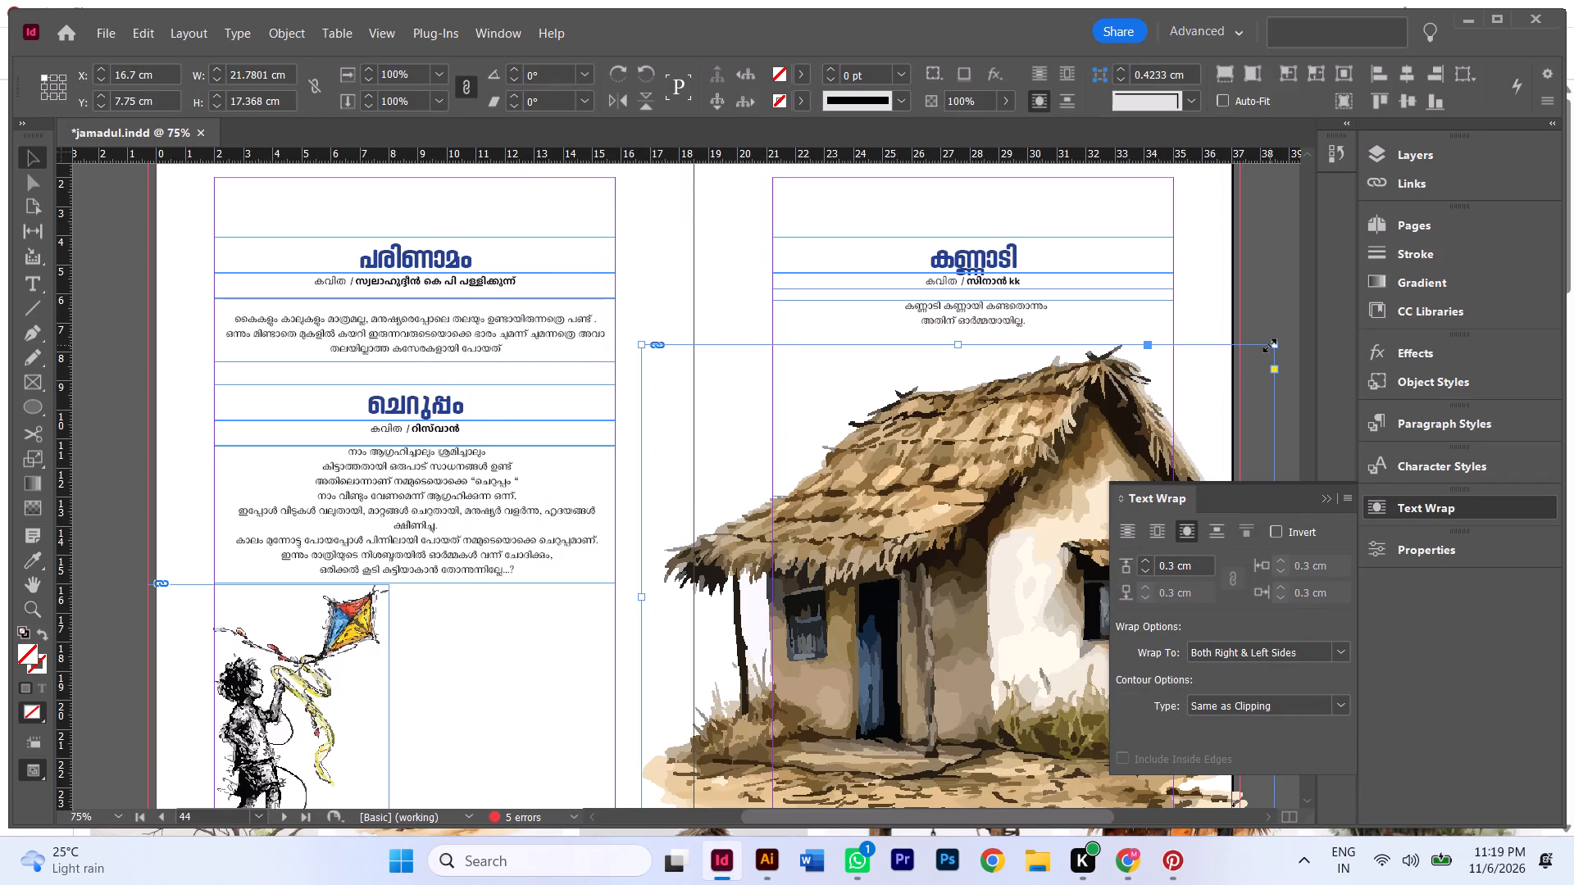
Scale the placed house illustration down proportionally to about 7.3 × 5.8 cm.
left_click_drag(1271, 347, 880, 749, "ctrl+shift")
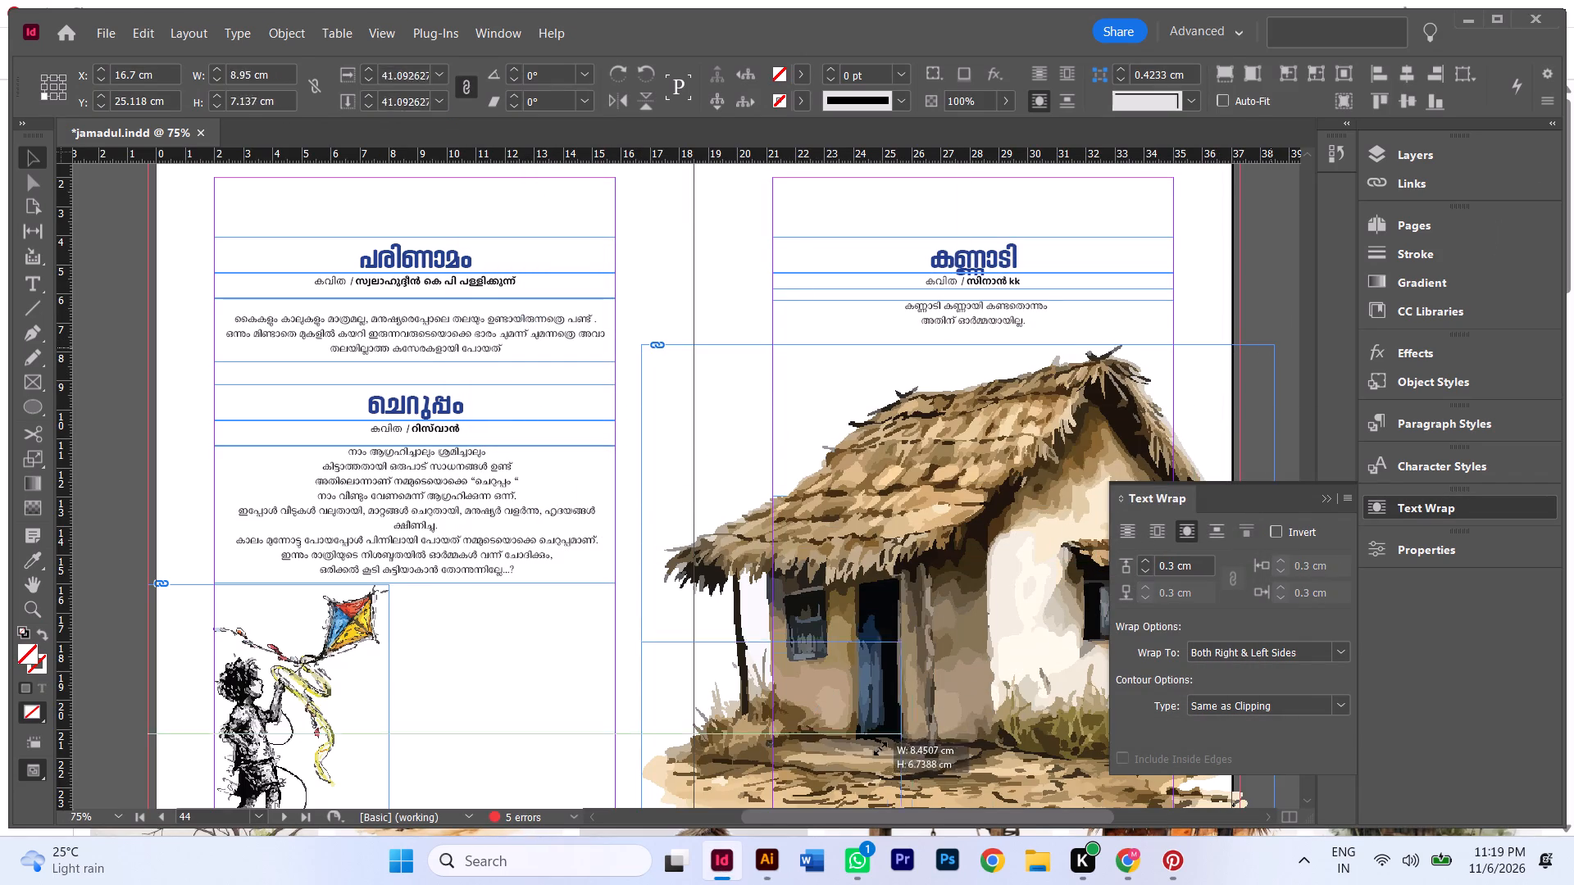
left_click_drag(880, 749, 853, 768, "ctrl+shift")
scroll(853, 717, "down", 6)
scroll(862, 614, "up", 3)
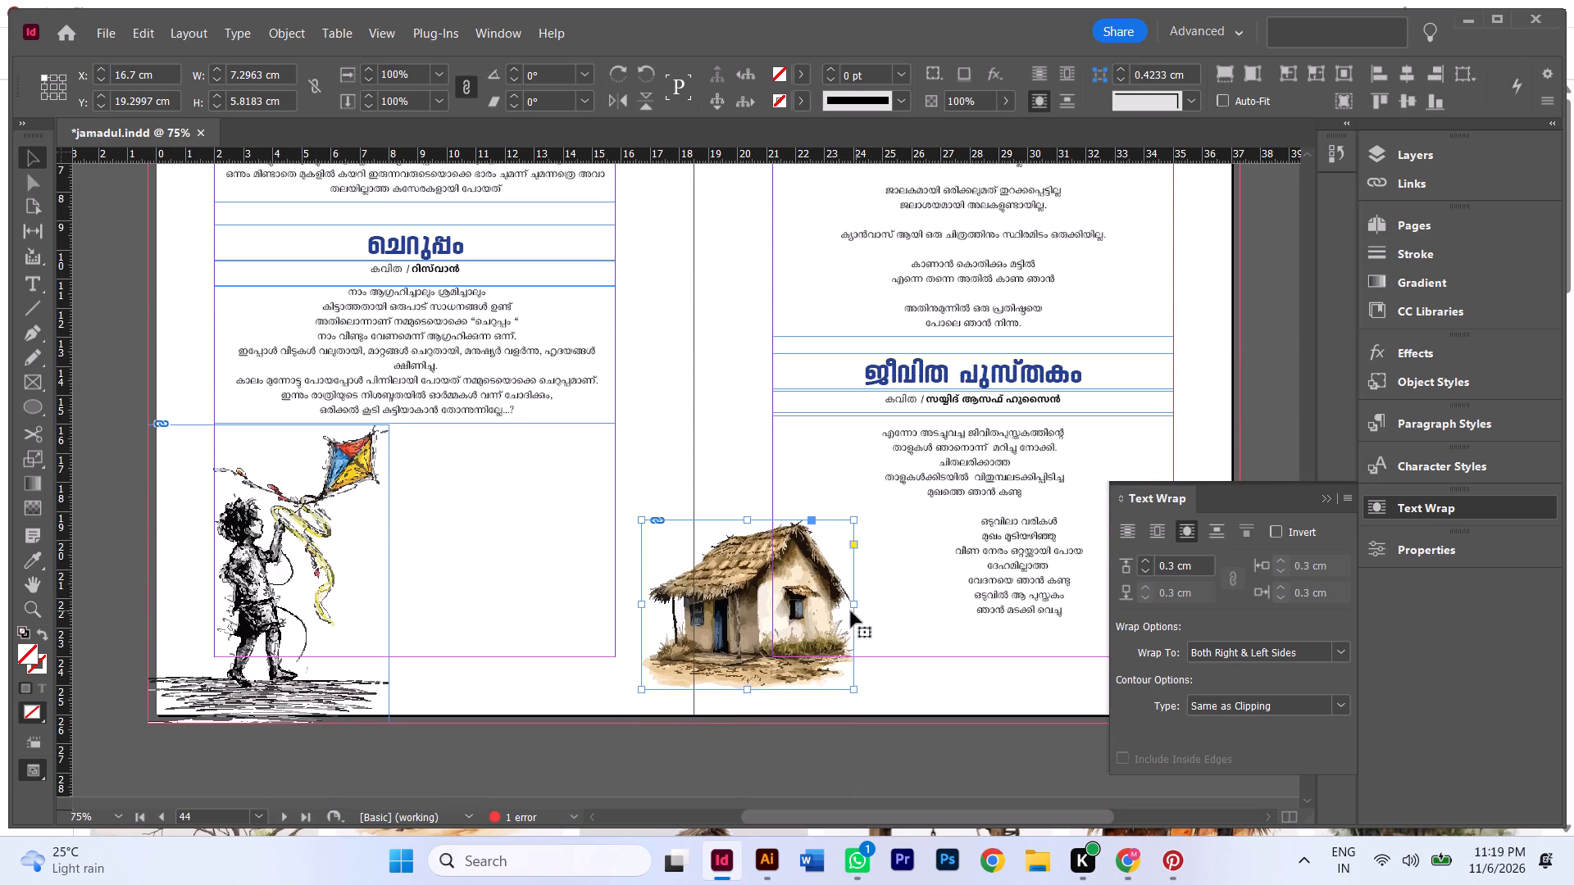
Move the house illustration into page 45's bottom outer corner, at about X 30 cm, Y 20.3 cm, against the bleed edges.
left_click_drag(813, 632, 1034, 633)
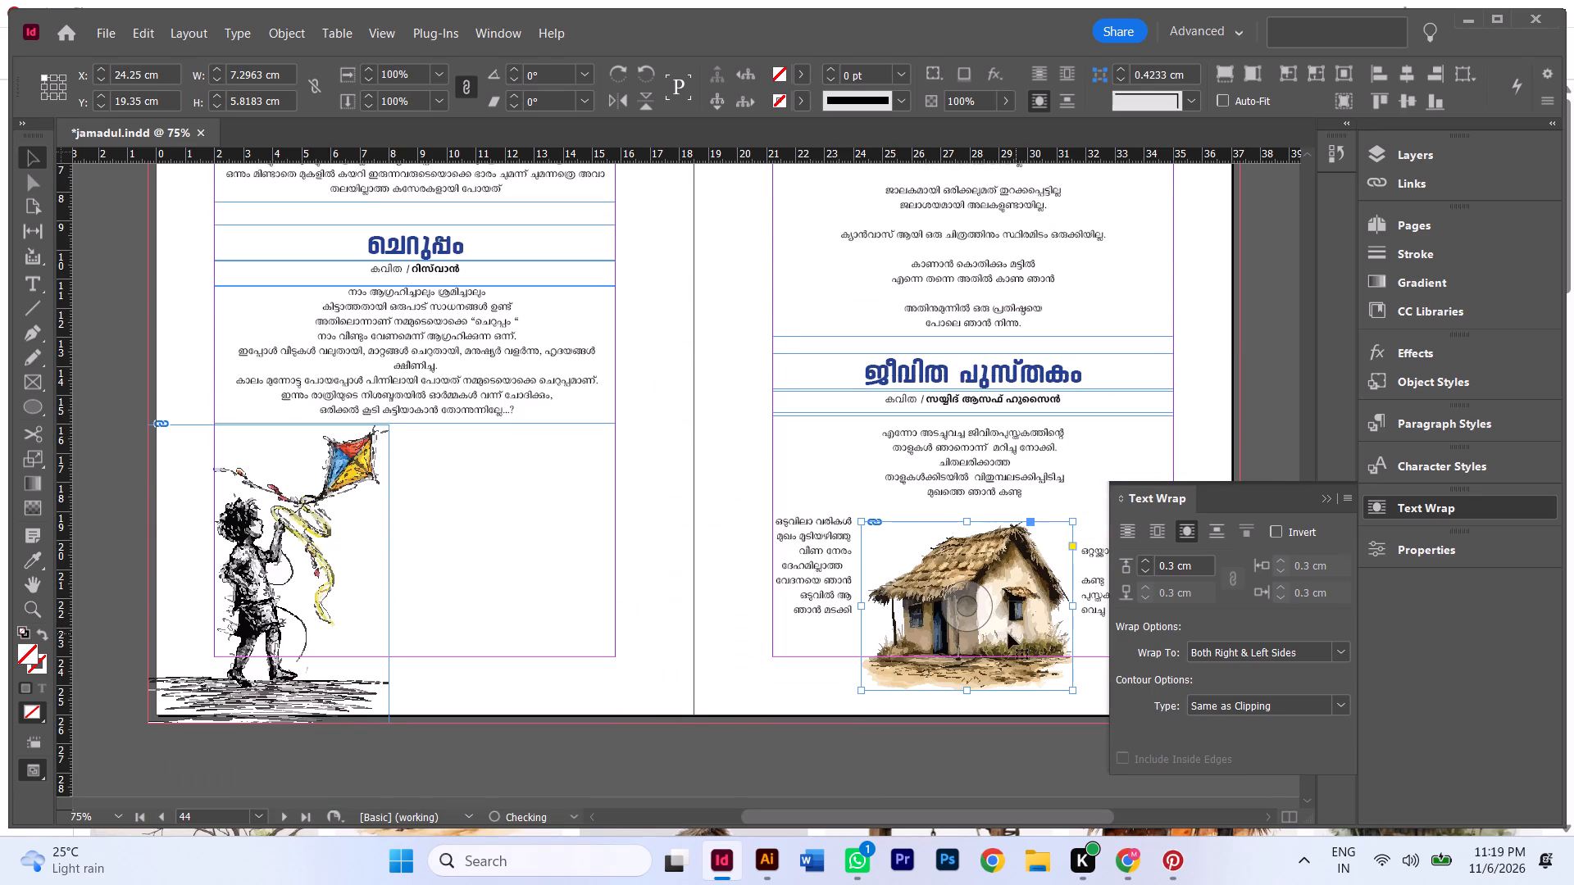
scroll(987, 633, "down", 3)
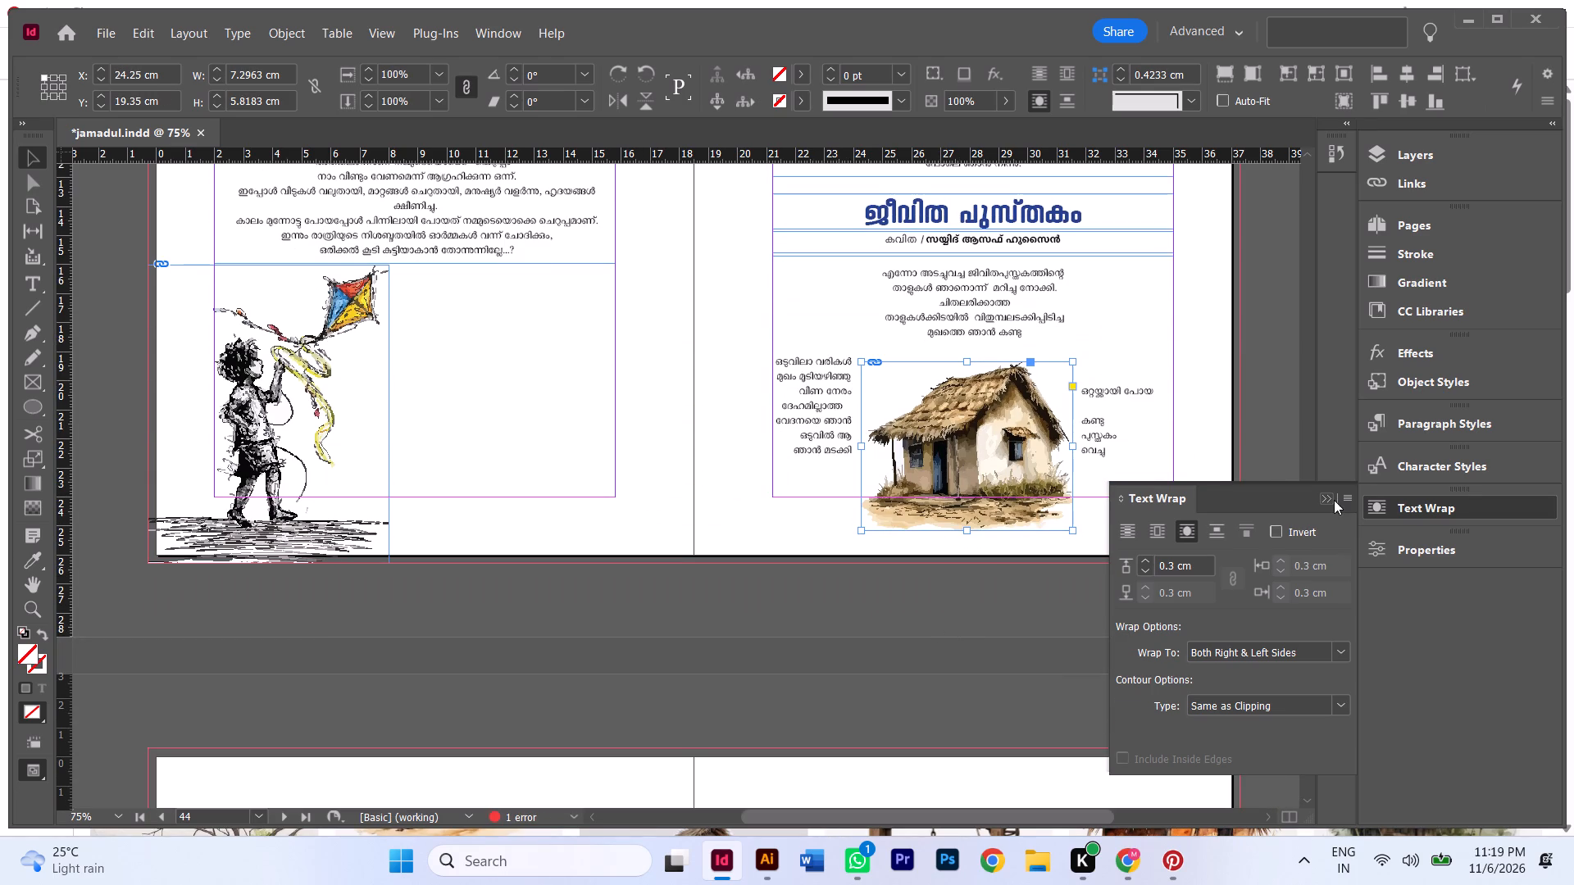
left_click(1333, 498)
scroll(1153, 515, "down", 3, "ctrl")
left_click_drag(721, 510, 816, 533)
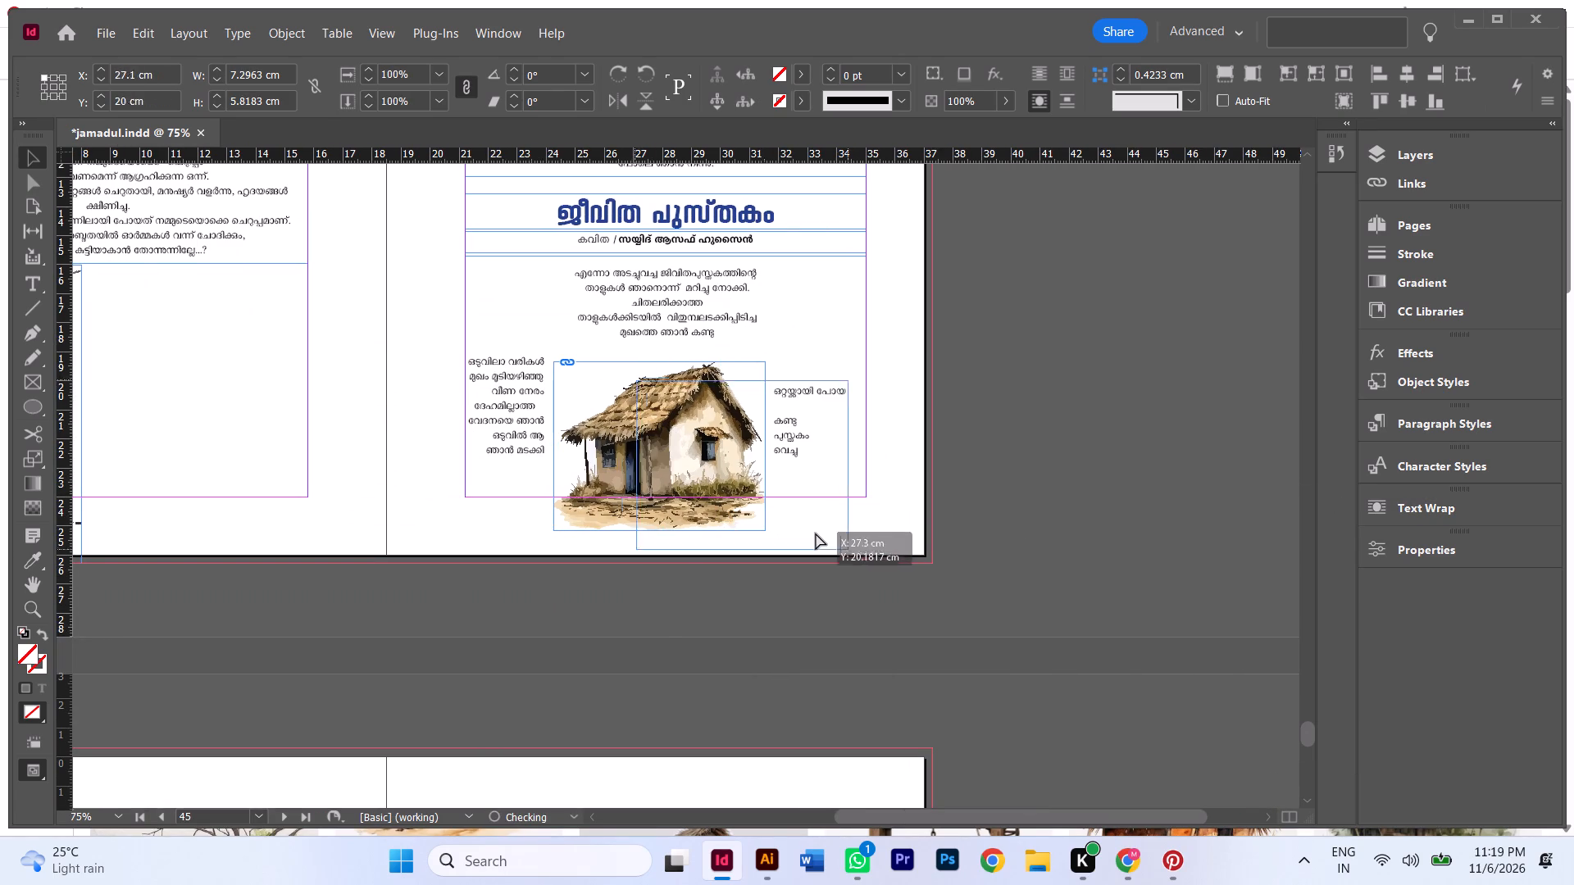
left_click_drag(816, 533, 891, 536)
left_click(891, 536)
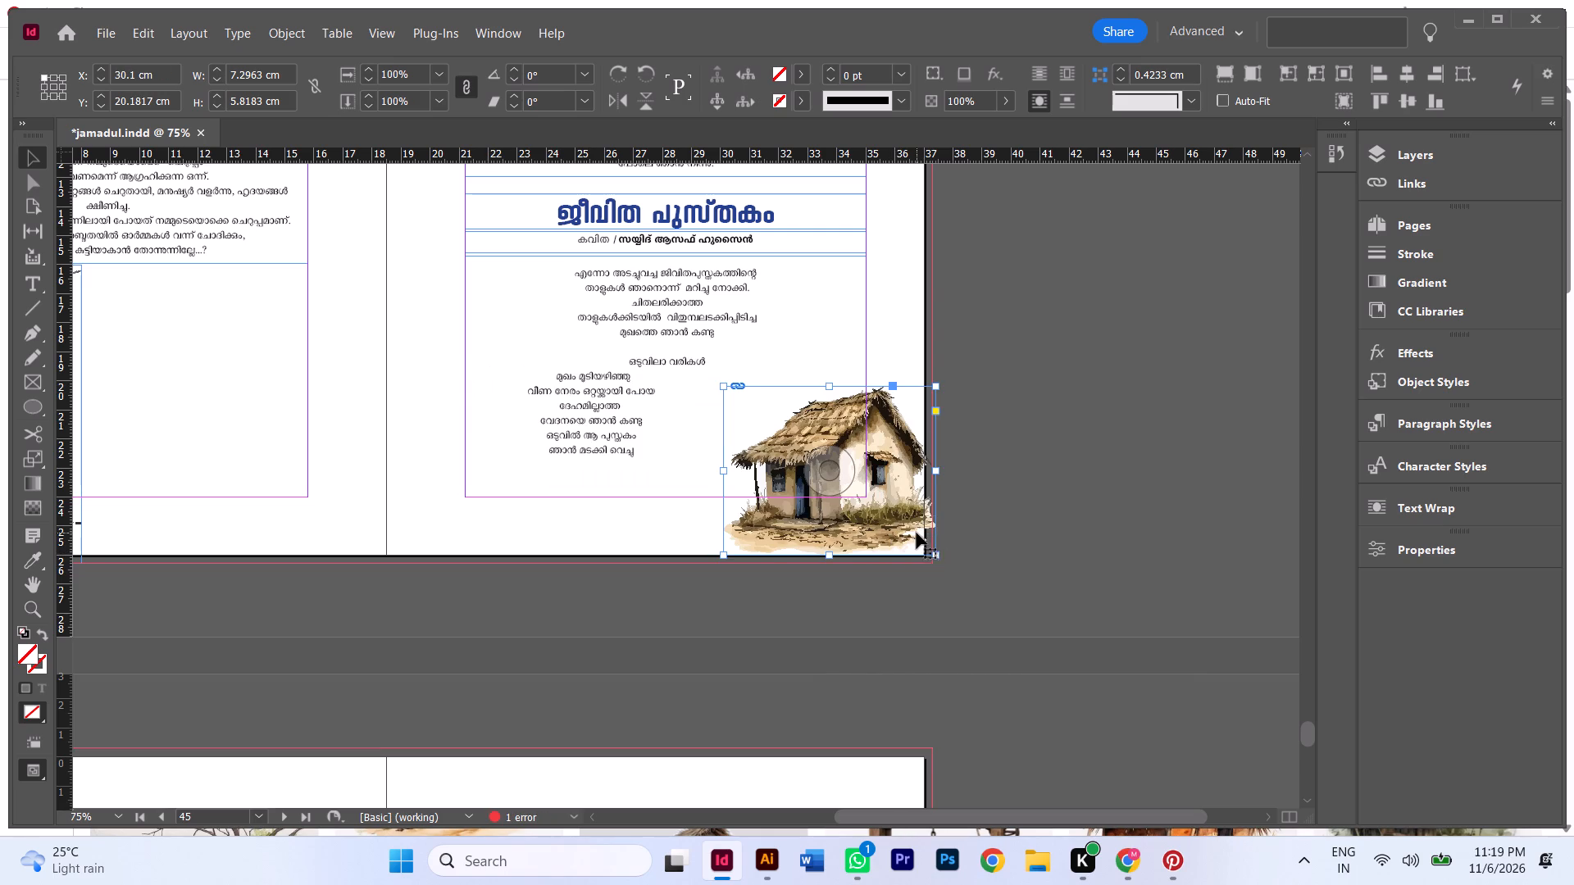
left_click(915, 533)
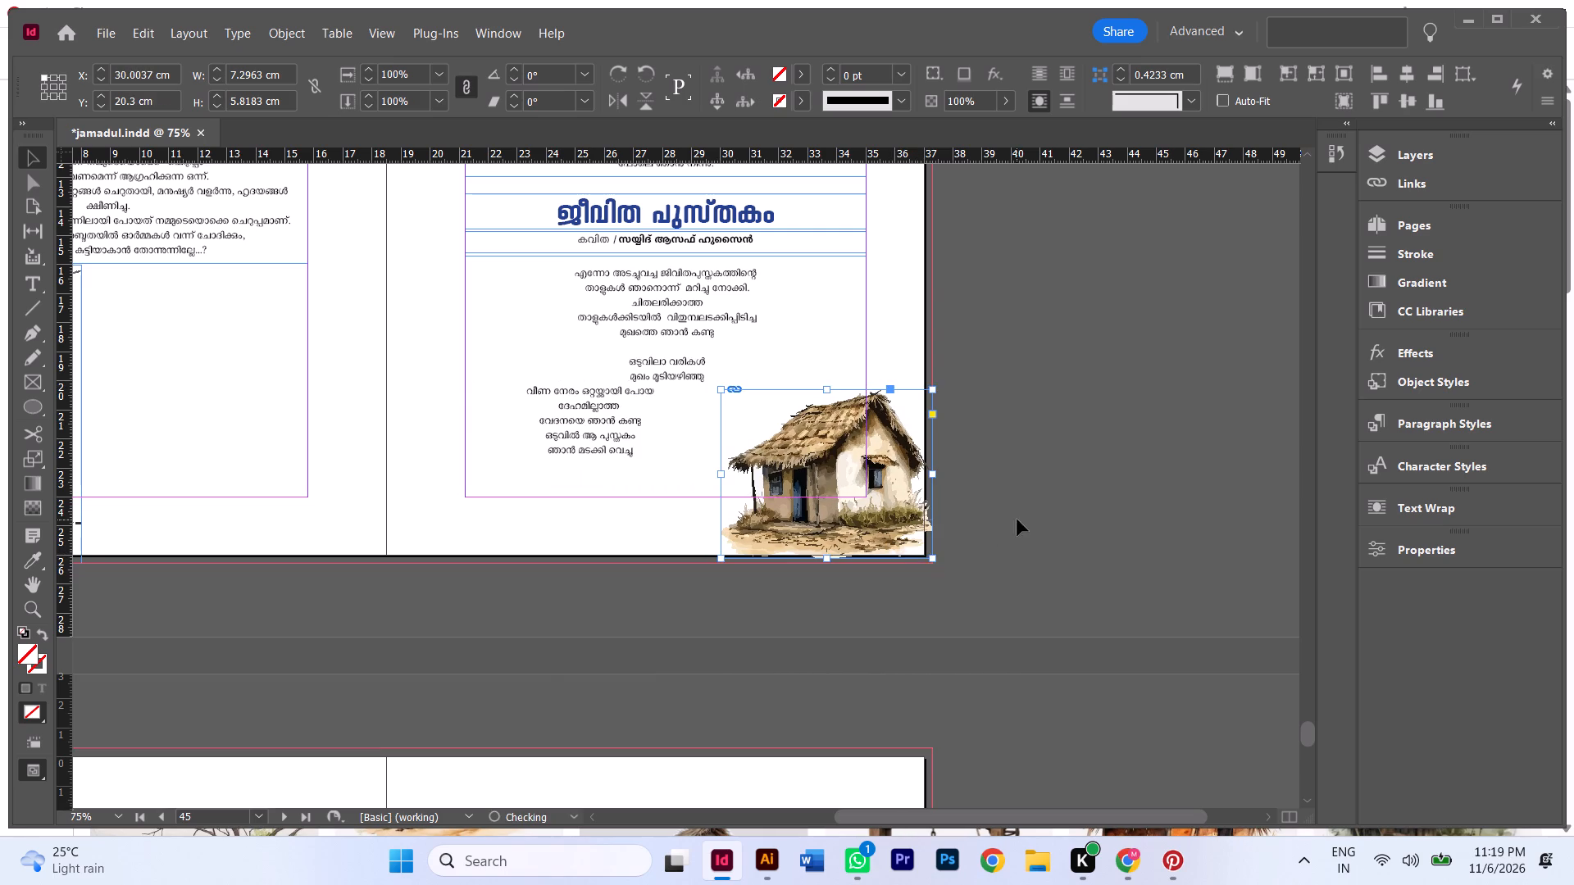
left_click(1017, 520)
Enlarge the house illustration proportionally to about 9.55 × 7.6 cm, keeping its bottom outer corner at the bleed.
left_click(758, 397)
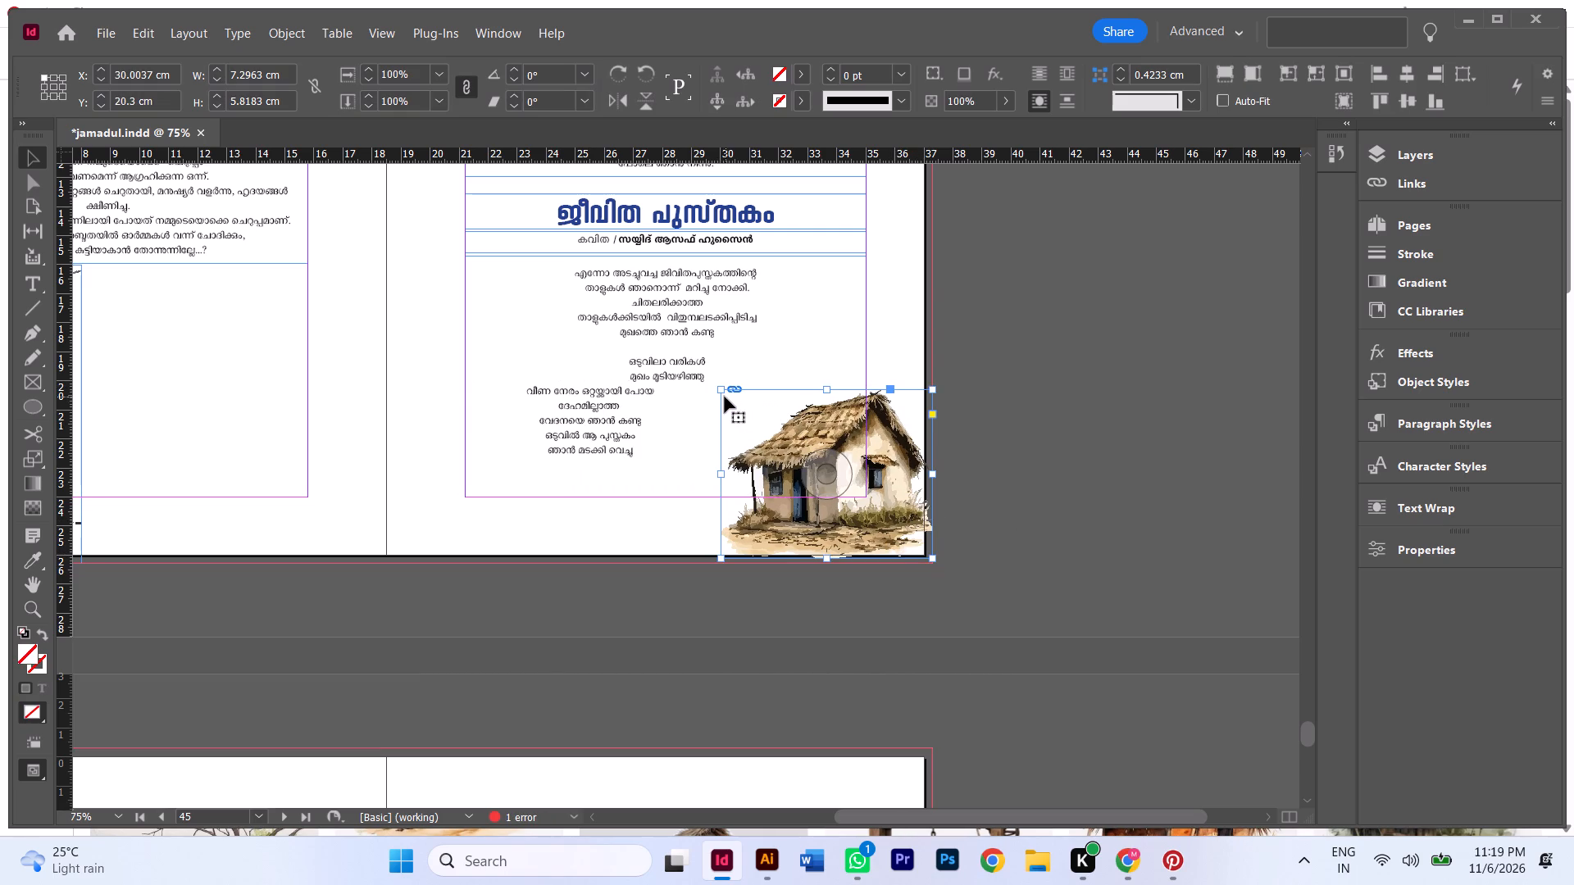
left_click_drag(718, 391, 657, 361, "ctrl+shift")
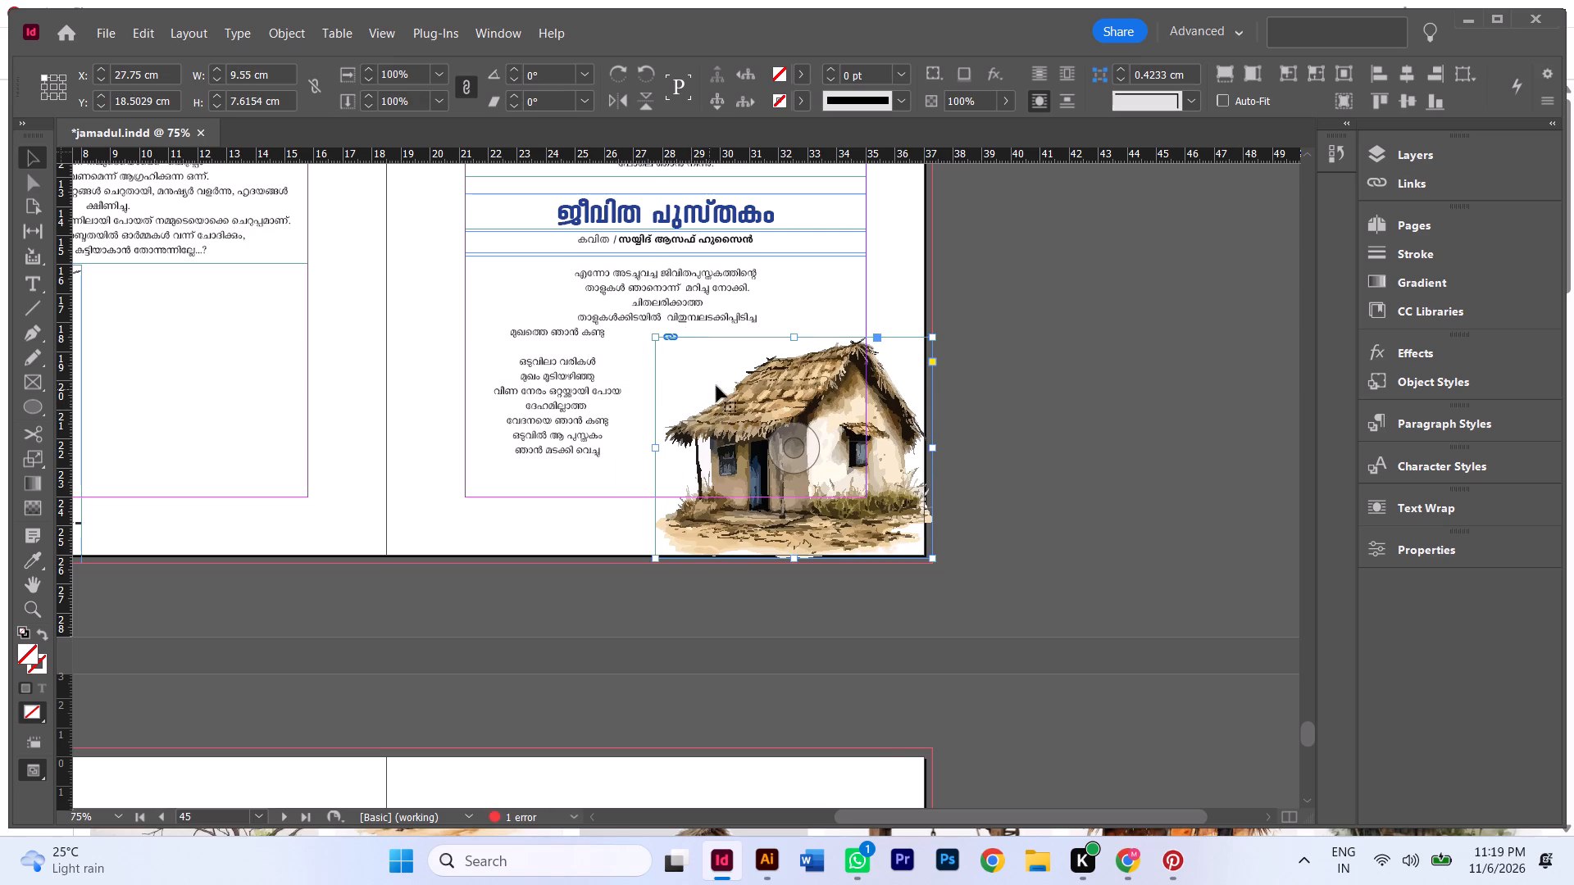
Turn off text wrap for the house illustration on page 45.
scroll(730, 284, "up", 2)
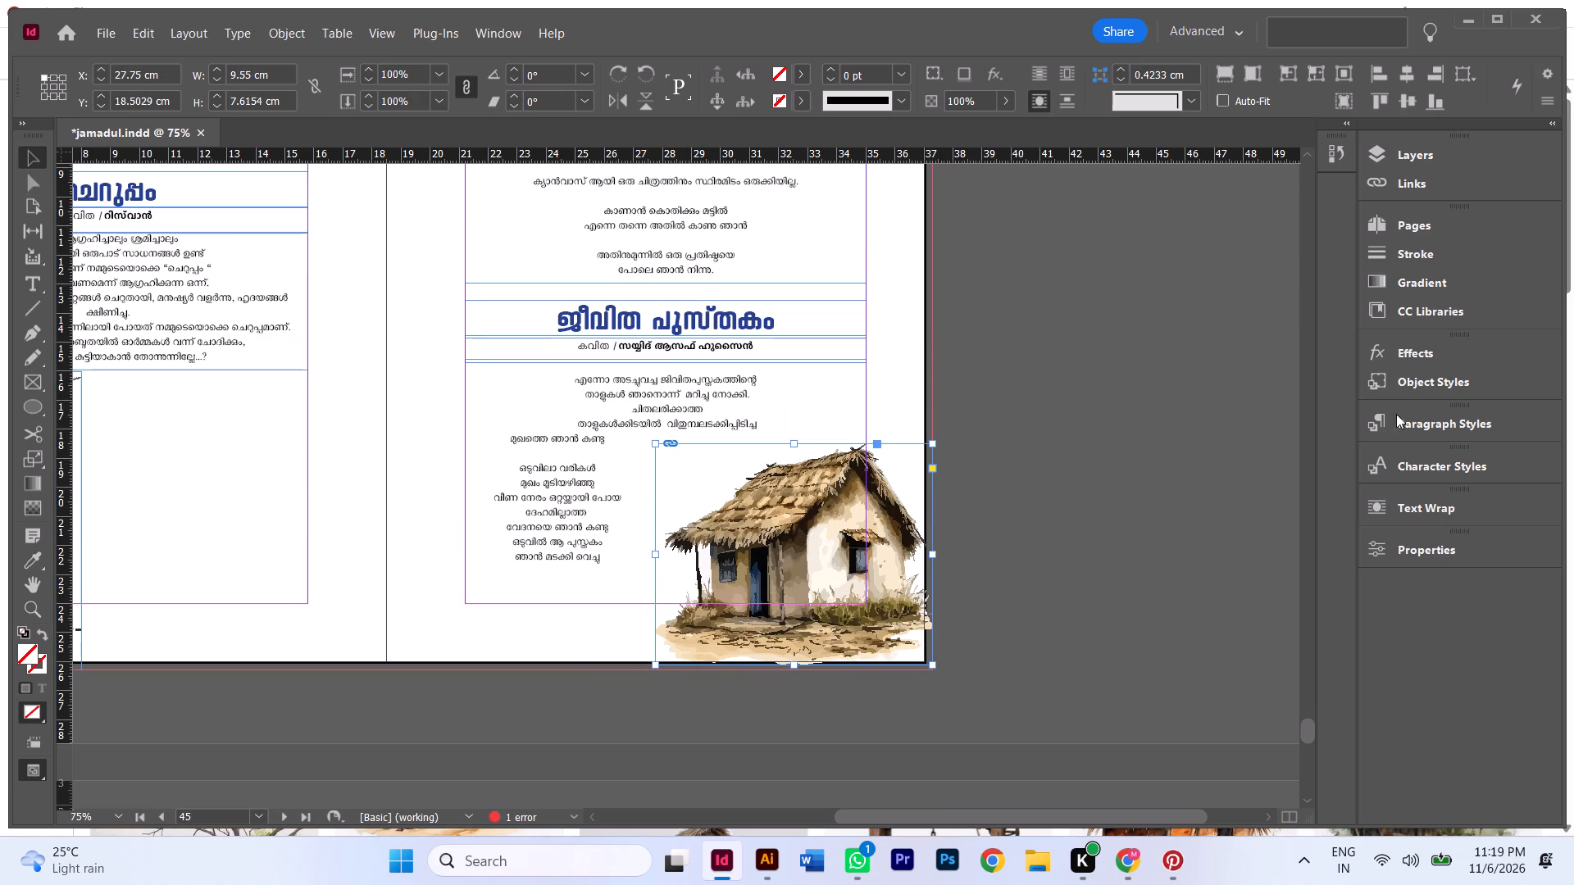
left_click(1459, 500)
left_click(1115, 523)
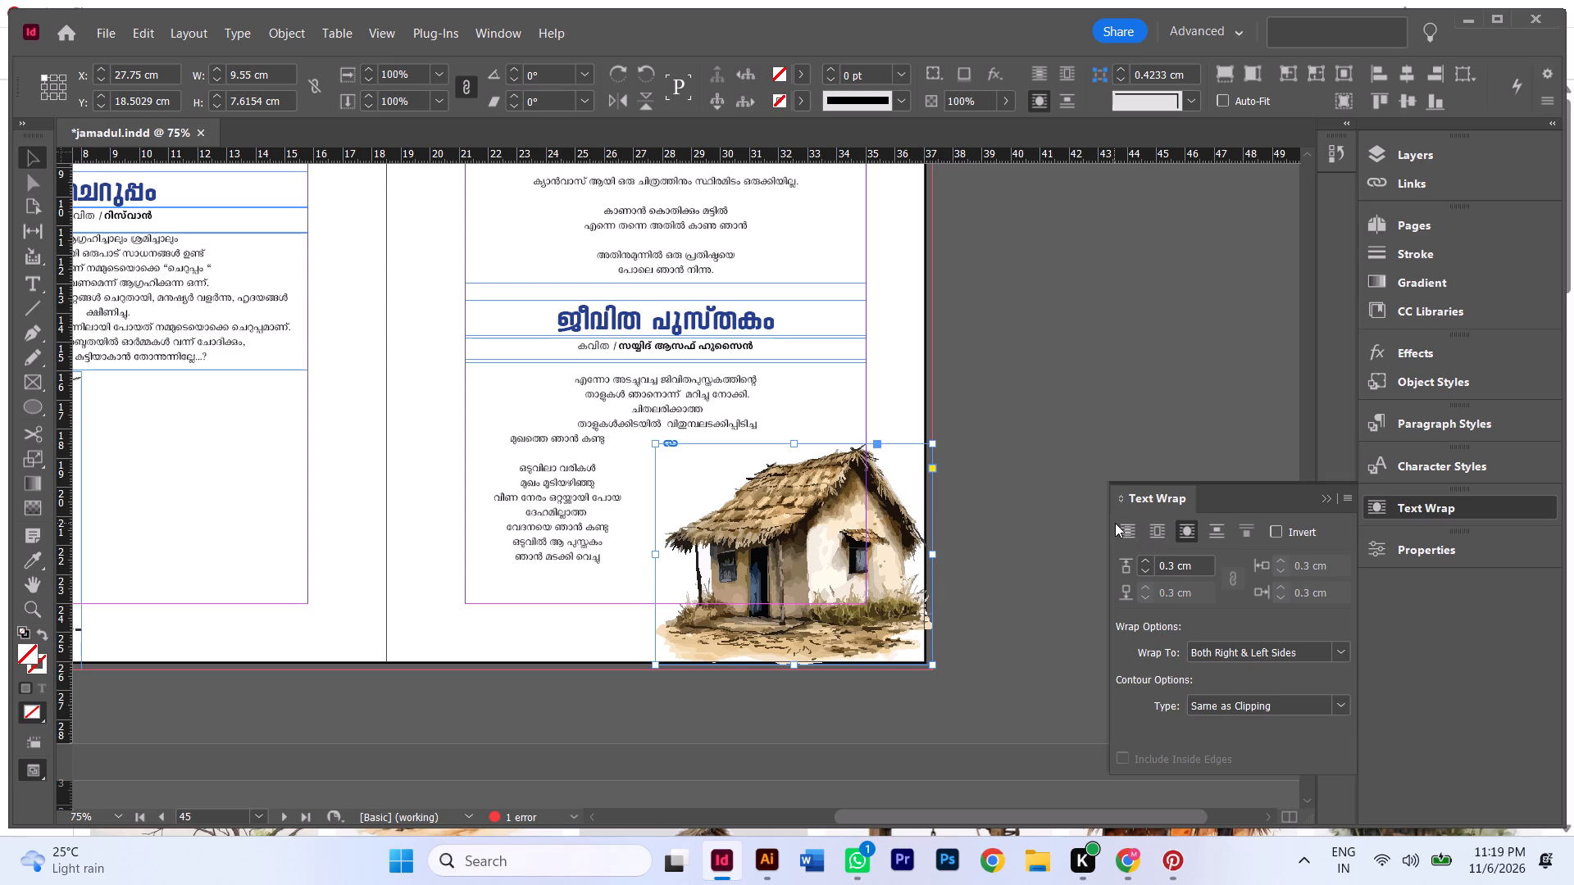
left_click(1124, 536)
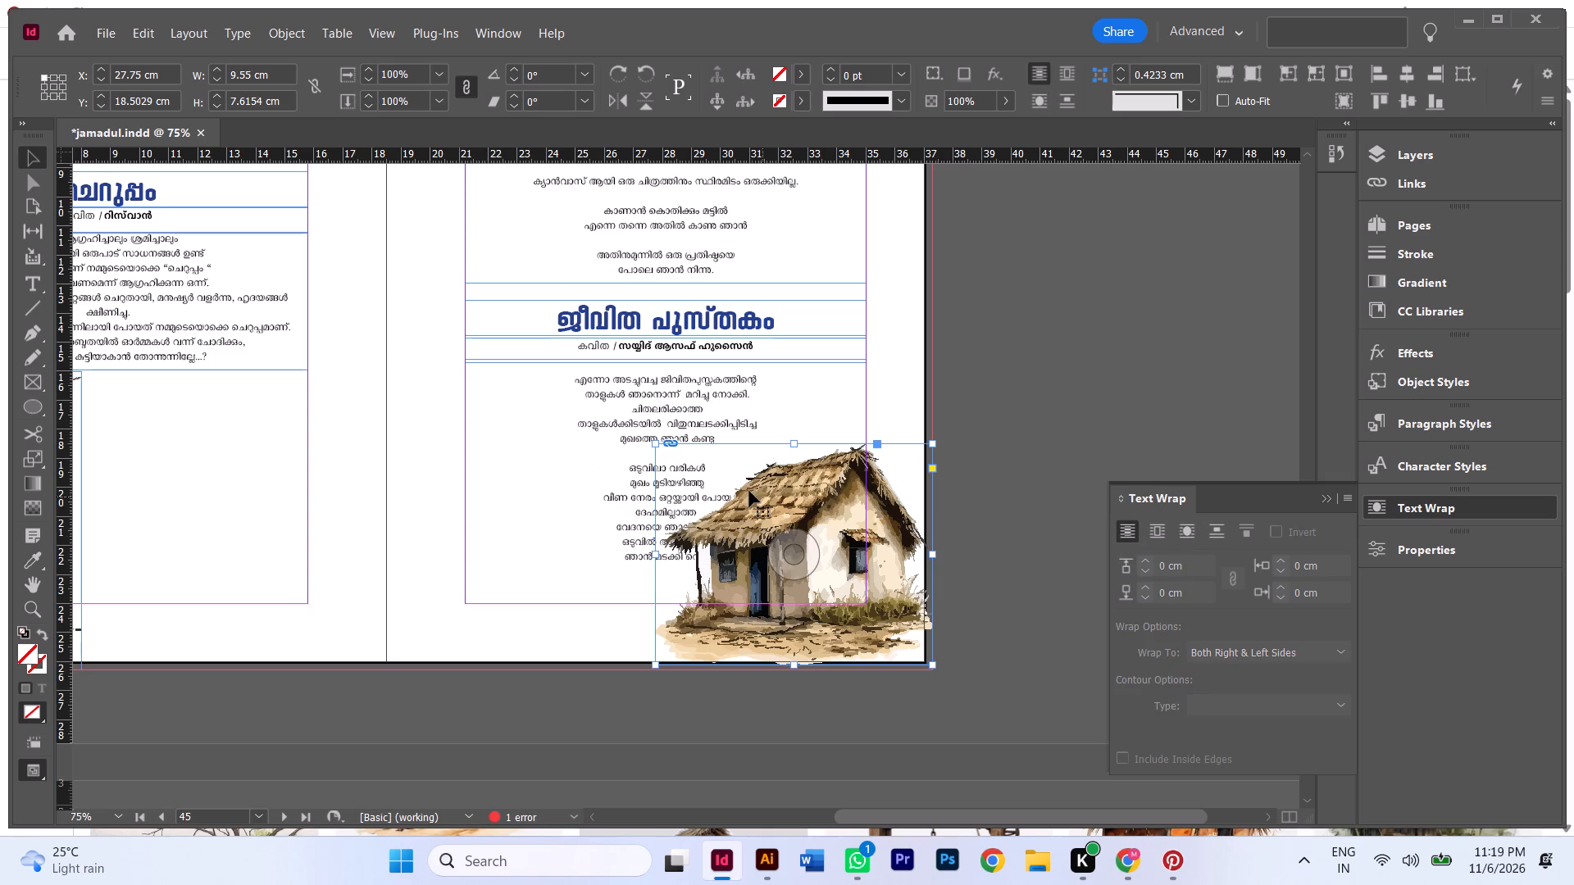
Scale the house illustration down proportionally to about 8.17 × 6.51 cm, keeping its bottom outer corner in place.
left_click(749, 491)
left_click_drag(654, 444, 699, 470, "ctrl+shift")
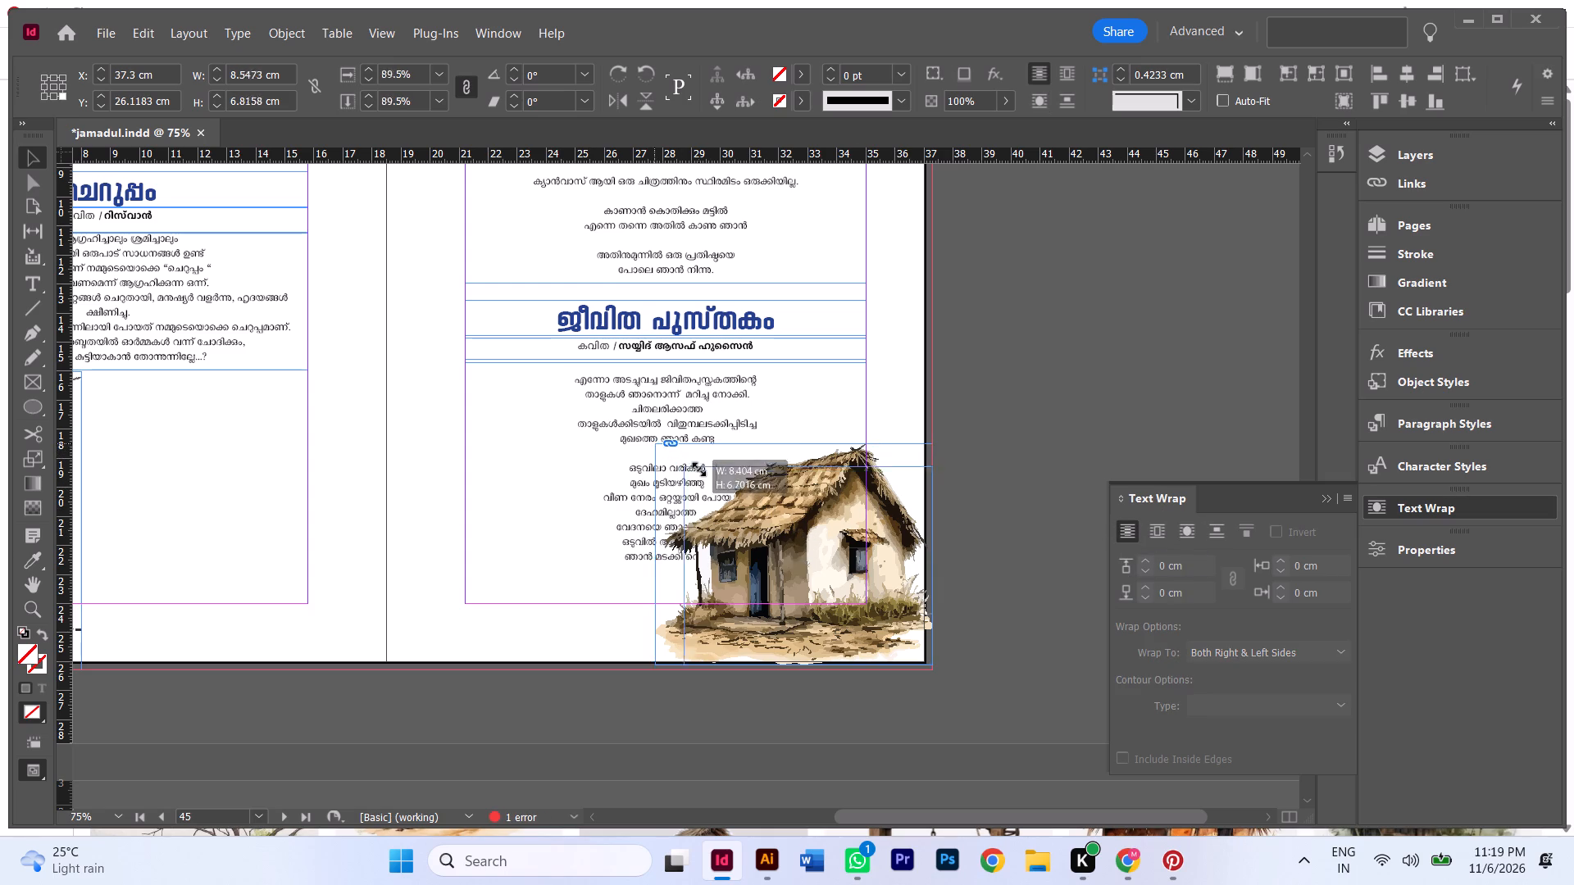
left_click_drag(699, 470, 710, 476, "ctrl+shift")
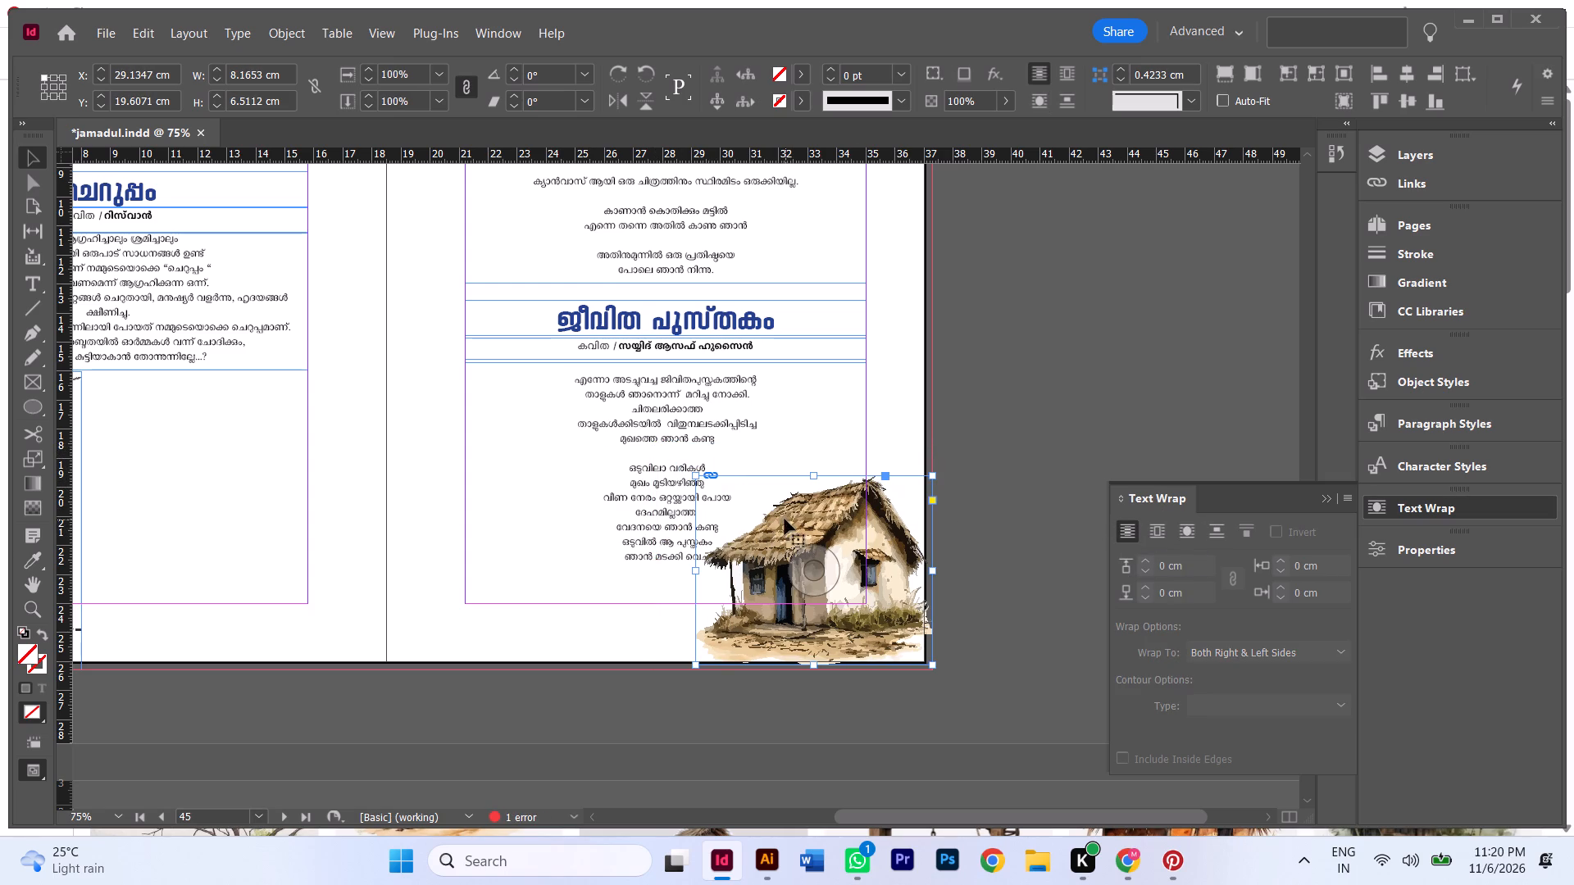
Shift the house illustration outward past the page's outer edge, to about X 29.73 cm, Y 19.79 cm.
left_click_drag(838, 542, 862, 549)
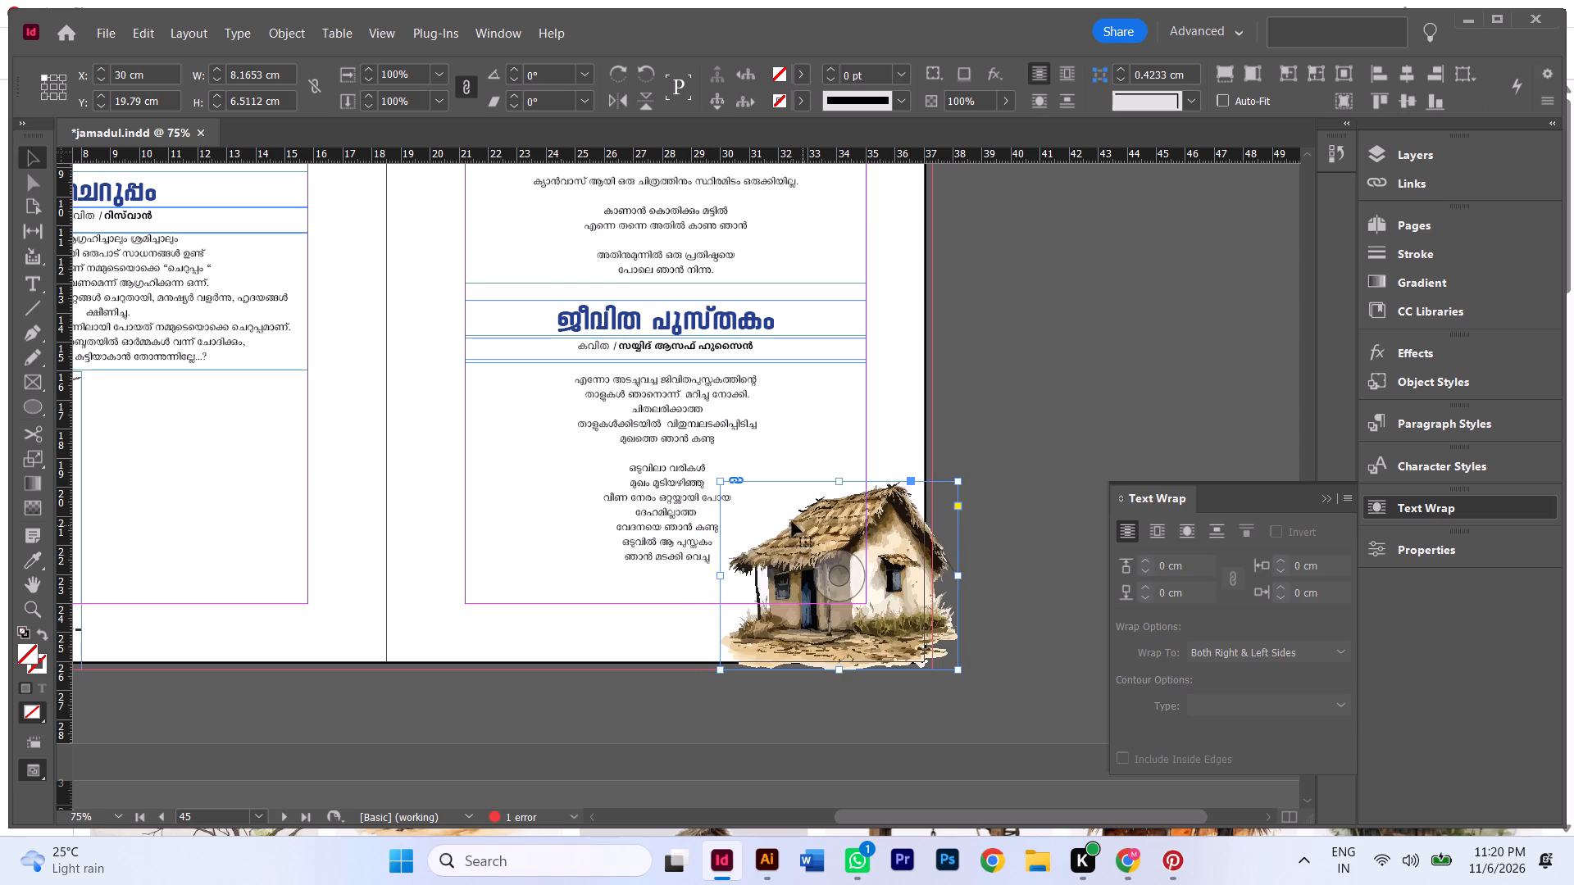
left_click_drag(783, 515, 776, 513)
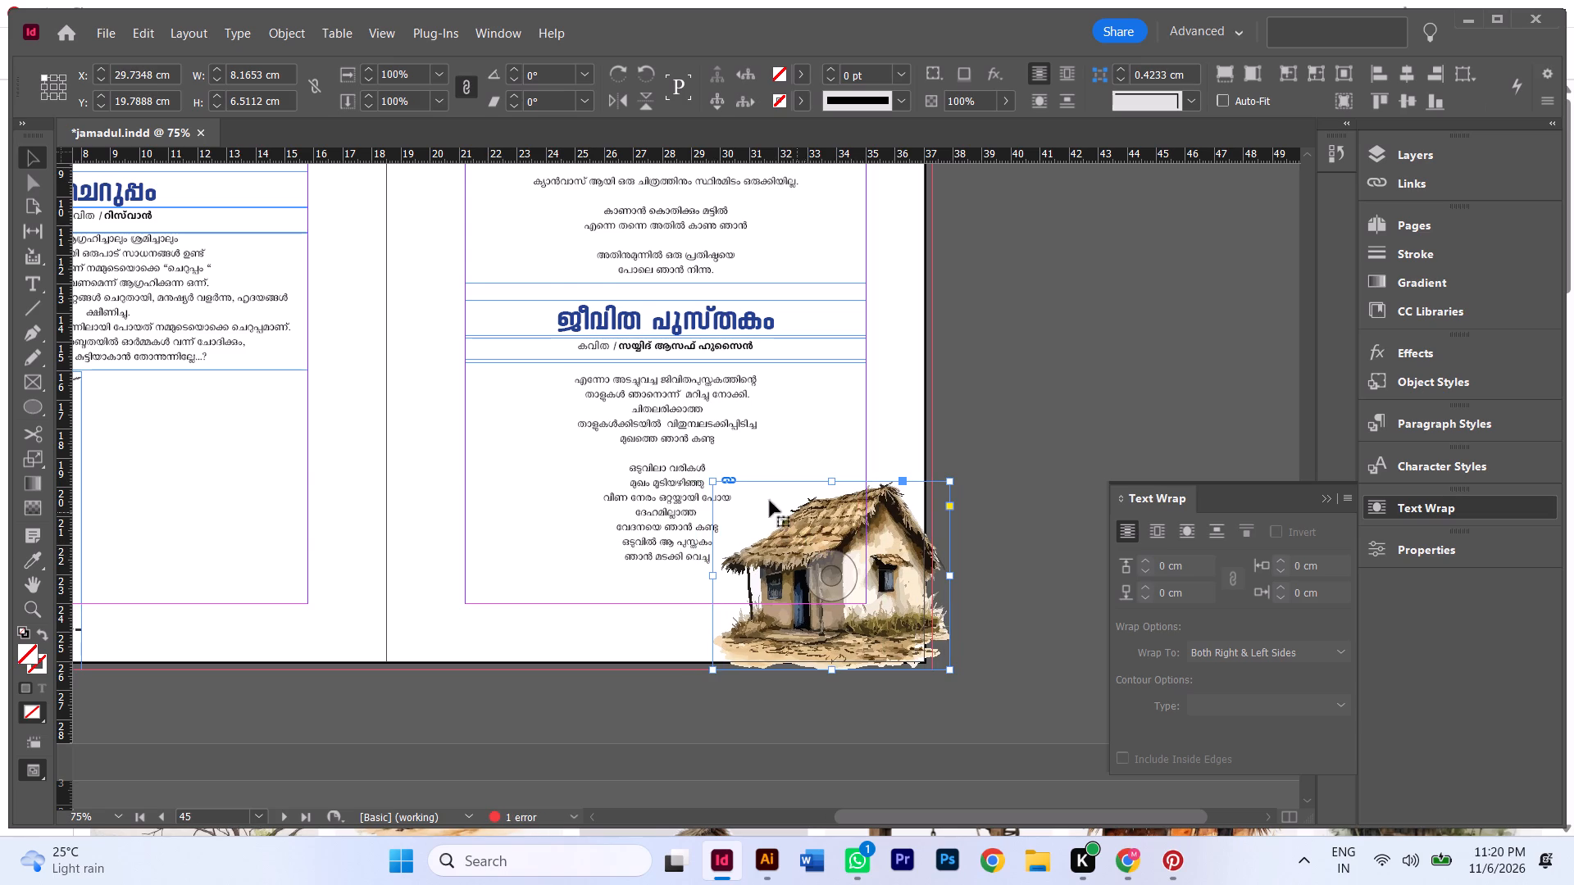
Fine-tune the house illustration's size proportionally to about 8.35 × 6.66 cm beside the poem's last lines, keeping its bottom outer corner fixed.
left_click_drag(708, 483, 698, 476, "ctrl+shift")
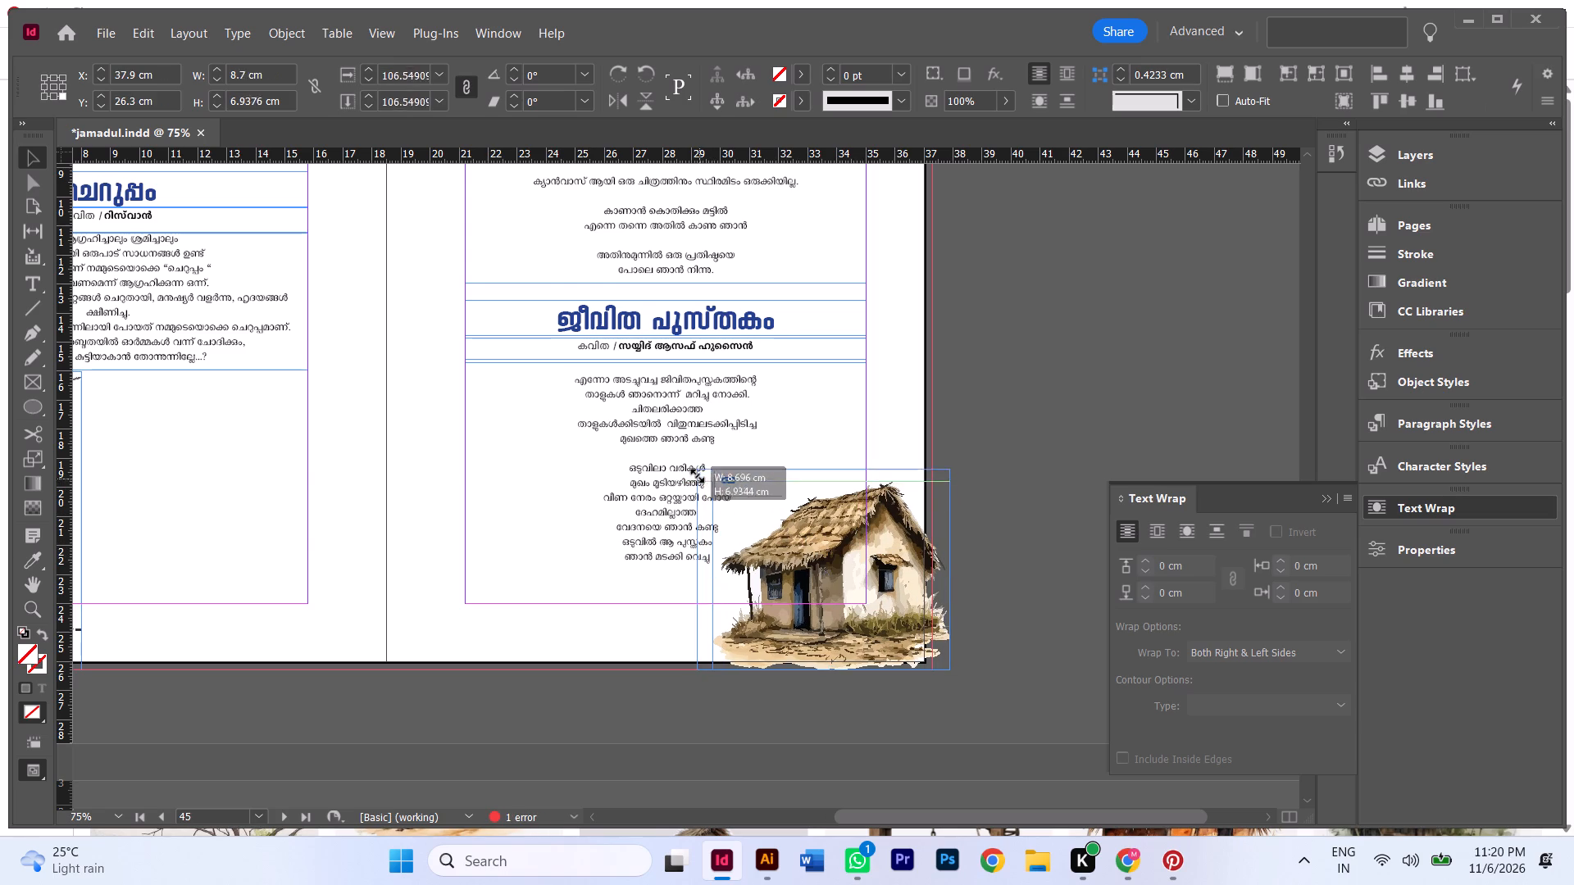
left_click_drag(698, 476, 693, 473, "ctrl+shift")
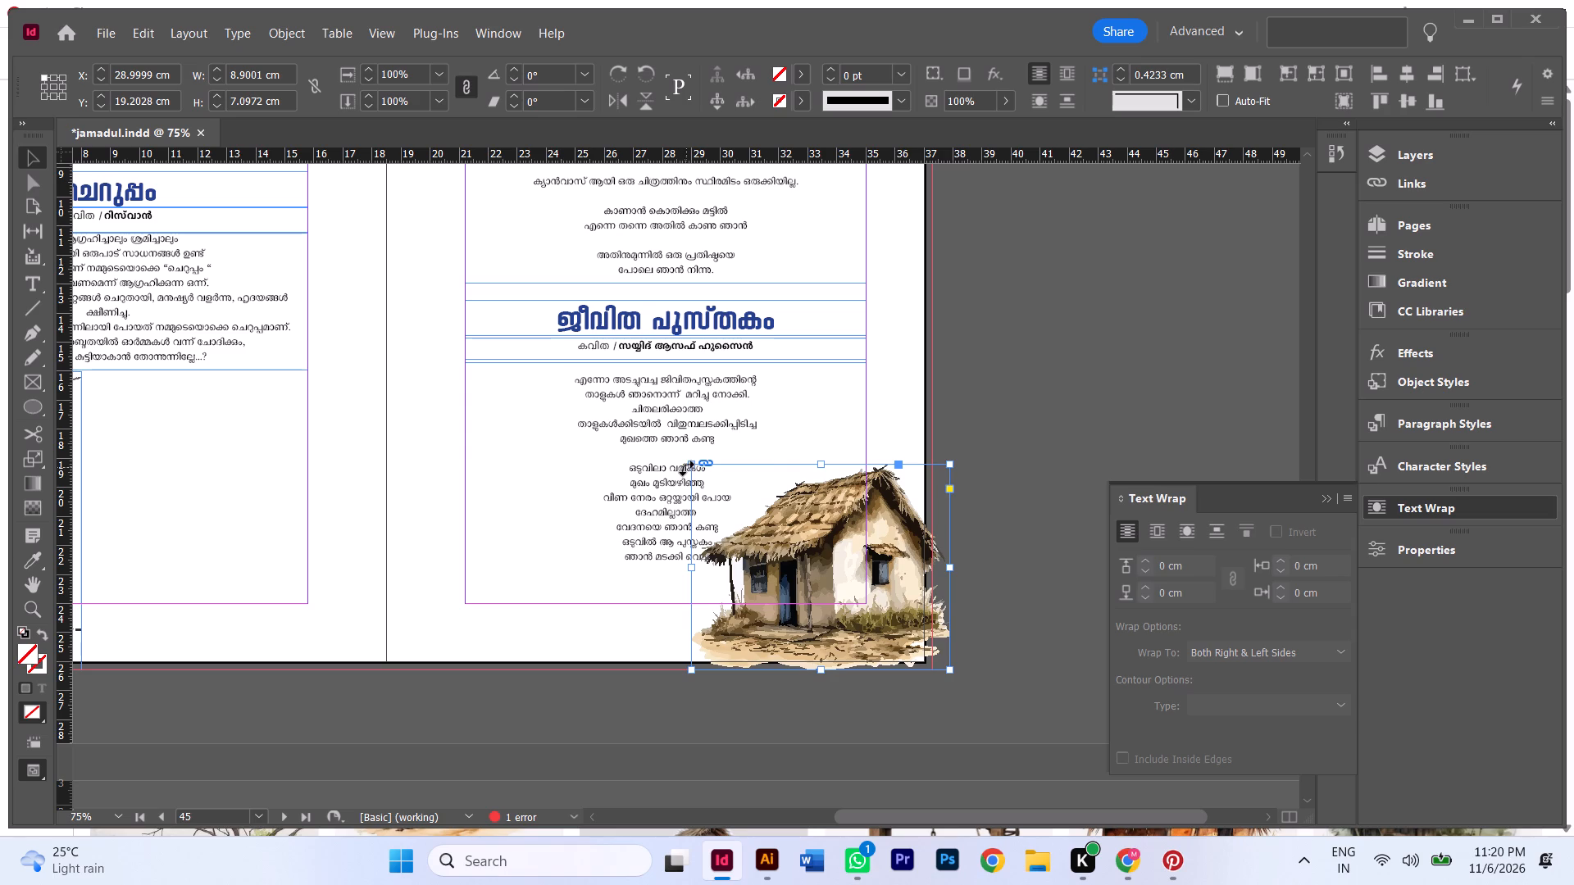
left_click_drag(689, 468, 713, 481, "ctrl+shift")
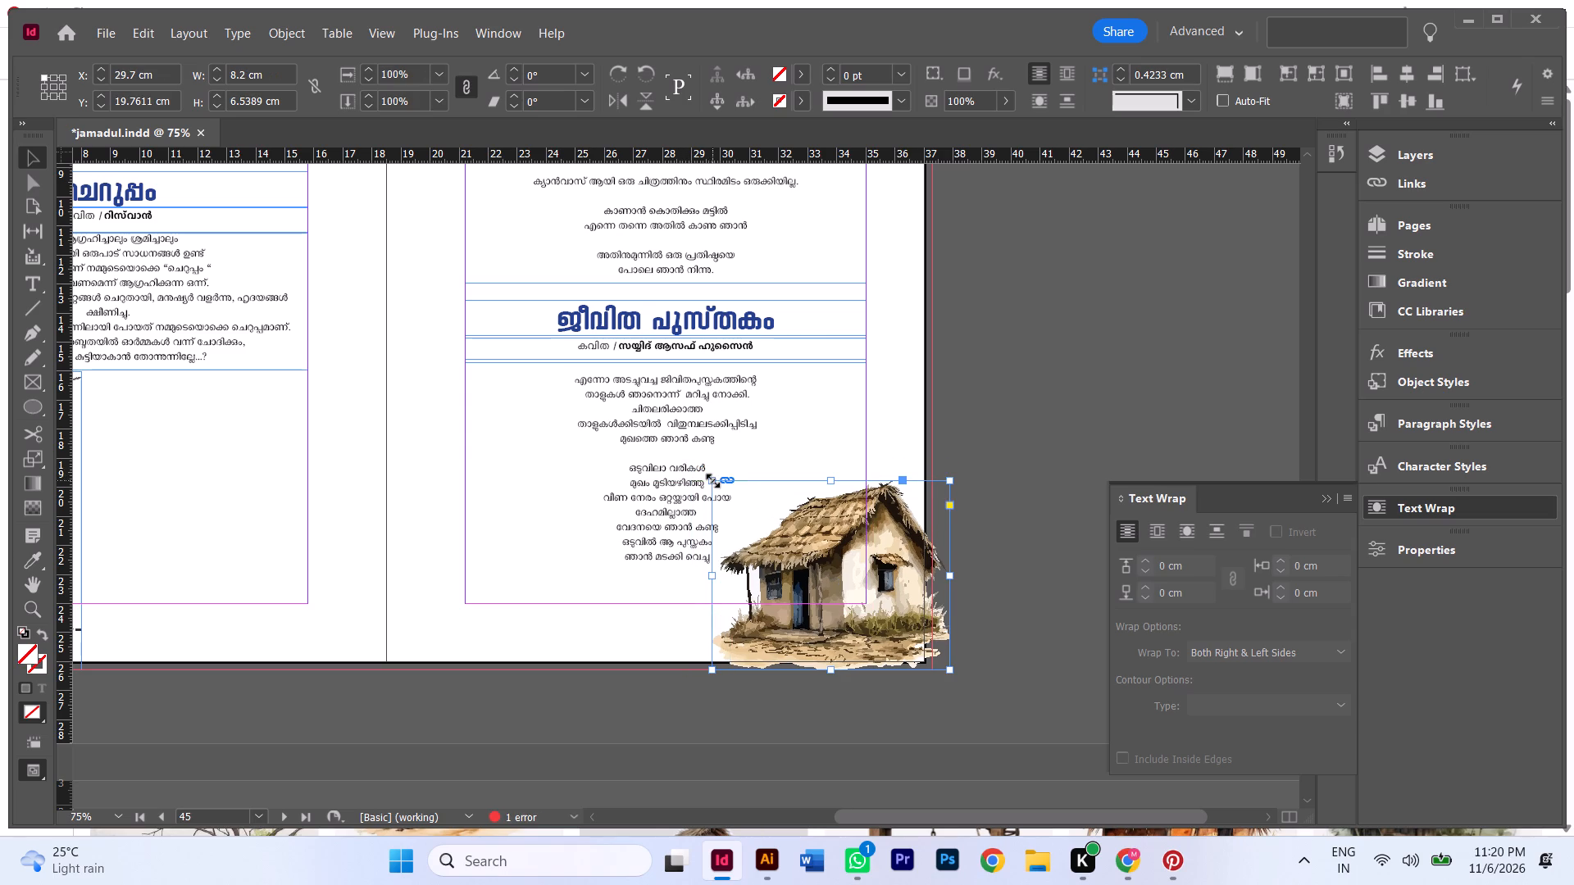
scroll(704, 554, "up", 2, "alt")
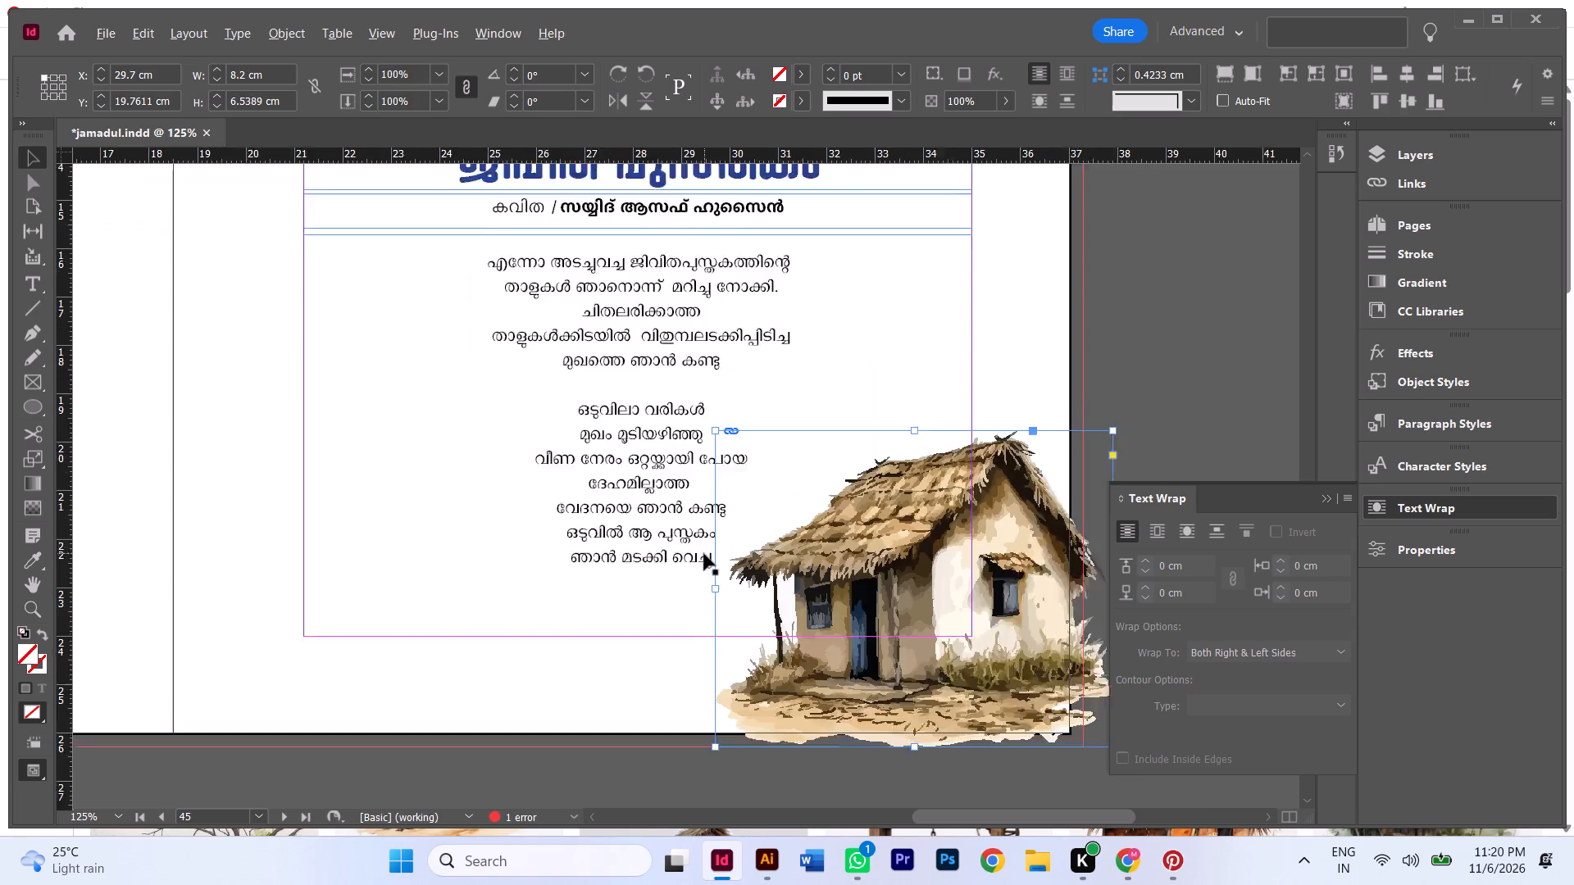
scroll(704, 554, "up", 2, "alt")
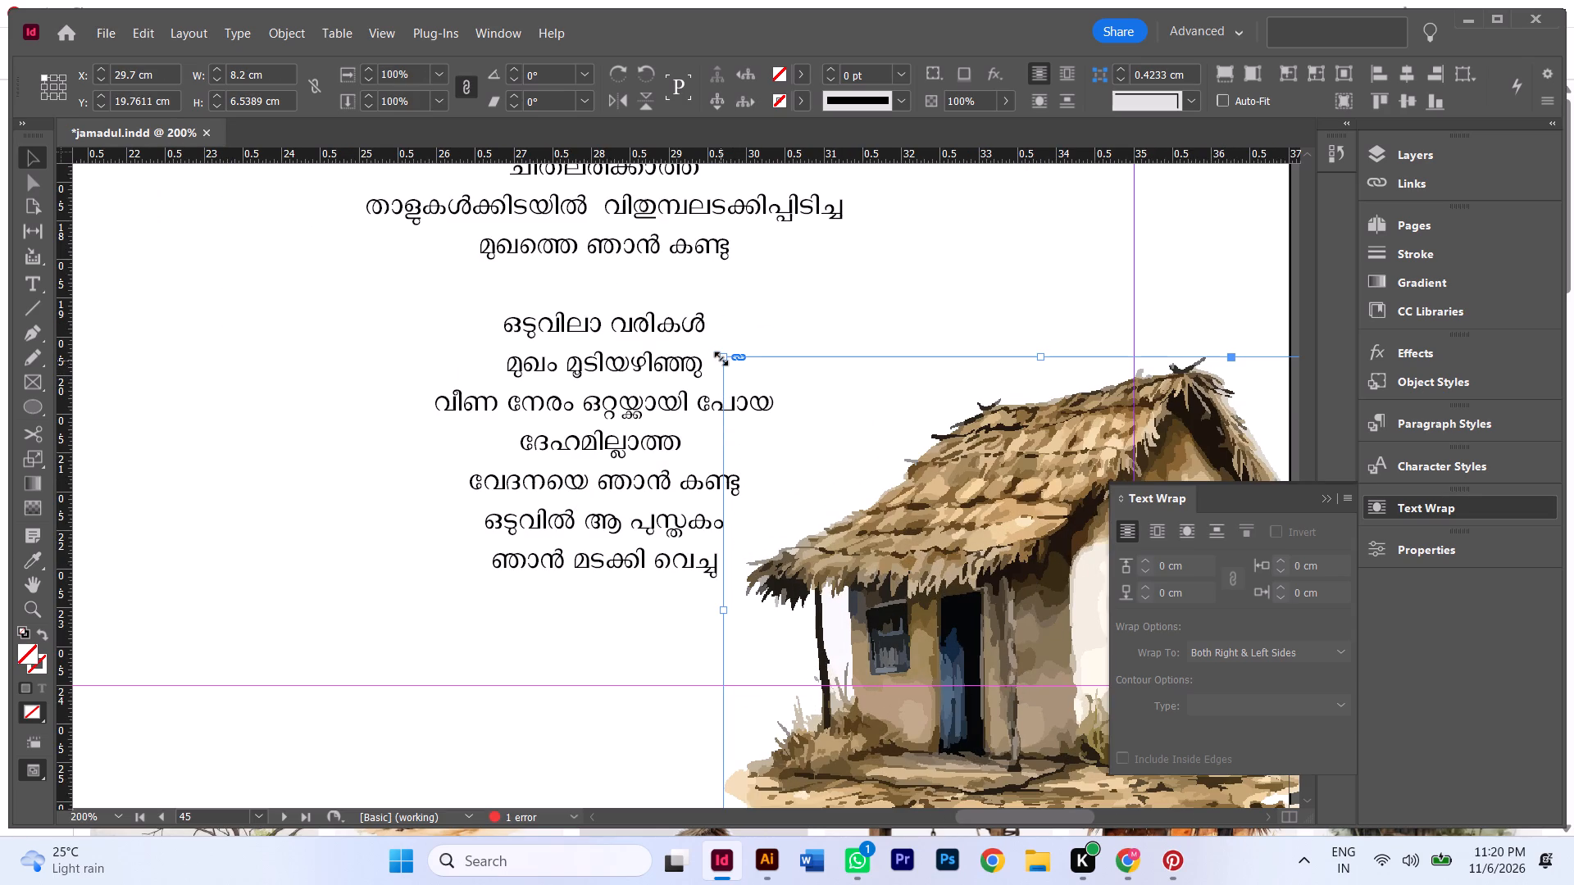
left_click_drag(721, 359, 712, 353, "ctrl+shift")
left_click_drag(712, 353, 704, 351, "ctrl+shift")
Check the finished spread of pages 44 and 45 in full-screen presentation view.
scroll(655, 538, "down", 5, "ctrl")
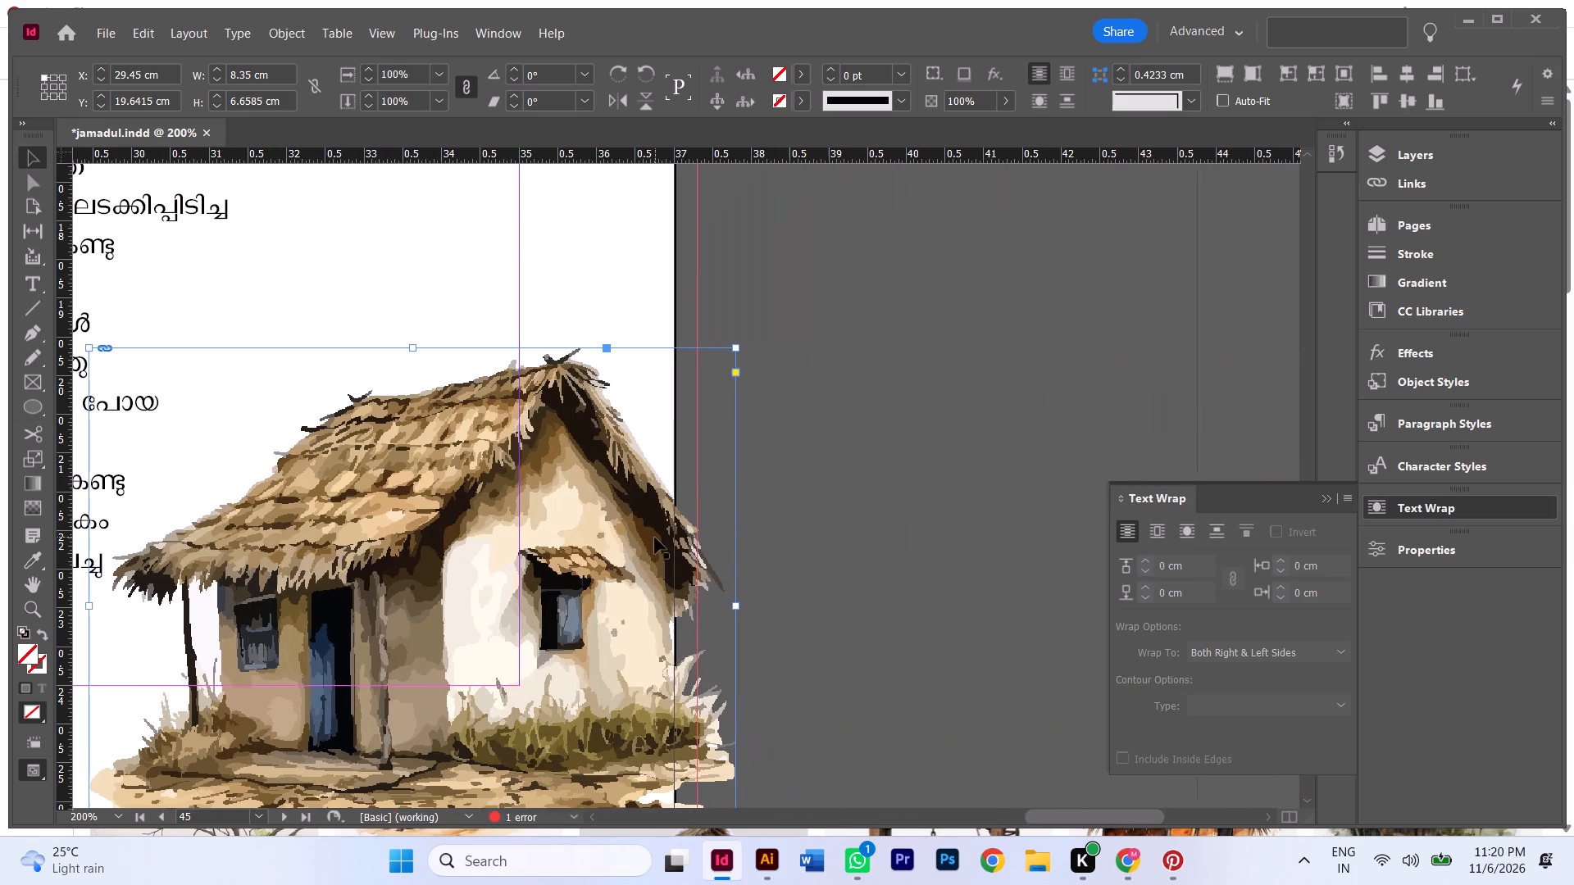
scroll(655, 538, "down", 1, "ctrl")
key("shift+w")
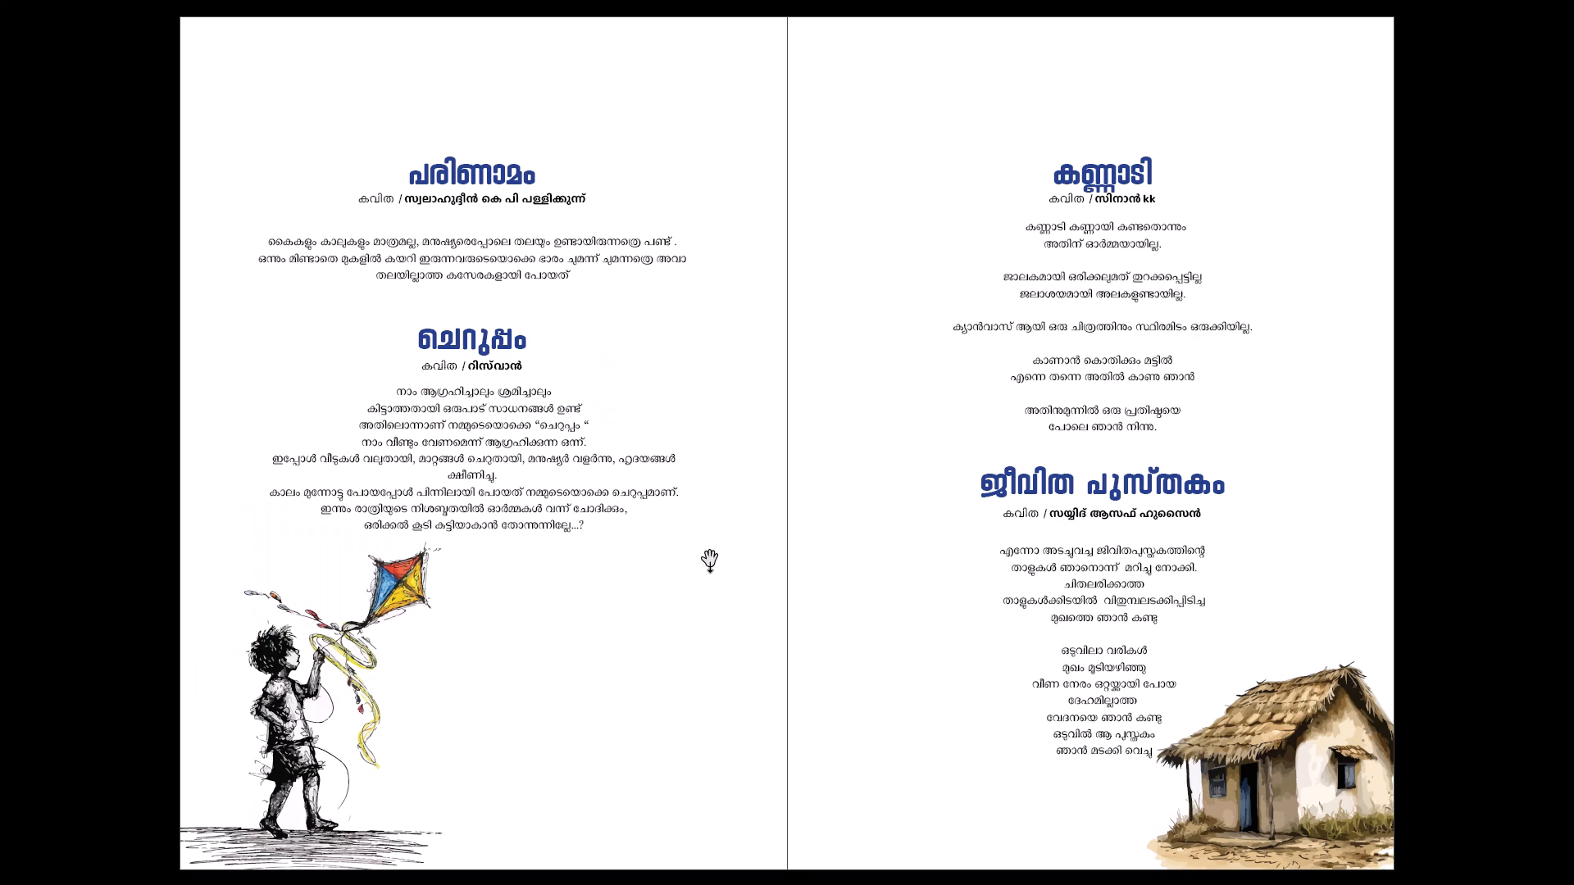